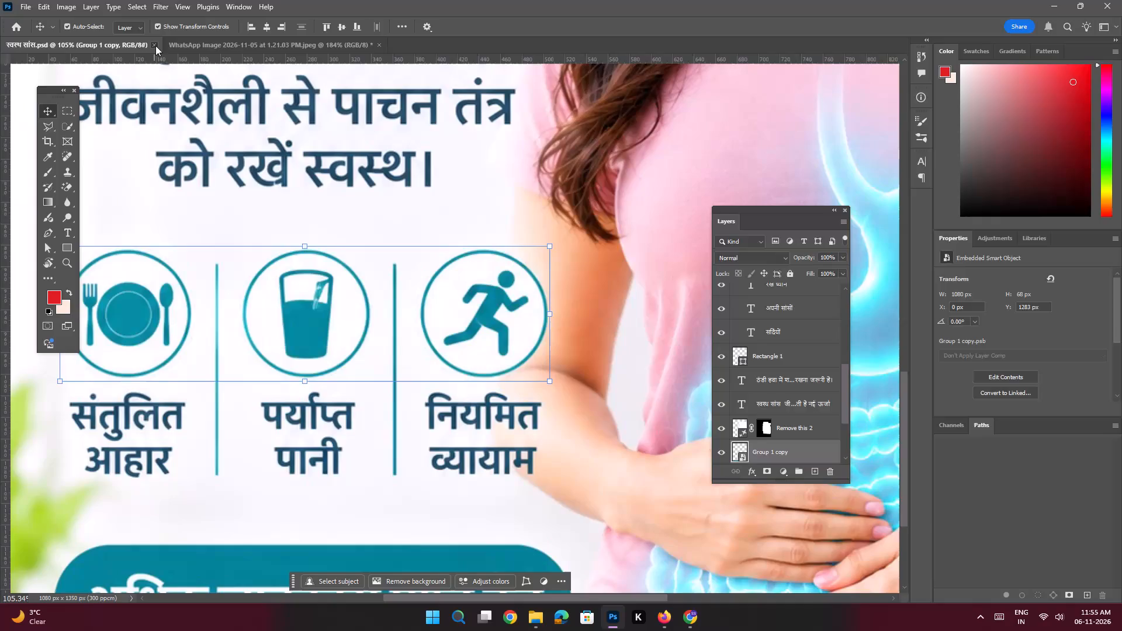
Close the WhatsApp image document without saving its changes.
click(217, 45)
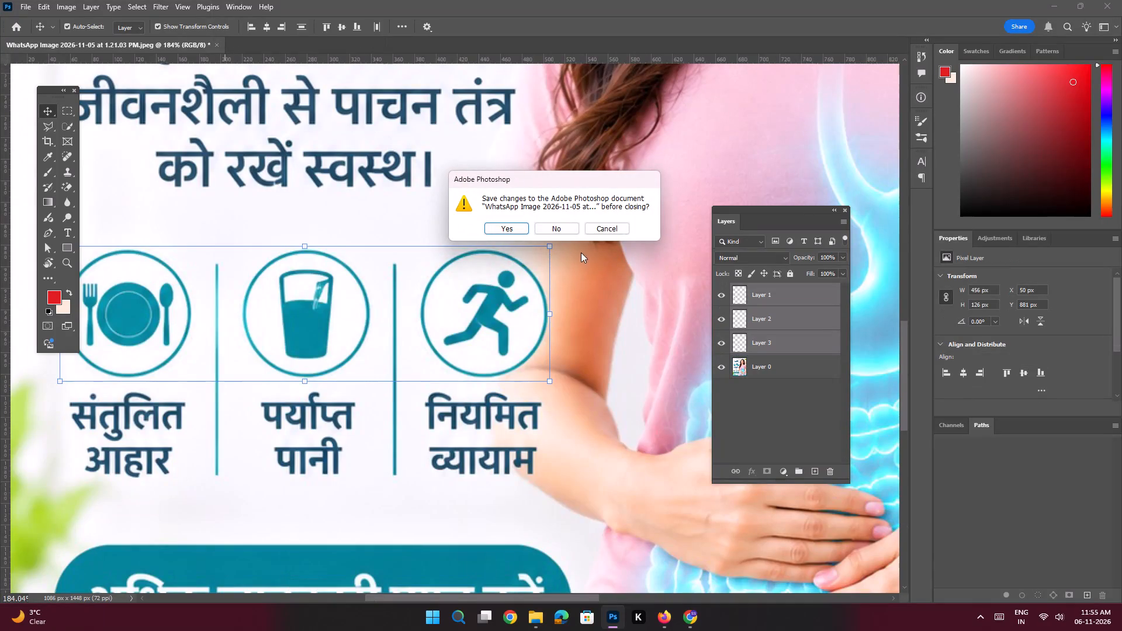
click(546, 231)
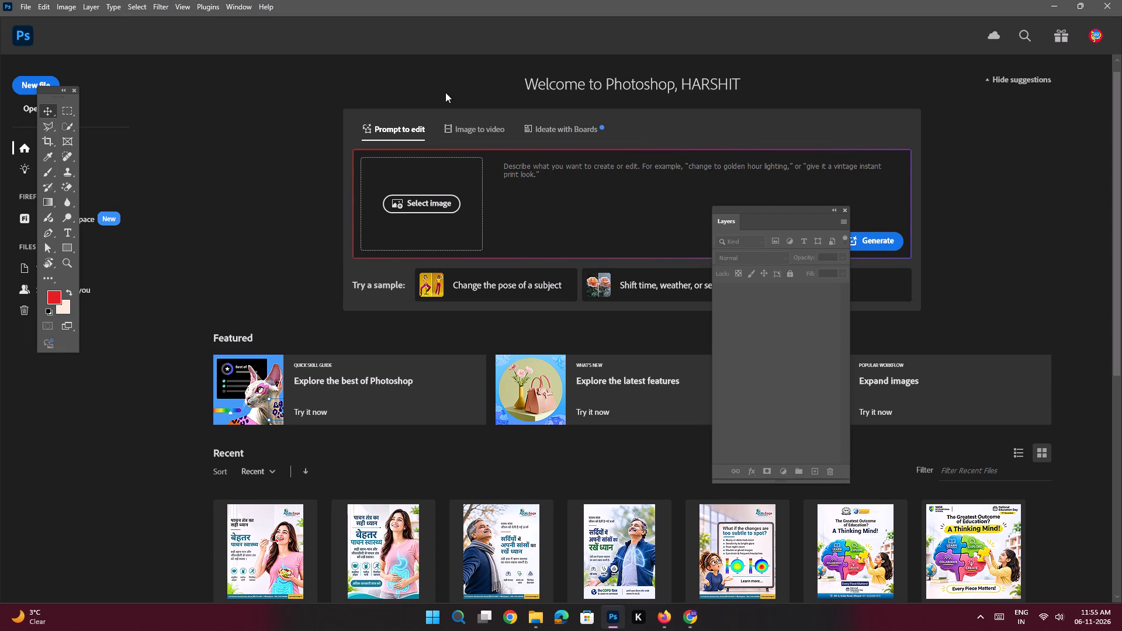
Open Can Robots Think.psd from the recent files.
scroll(650, 439, down, 6)
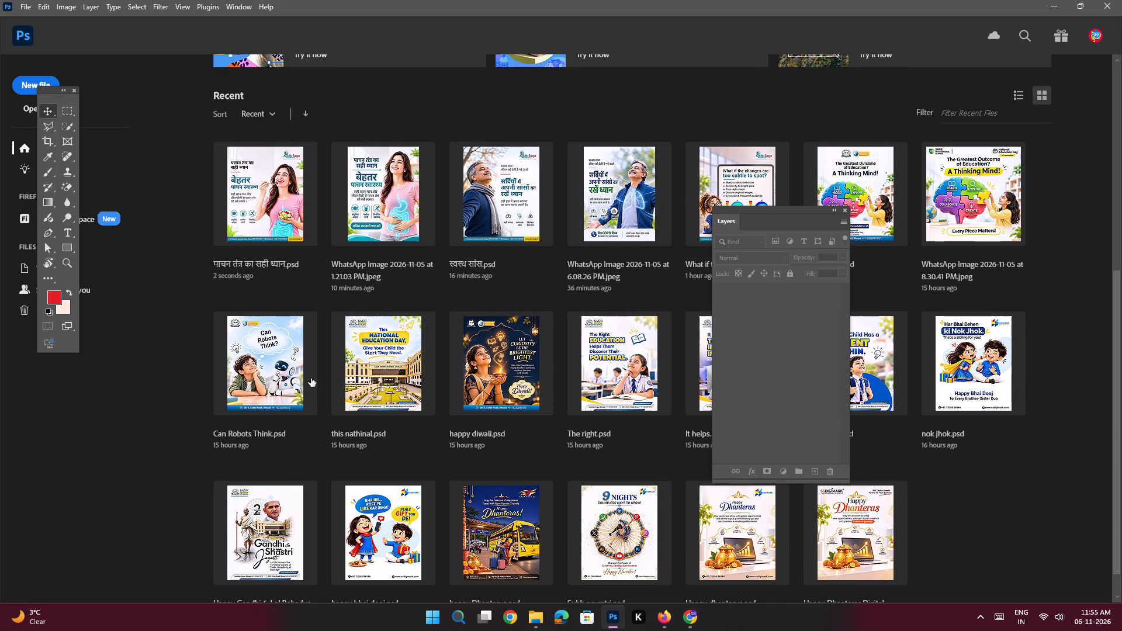
click(289, 366)
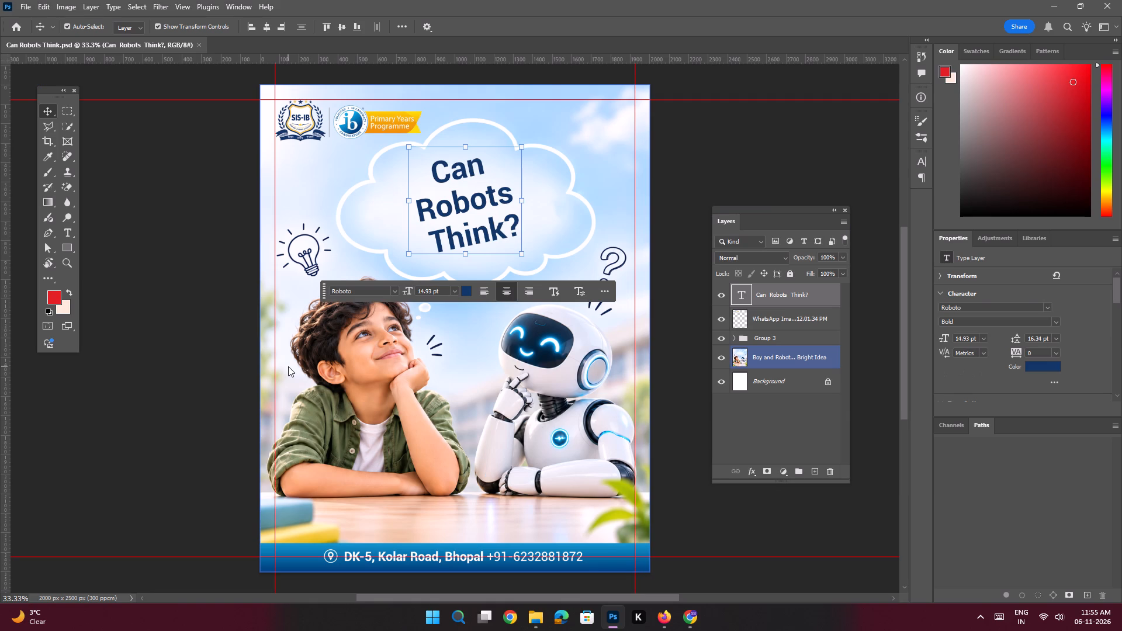
Deselect the title text layer and examine the overall layout of the Can Robots Think poster.
key(space)
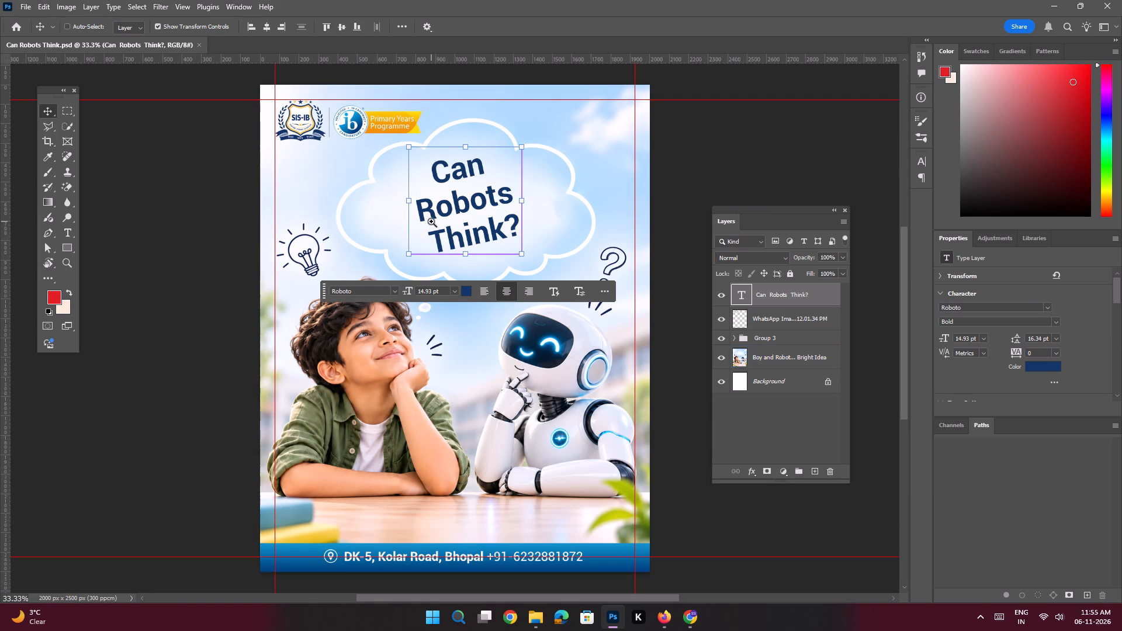
ctrl+drag(431, 221, 413, 215)
click(255, 249)
key(space)
key(space)
key(space)
key(space)
key(space)
key(space)
key(space)
key(space)
key(space)
key(space)
key(space)
key(space)
key(space)
key(space)
key(space)
key(space)
key(space)
key(space)
key(space)
key(space)
drag(397, 241, 371, 239)
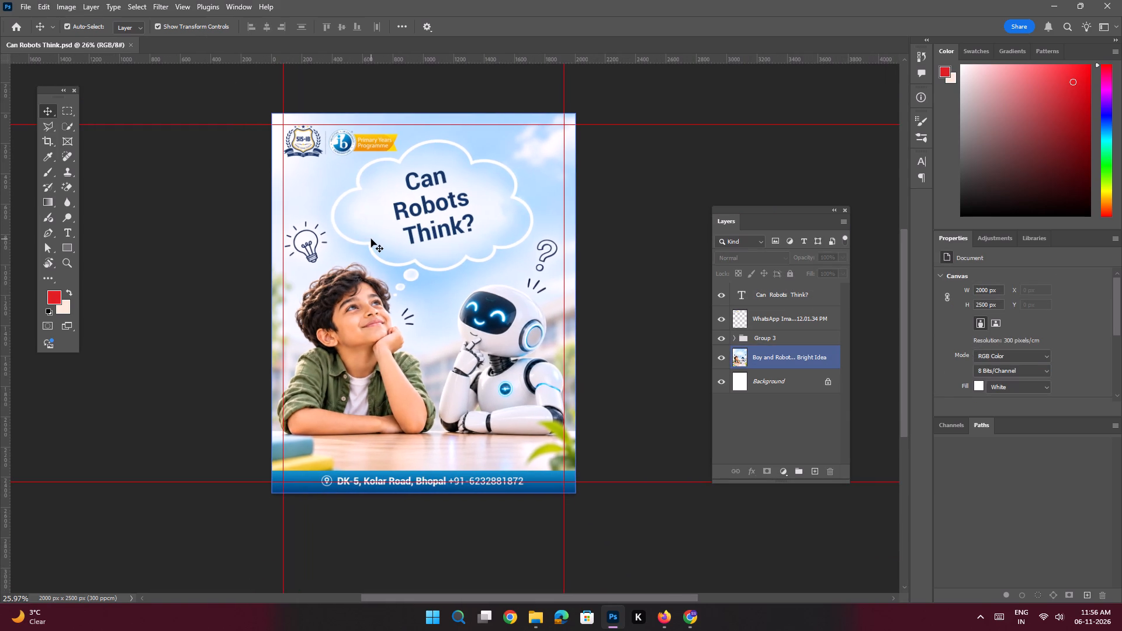
key(space)
key(space)
key(space)
key(space)
key(space)
key(space)
key(space)
drag(475, 241, 453, 242)
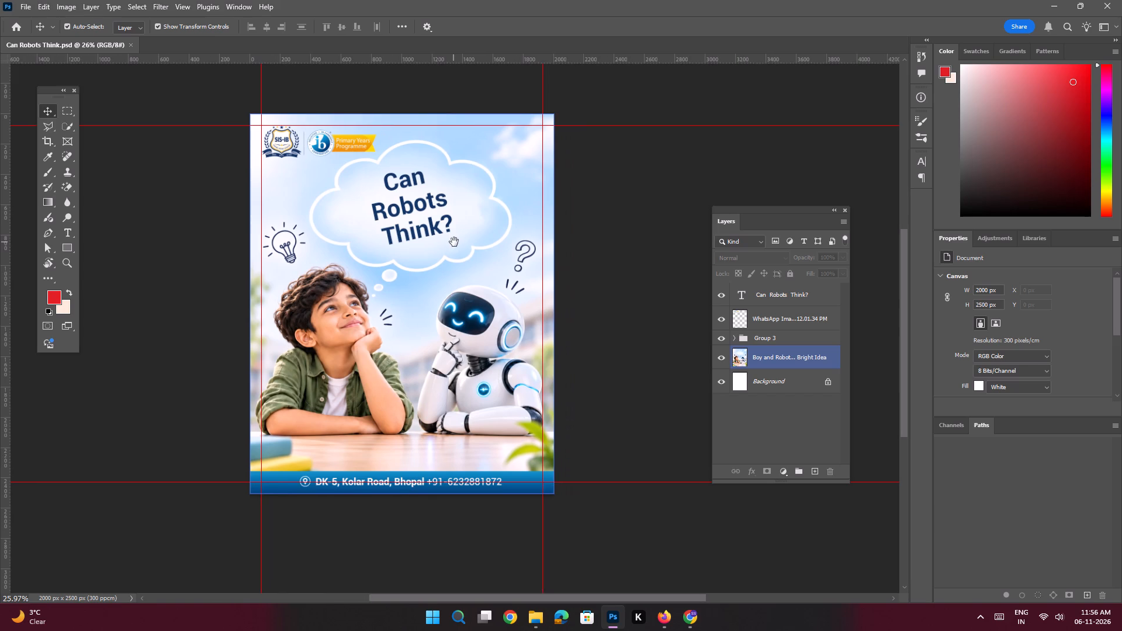
click(643, 217)
key(space)
key(space)
key(space)
key(space)
key(space)
key(space)
key(space)
key(space)
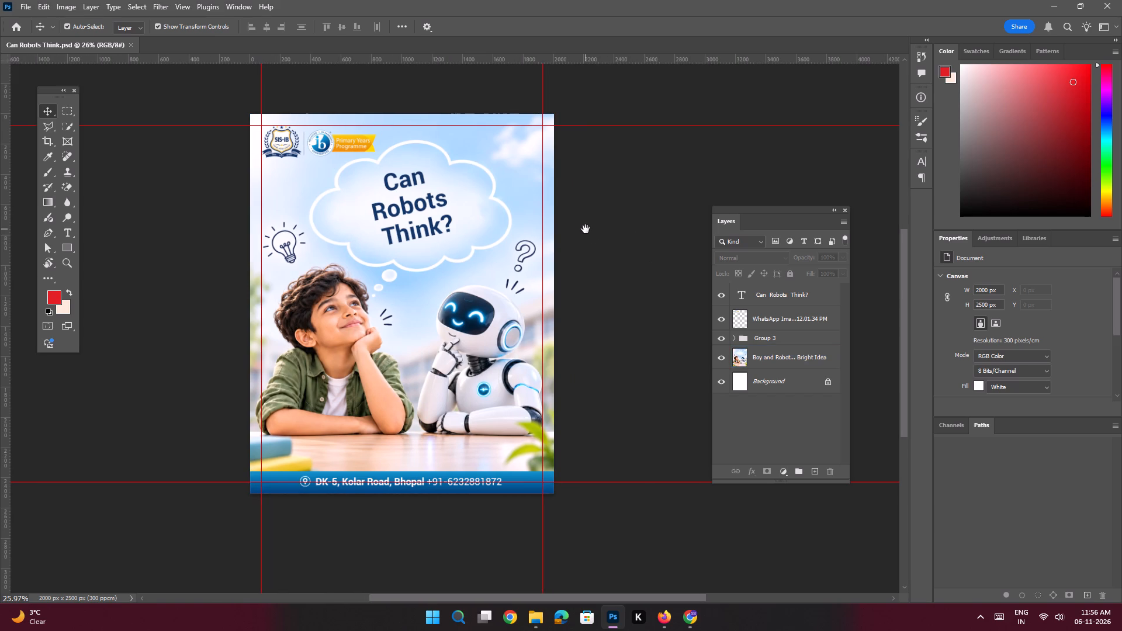
click(608, 233)
Create a new blank document from the recent custom 2000 x 2500 px preset at 300 ppcm.
key(ctrl+n)
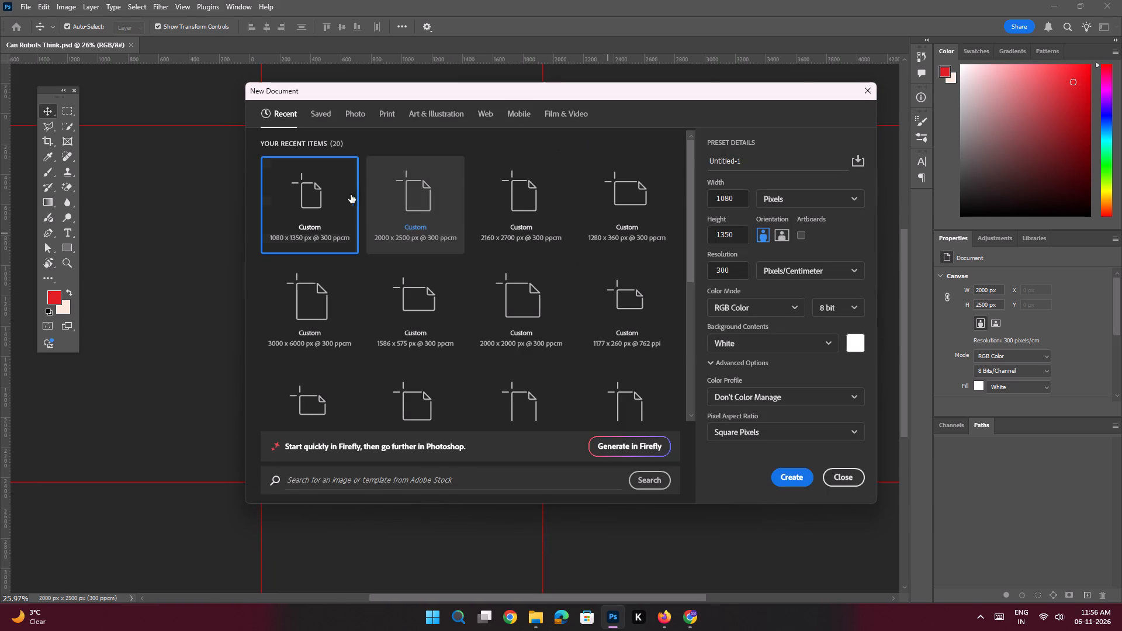
double_click(423, 211)
key(space)
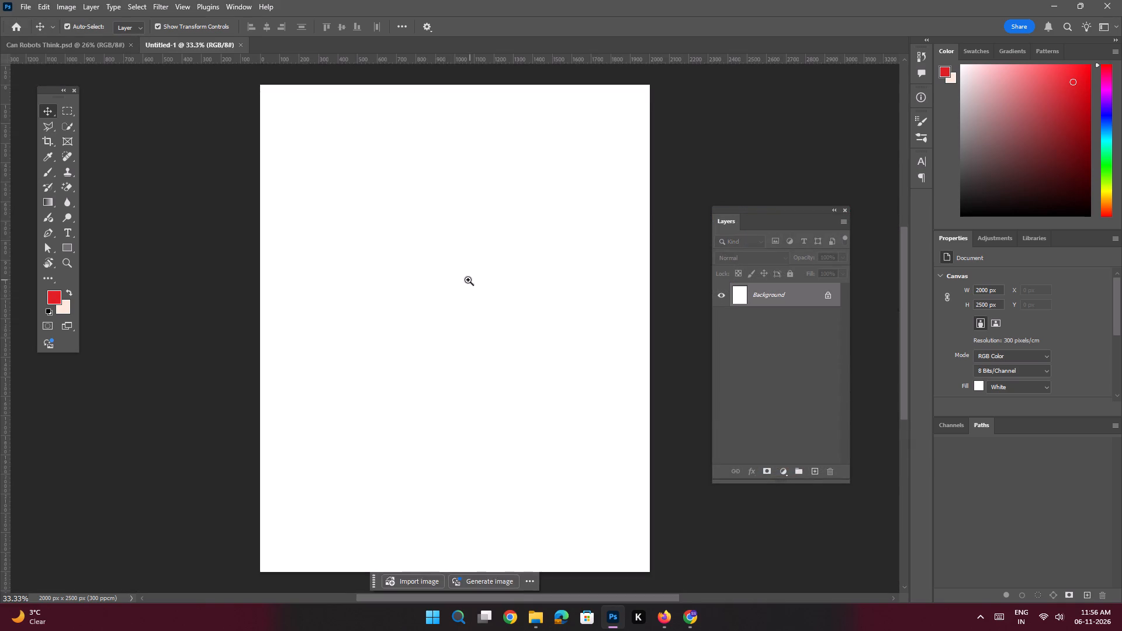
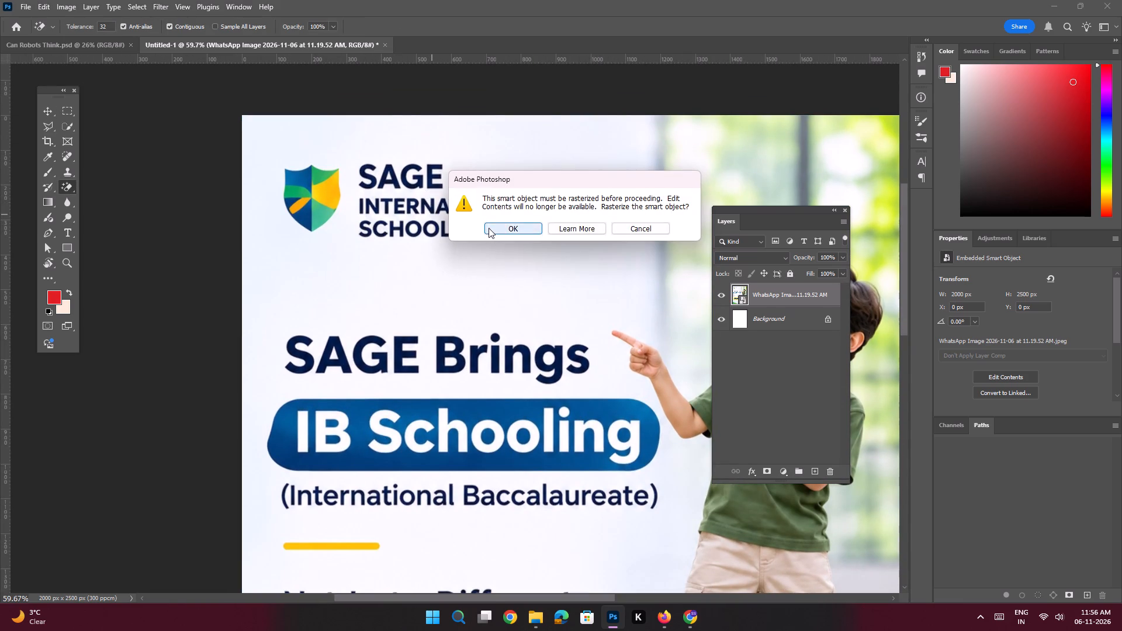
Rasterize the placed WhatsApp image smart object.
click(489, 228)
Remove the SAGE International School logo from the image by outlining it with the Polygonal Lasso, filling the selection and deselecting.
click(49, 124)
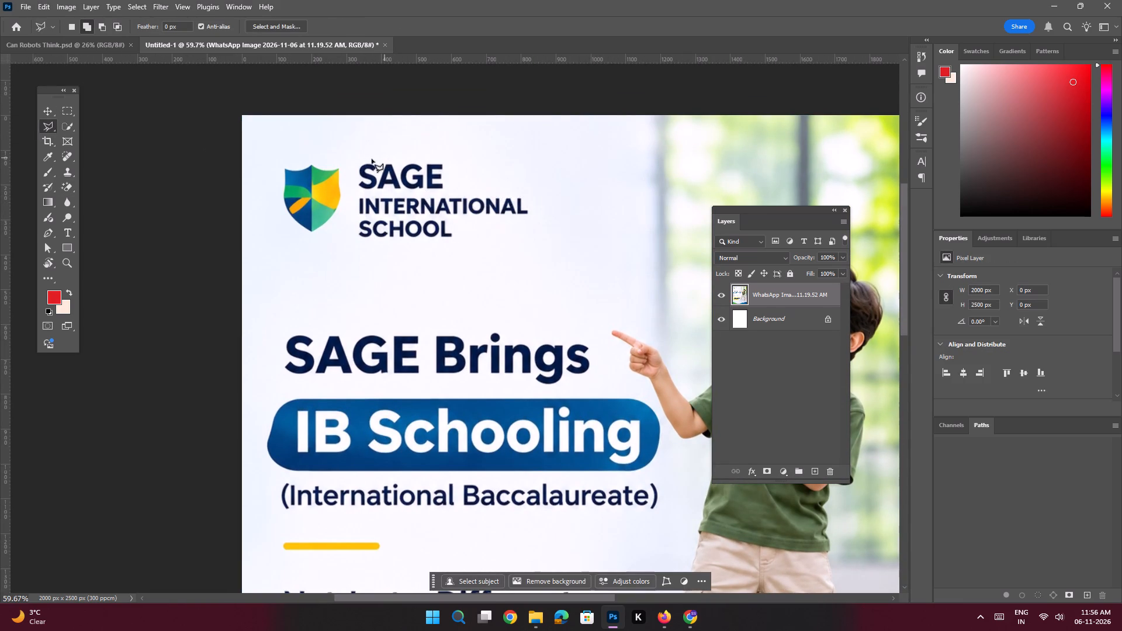
click(351, 155)
shift+click(449, 152)
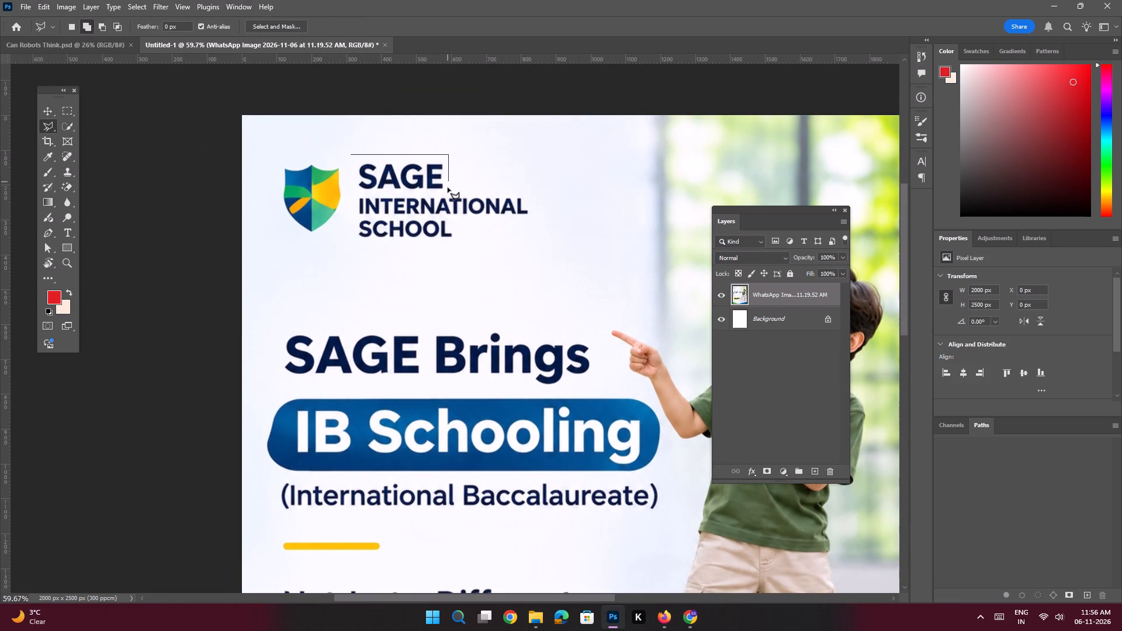
shift+click(448, 190)
shift+click(530, 190)
shift+click(530, 222)
shift+click(462, 219)
shift+click(459, 241)
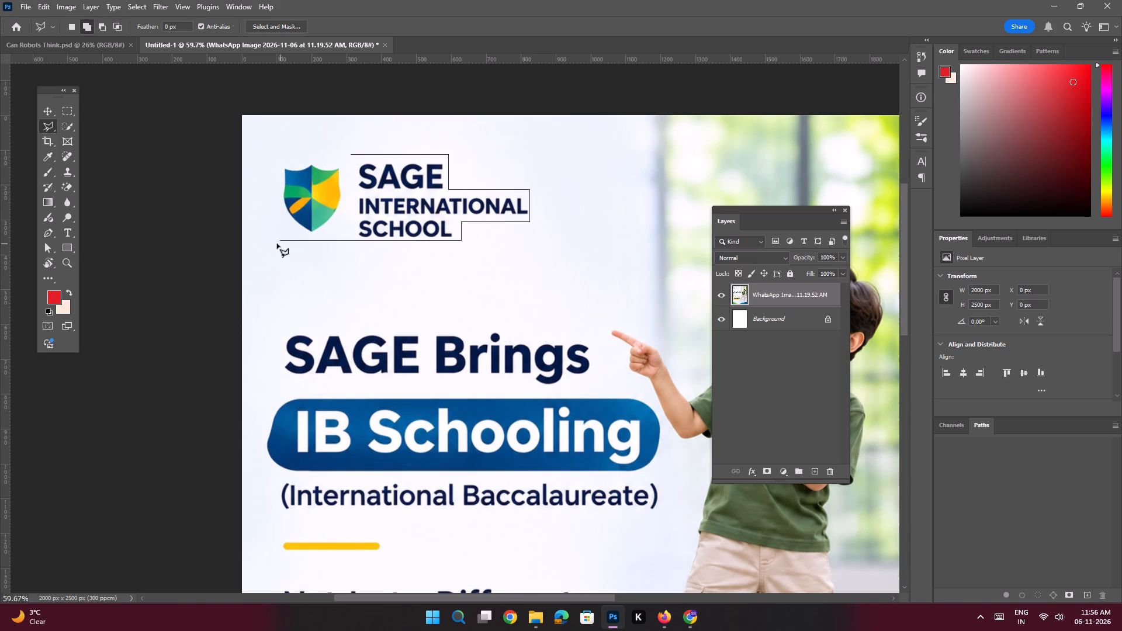
shift+click(277, 244)
shift+click(280, 158)
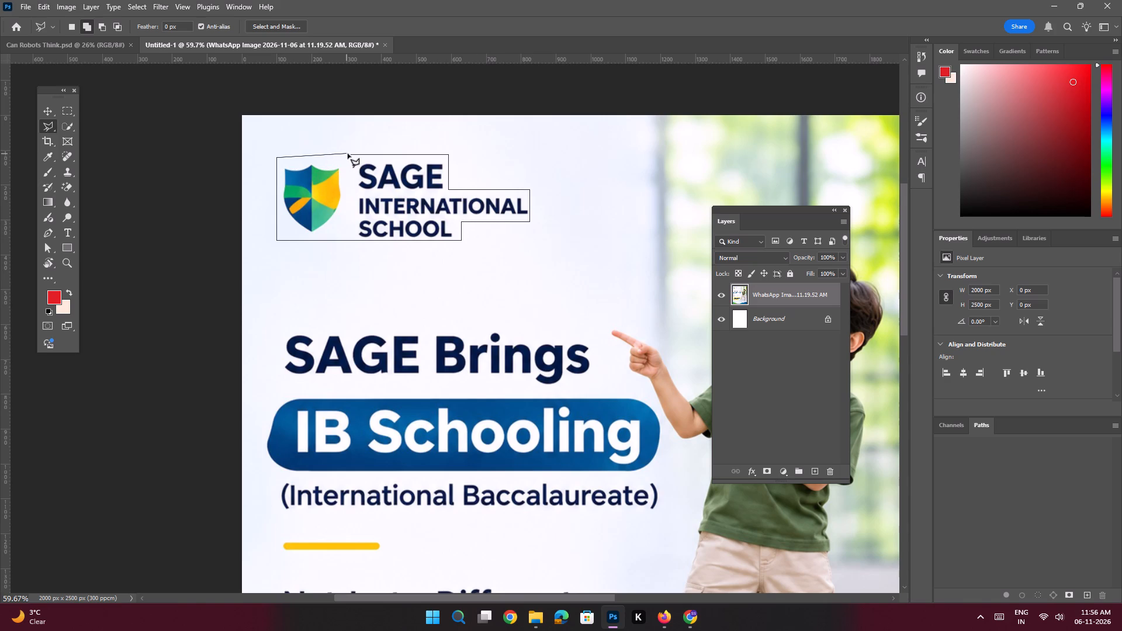
click(352, 155)
key(shift+BackSpace)
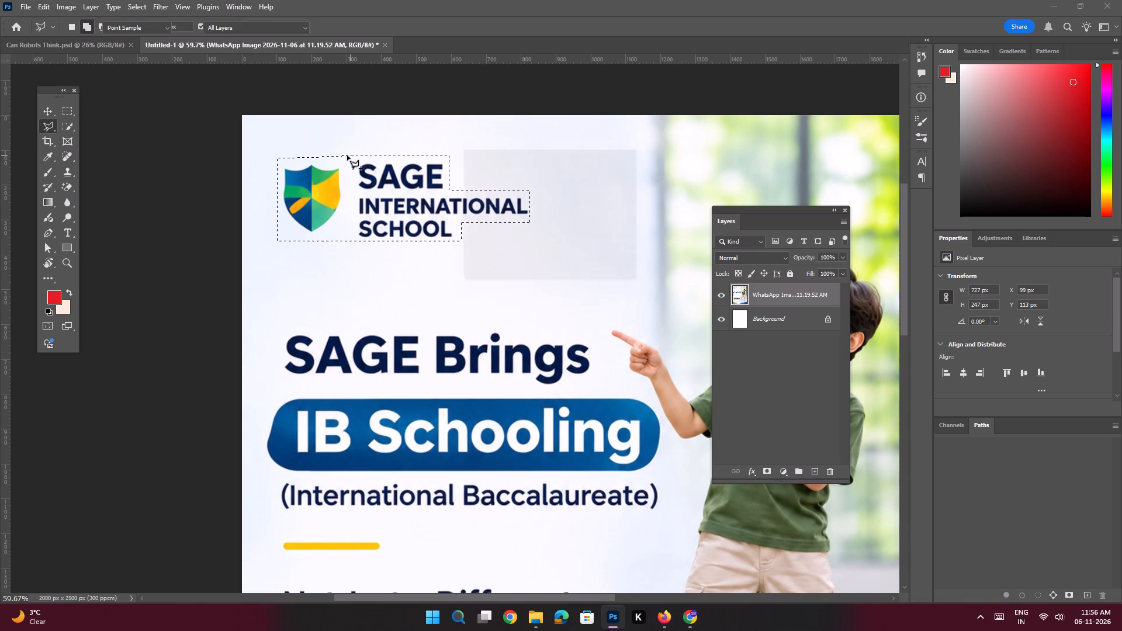
key(Return)
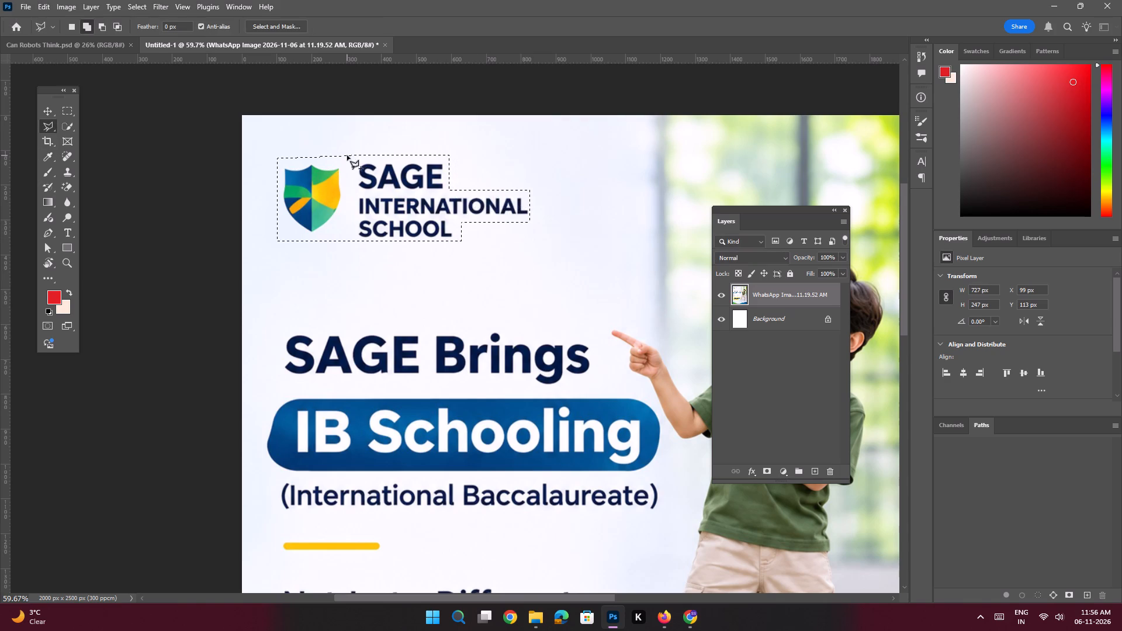
key(ctrl+d)
Add a new guide layout with 75 px top, left, bottom and right margins to the canvas.
key(ctrl+0)
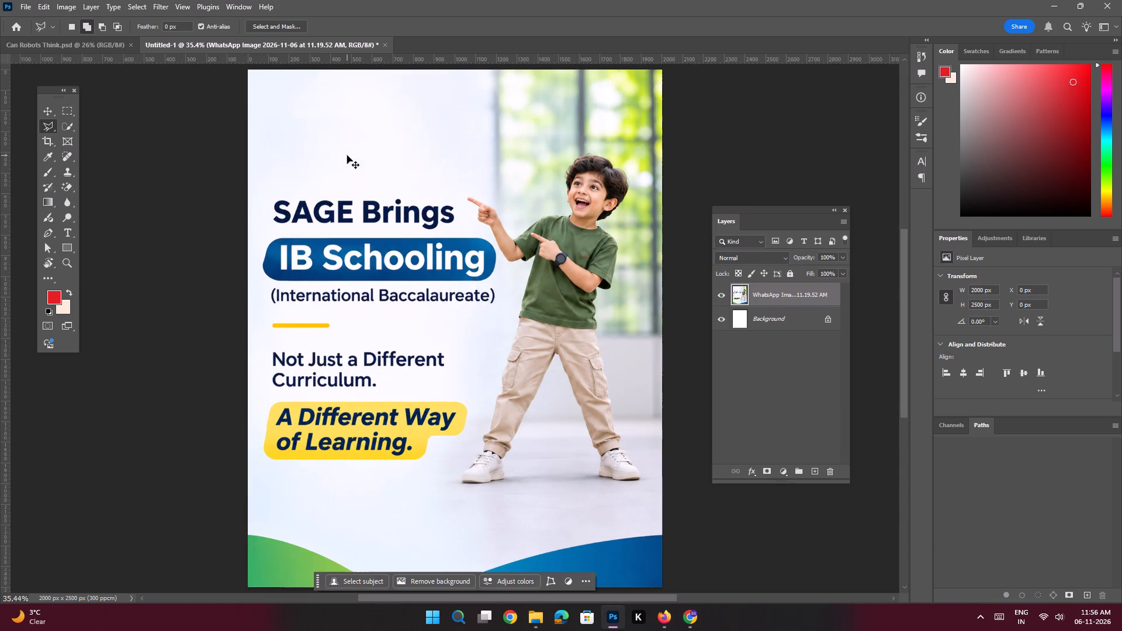
key(space)
key(space)
key(space)
key(space)
key(space)
key(space)
key(space)
key(space)
key(space)
key(space)
key(space)
key(space)
key(space)
key(space)
key(space)
key(space)
key(space)
key(space)
key(space)
key(space)
drag(475, 356, 467, 331)
drag(465, 318, 481, 377)
click(477, 342)
click(46, 107)
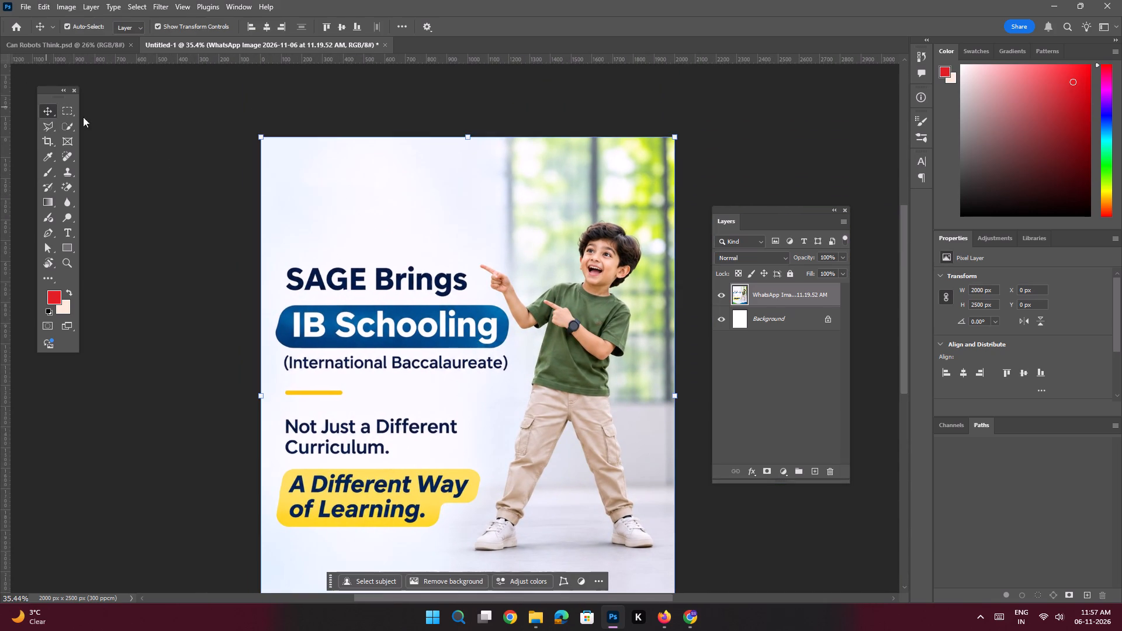
click(169, 170)
click(189, 8)
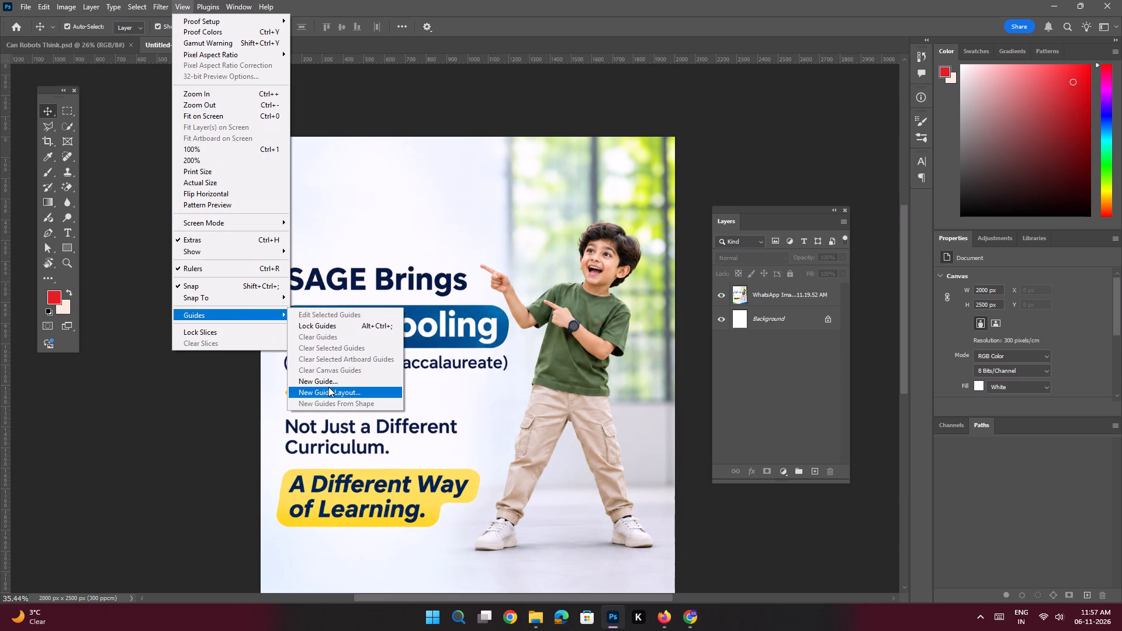
click(328, 389)
drag(472, 311, 442, 299)
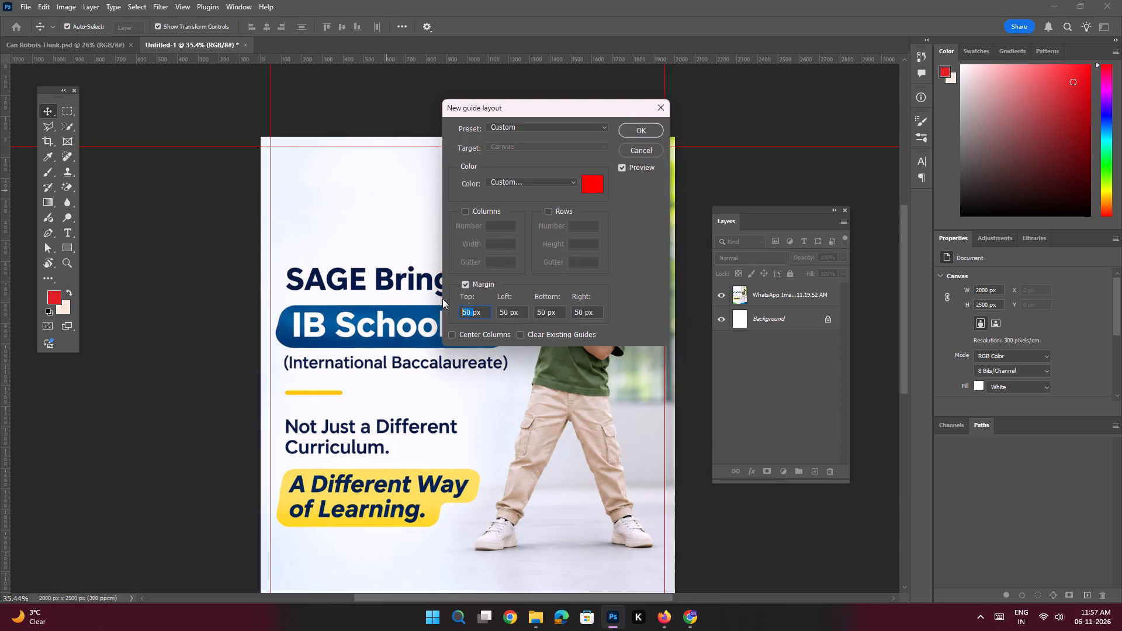
text(75)
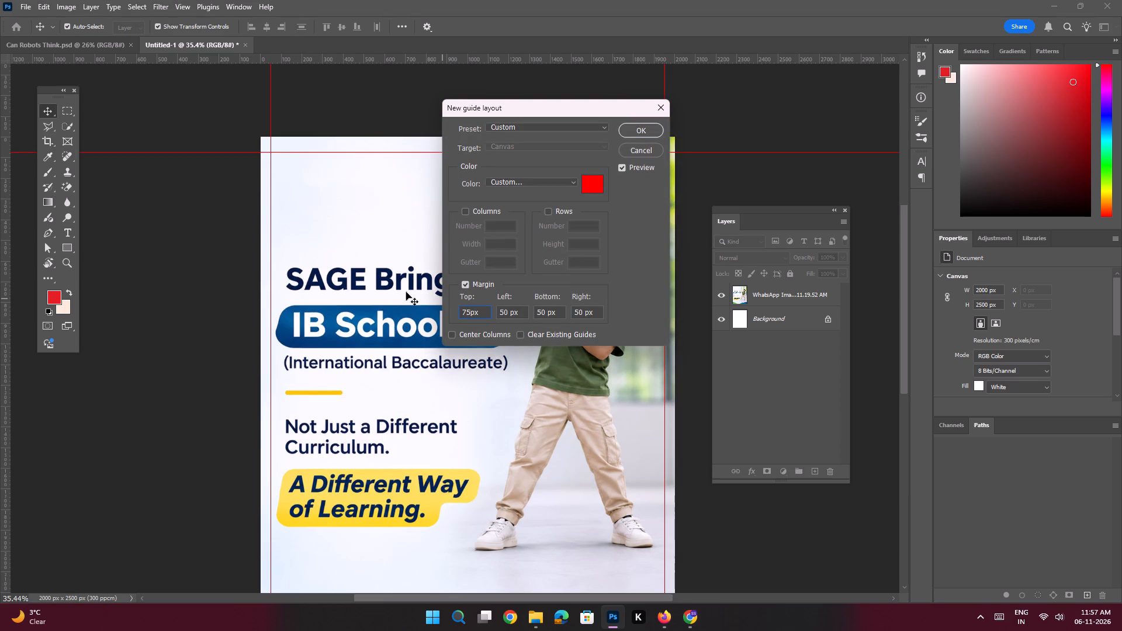
key(space)
drag(506, 313, 487, 303)
text(75)
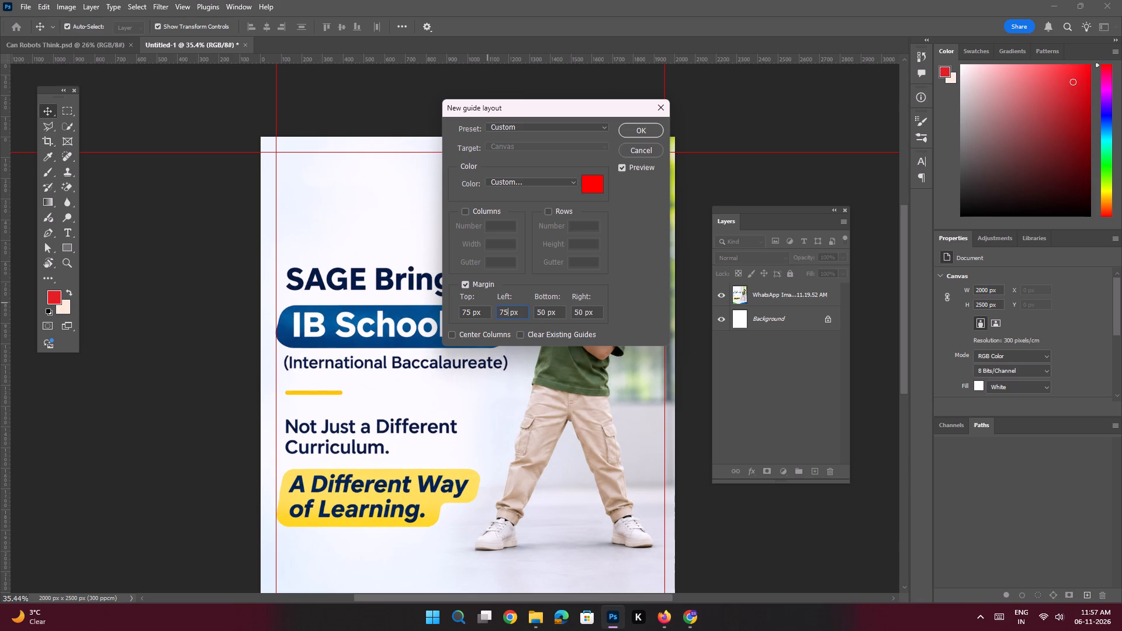
drag(545, 313, 527, 300)
text(75)
drag(584, 313, 559, 303)
text(75)
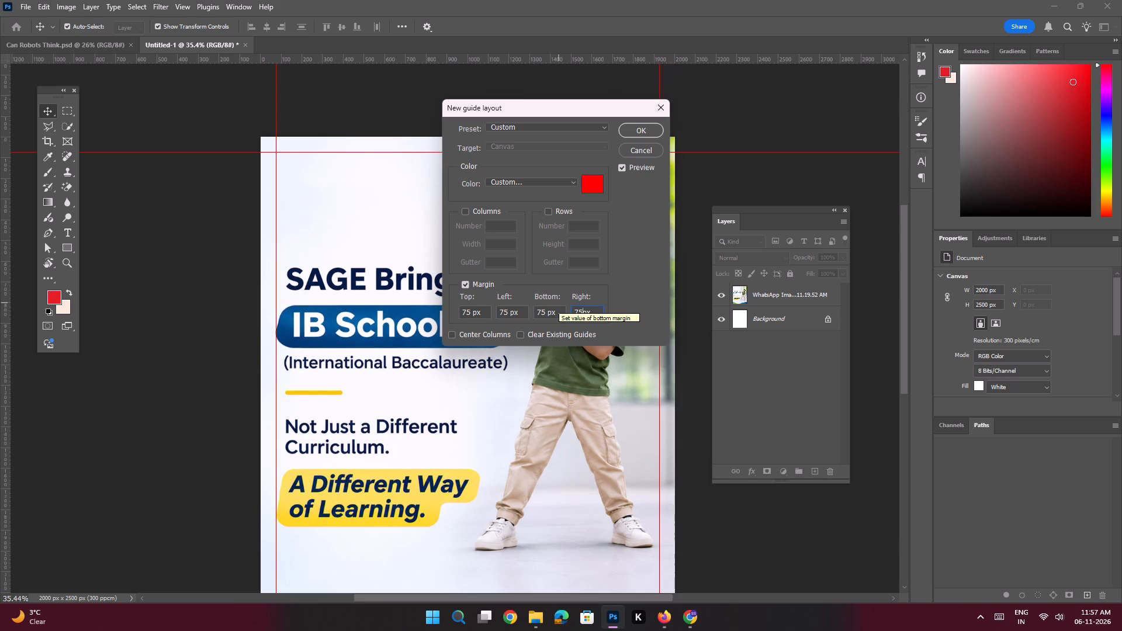
key(Return)
Copy the address footer group, Group 3, from Can Robots Think.psd into the SAGE Brings IB Schooling poster.
key(space)
key(space)
key(space)
key(space)
key(space)
key(space)
key(space)
key(space)
key(space)
key(space)
drag(573, 269, 572, 248)
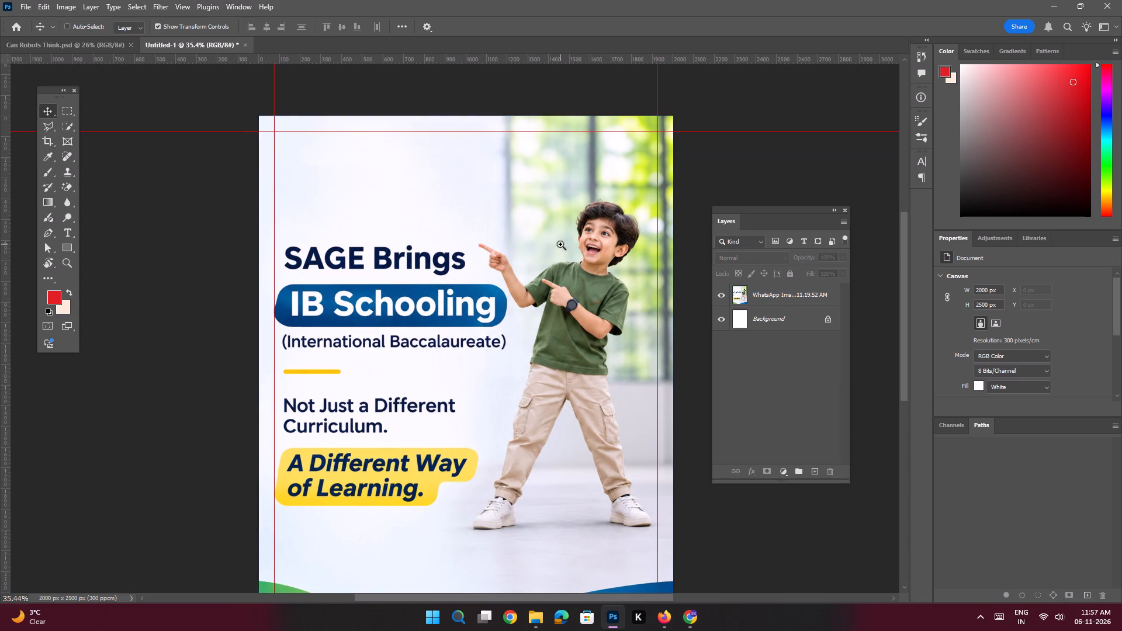
ctrl+drag(560, 244, 541, 237)
click(107, 49)
key(space)
key(space)
key(space)
key(space)
key(space)
key(space)
key(space)
key(space)
drag(320, 334, 324, 281)
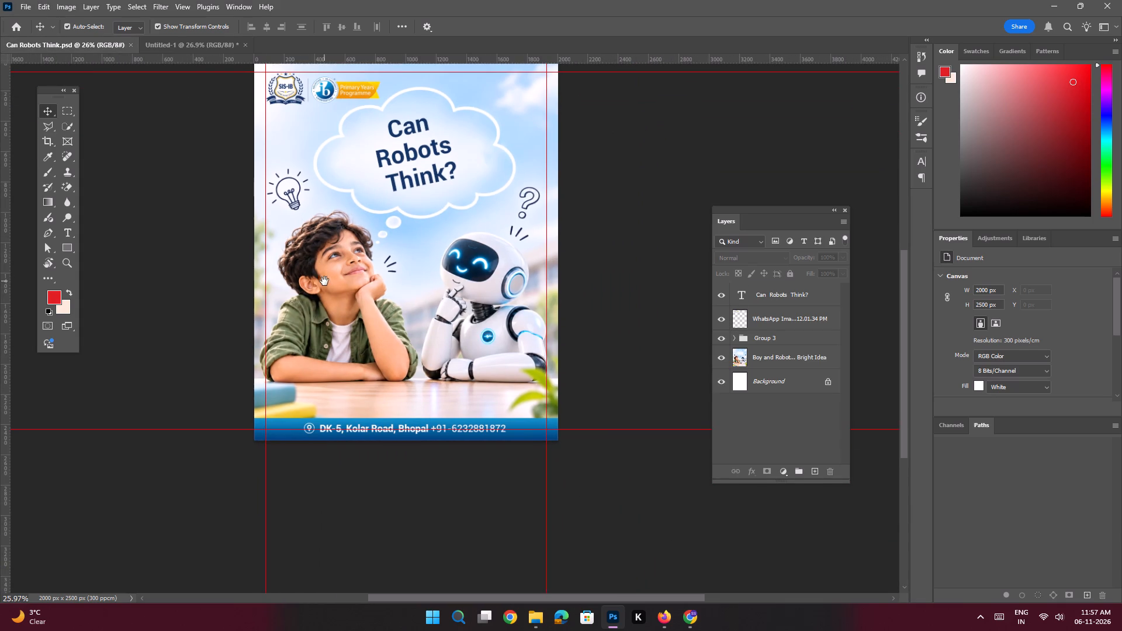
ctrl+drag(351, 422, 394, 458)
click(381, 450)
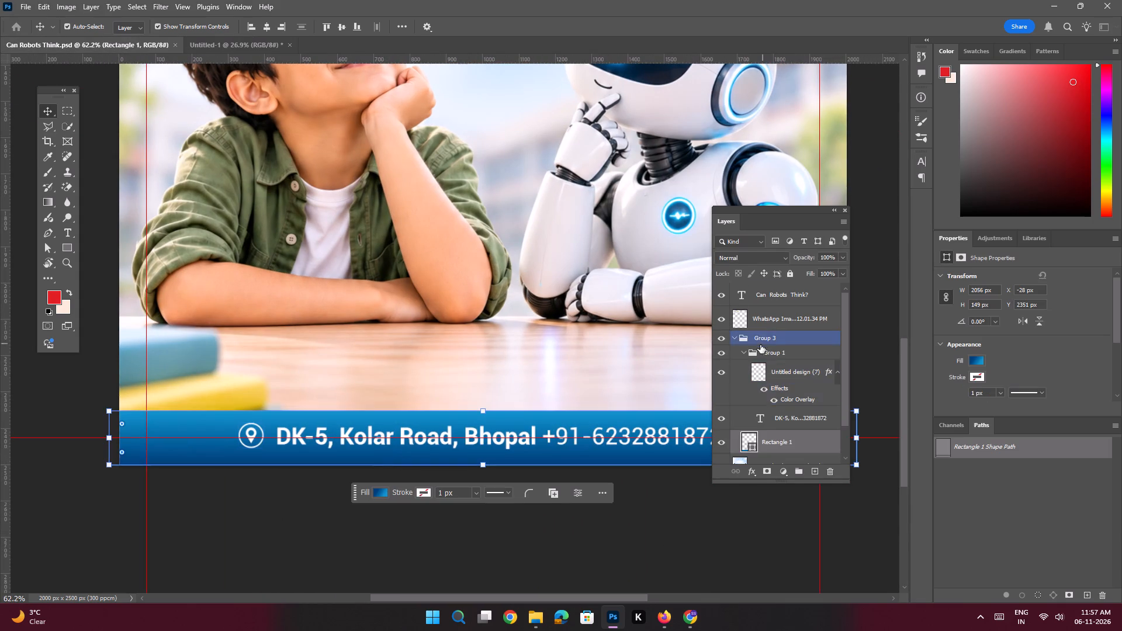
click(763, 337)
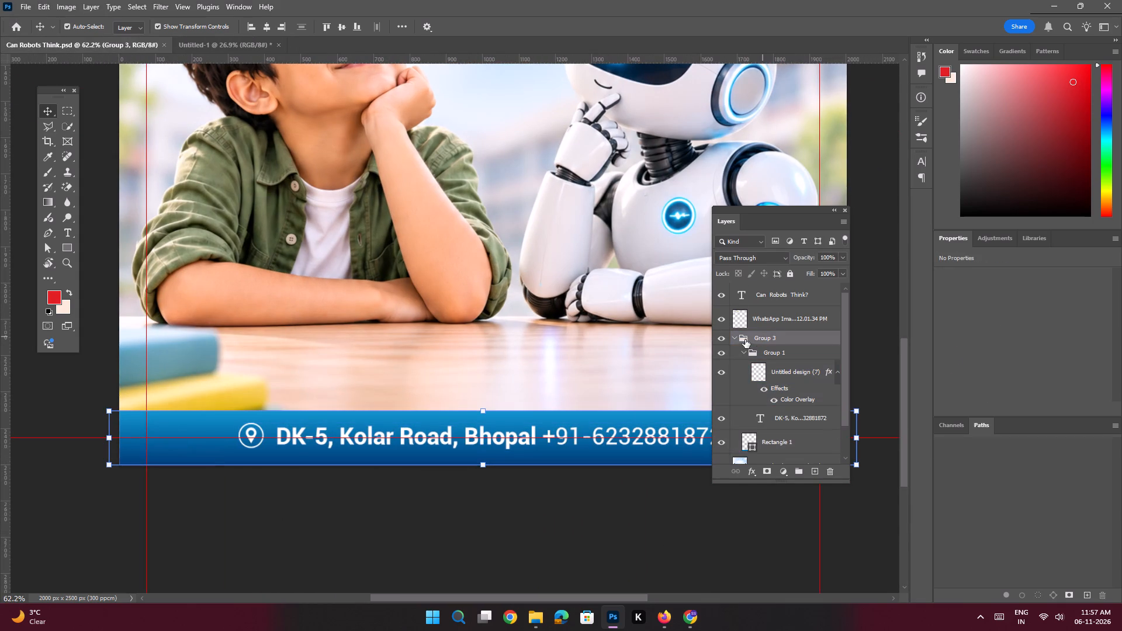
click(735, 339)
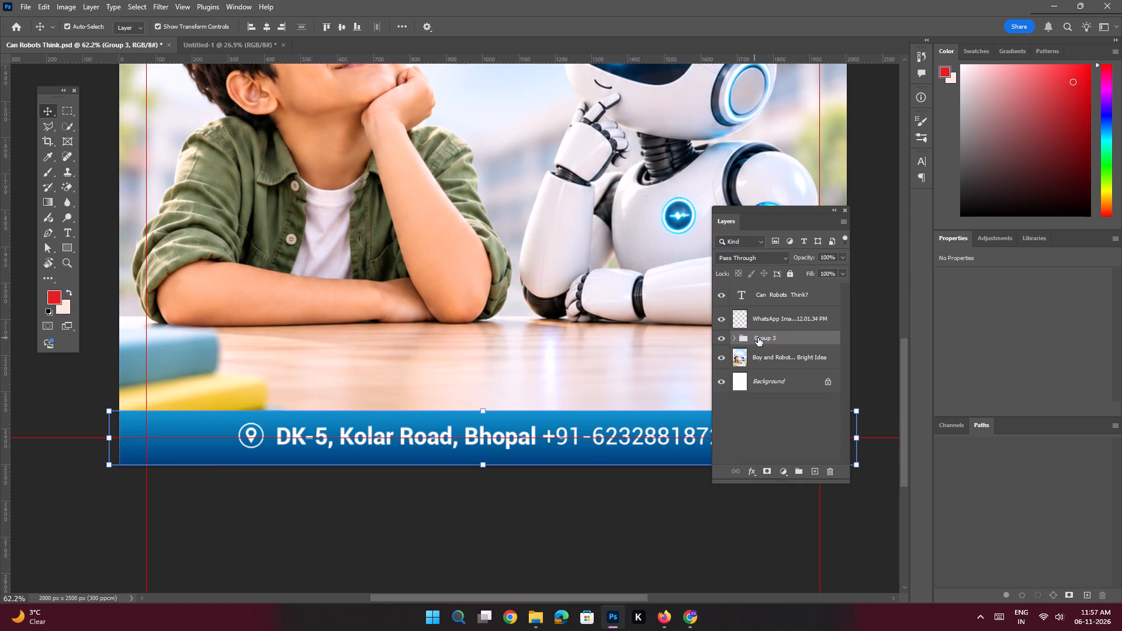
drag(759, 338, 372, 343)
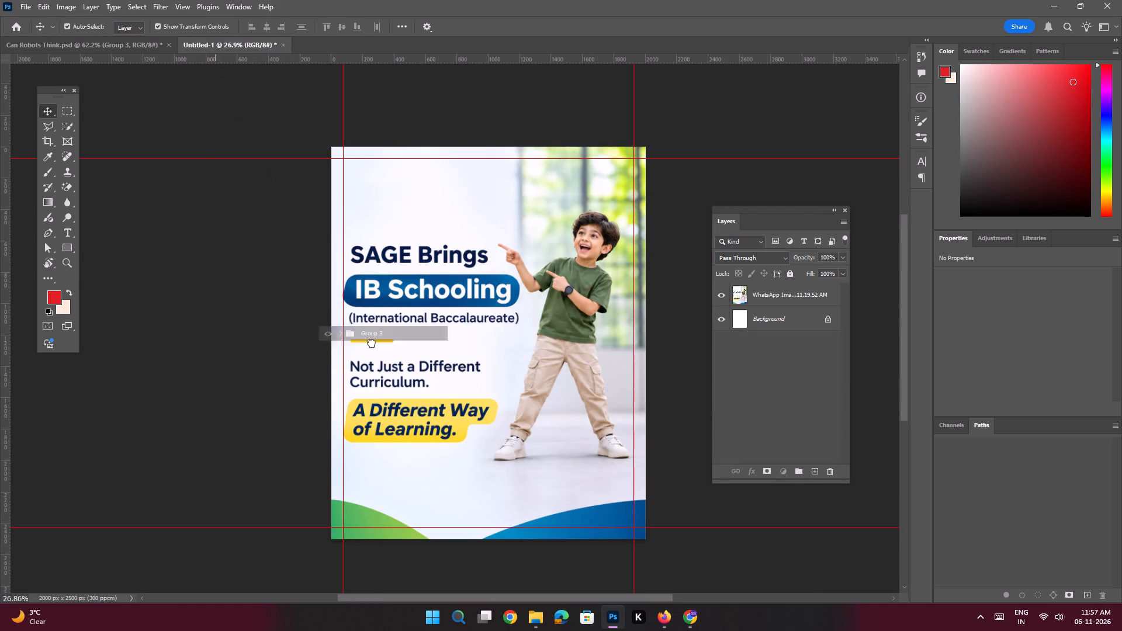
drag(372, 343, 458, 489)
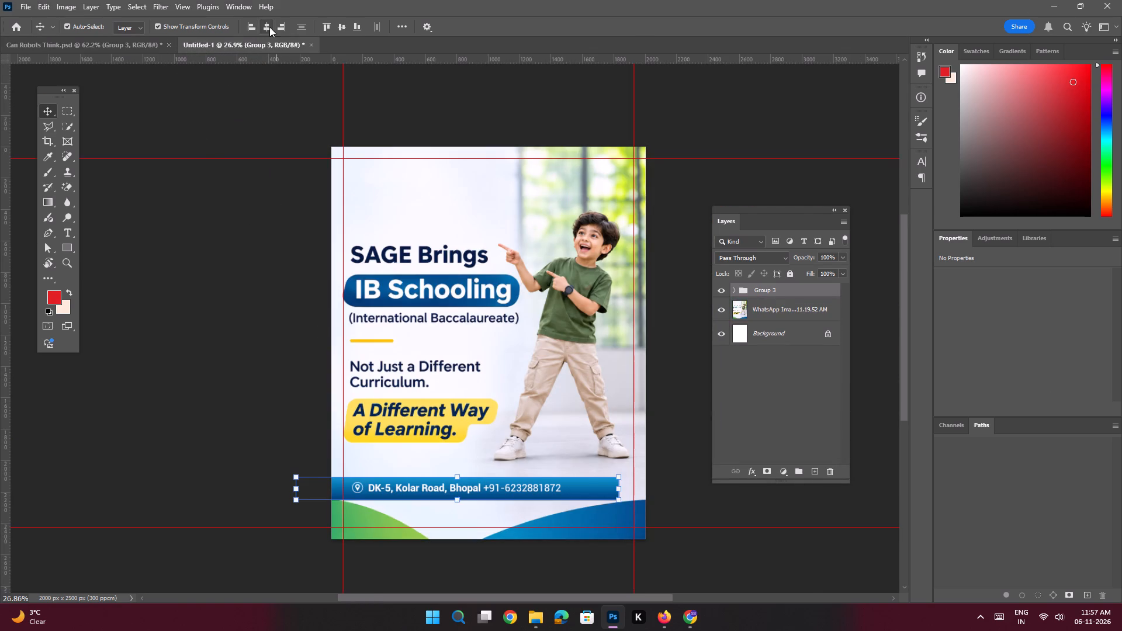
Centre the footer group horizontally and align it to the bottom edge of the canvas.
double_click(269, 25)
click(355, 29)
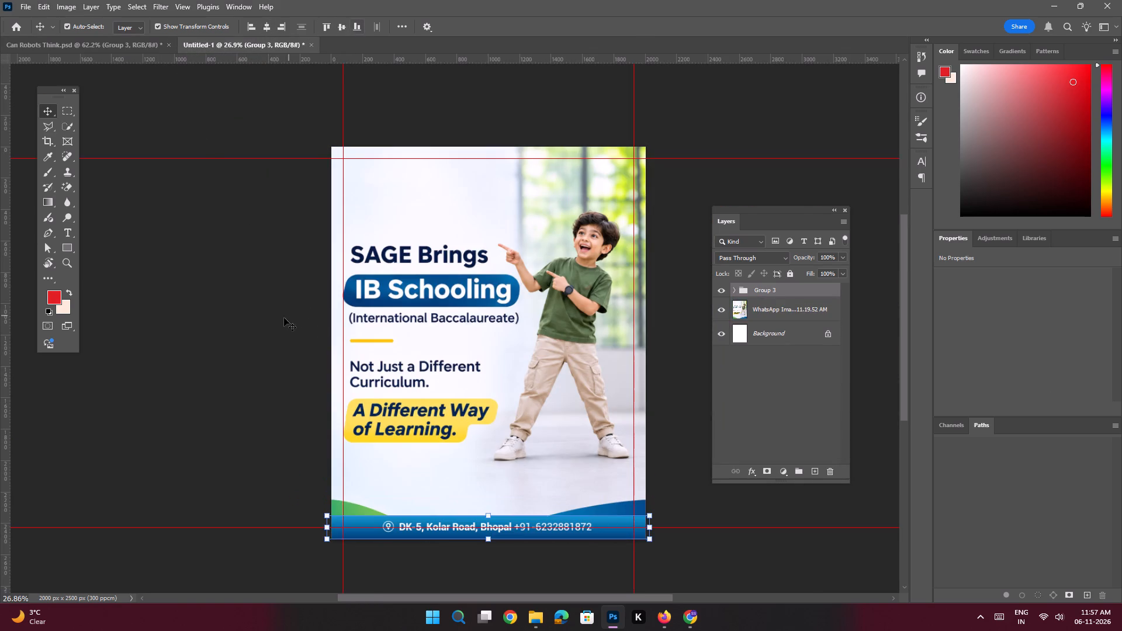
click(277, 322)
Copy the SIS-IB and Primary Years Programme logo layer from Can Robots Think.psd into the SAGE Brings IB Schooling poster.
key(space)
ctrl+drag(423, 545, 462, 577)
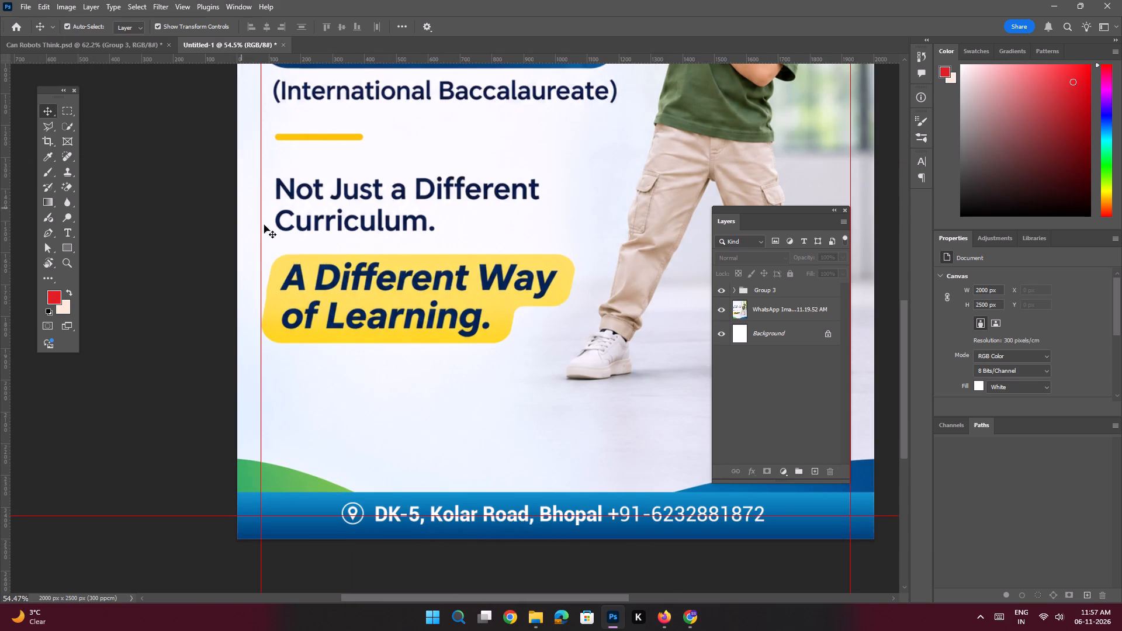
key(space)
ctrl+drag(436, 296, 405, 287)
drag(439, 205, 441, 294)
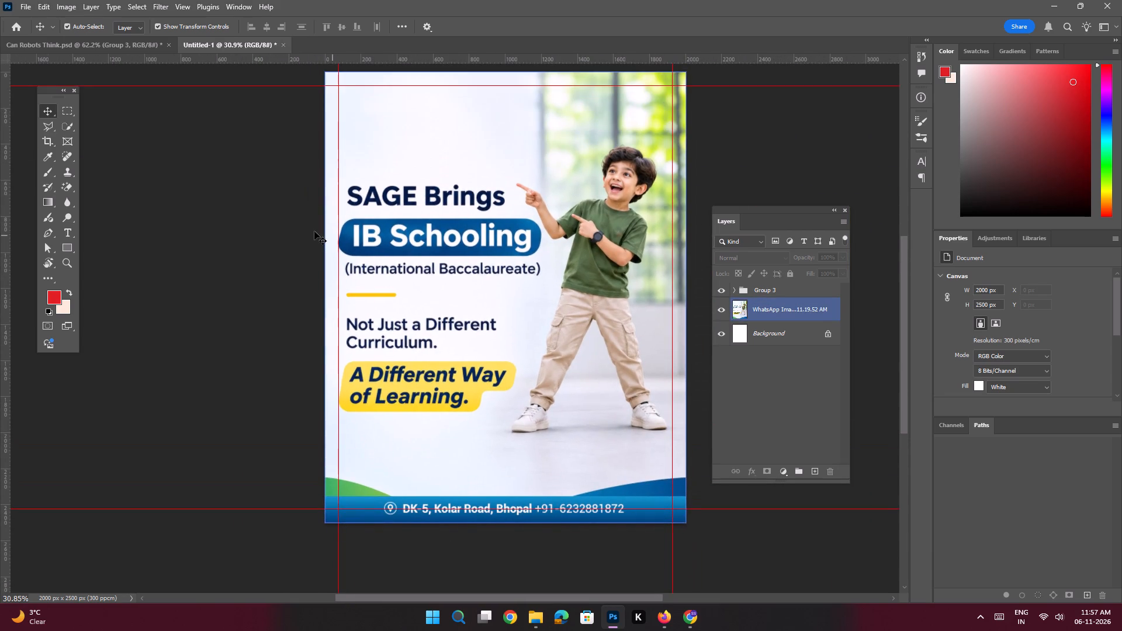
click(313, 231)
click(137, 40)
key(space)
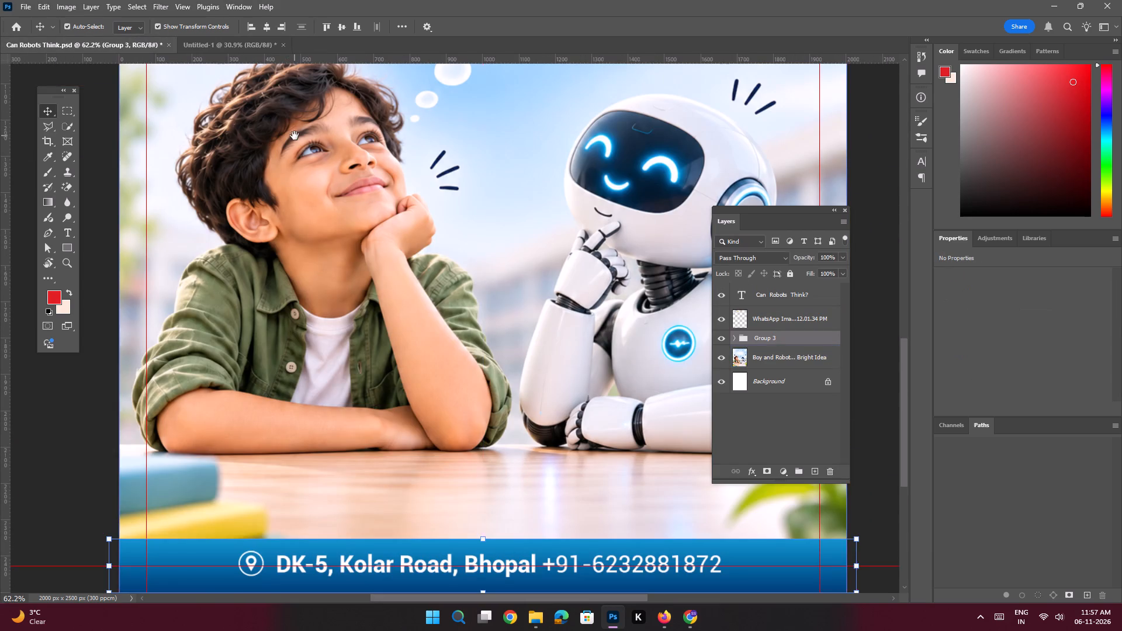
drag(295, 138, 321, 299)
click(323, 267)
click(392, 303)
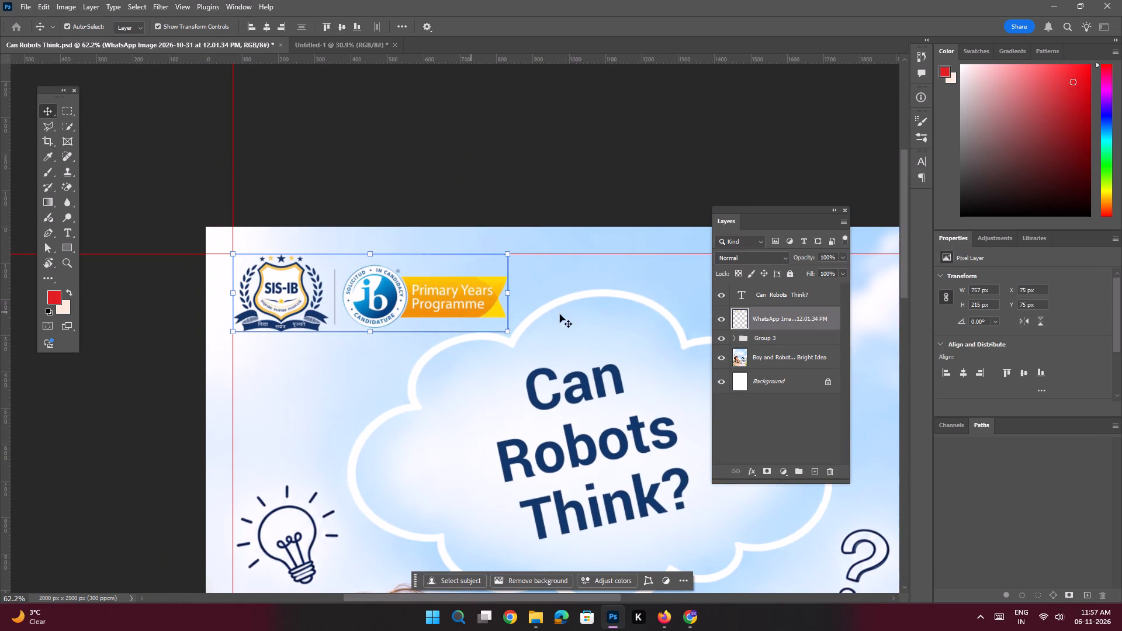
drag(758, 318, 309, 44)
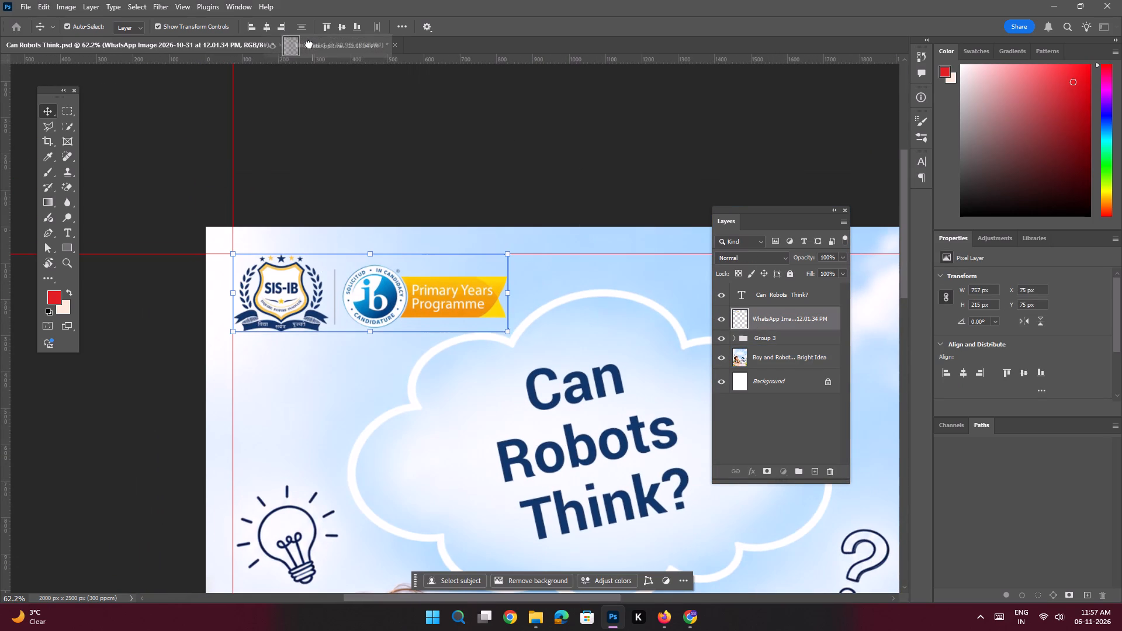
drag(309, 44, 385, 116)
Move the SIS-IB and Primary Years Programme logos to the poster's upper-left corner, snapped to the margin guides, and deselect them.
key(space)
ctrl+drag(391, 92, 413, 182)
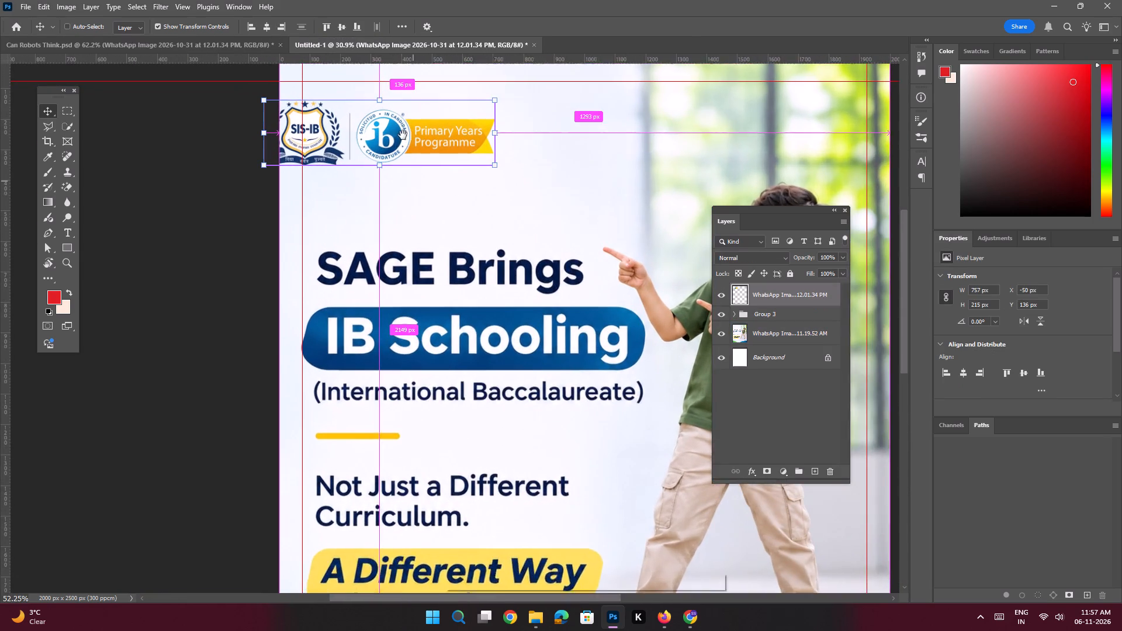
drag(401, 130, 400, 188)
drag(398, 188, 435, 171)
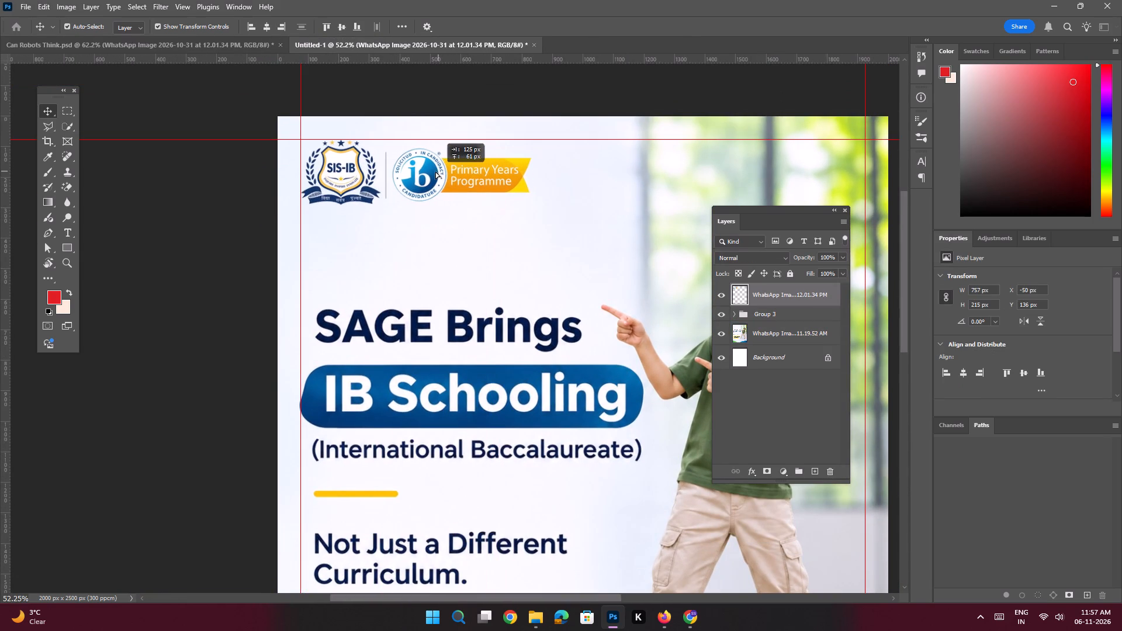
drag(435, 171, 434, 171)
key(space)
ctrl+drag(427, 204, 380, 188)
click(307, 245)
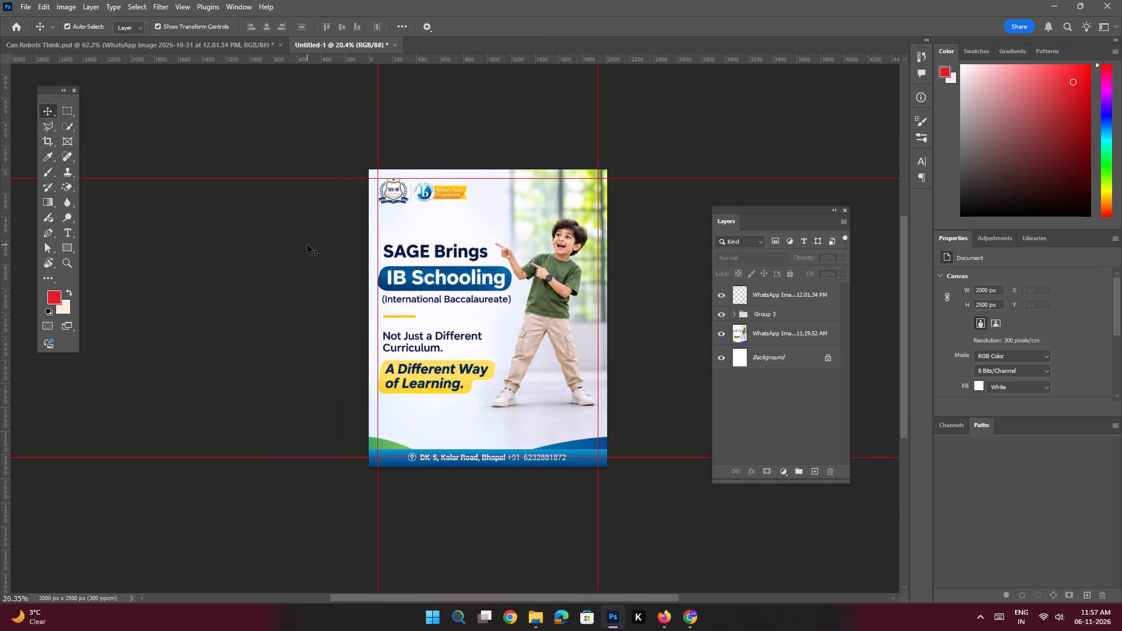
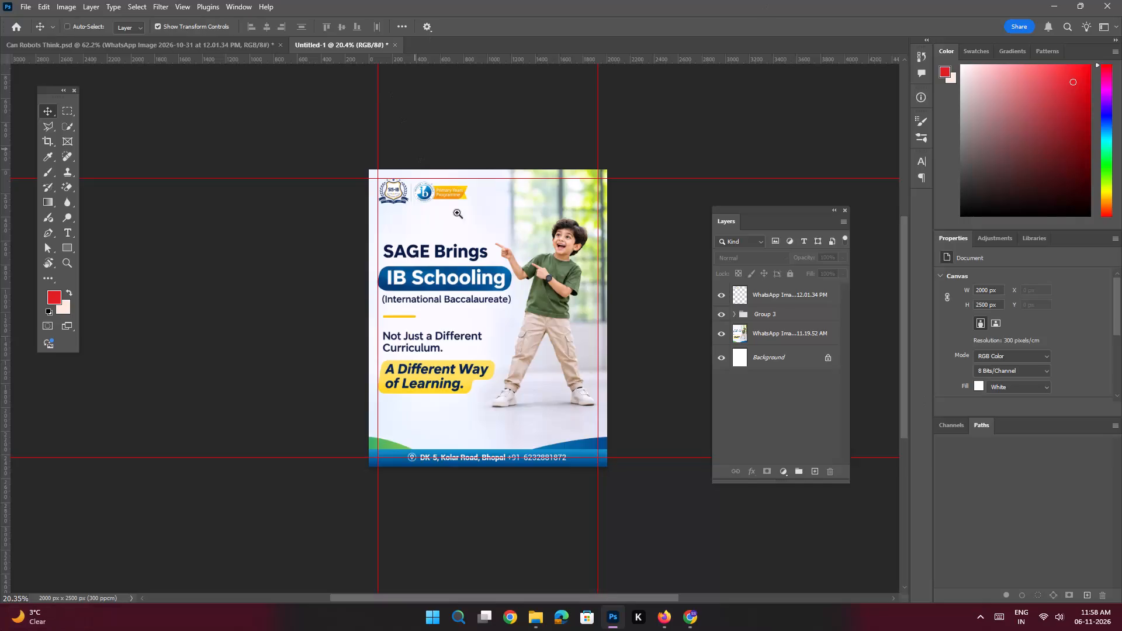
Hide the Group 3 footer to examine the artwork underneath along the poster's bottom edge, and show it again.
ctrl+drag(475, 257, 500, 300)
drag(500, 300, 491, 271)
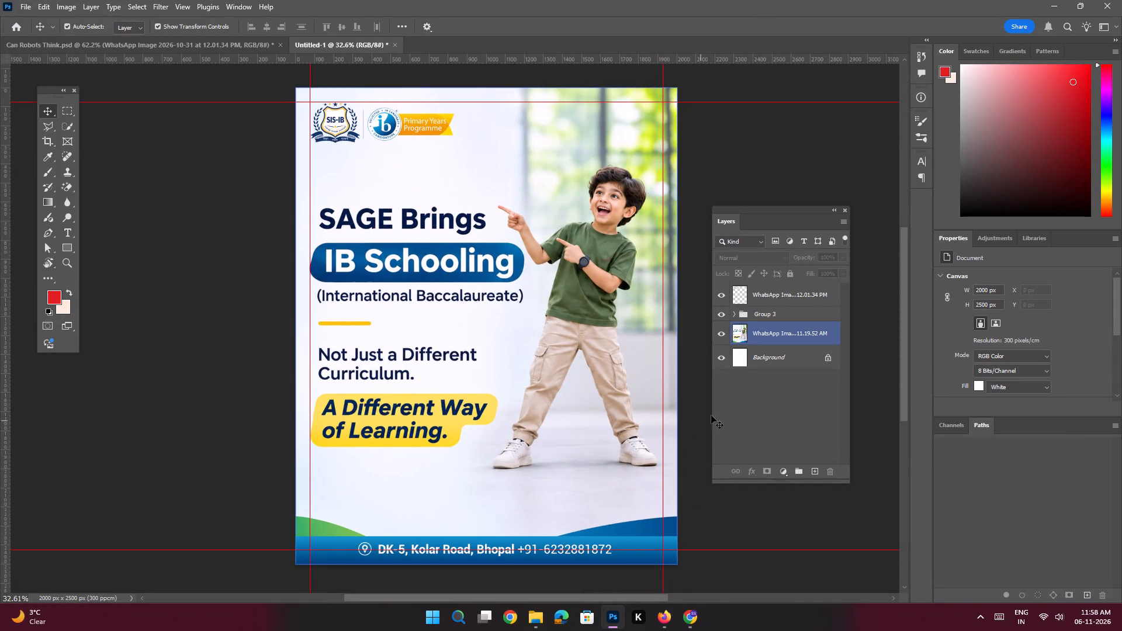
click(721, 315)
key(space)
key(space)
key(space)
key(space)
key(space)
drag(501, 440, 498, 410)
click(509, 435)
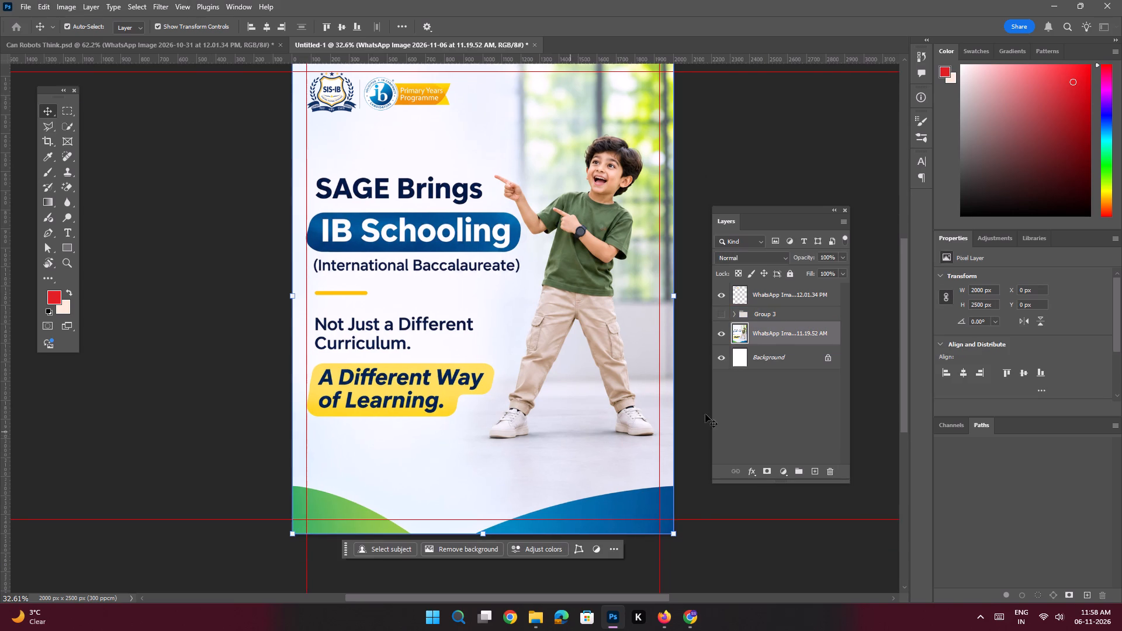
click(722, 313)
key(space)
key(space)
key(space)
key(space)
key(space)
key(space)
key(space)
key(space)
key(space)
key(space)
drag(465, 277, 466, 322)
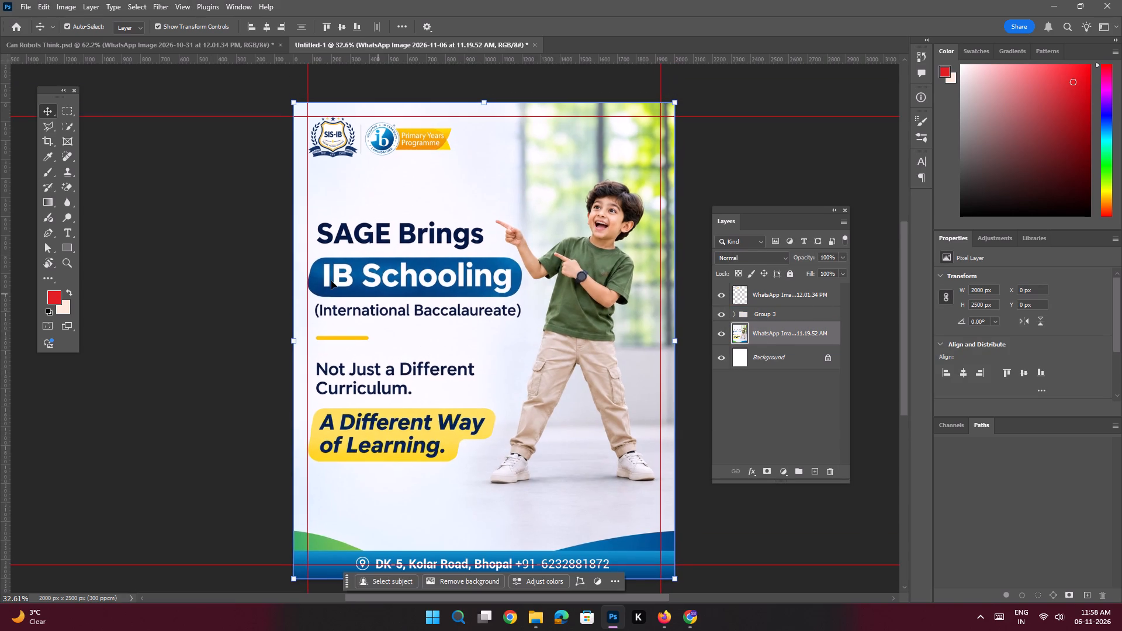
click(245, 271)
key(ctrl+s)
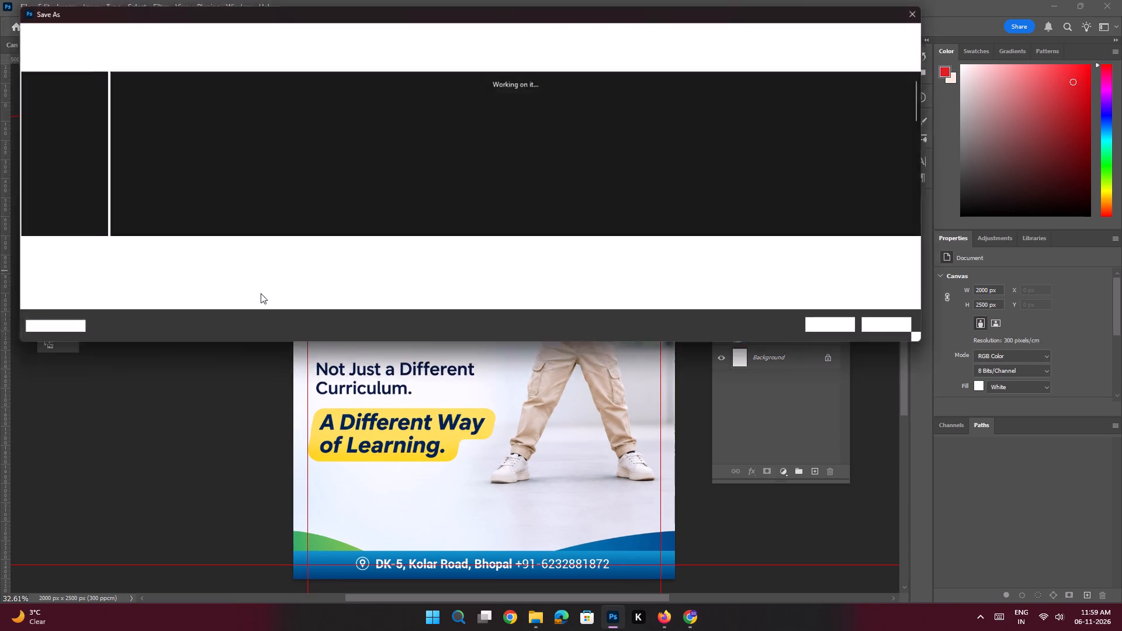
click(50, 98)
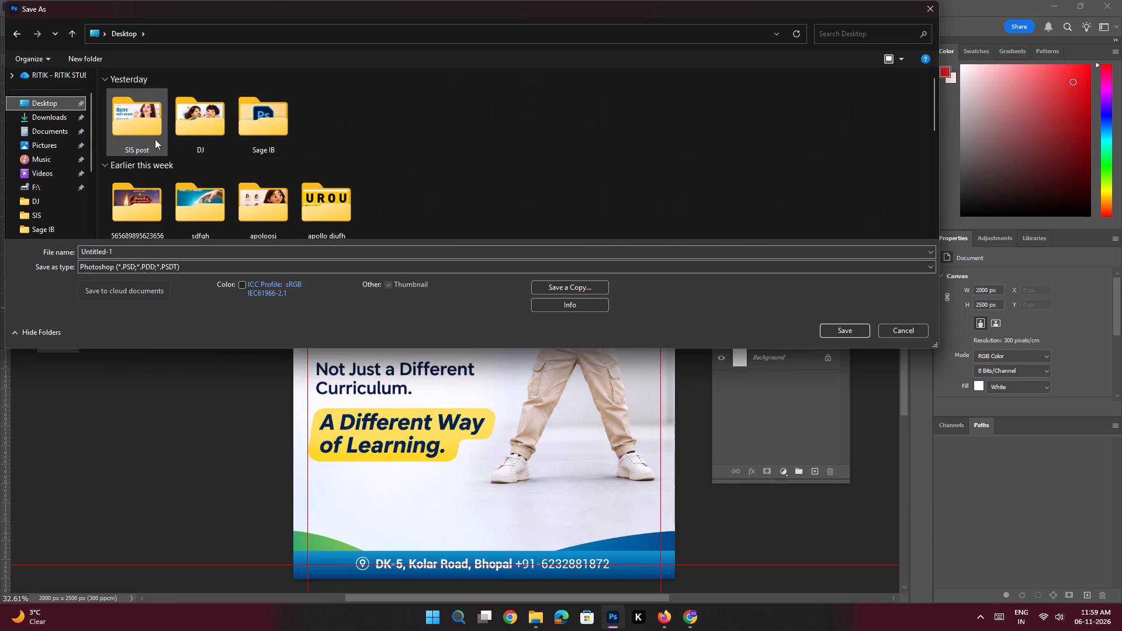
double_click(262, 132)
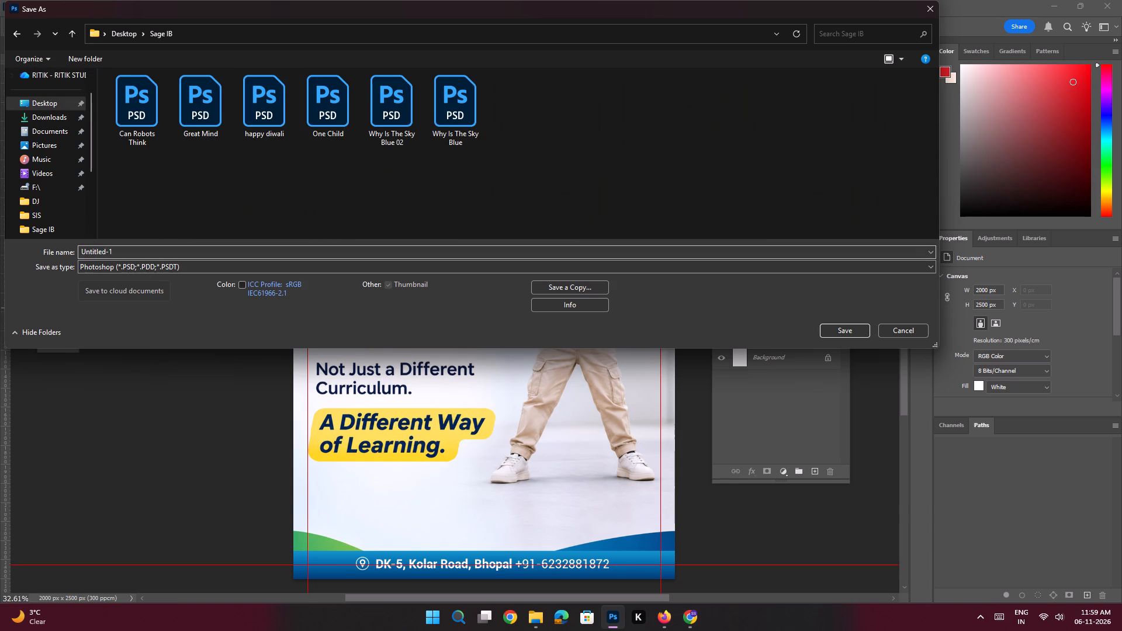
click(161, 259)
click(158, 249)
text(Sage)
key(space)
text(Brigs)
key(Return)
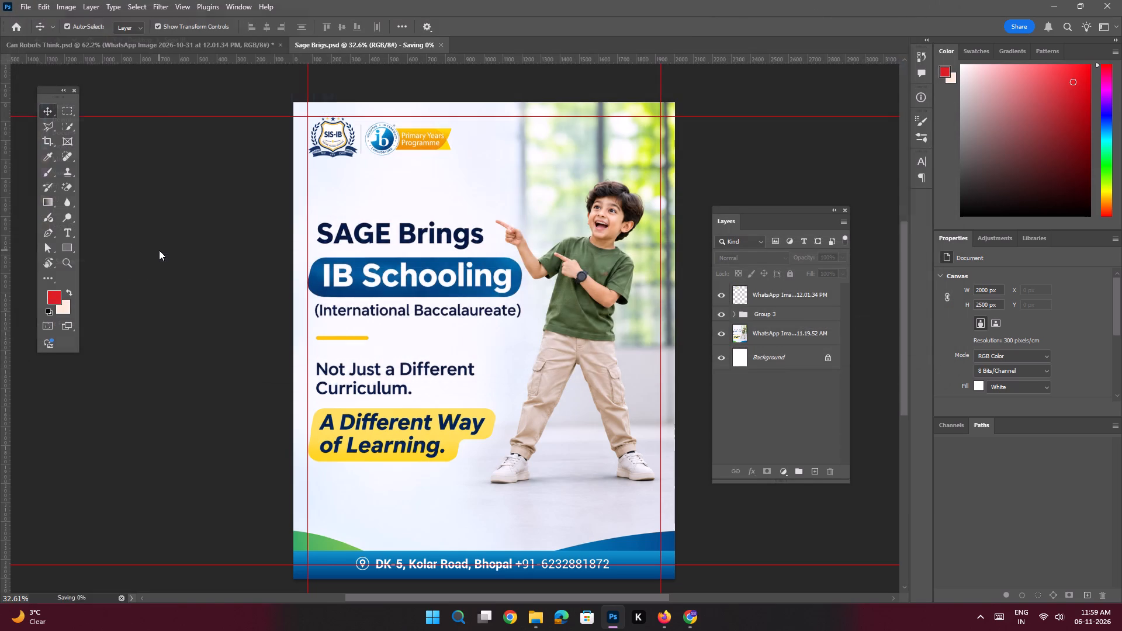
Add the text "SAGE Brings" on a new layer above the logo layer, placed between the logos and the original heading.
key(space)
ctrl+drag(431, 248, 441, 271)
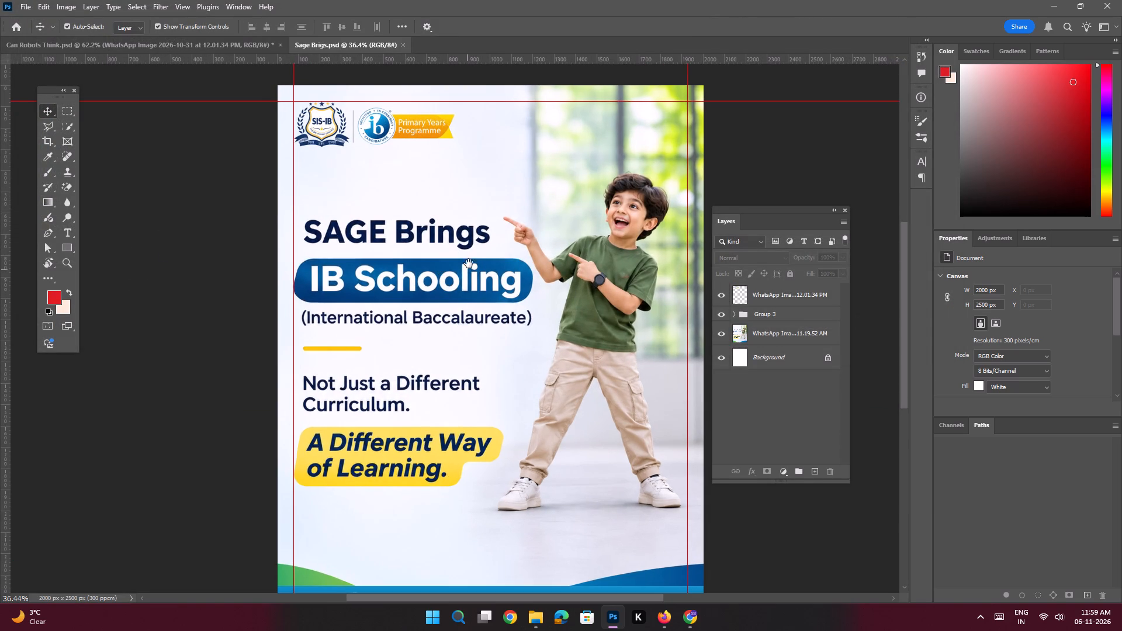
drag(469, 264, 453, 266)
ctrl+drag(418, 252, 430, 284)
click(440, 274)
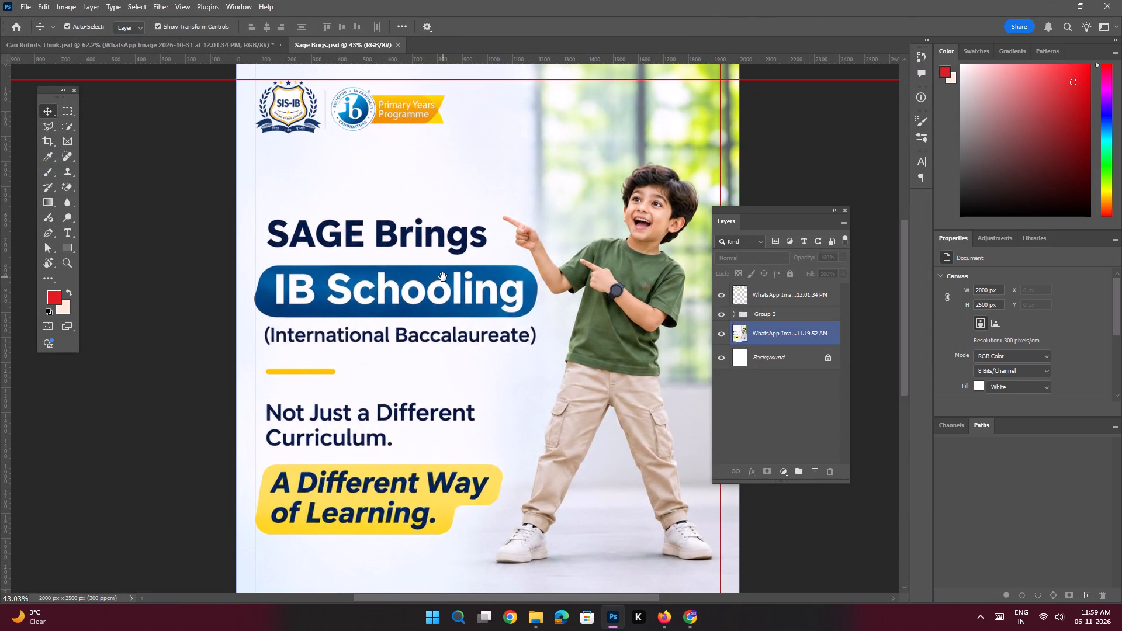
click(780, 296)
click(815, 471)
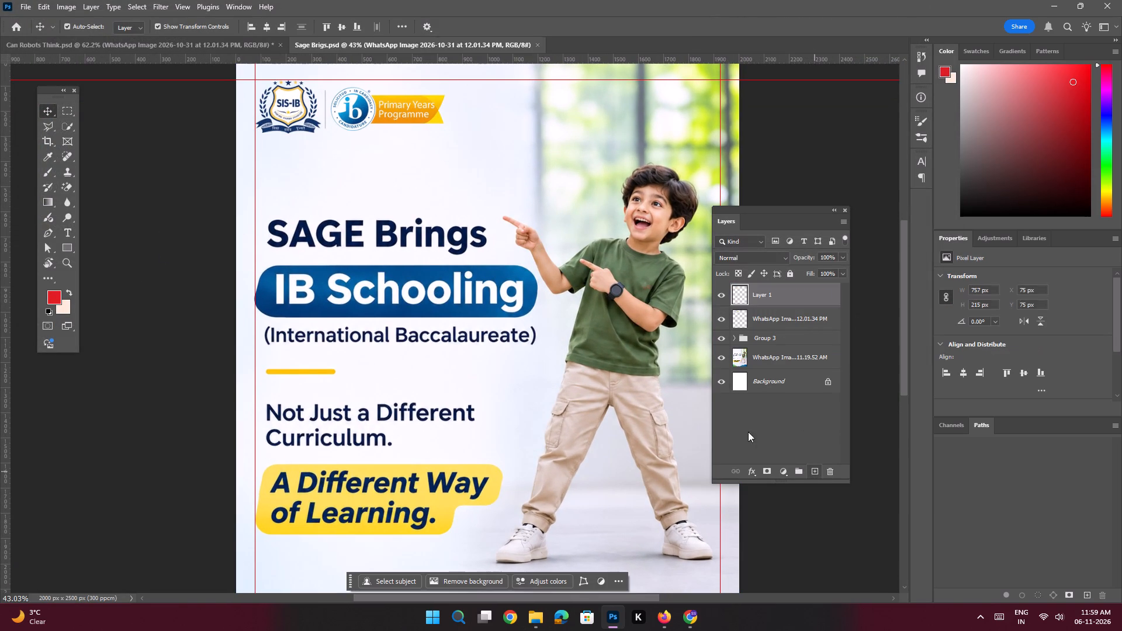
key(space)
key(space)
key(space)
key(space)
key(space)
key(space)
key(space)
key(space)
key(space)
drag(344, 247, 345, 271)
ctrl+drag(330, 245, 344, 272)
drag(371, 248, 371, 261)
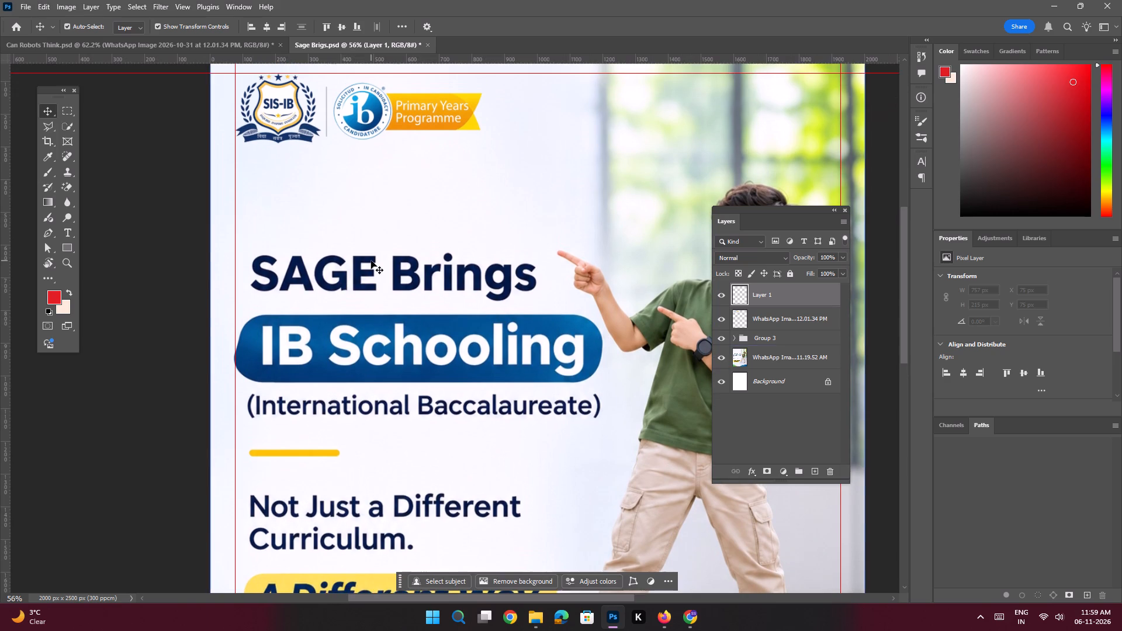
key(t)
click(300, 227)
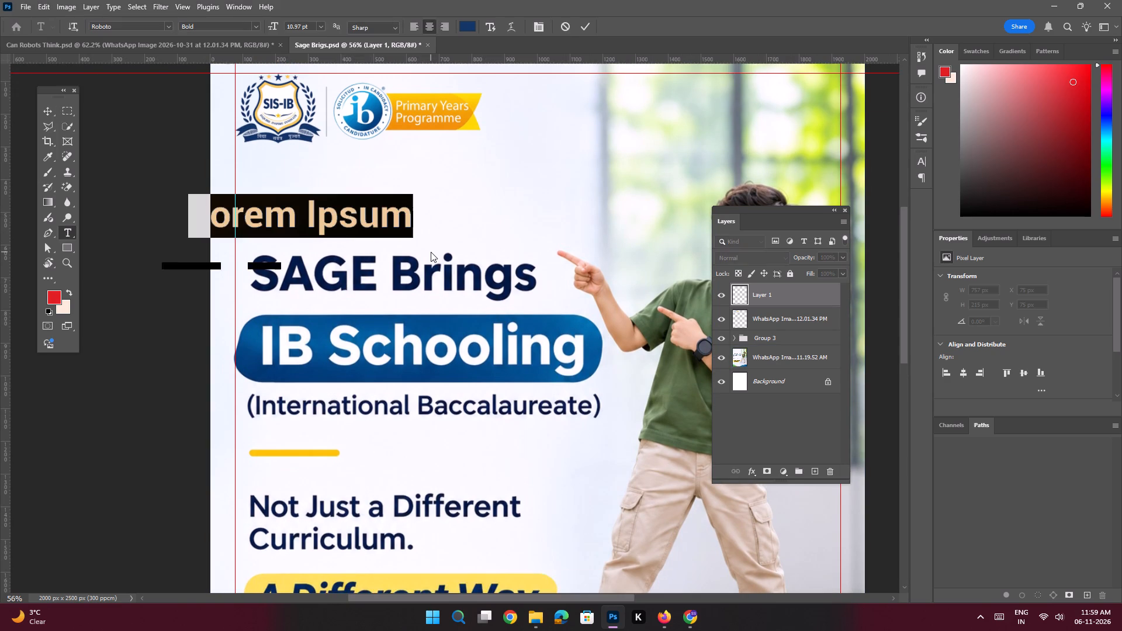
text(SAGE)
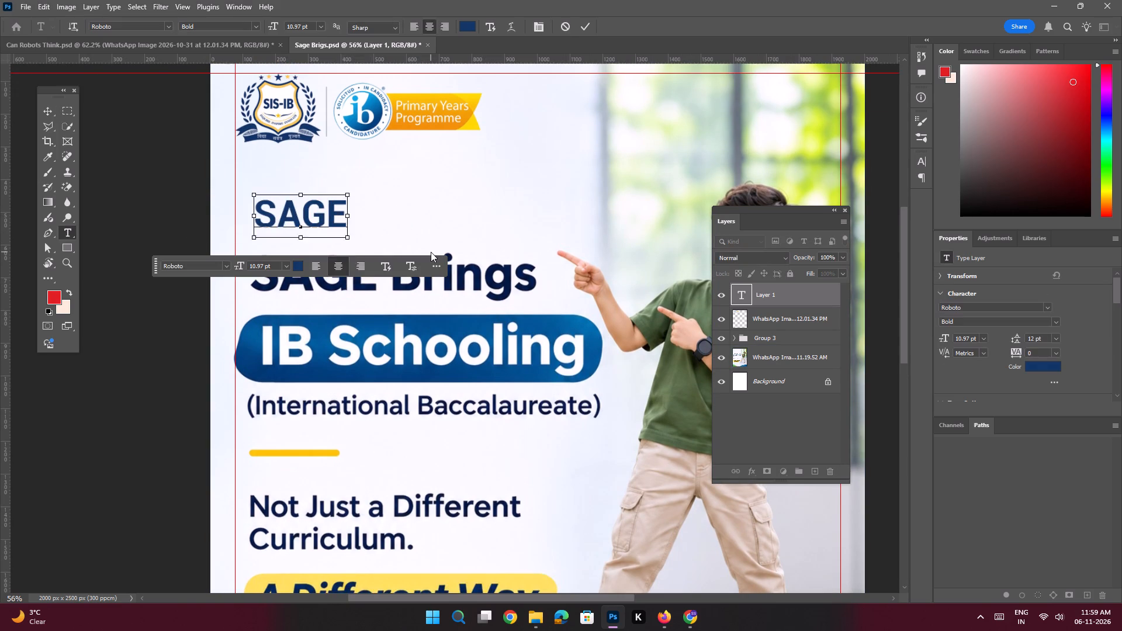
key(space)
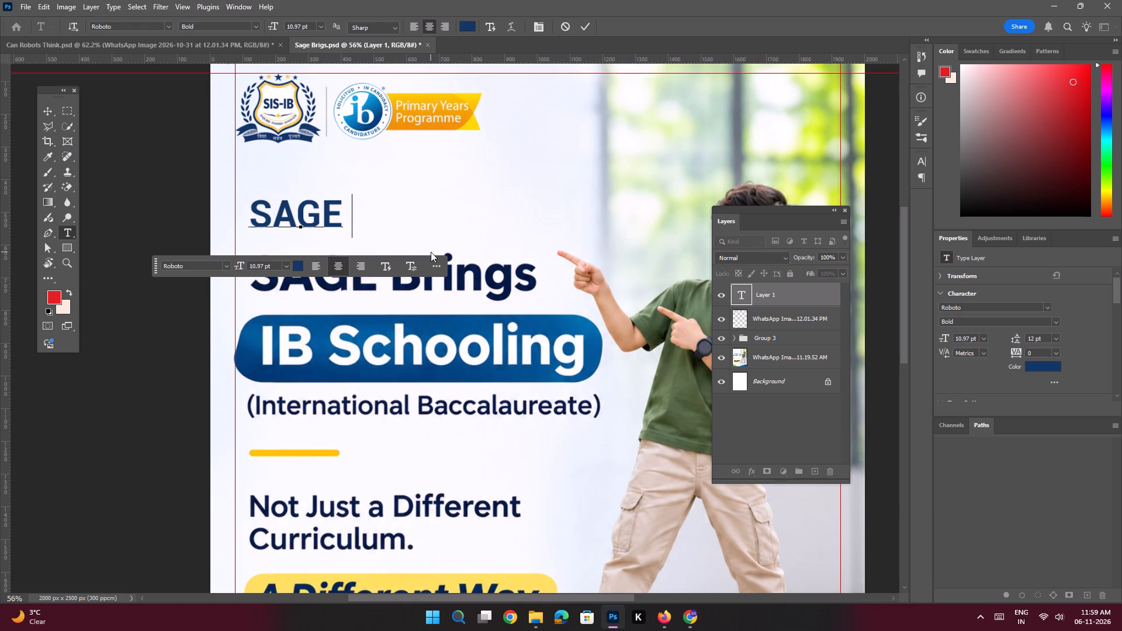
key(shift+b)
text(ri)
text(ngs)
key(Return)
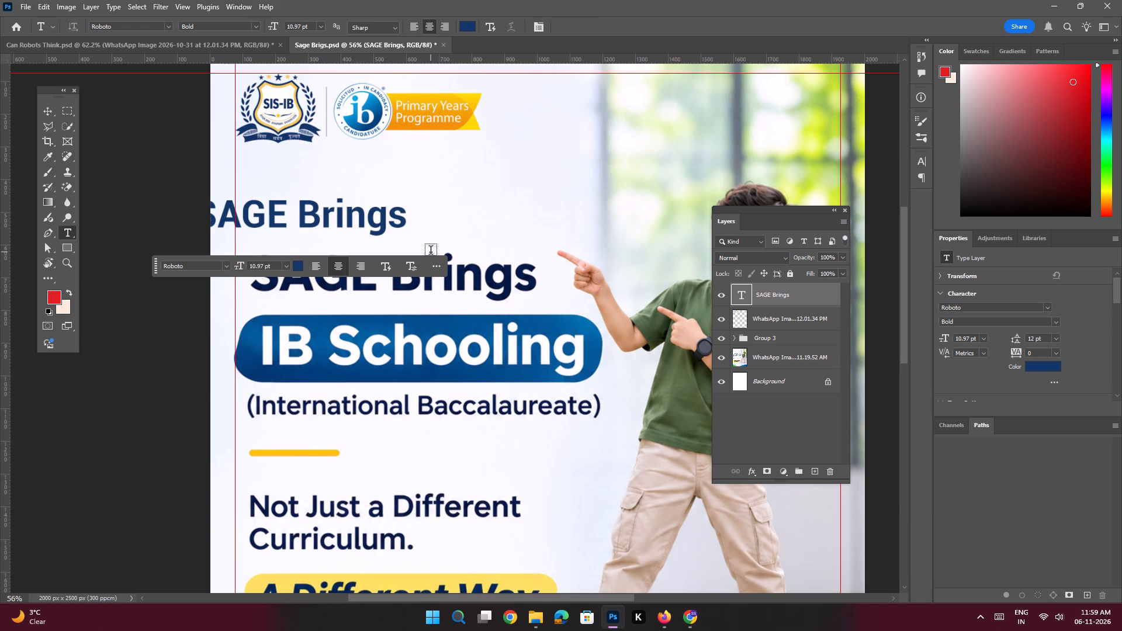
Move the new SAGE Brings text over the original heading and scale it to about 14.76 pt to match its width.
click(46, 106)
drag(390, 217, 419, 233)
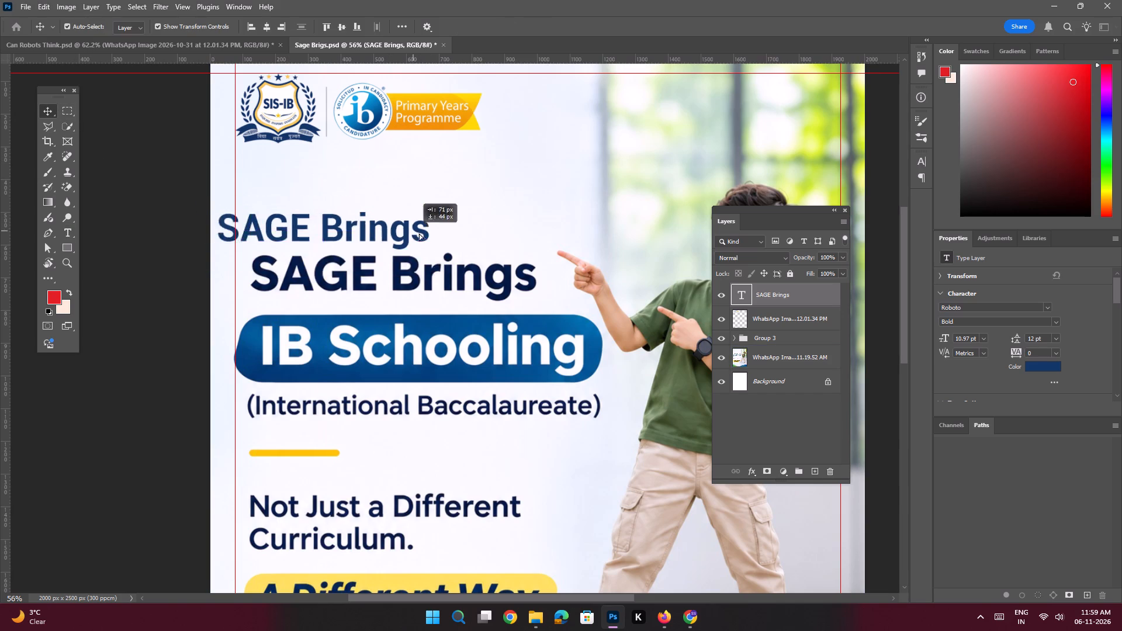
drag(419, 233, 455, 274)
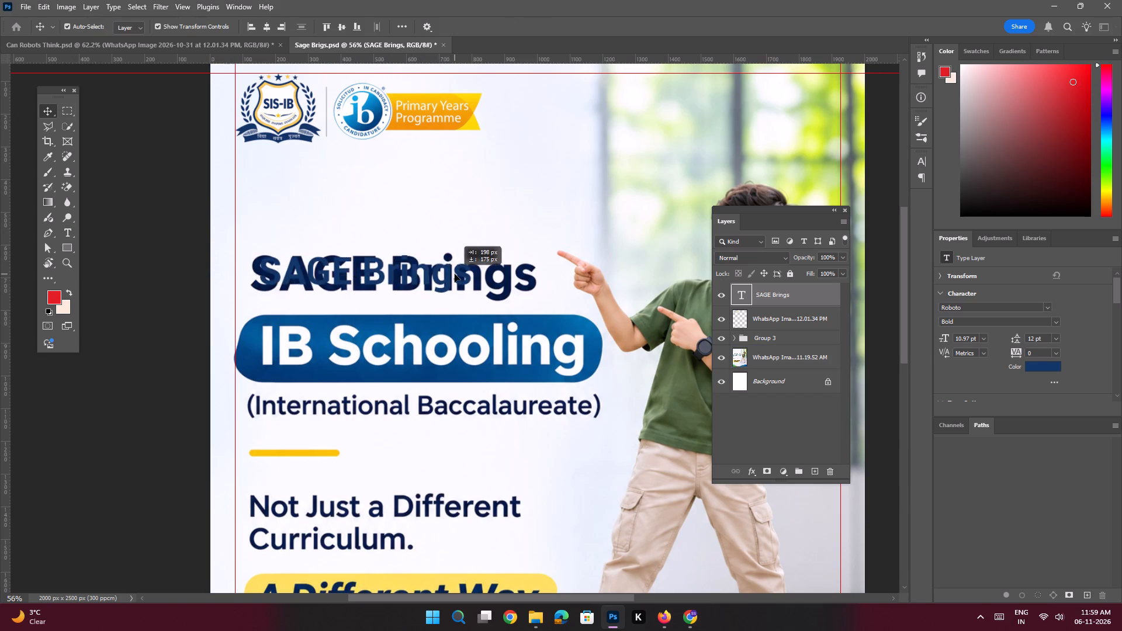
drag(455, 274, 451, 272)
key(ctrl+t)
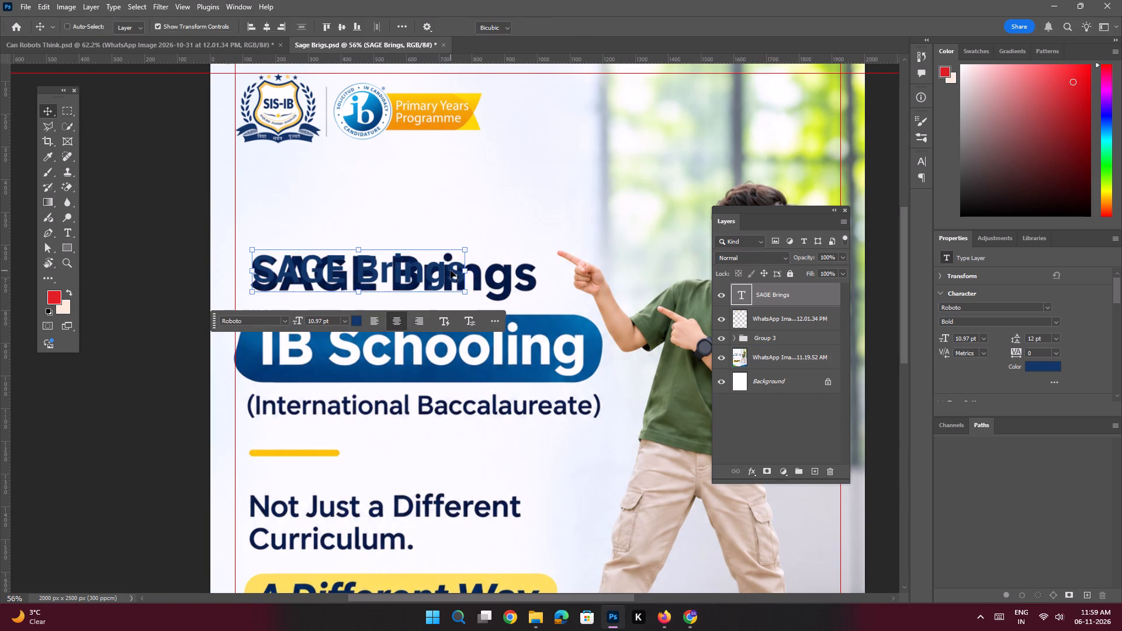
drag(470, 291, 527, 295)
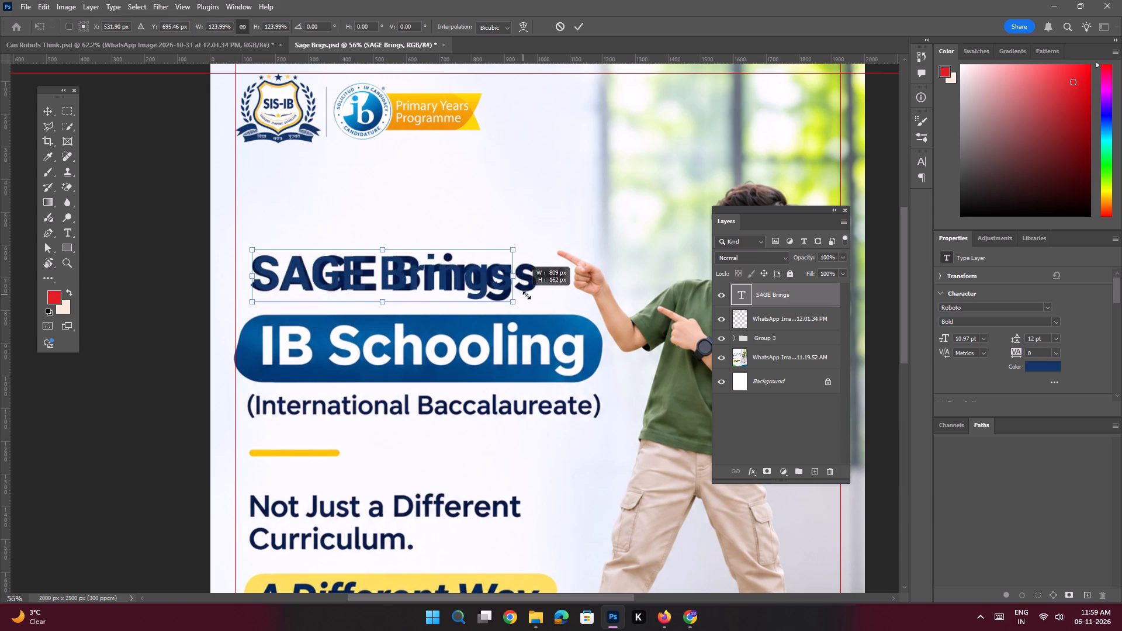
drag(527, 295, 544, 295)
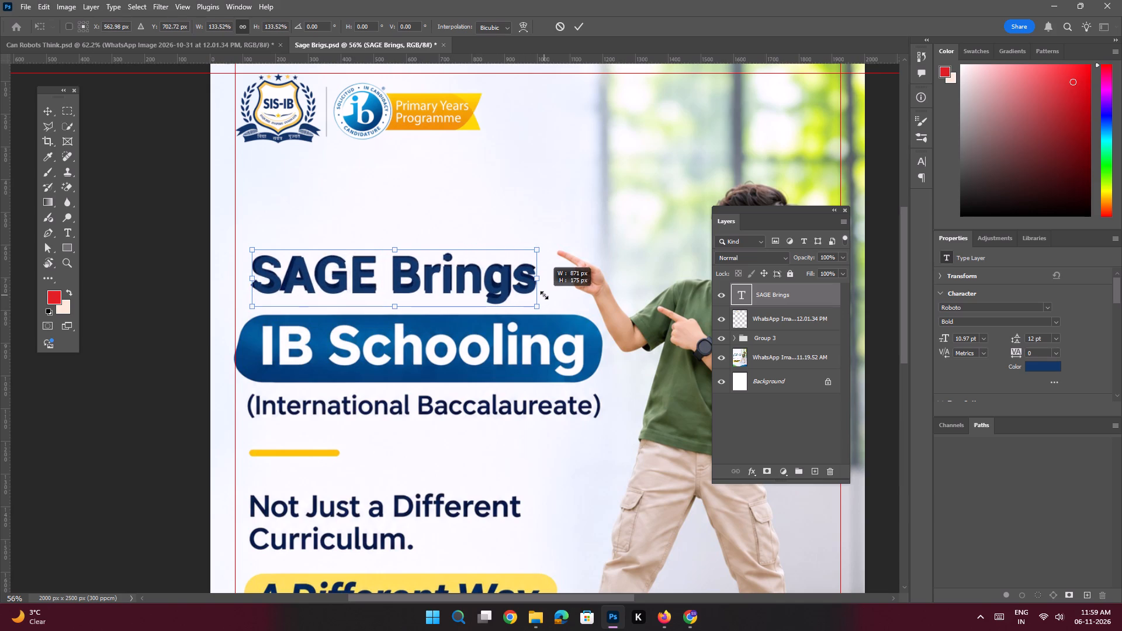
drag(544, 295, 546, 295)
key(Return)
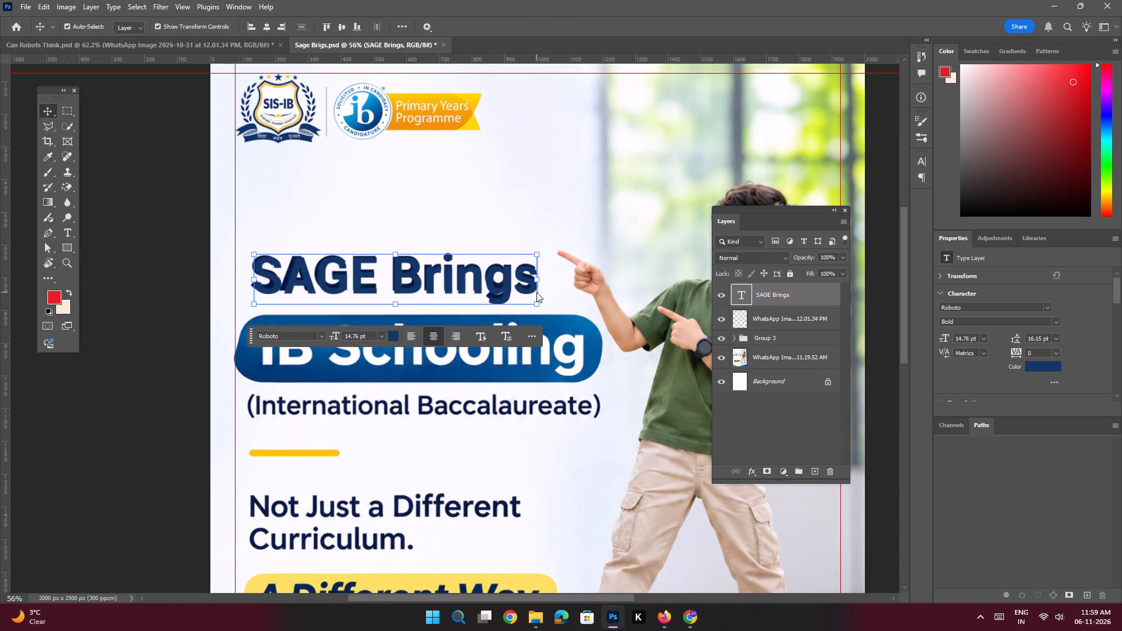
Nudge the SAGE Brings text about 4 px up and 4 px left to line up with the original heading.
key(Up)
key(Up)
key(Up)
key(Up)
key(Left)
key(Left)
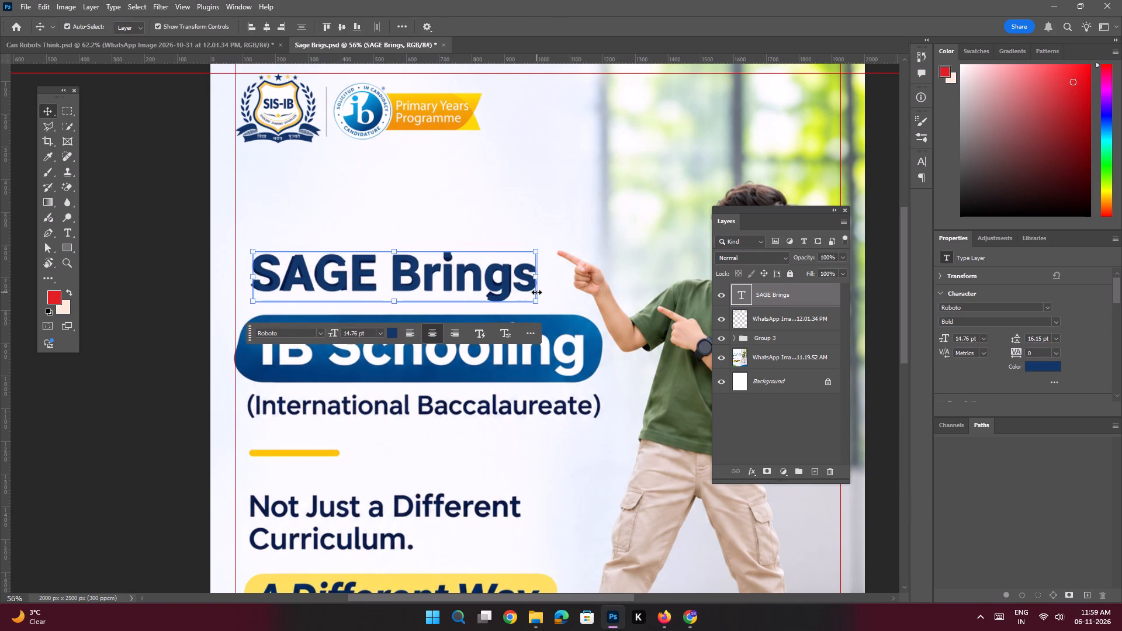
key(Left)
key(Left)
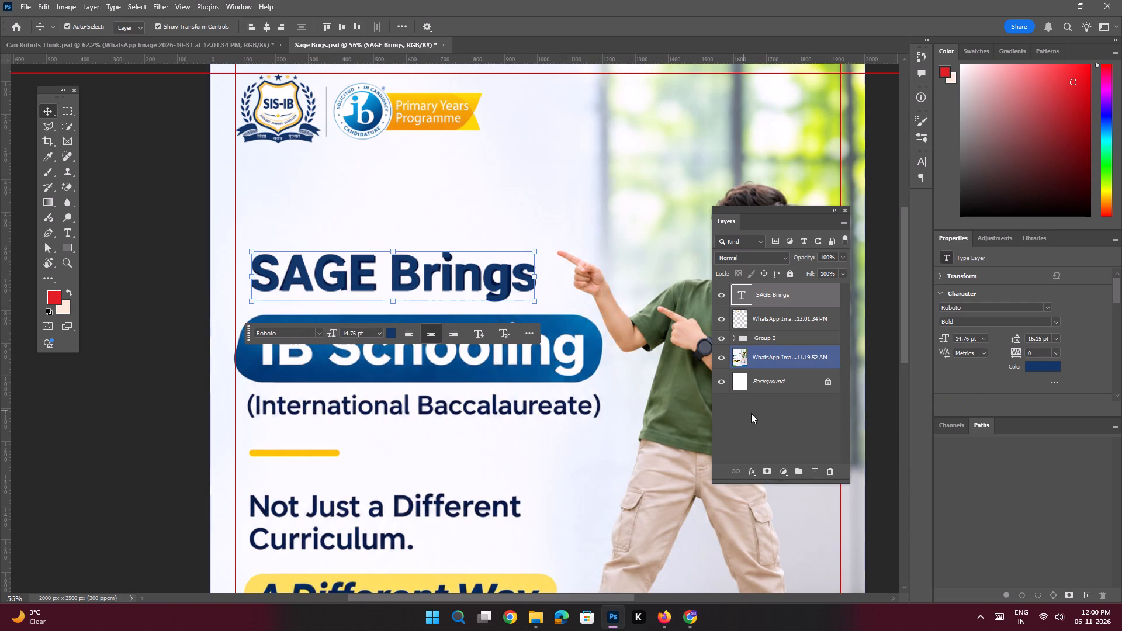
Add the text "IB Schooling" on a new top layer, in the empty area below the "A Different Way of Learning." tagline.
click(815, 473)
key(space)
key(space)
key(space)
key(space)
key(space)
key(space)
key(space)
key(space)
key(space)
drag(459, 415, 466, 383)
ctrl+drag(475, 418, 452, 412)
drag(466, 423, 459, 317)
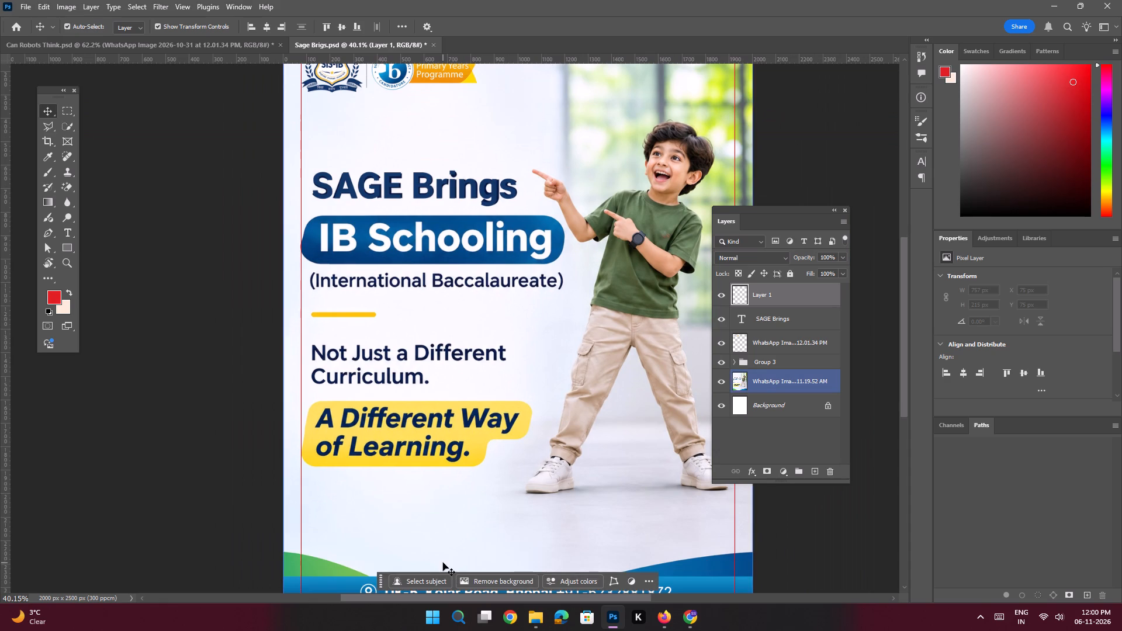
key(t)
click(351, 519)
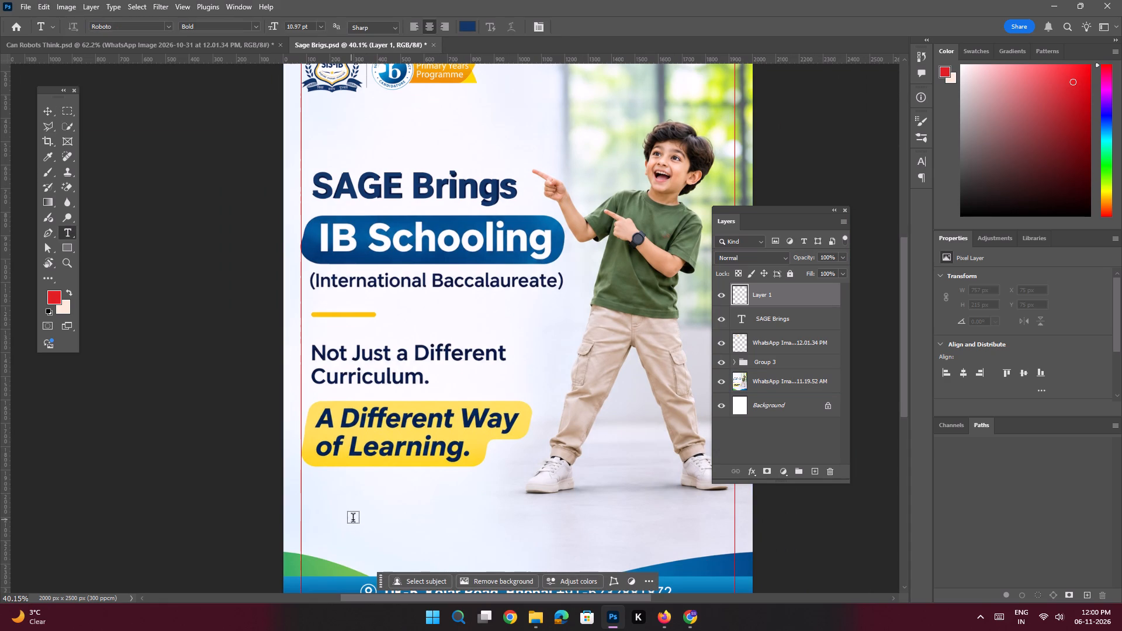
text(IB)
key(space)
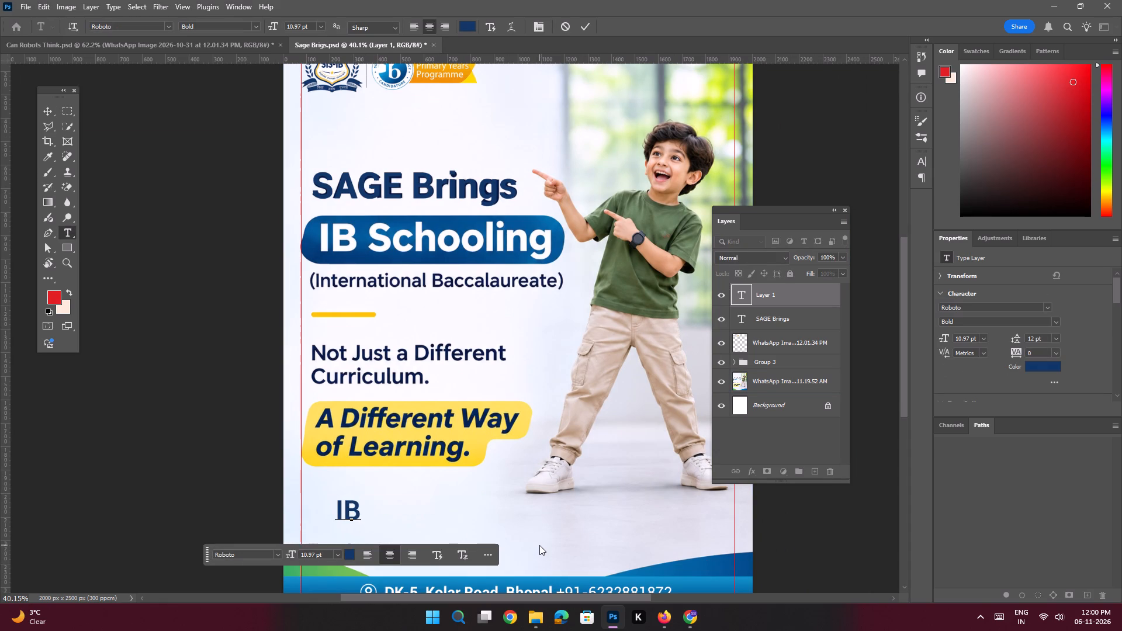
text(Sc)
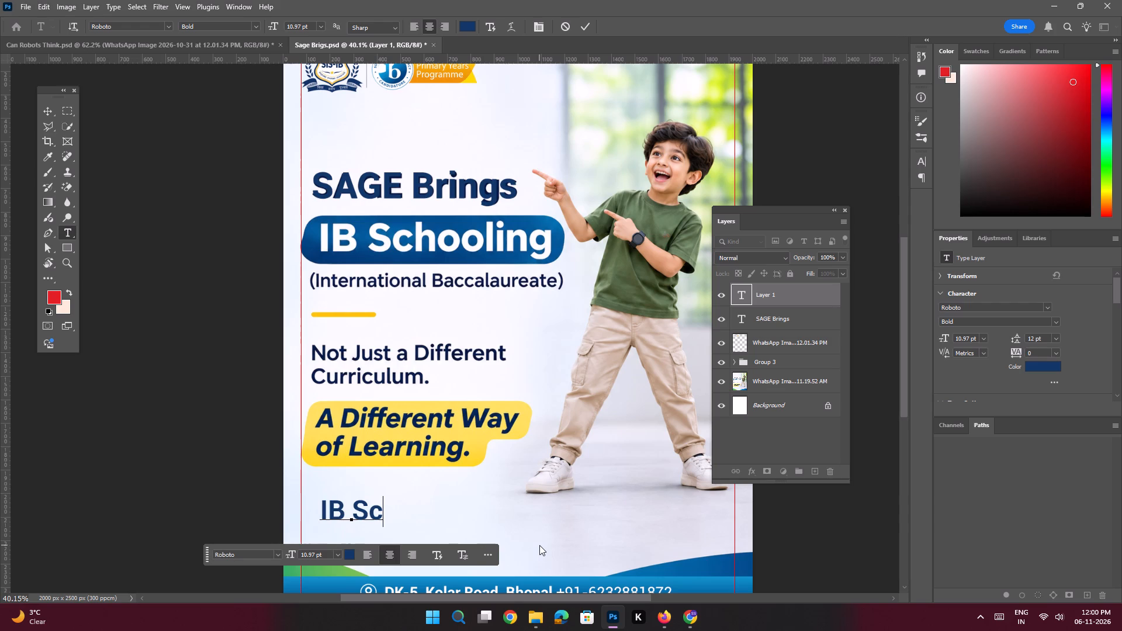
key(h)
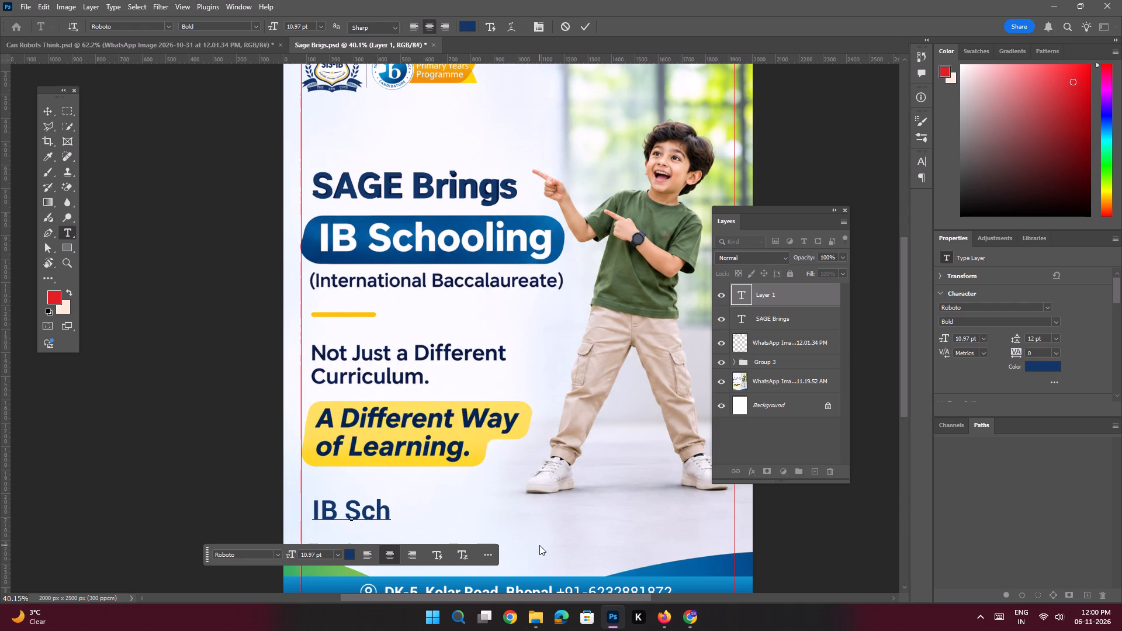
text(ooli)
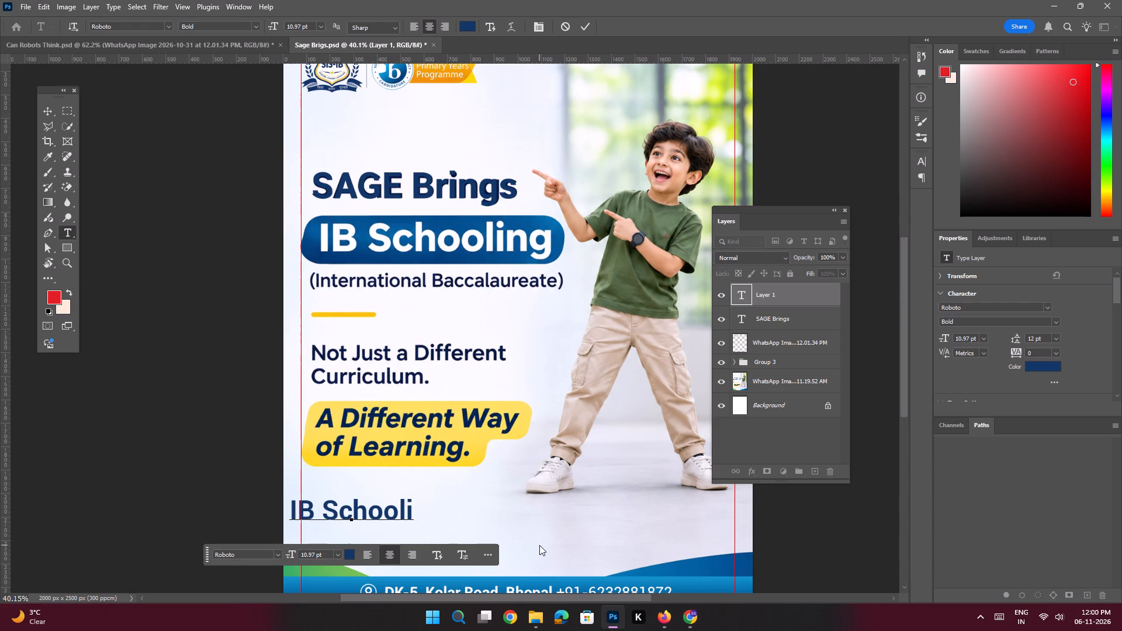
text(ng)
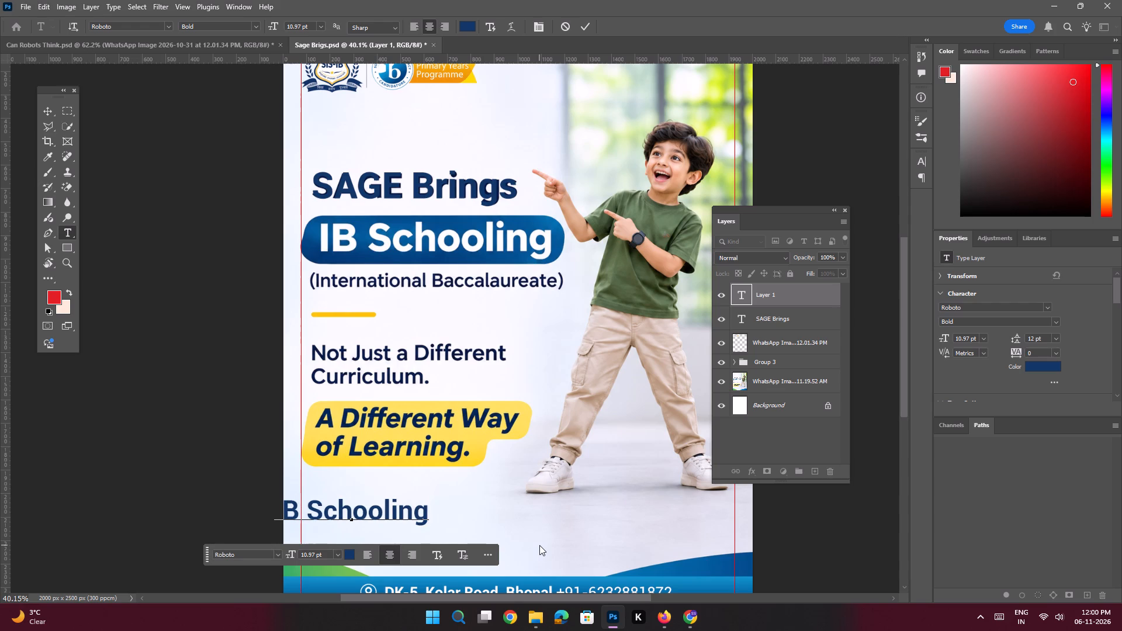
key(Return)
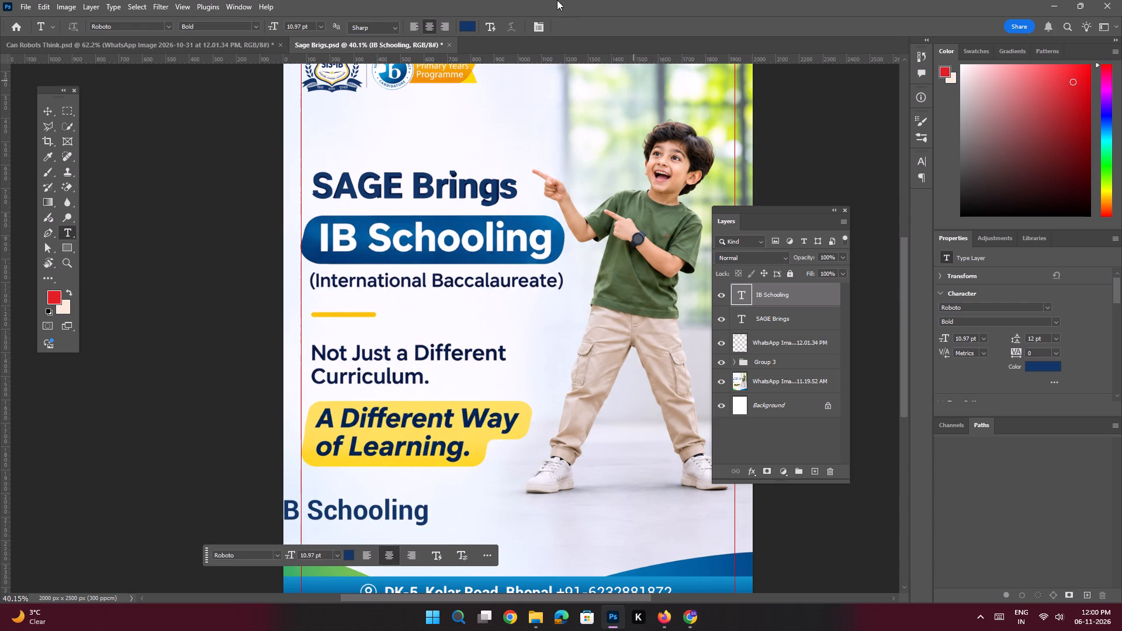
Move the IB Schooling text rightward and slightly up, inside the poster's left margin guide below the yellow tagline.
click(53, 112)
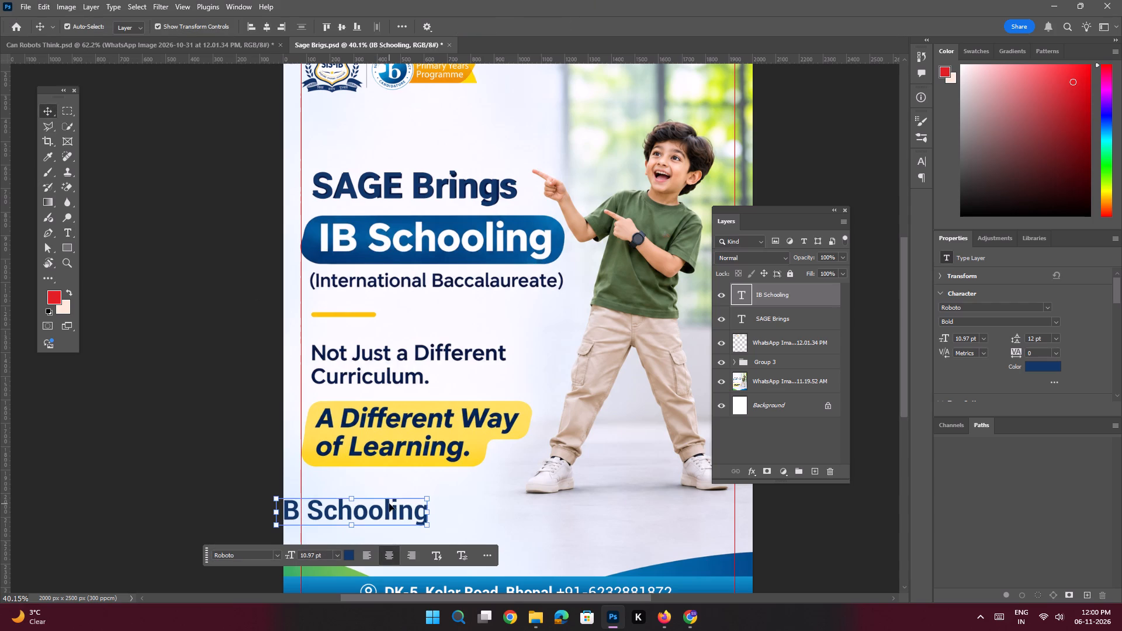
drag(389, 504, 418, 499)
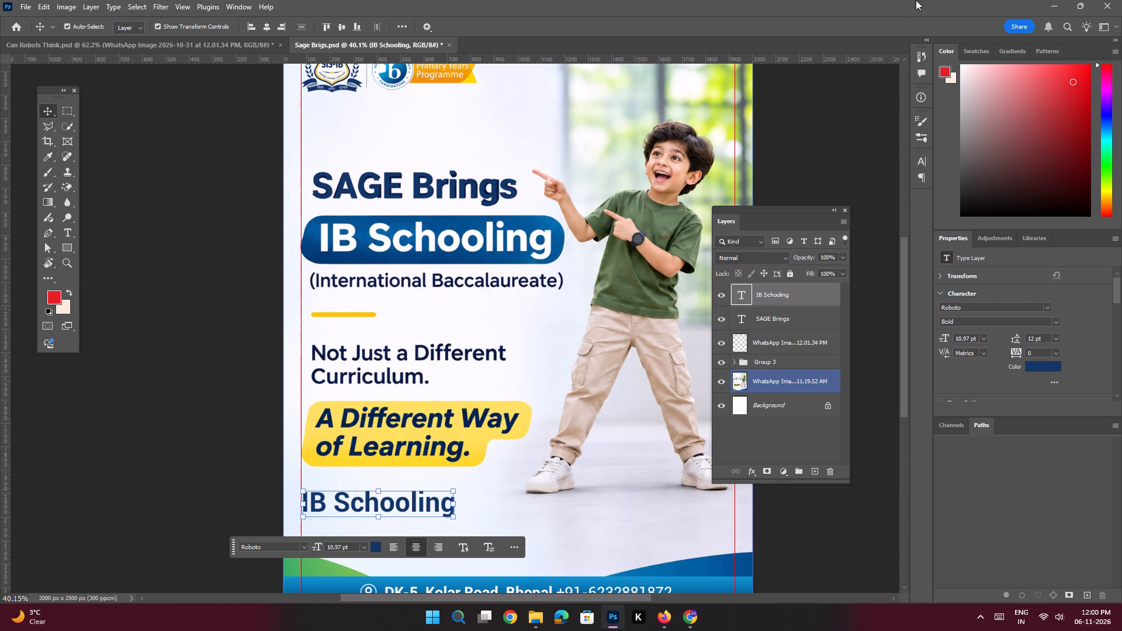
drag(370, 508, 388, 512)
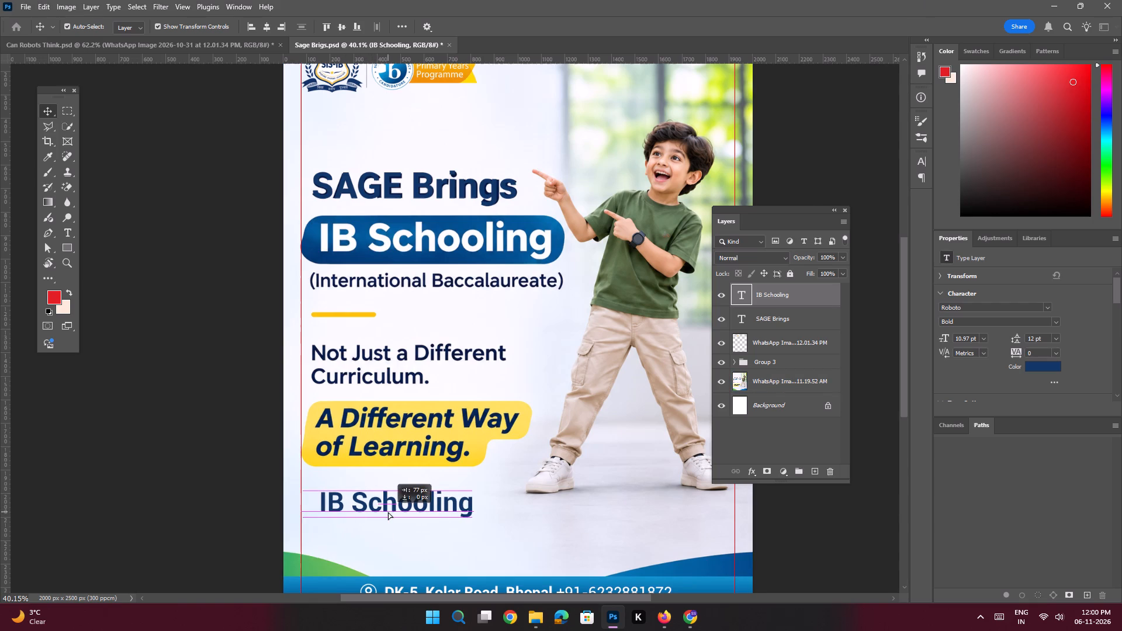
drag(388, 512, 388, 512)
Draw a red rectangle about 899 x 177 px behind the IB Schooling text, on a new layer above the SAGE Brings layer.
click(795, 313)
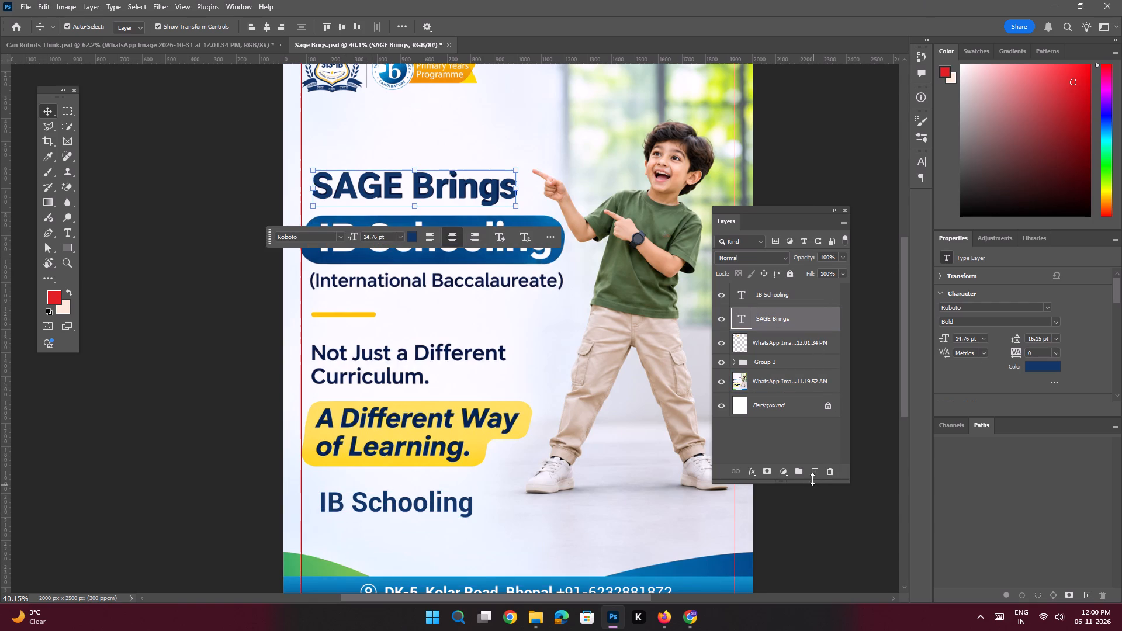
click(812, 475)
click(70, 246)
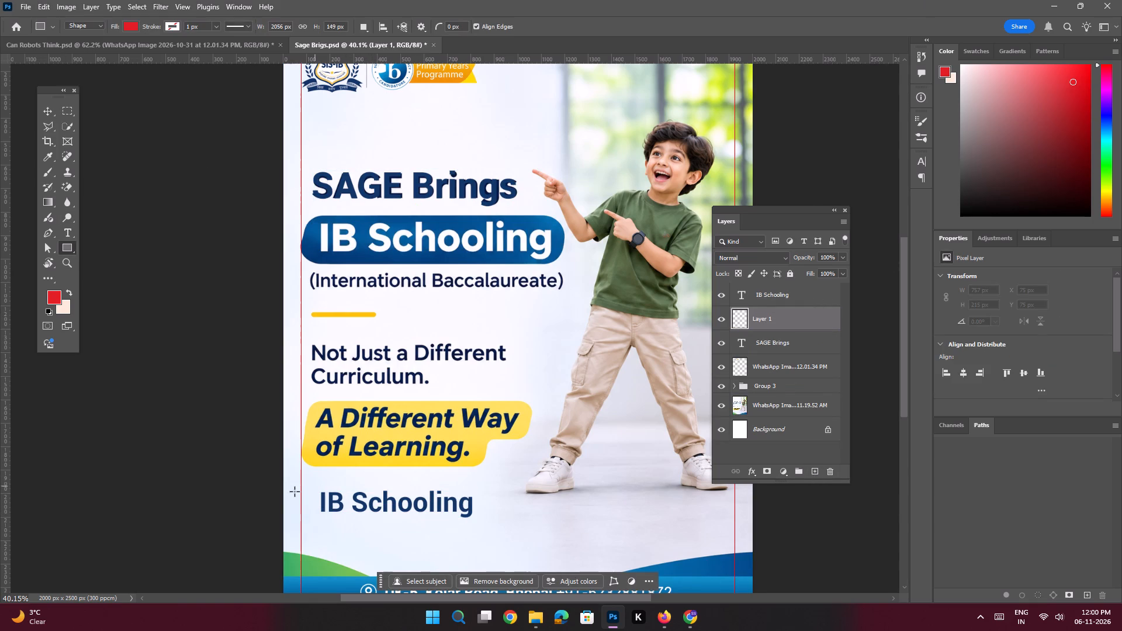
drag(302, 486, 491, 520)
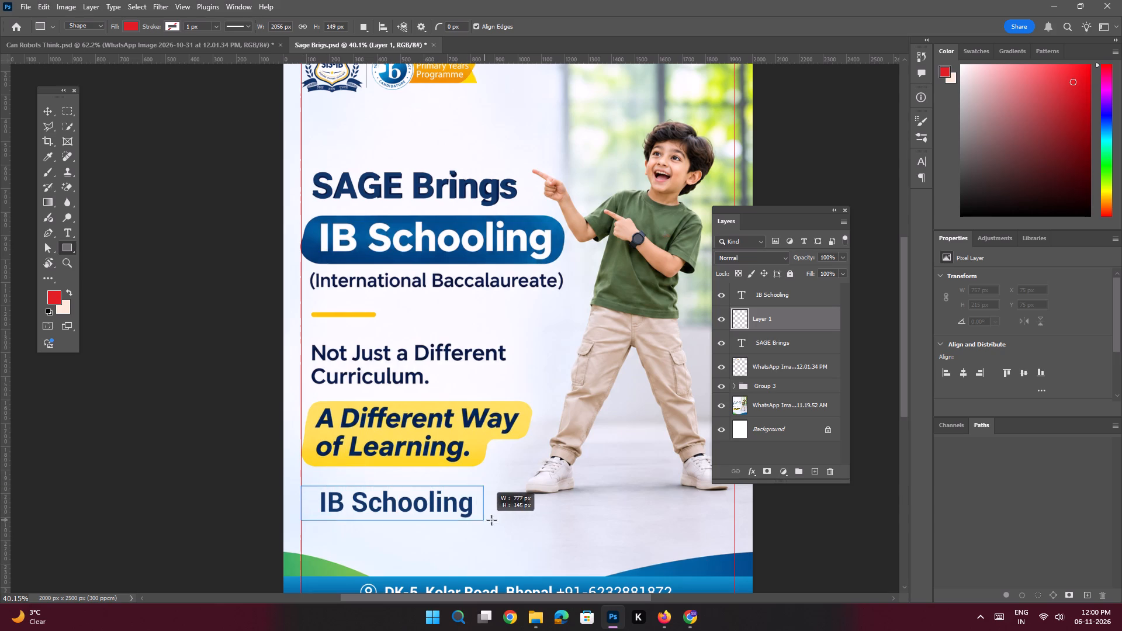
drag(491, 520, 511, 527)
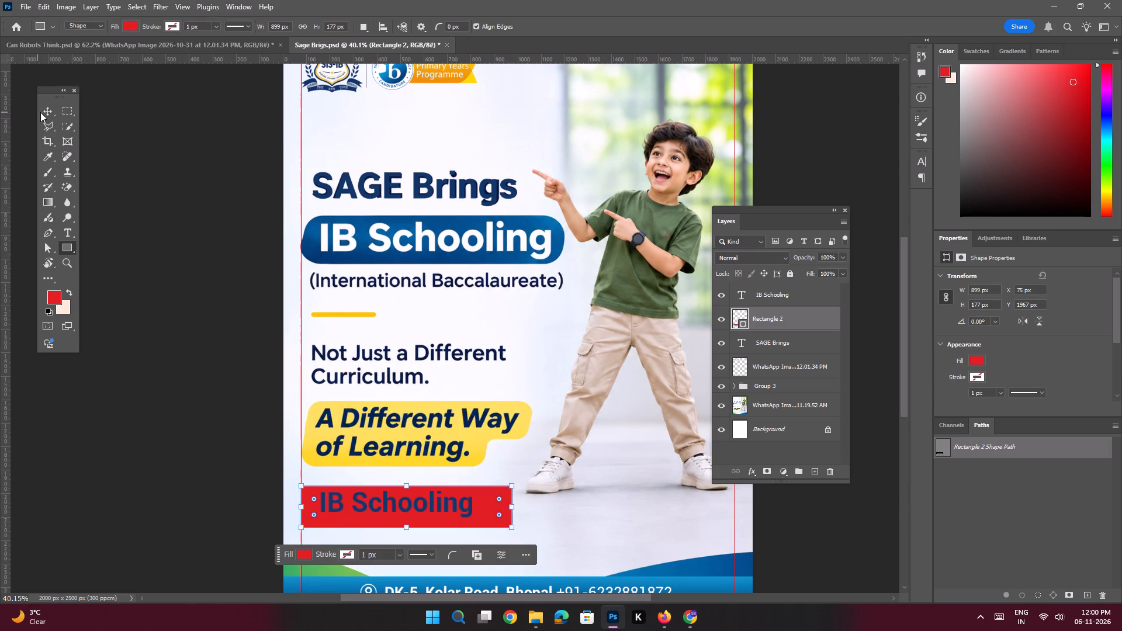
click(48, 112)
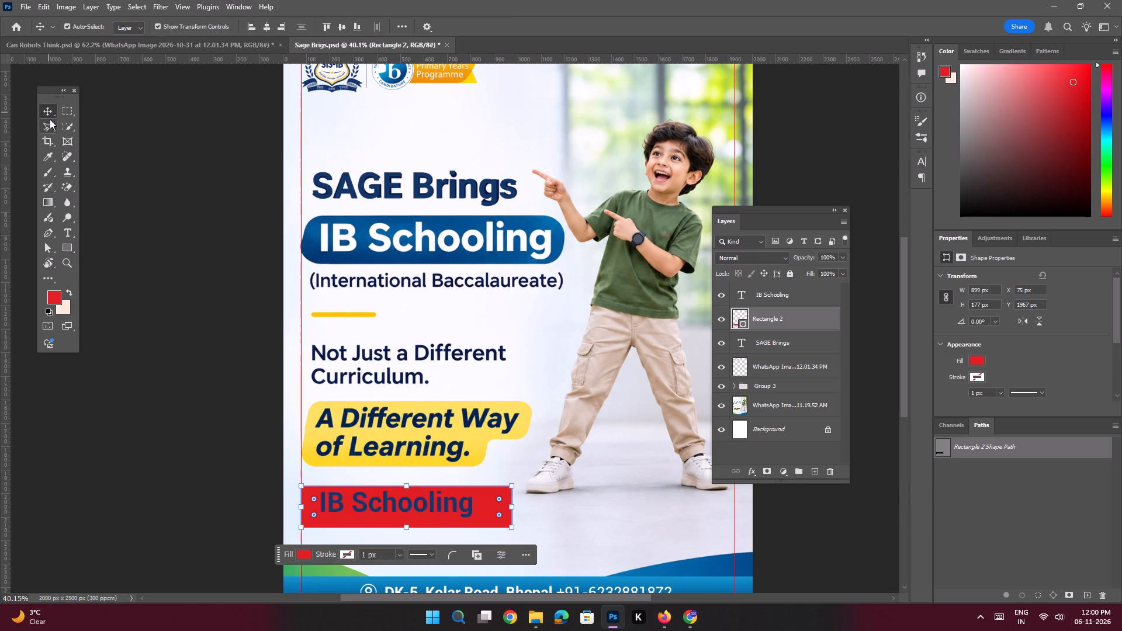
click(163, 254)
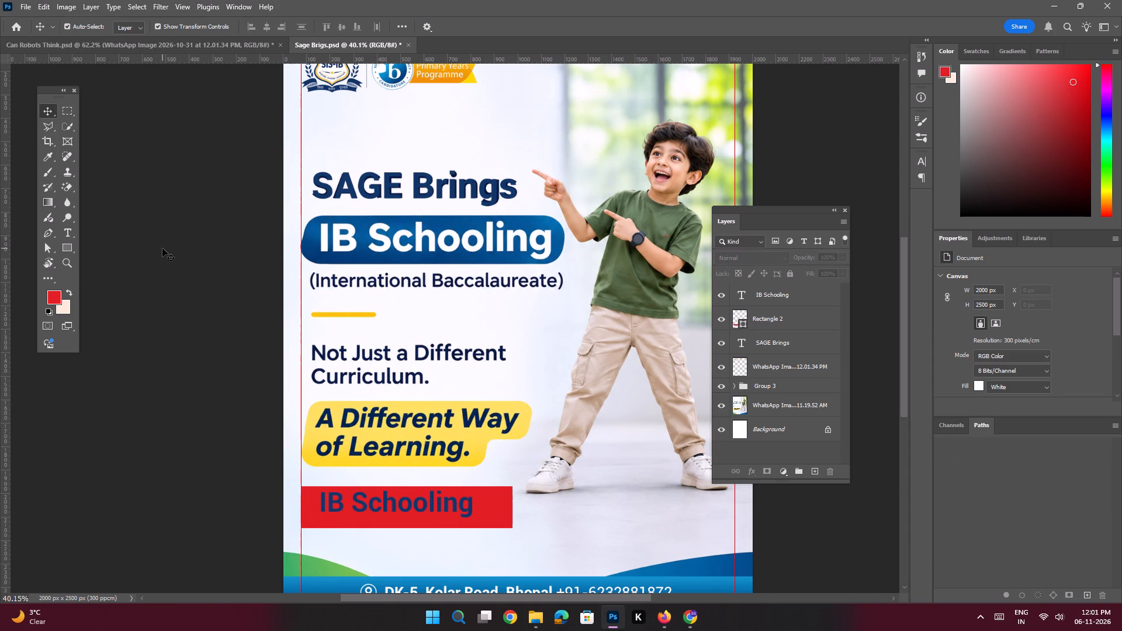
Set the lower IB Schooling text to all caps and nudge it slightly down and right inside the red rectangle.
key(space)
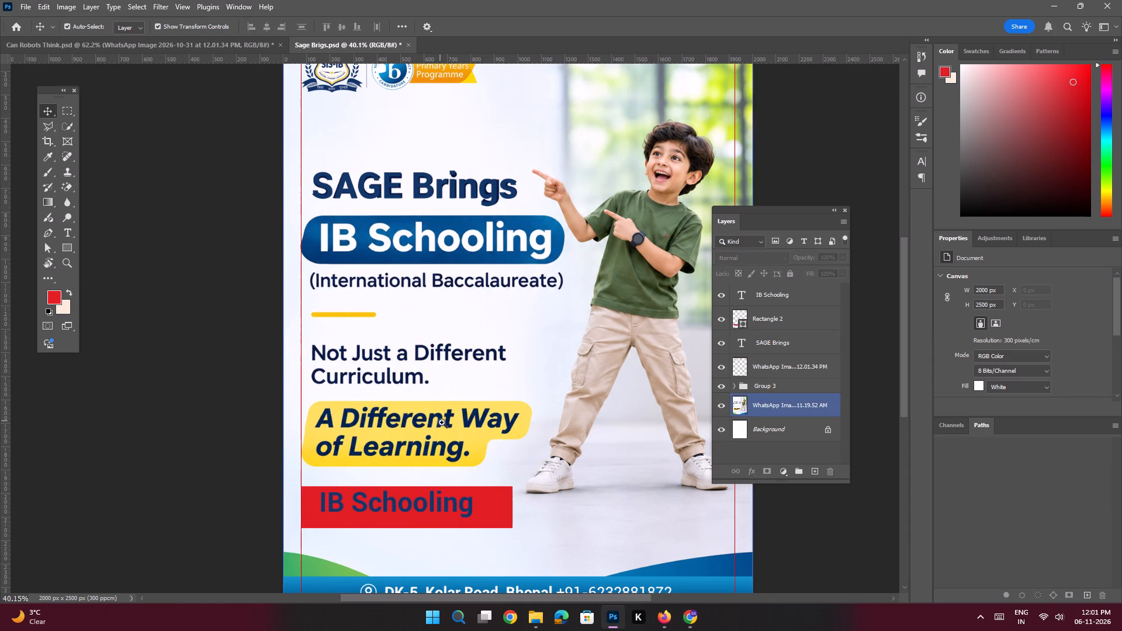
ctrl+drag(400, 480, 424, 511)
click(408, 518)
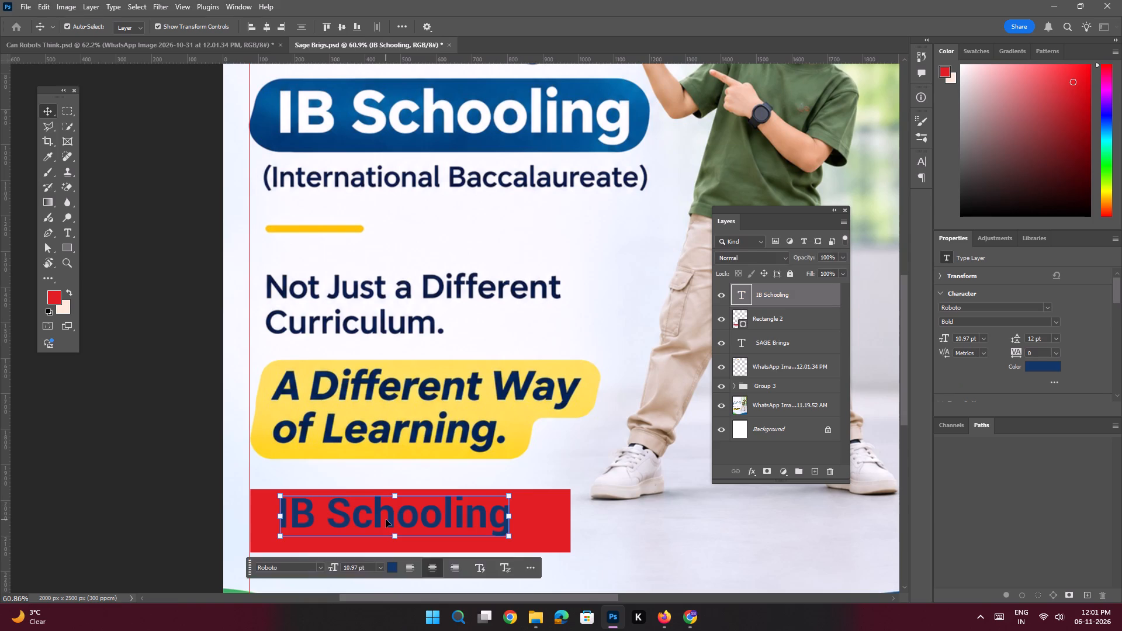
shift+click(386, 519)
scroll(1018, 331, down, 7)
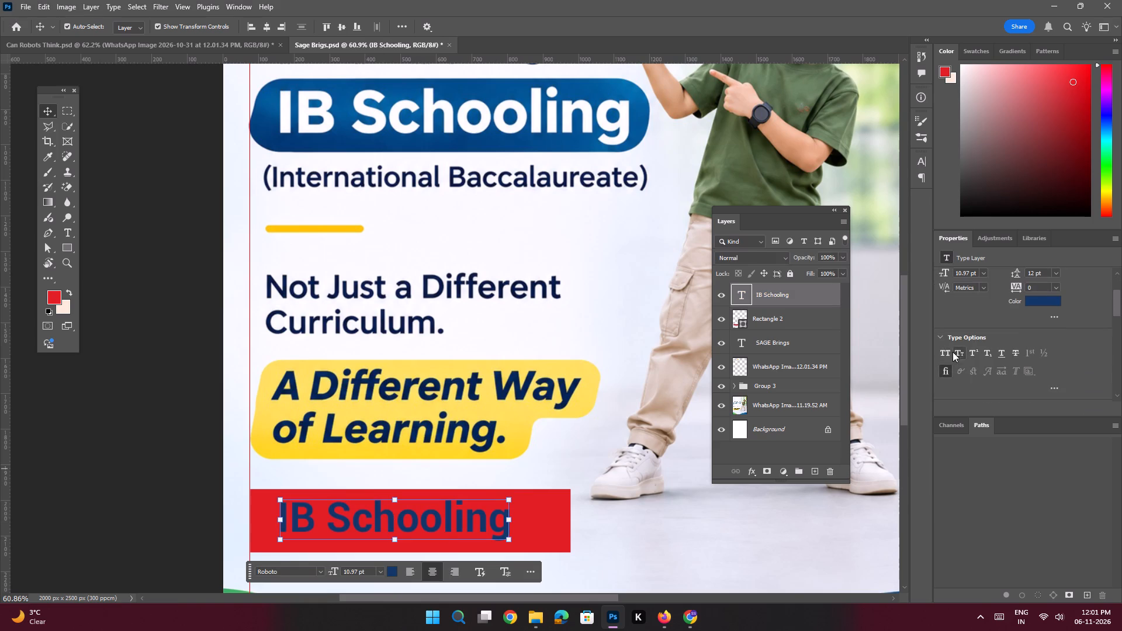
click(946, 352)
drag(479, 511, 483, 511)
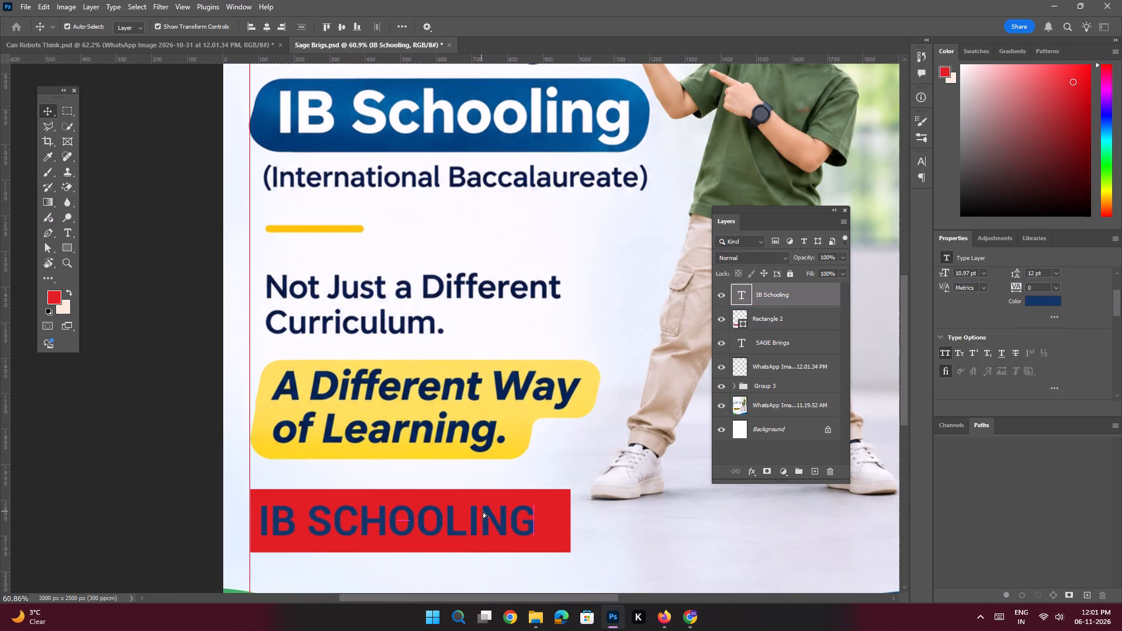
drag(483, 511, 484, 511)
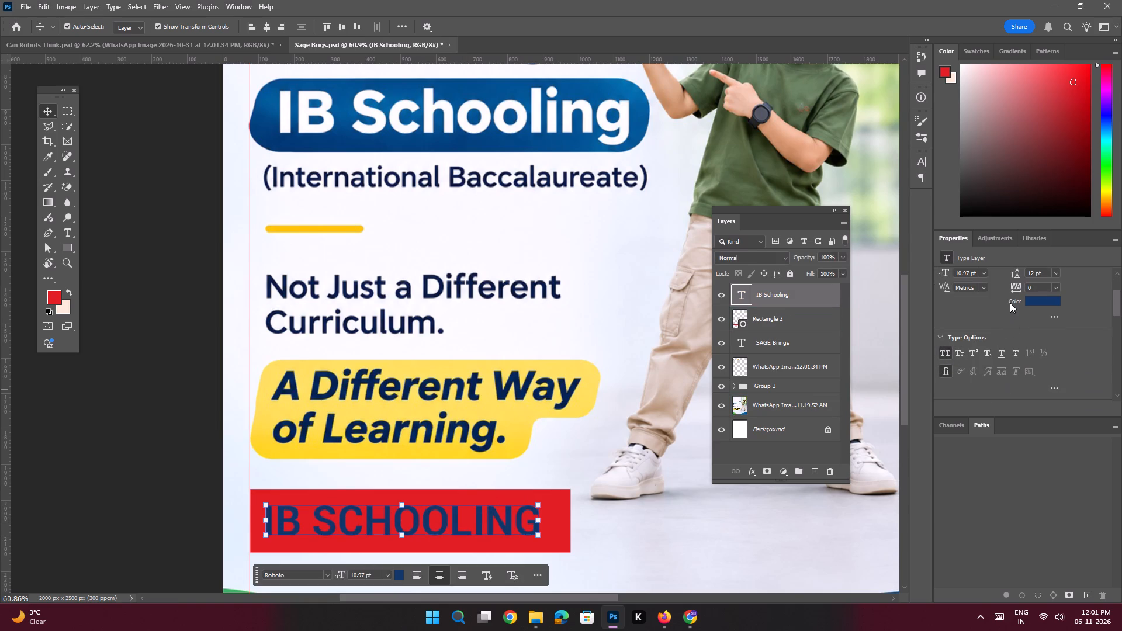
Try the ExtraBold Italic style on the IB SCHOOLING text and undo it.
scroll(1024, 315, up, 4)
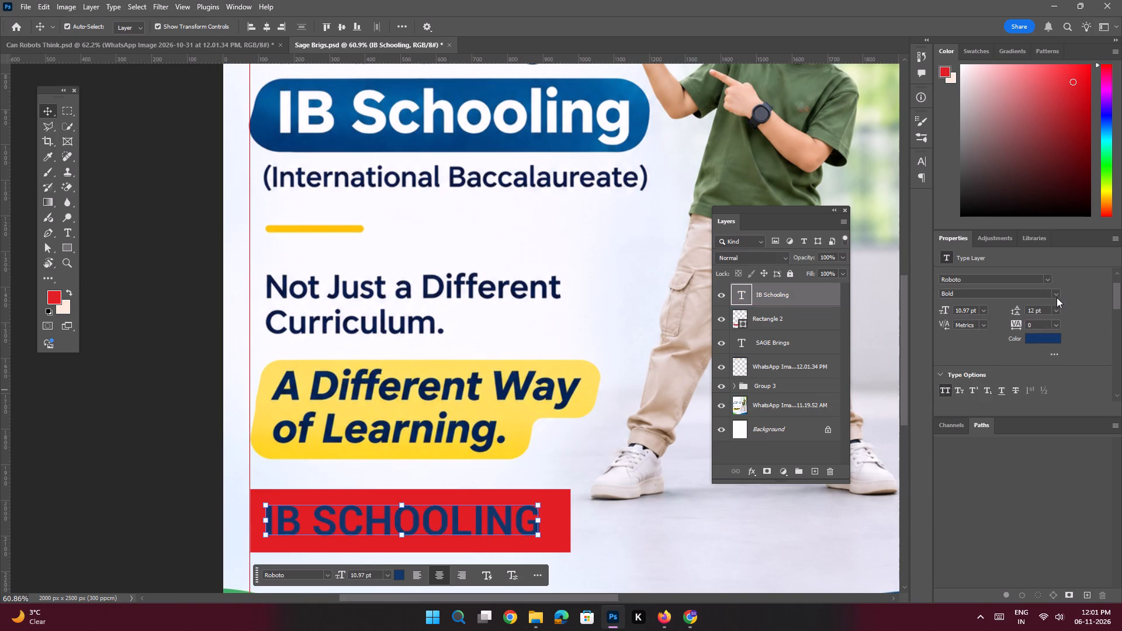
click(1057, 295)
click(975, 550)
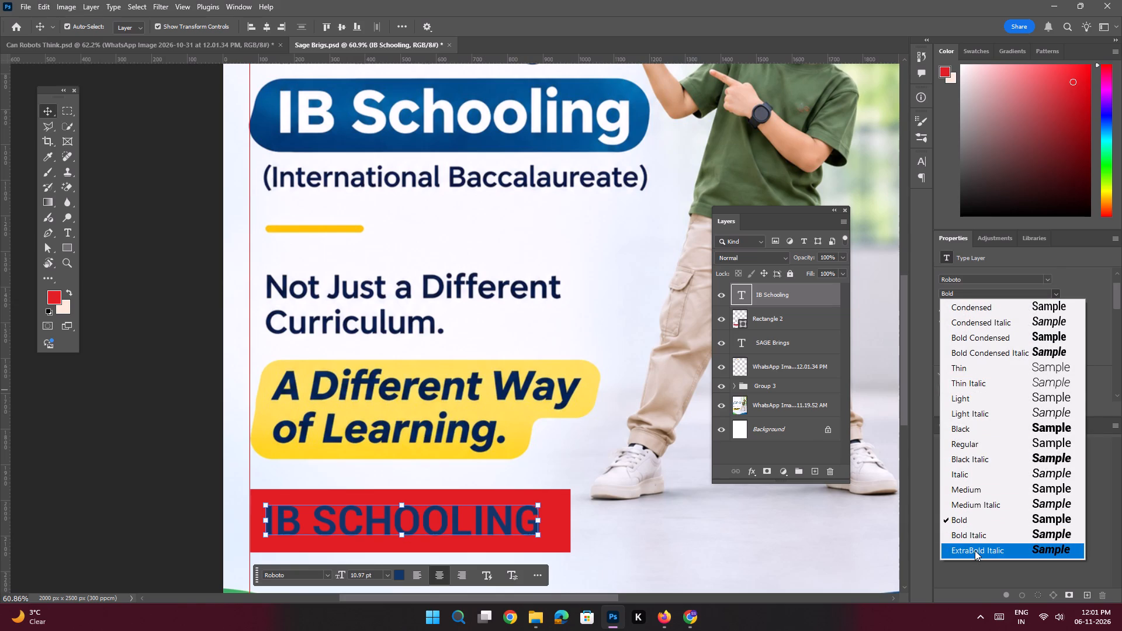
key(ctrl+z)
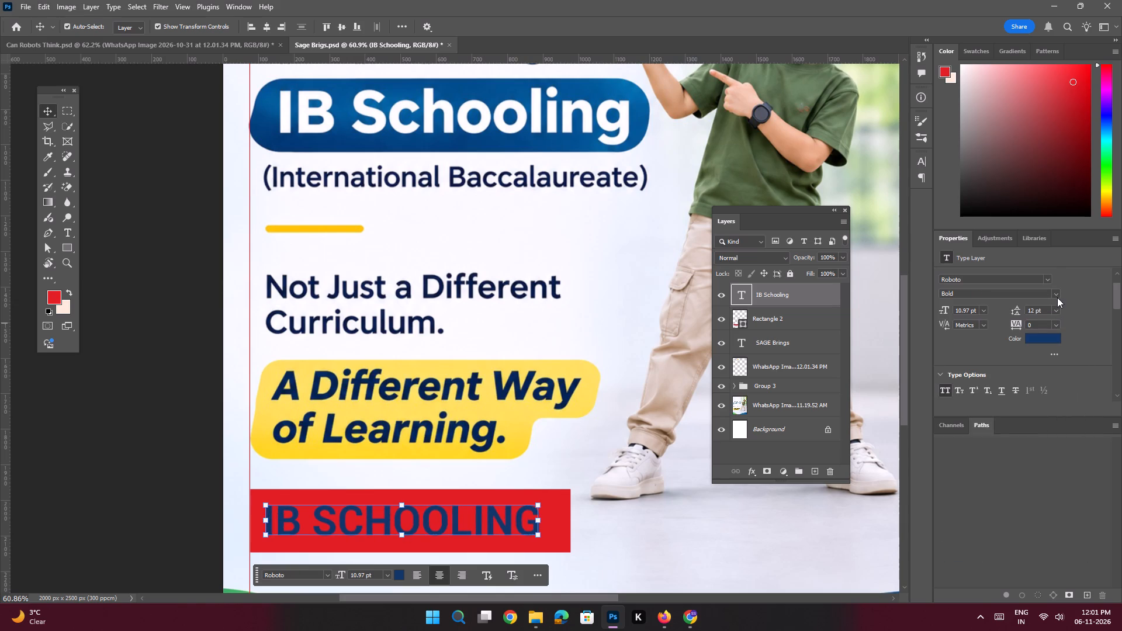
Set the IB SCHOOLING text to Roboto Black and scale it up to about 11.4 pt within the red rectangle.
click(1056, 293)
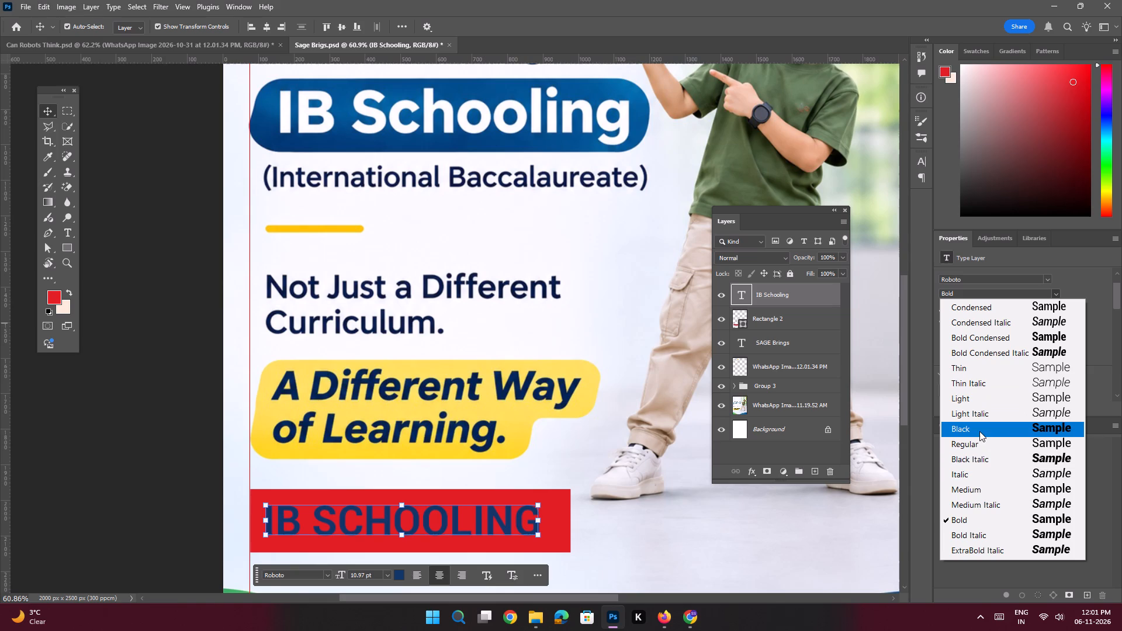
click(979, 431)
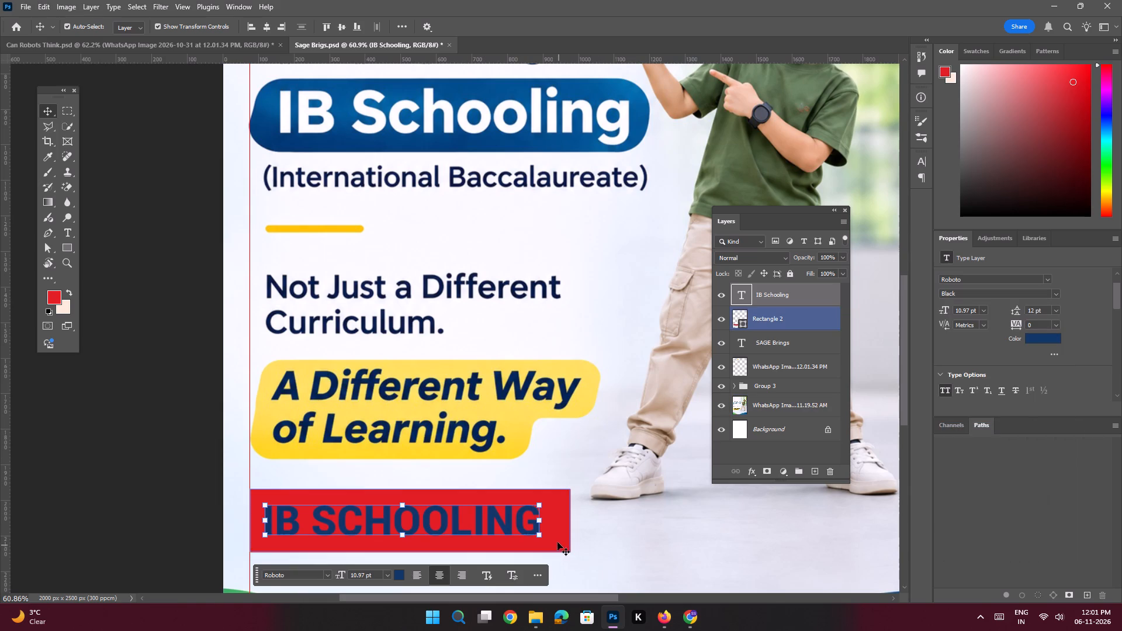
key(ctrl+t)
drag(544, 549, 555, 550)
key(Return)
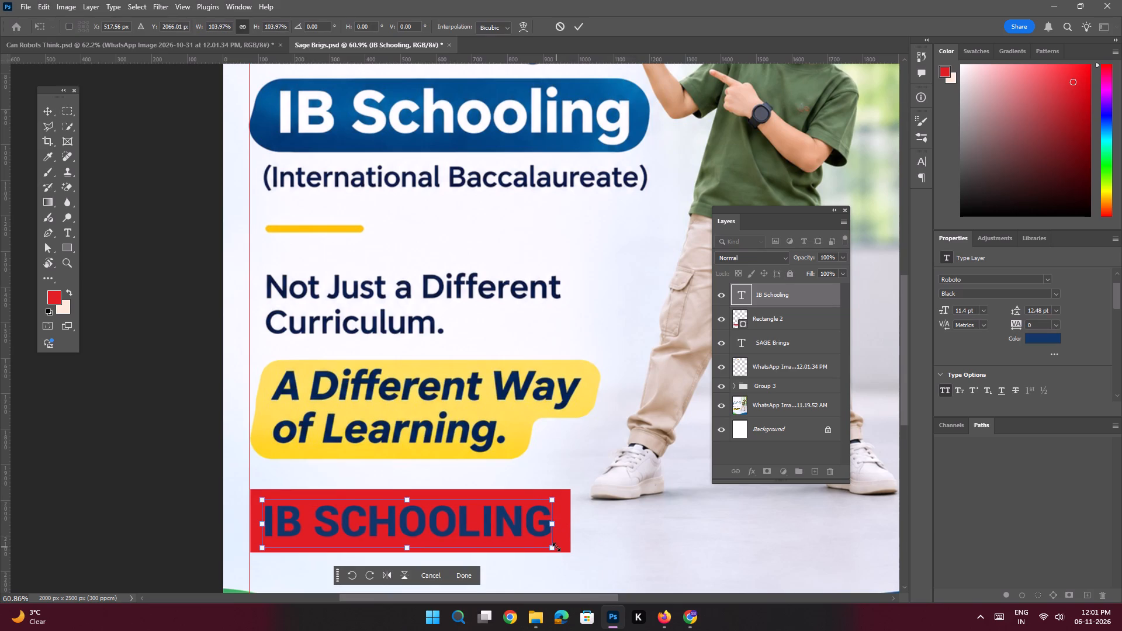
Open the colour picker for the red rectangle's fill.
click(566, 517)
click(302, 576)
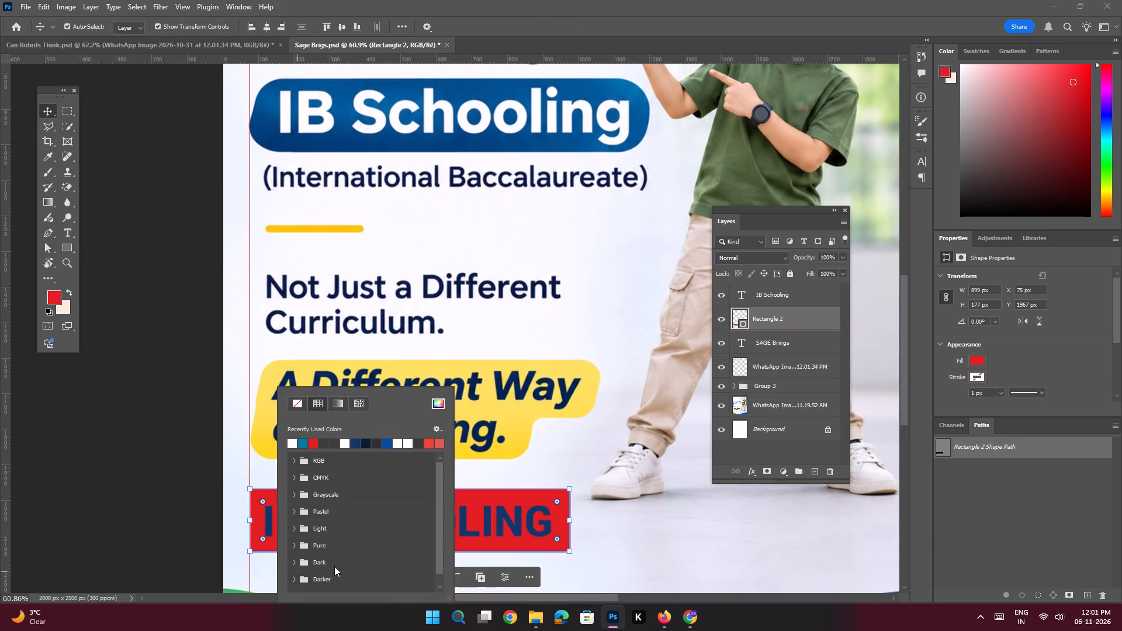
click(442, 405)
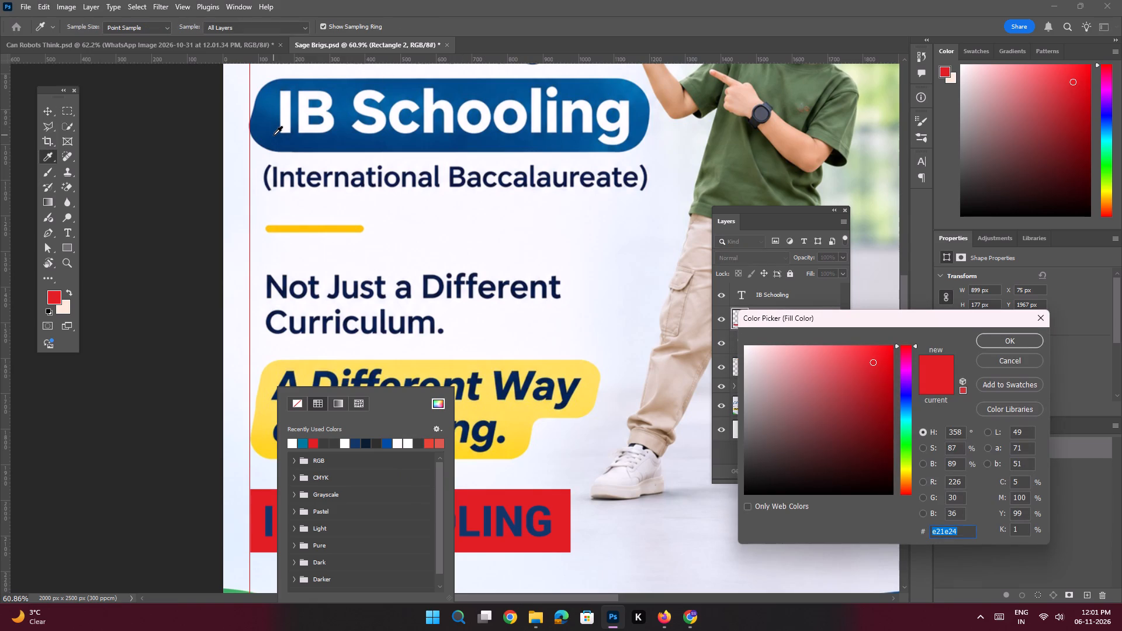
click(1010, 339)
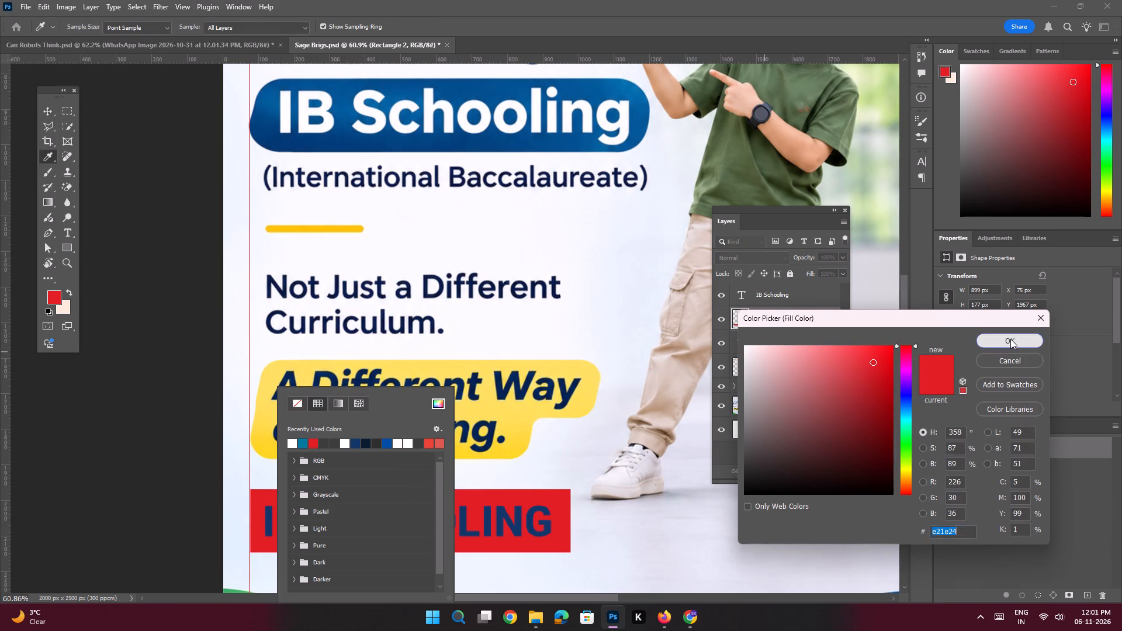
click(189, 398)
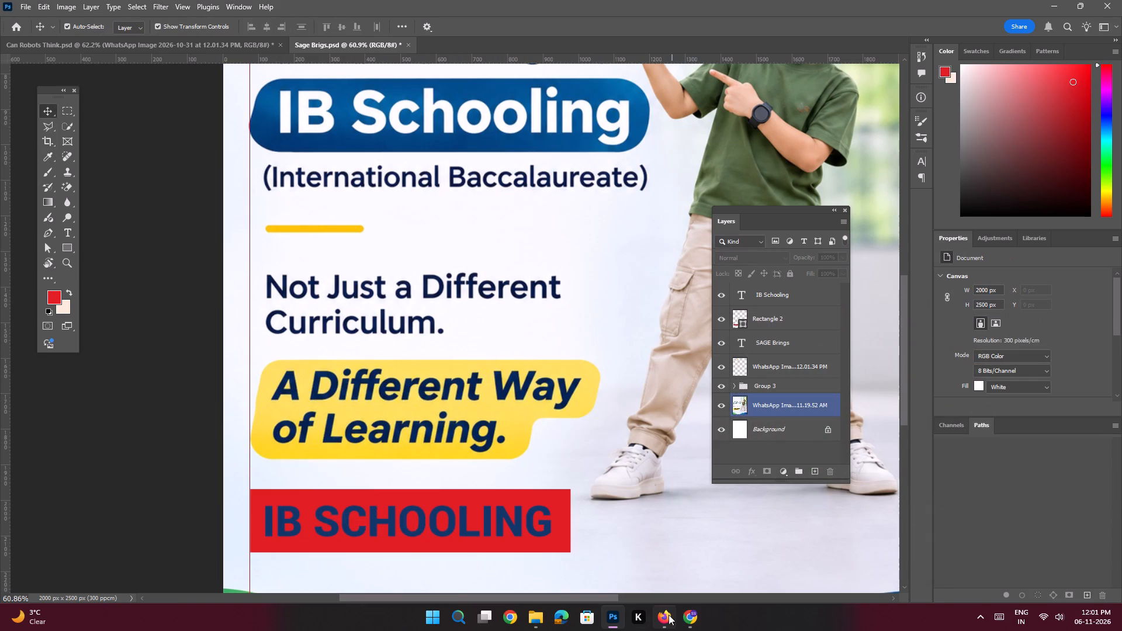
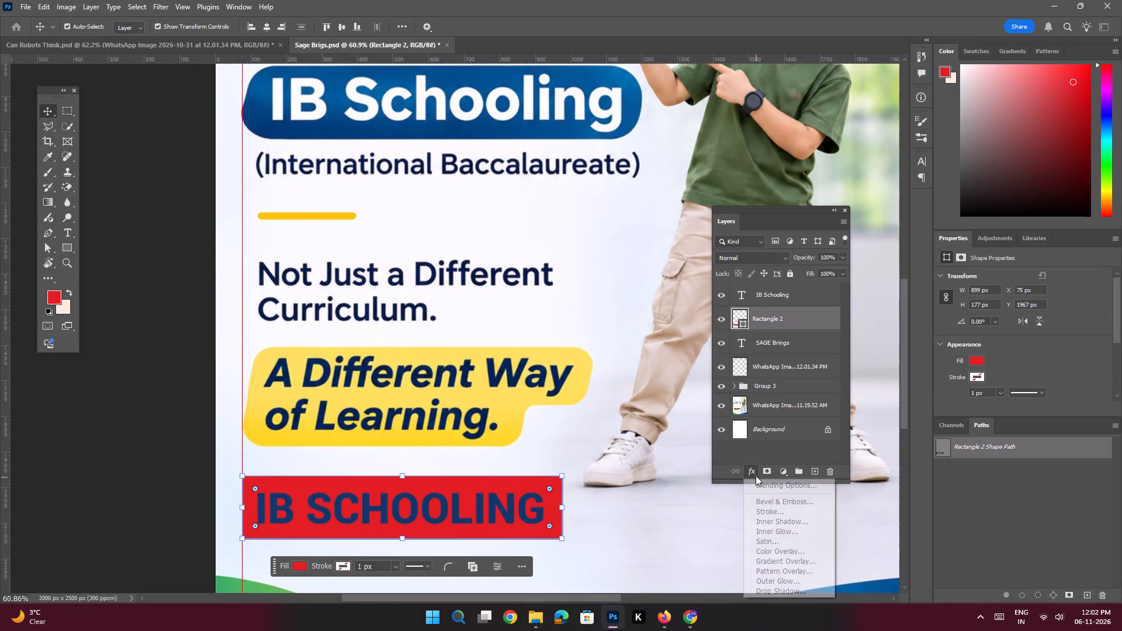
Add a yellow #ffe05e drop shadow to the red rectangle: 100% opacity, 141° angle, 12 px distance, zero spread and size.
click(784, 590)
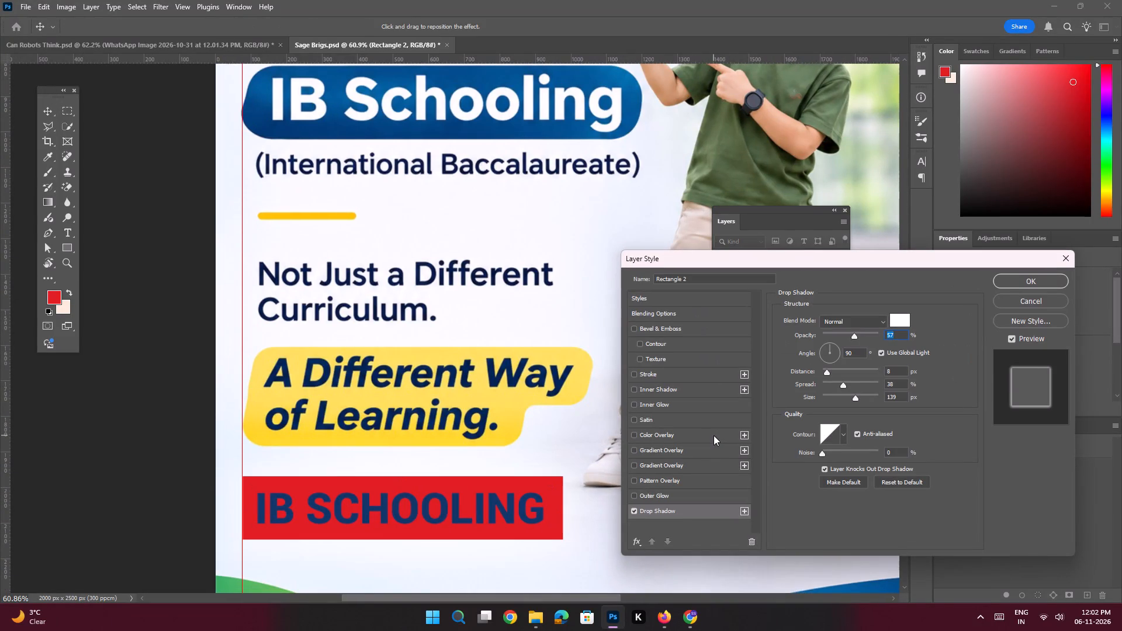
click(901, 317)
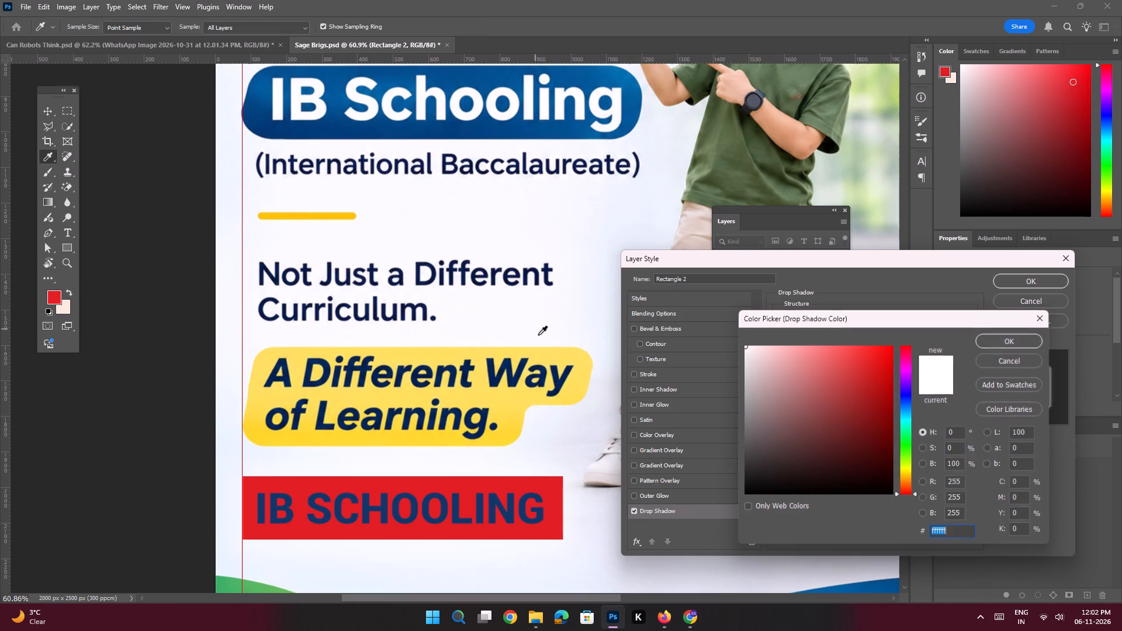
click(549, 353)
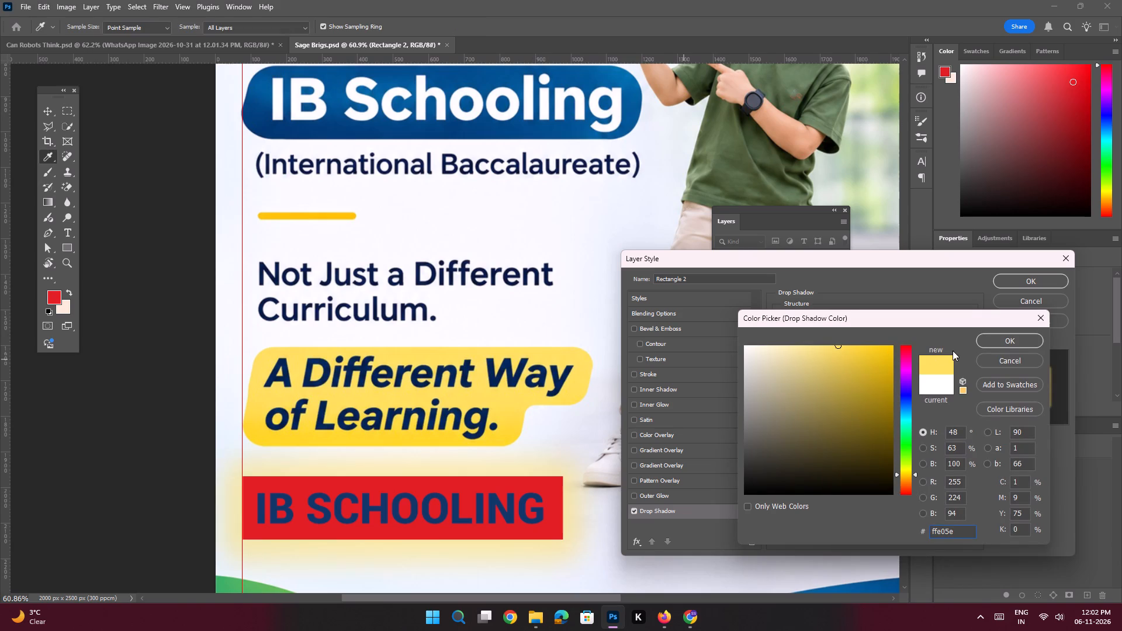
click(989, 338)
drag(854, 334, 916, 328)
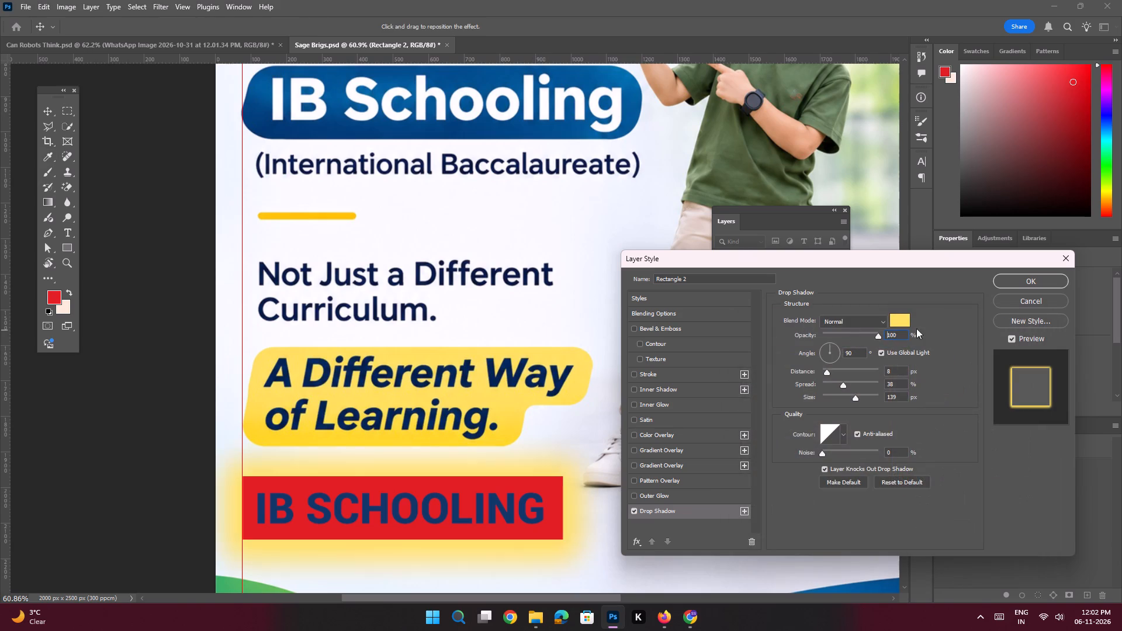
drag(916, 328, 930, 328)
drag(858, 395, 794, 393)
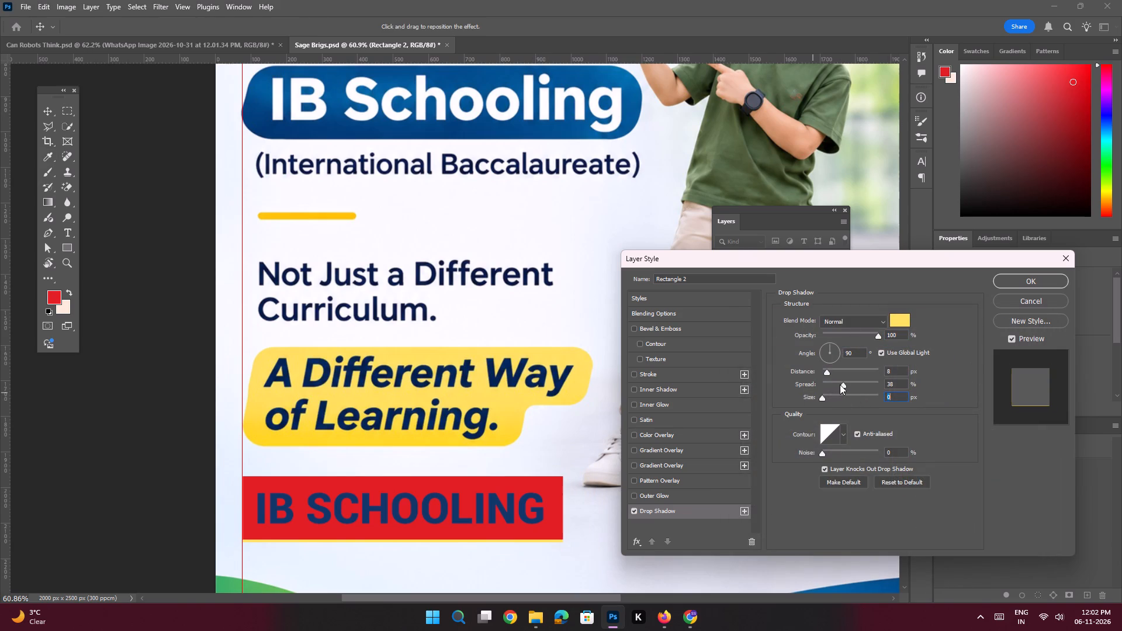
drag(840, 383, 799, 382)
drag(826, 372, 773, 371)
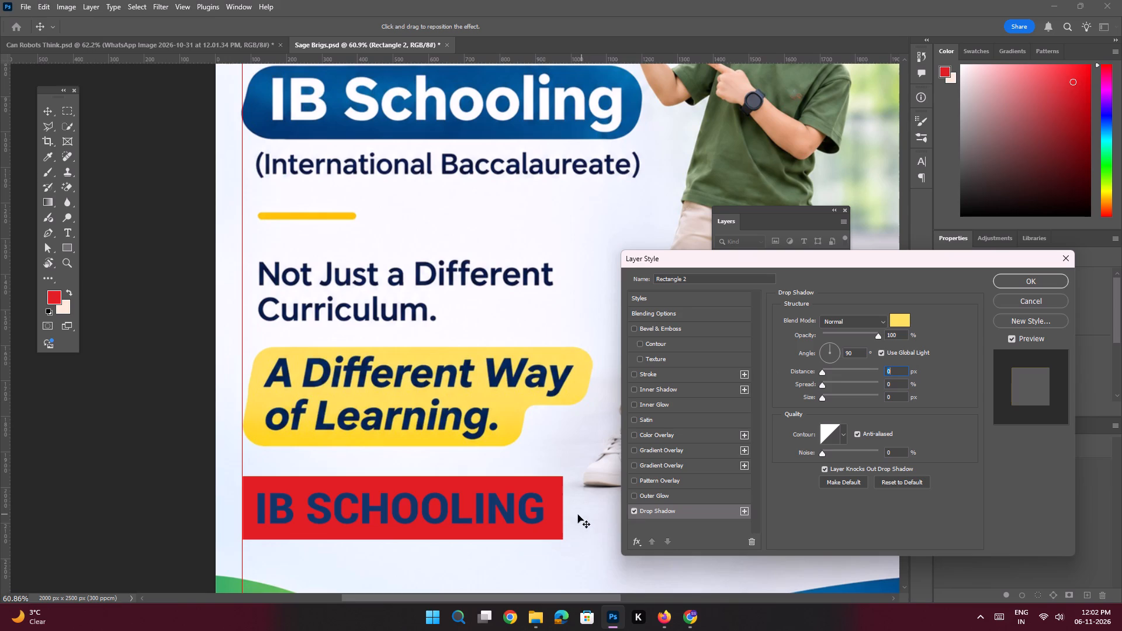
click(559, 519)
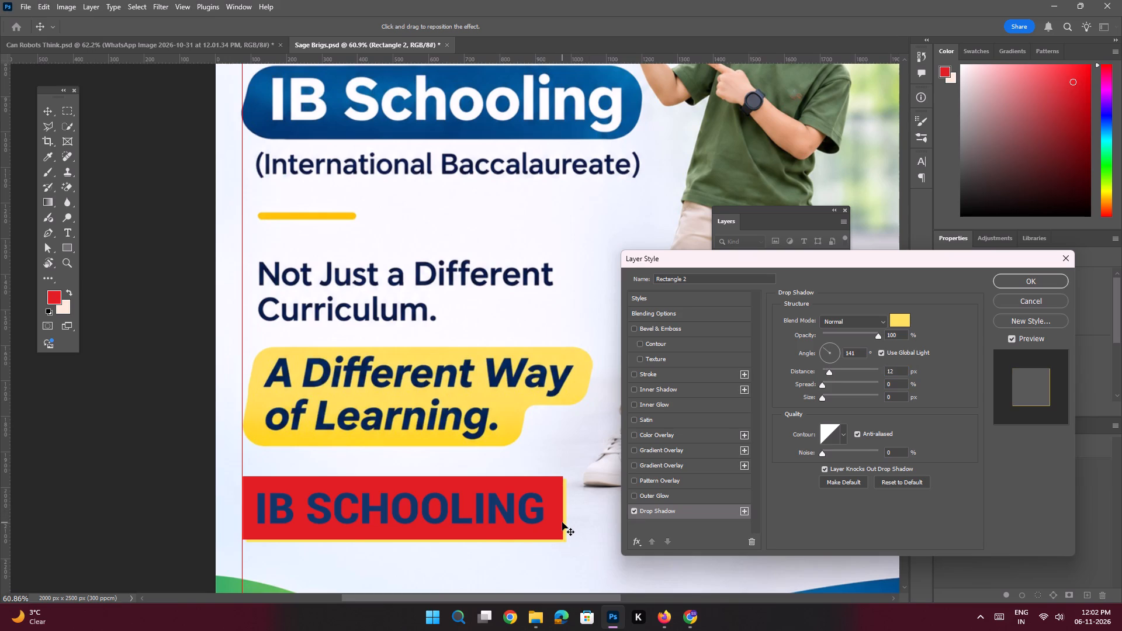
click(1013, 280)
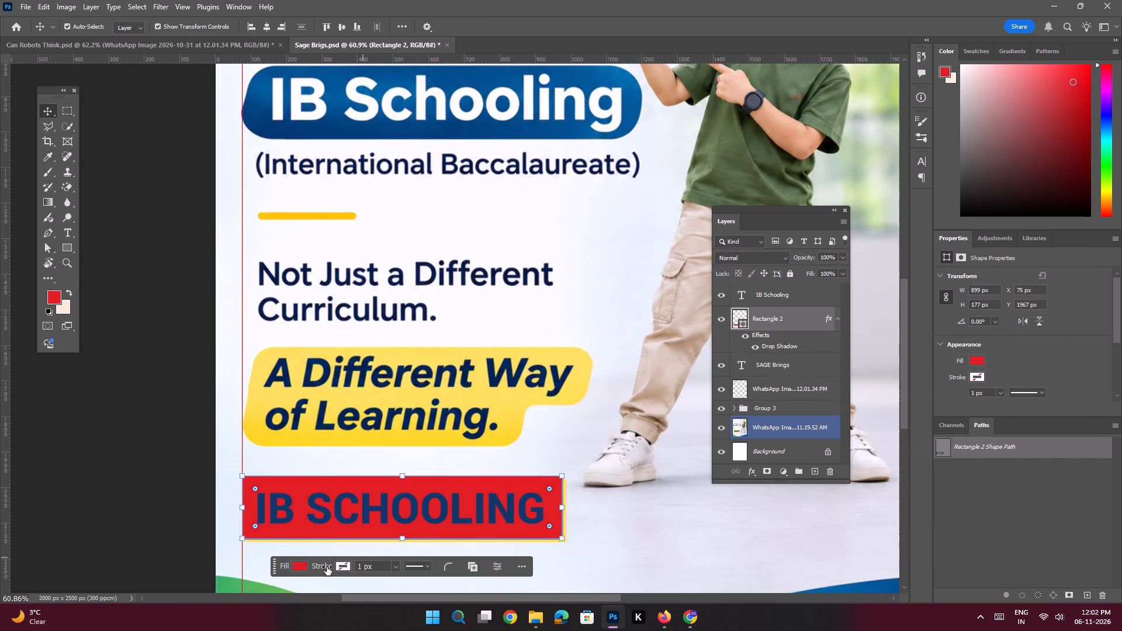
Change the rectangle's fill to dark blue #003e79, sampled from the blue IB Schooling banner in the reference image.
click(305, 567)
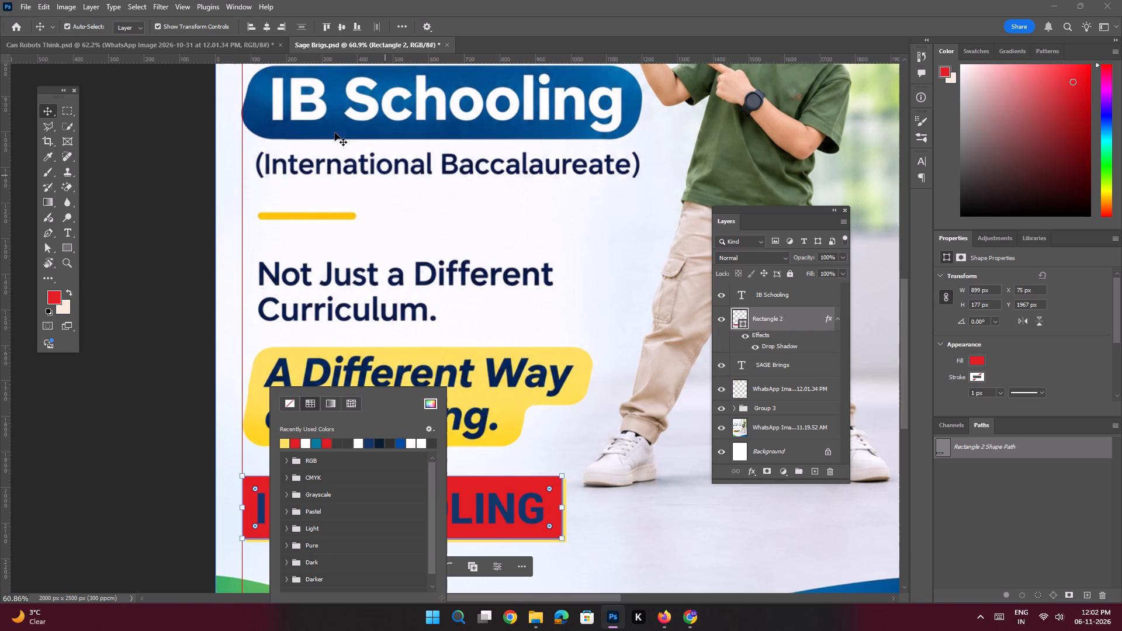
click(431, 404)
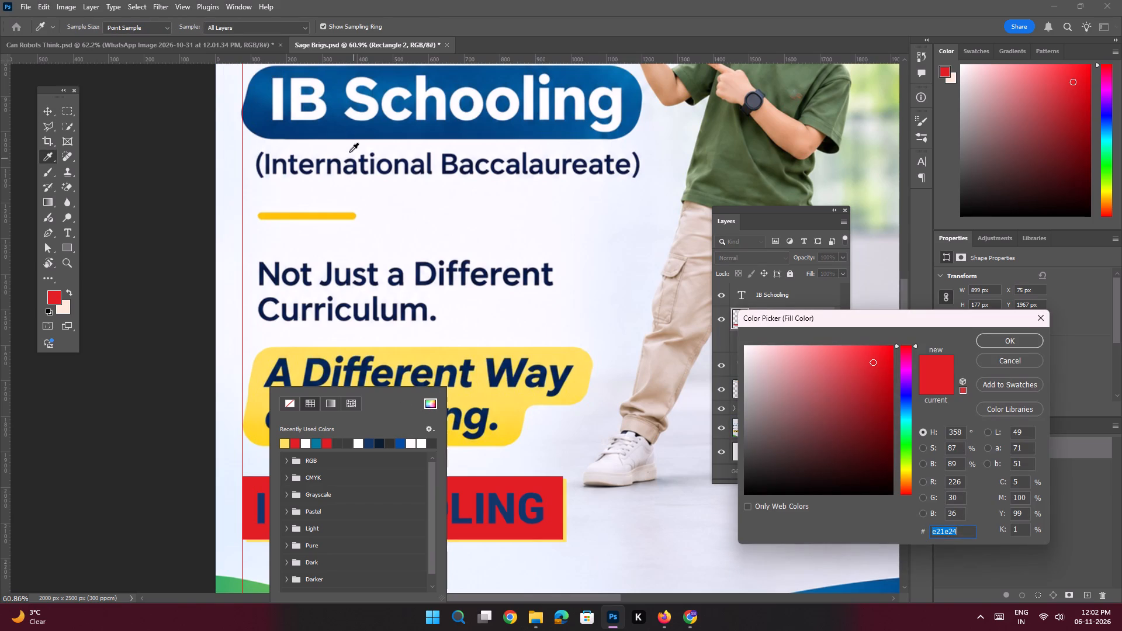
click(339, 129)
key(Return)
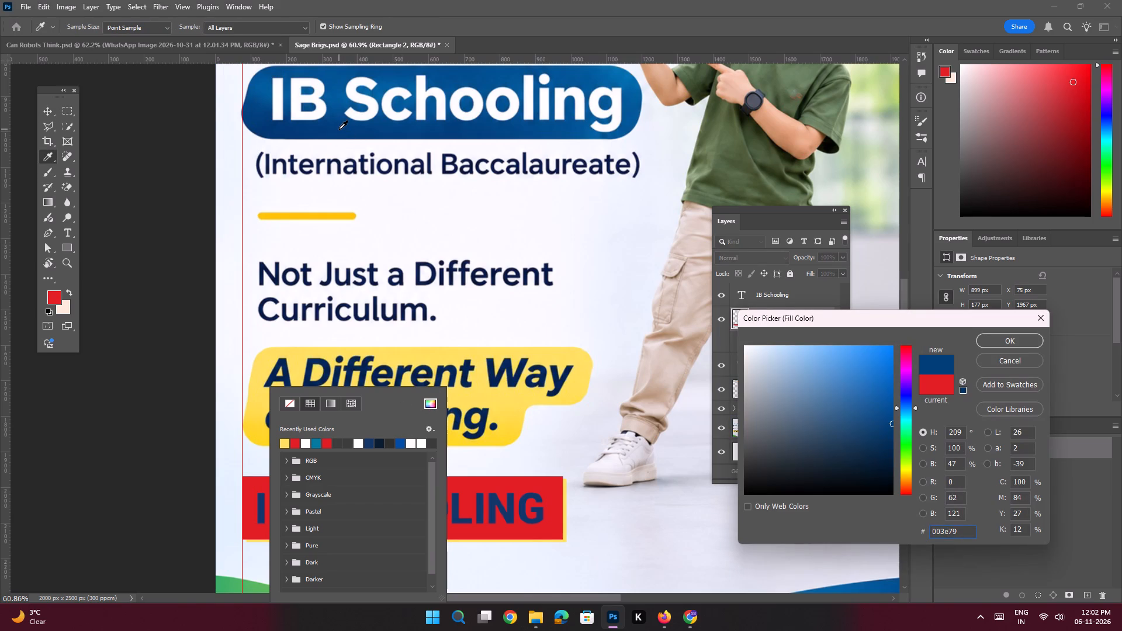
key(Return)
click(153, 429)
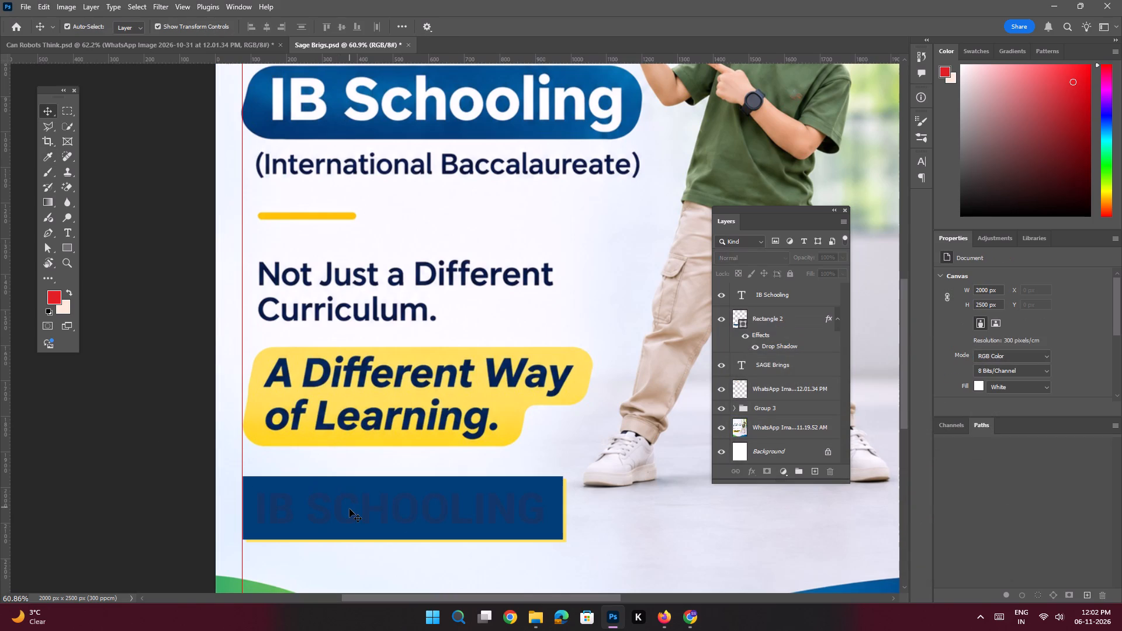
Set the IB SCHOOLING text inside the blue rectangle to white.
click(349, 509)
click(1030, 367)
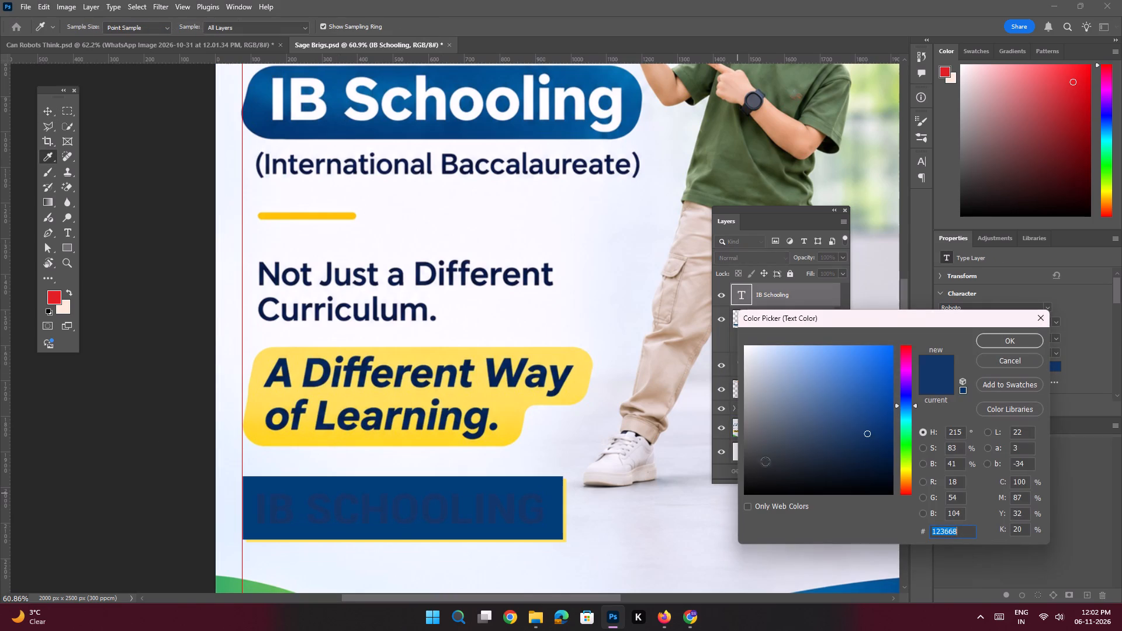
drag(773, 446, 703, 266)
key(Return)
key(Return)
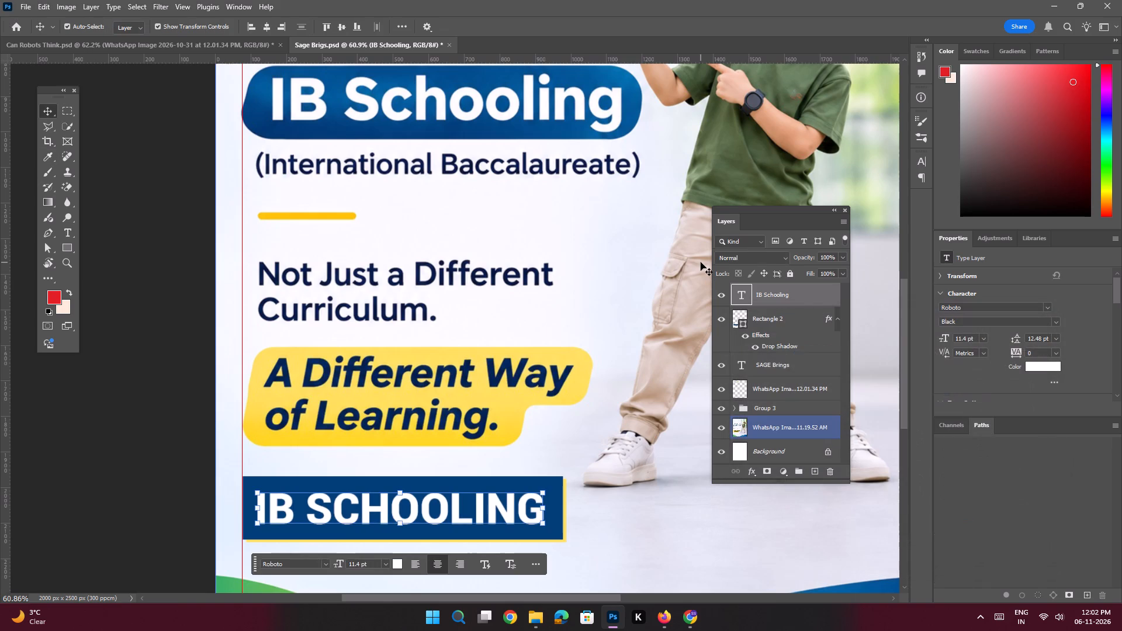
key(Return)
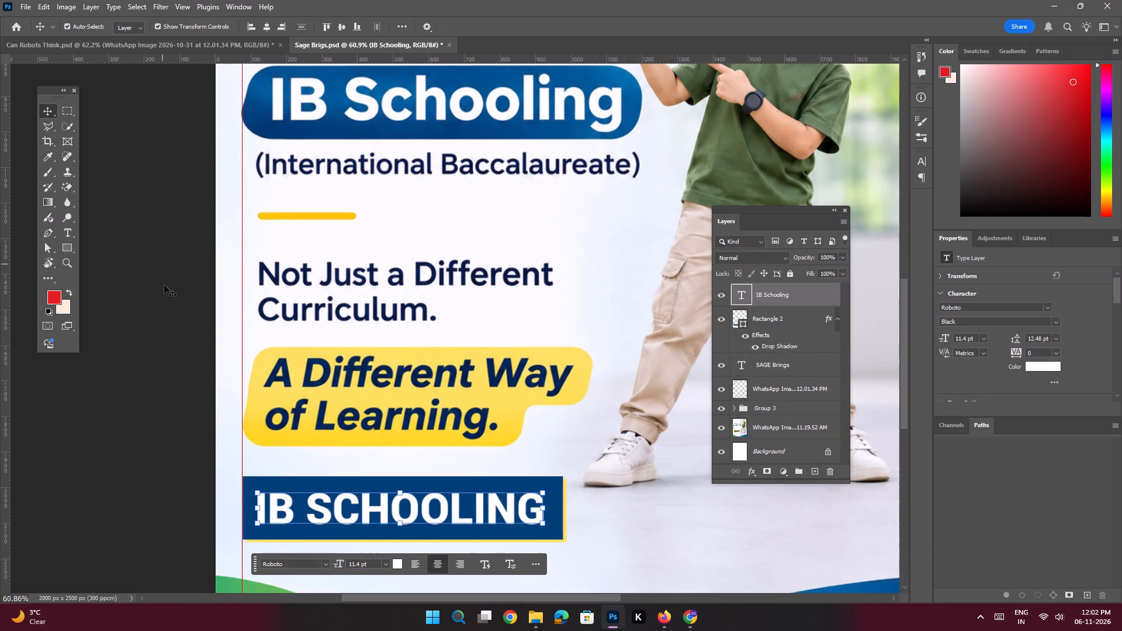
click(164, 289)
Examine the poster's upper part, comparing the SAGE Brings and IB Schooling headings and the text lines below them.
key(space)
ctrl+drag(323, 414, 297, 405)
click(193, 361)
key(space)
key(space)
key(space)
key(space)
key(space)
key(space)
key(space)
key(space)
key(space)
key(space)
drag(364, 234, 318, 307)
ctrl+drag(318, 237, 333, 289)
drag(372, 272, 355, 324)
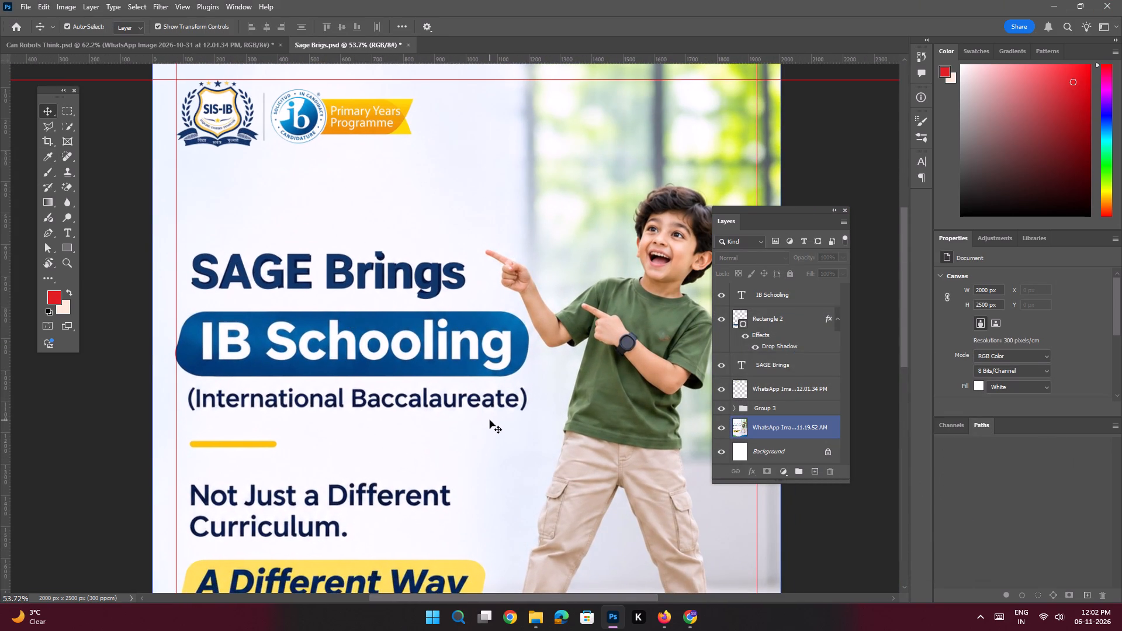
key(space)
key(space)
key(space)
key(space)
key(space)
key(space)
key(space)
drag(373, 425, 396, 407)
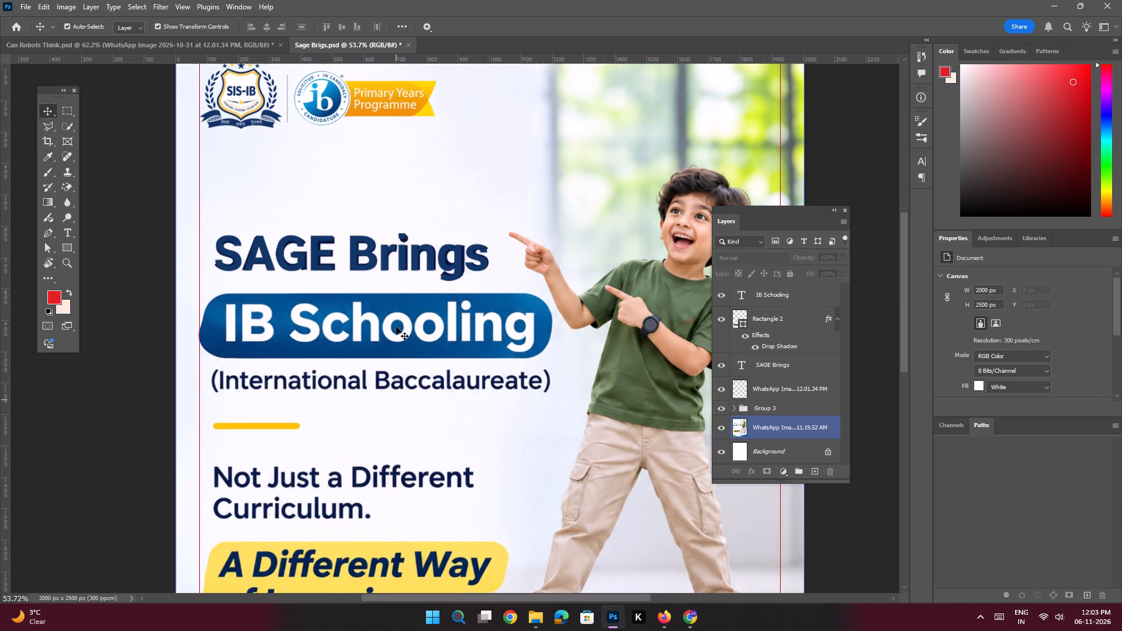
key(space)
key(space)
key(space)
key(space)
key(space)
key(space)
key(space)
key(space)
drag(386, 315, 387, 287)
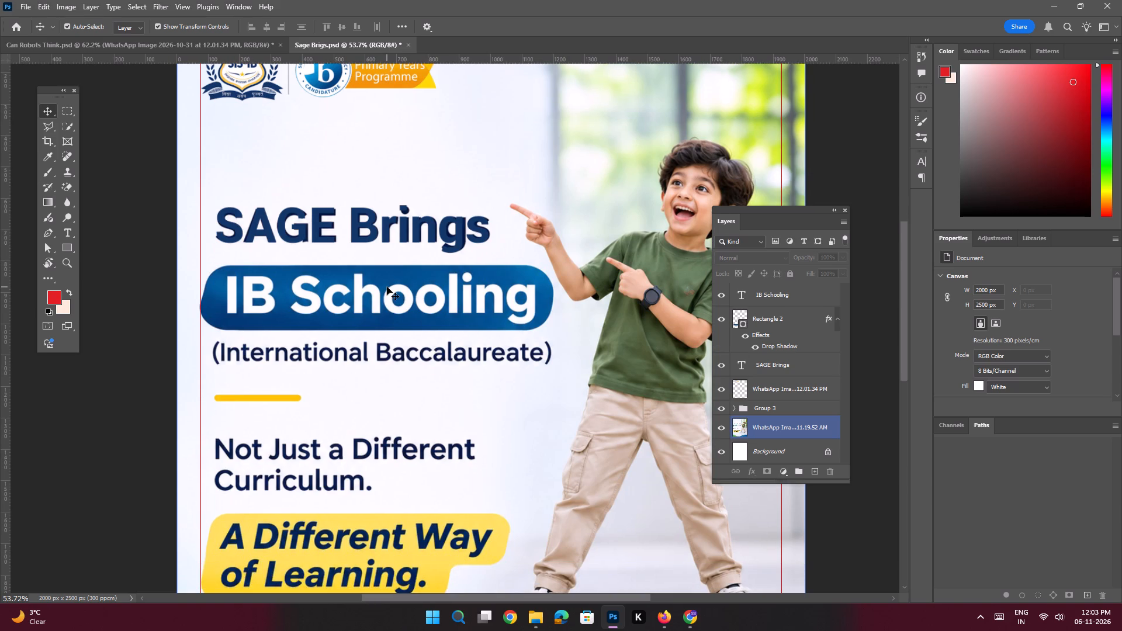
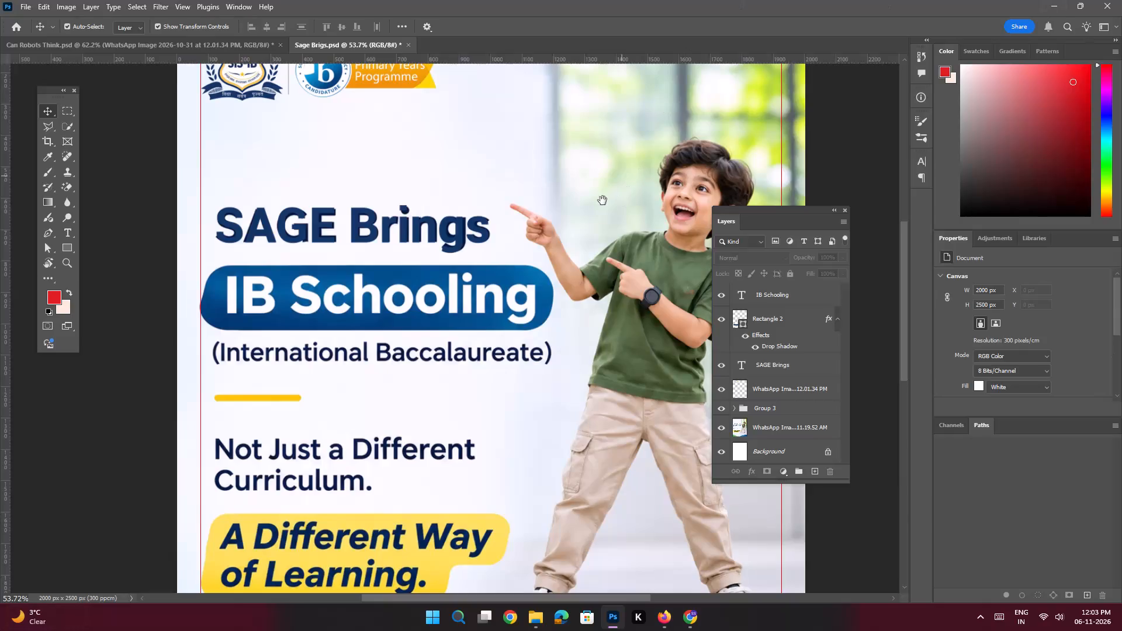
Move the IB SCHOOLING text and its blue rectangle together up onto the blue IB Schooling banner of the reference image.
key(space)
key(space)
key(space)
key(space)
key(space)
key(space)
key(space)
key(space)
key(space)
key(space)
key(space)
key(space)
key(space)
key(space)
key(space)
key(space)
key(space)
key(space)
drag(441, 408, 497, 123)
ctrl+drag(392, 365, 415, 398)
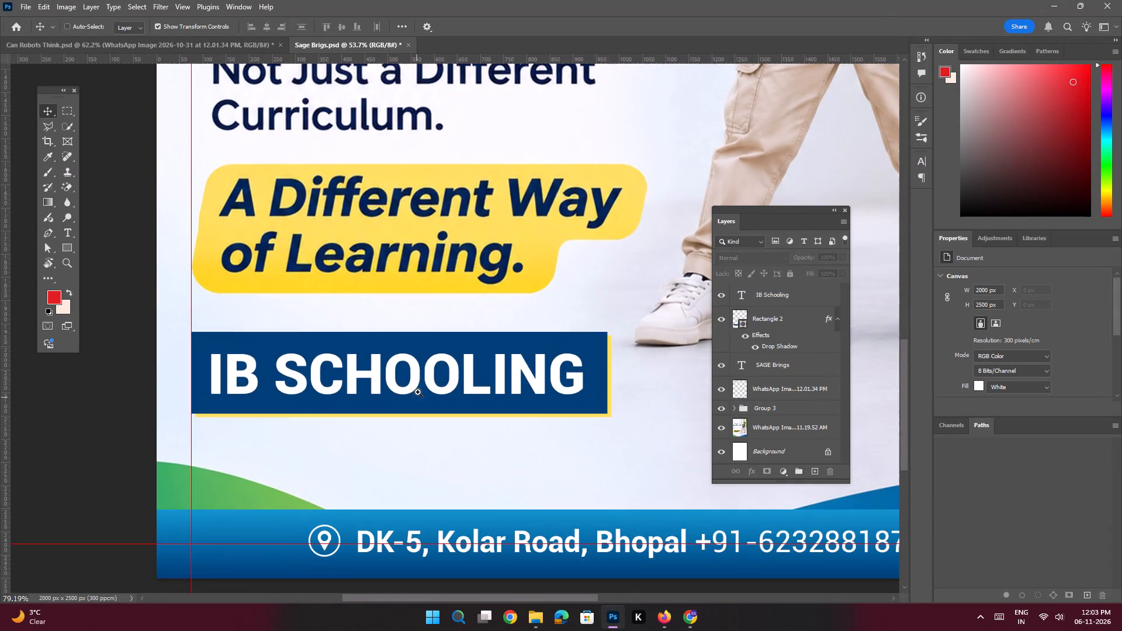
click(417, 372)
shift+click(600, 390)
key(space)
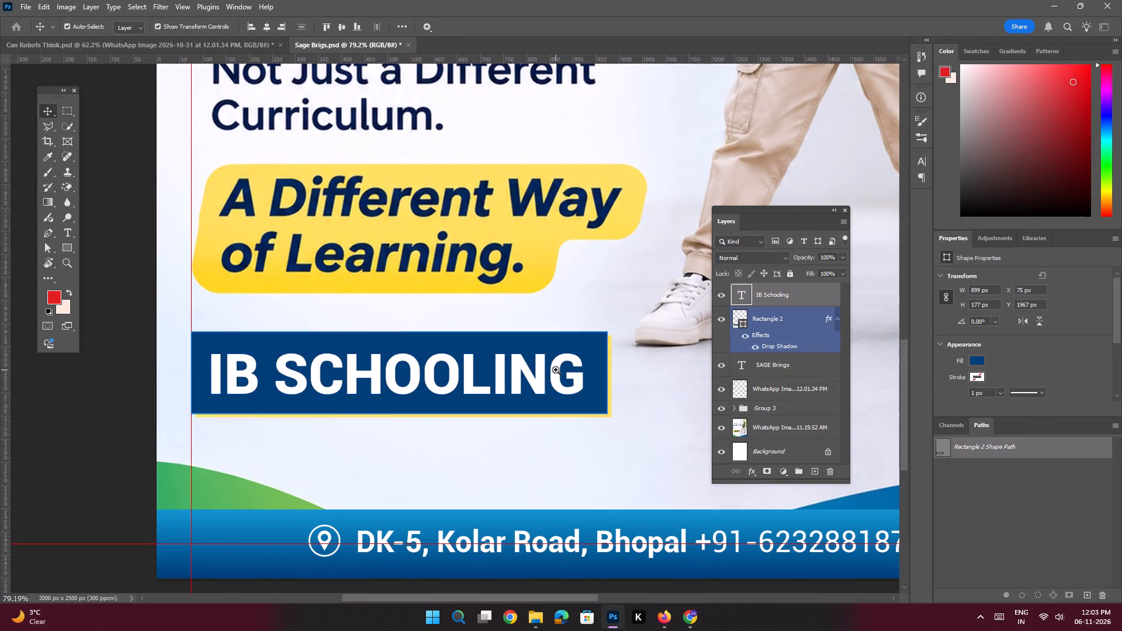
ctrl+drag(556, 370, 510, 358)
drag(511, 355, 516, 390)
drag(527, 403, 526, 403)
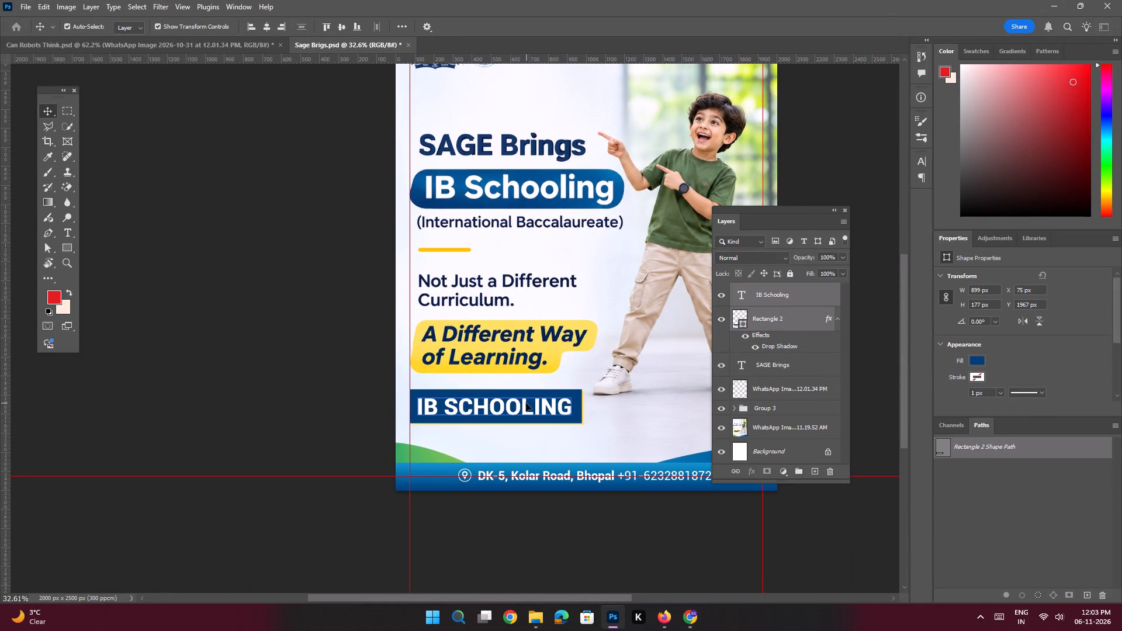
drag(526, 403, 529, 182)
Shift the editable SAGE Brings text so its first letter meets the vertical margin guide above the IB SCHOOLING banner.
key(space)
ctrl+drag(448, 153, 486, 213)
drag(511, 164, 511, 223)
click(494, 209)
drag(500, 209, 482, 210)
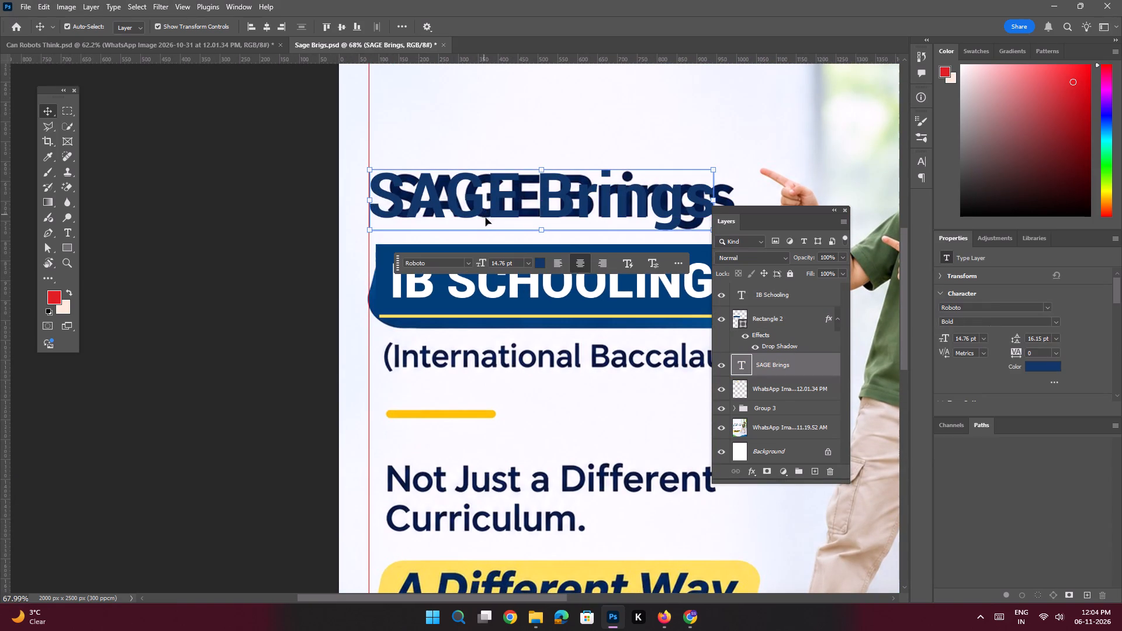
Hide the SAGE Brings, Rectangle 2 and IB Schooling layers to uncover the reference headings.
drag(723, 362, 720, 287)
click(219, 240)
Add a new empty layer above the IB Schooling layer.
key(space)
key(space)
key(space)
key(space)
key(space)
key(space)
key(space)
key(space)
key(space)
key(space)
key(space)
key(space)
key(space)
key(space)
key(space)
drag(414, 259, 299, 300)
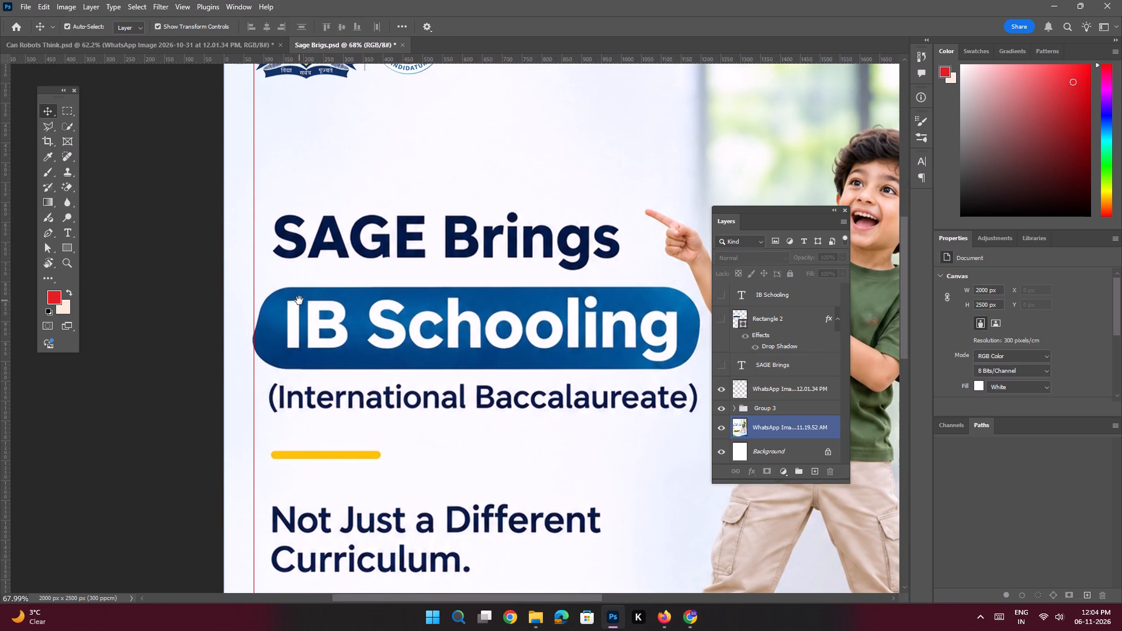
key(space)
key(space)
key(space)
key(space)
key(space)
key(space)
key(space)
key(space)
drag(382, 303, 351, 304)
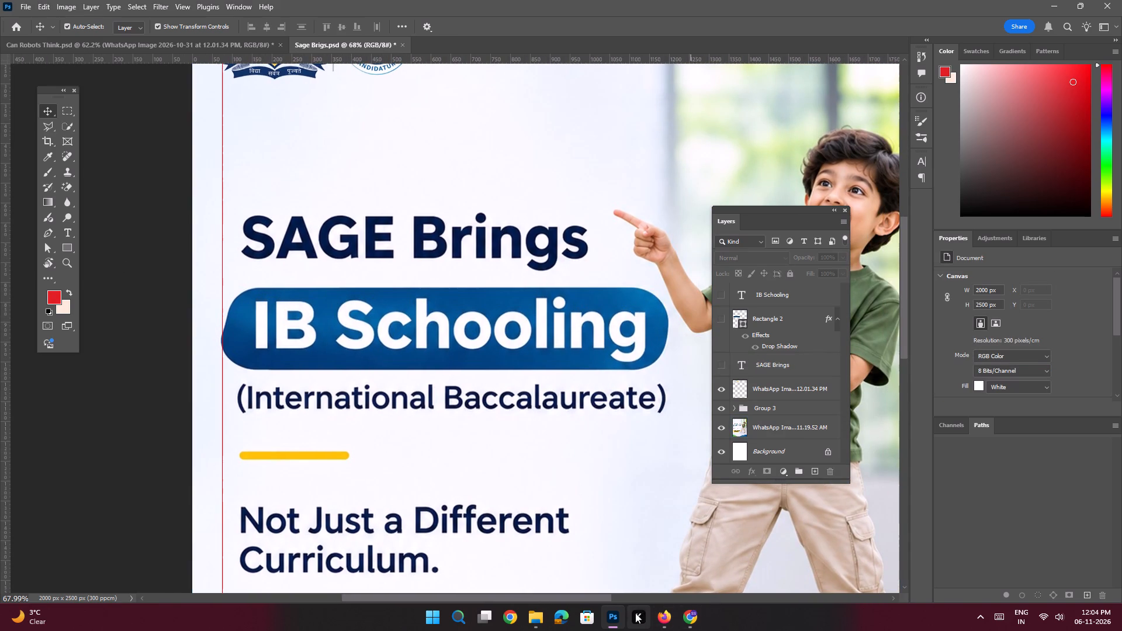
click(770, 296)
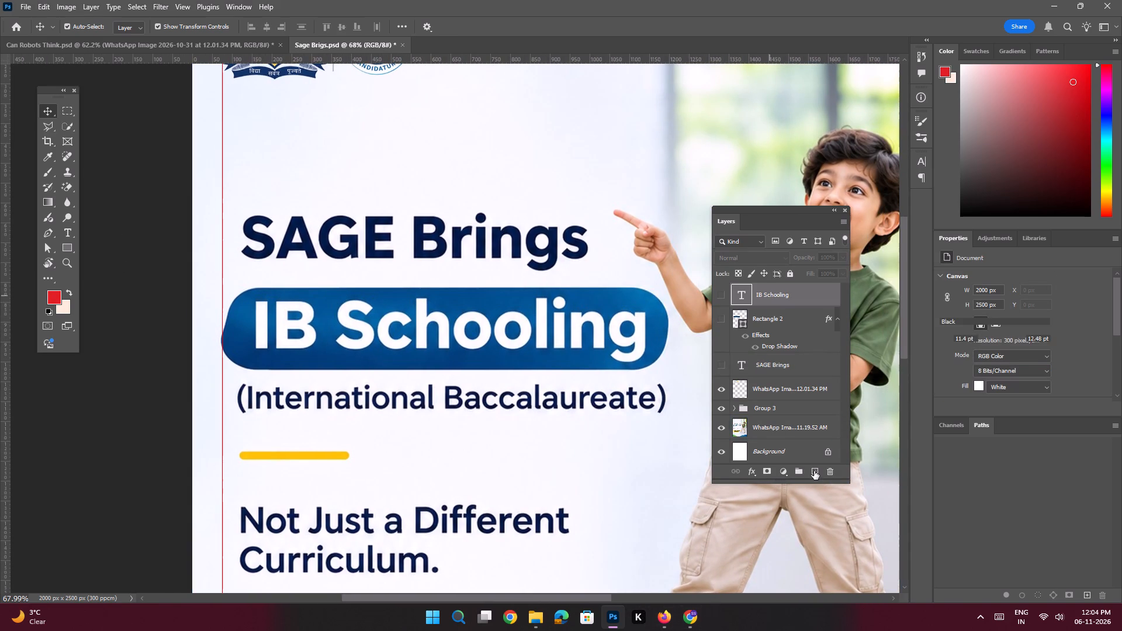
click(814, 472)
Start a text line just below the reference's (International Baccalaureate), coloured dark grey with All Caps turned off.
key(space)
key(space)
key(space)
key(space)
key(space)
drag(355, 407, 362, 375)
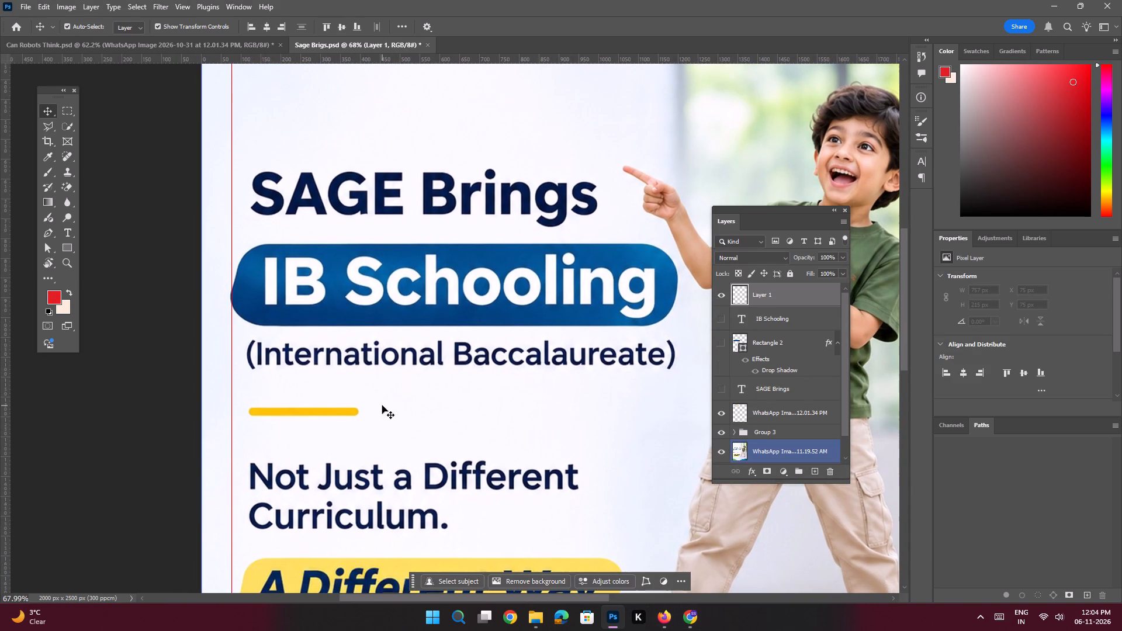
key(t)
click(404, 407)
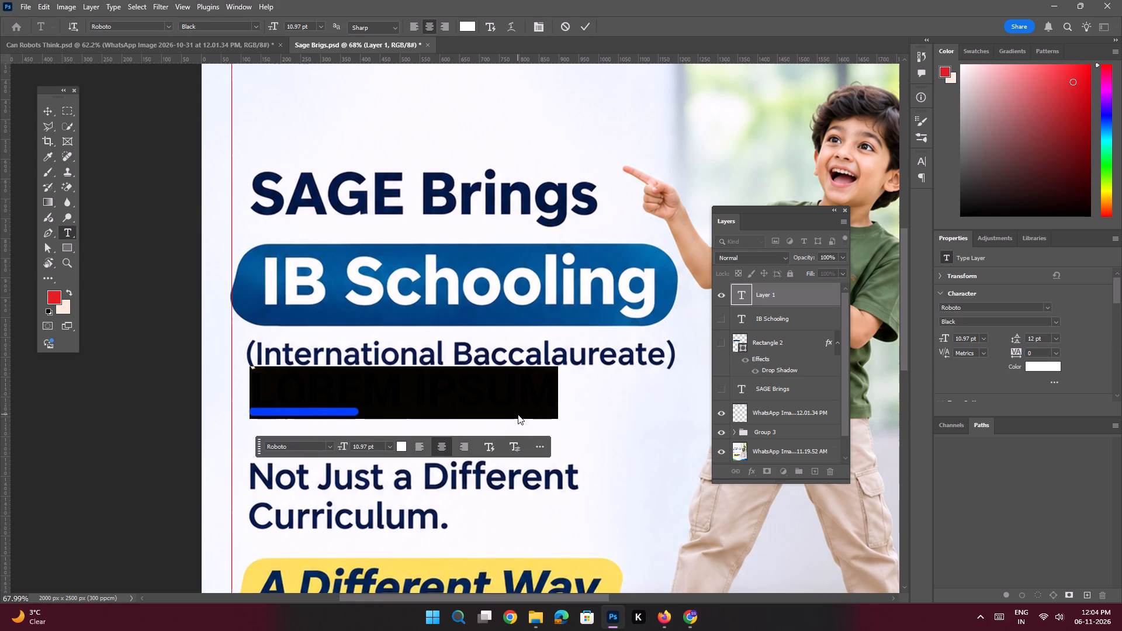
click(1033, 369)
drag(784, 447, 692, 466)
key(Return)
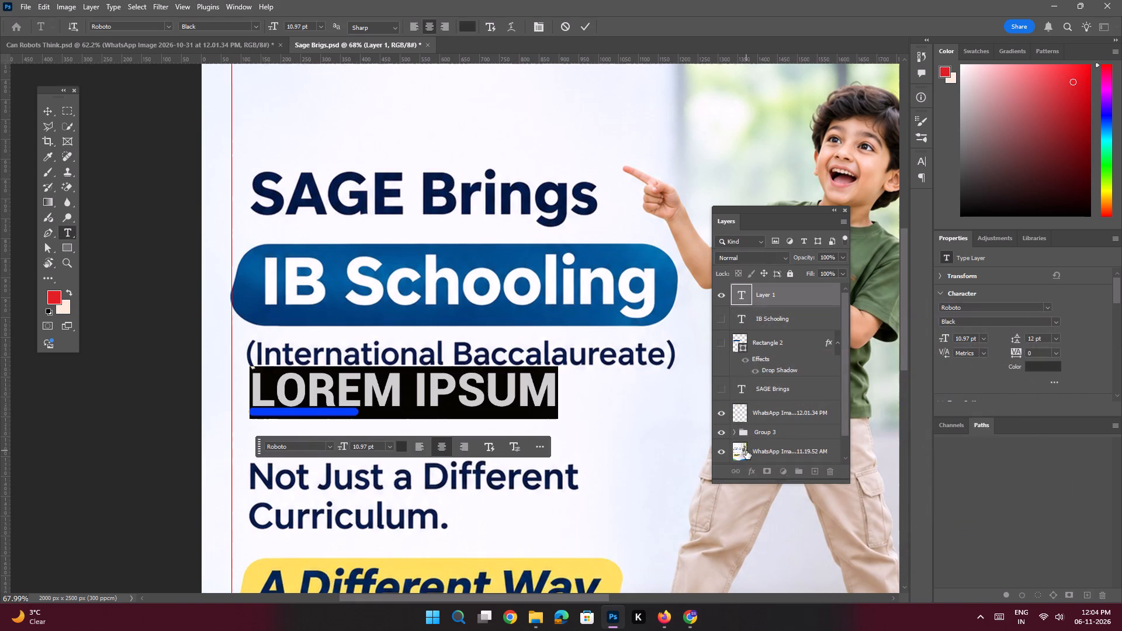
scroll(1014, 318, down, 9)
click(945, 331)
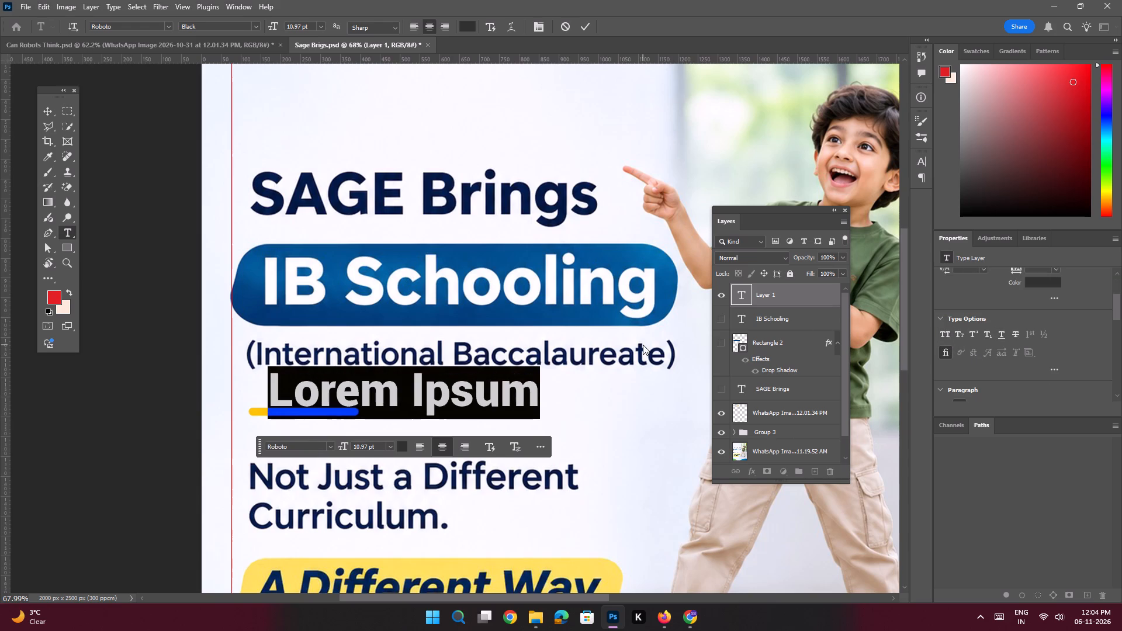
Enter "International Baccalaureate)" as the new line's text.
text(Inter)
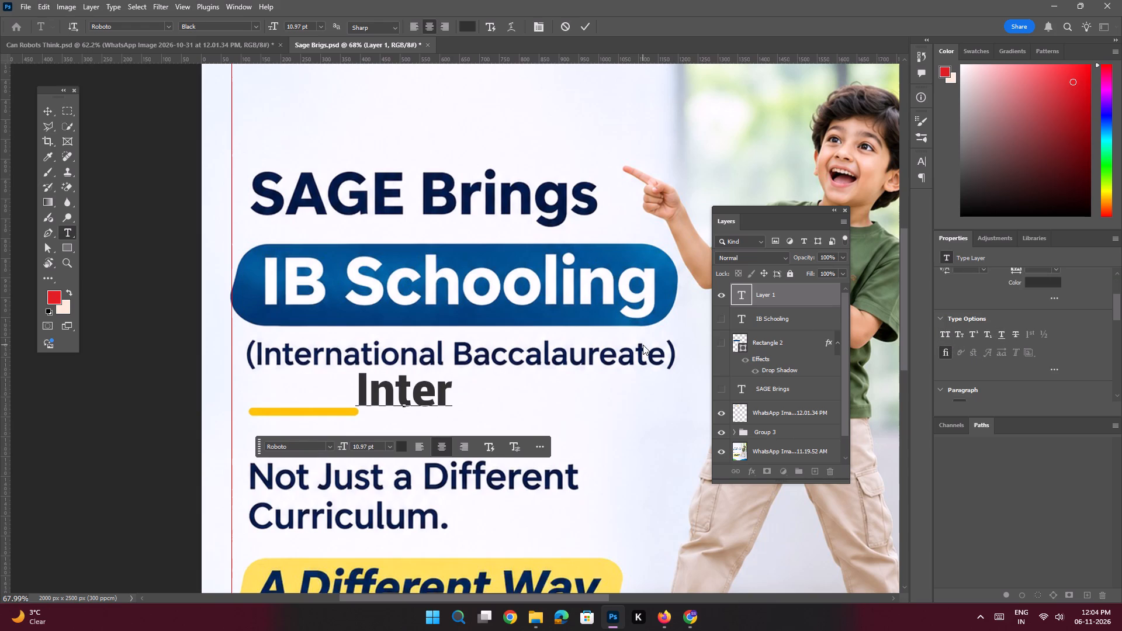
text(na)
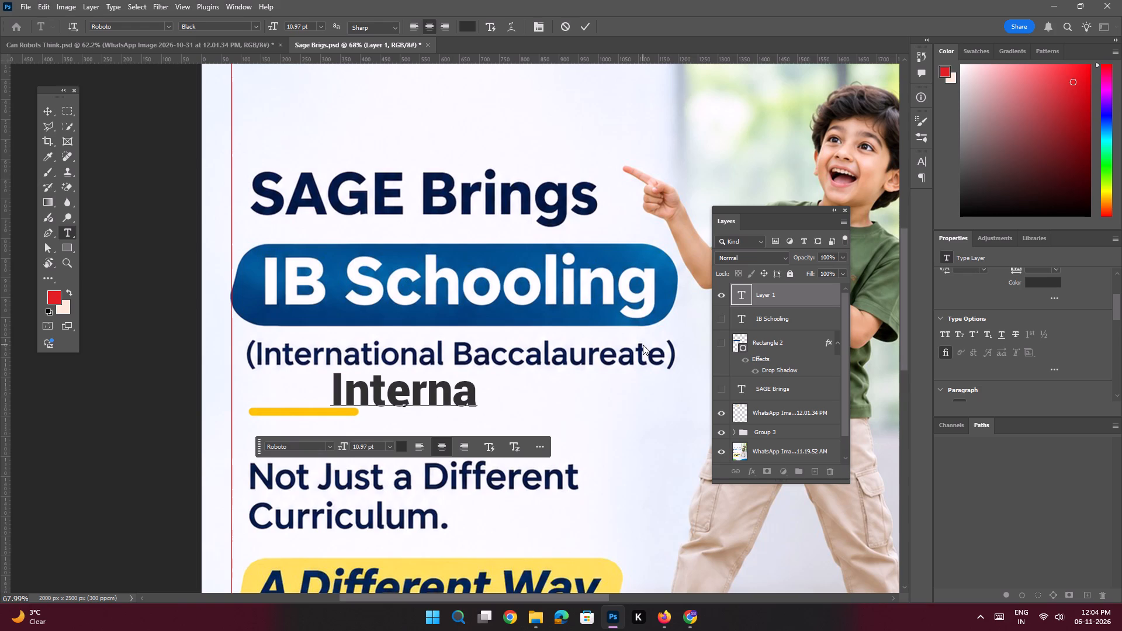
key(t)
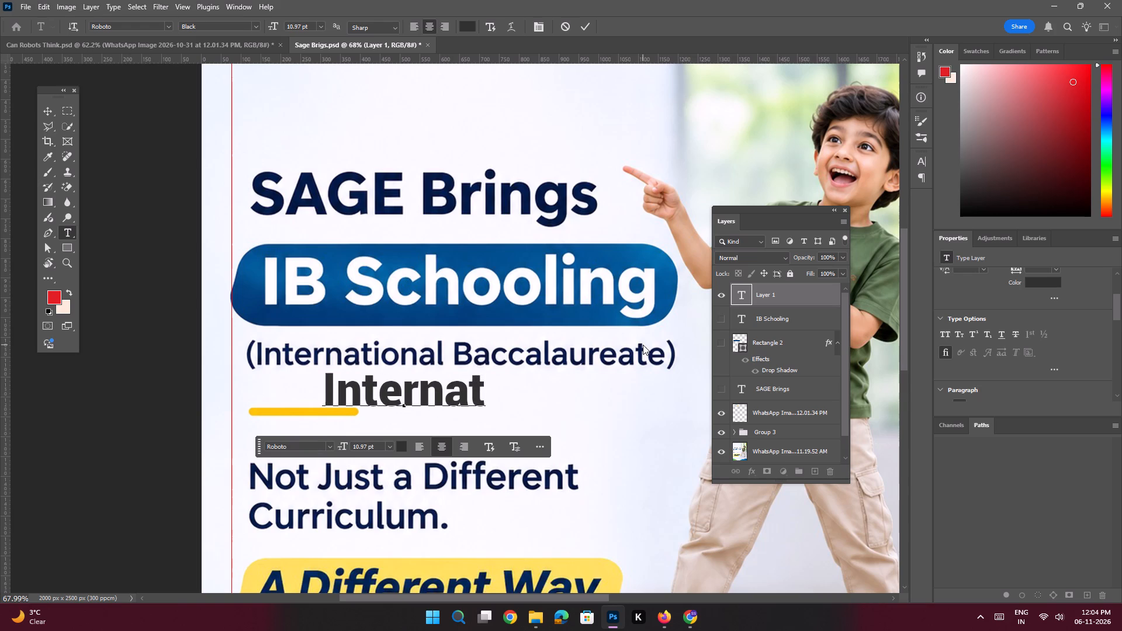
key(i)
text(onal)
key(space)
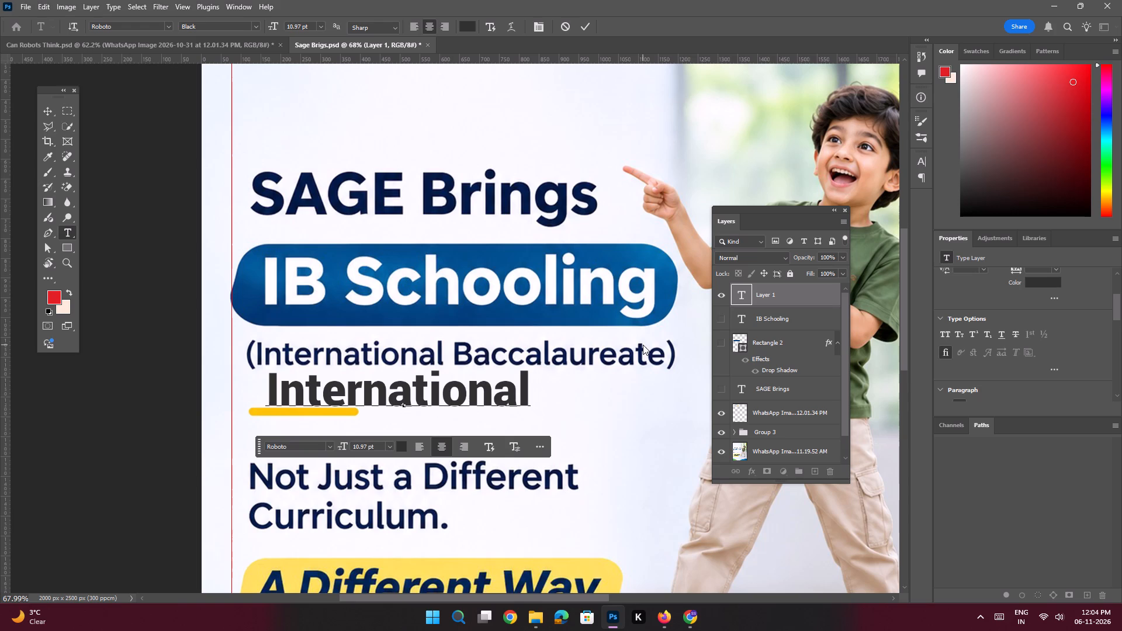
text(Ba)
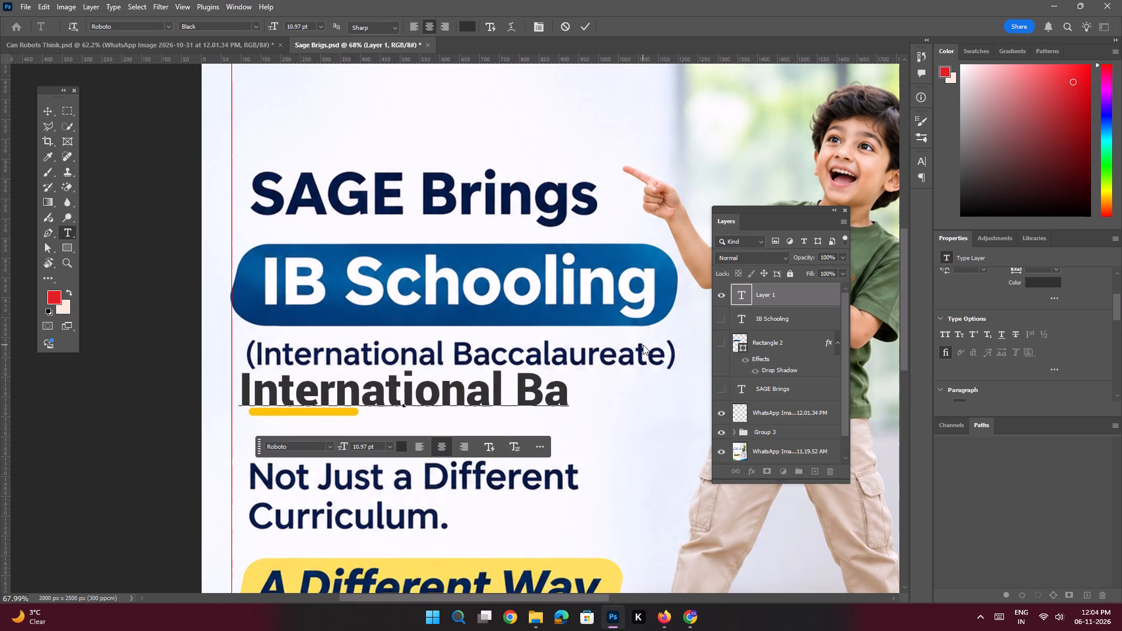
text(cc)
key(a)
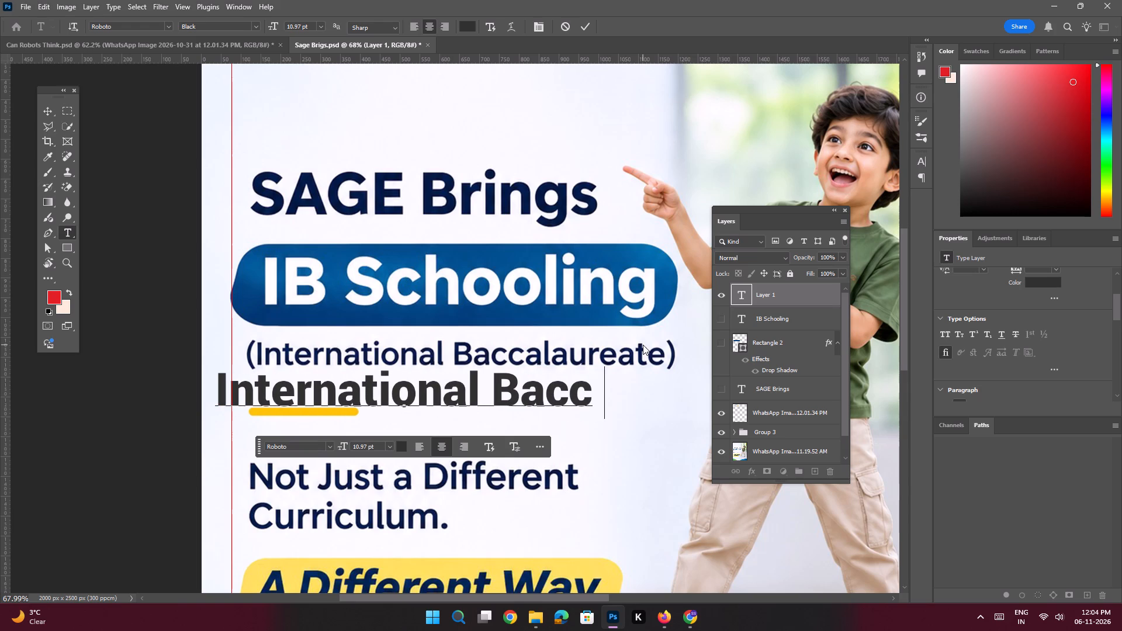
text(la)
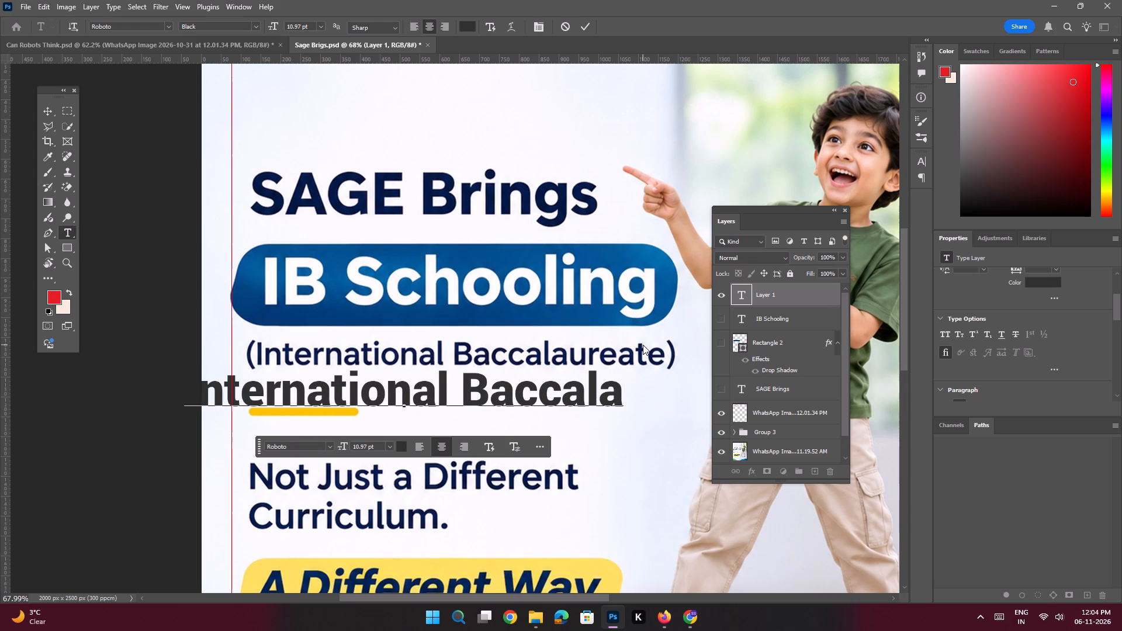
key(u)
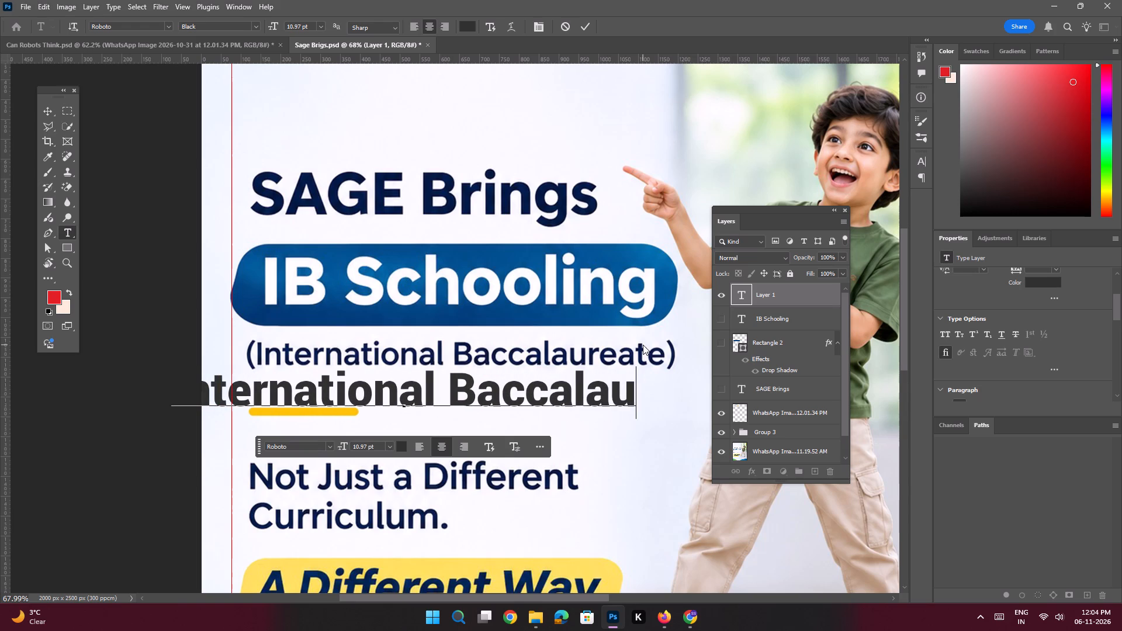
text(re)
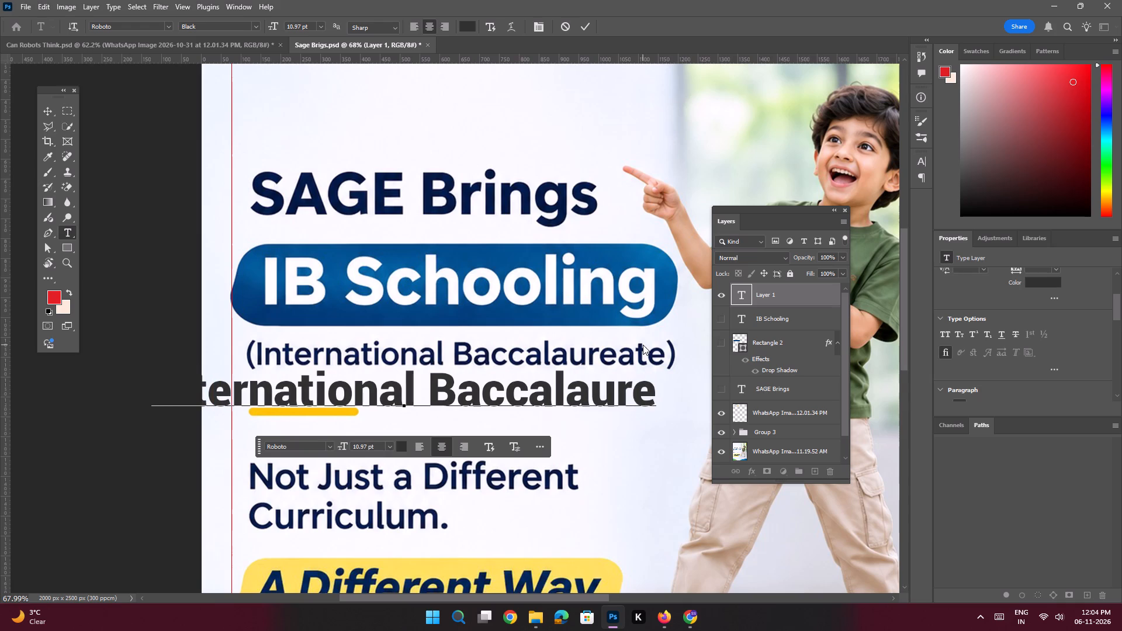
text(ate)
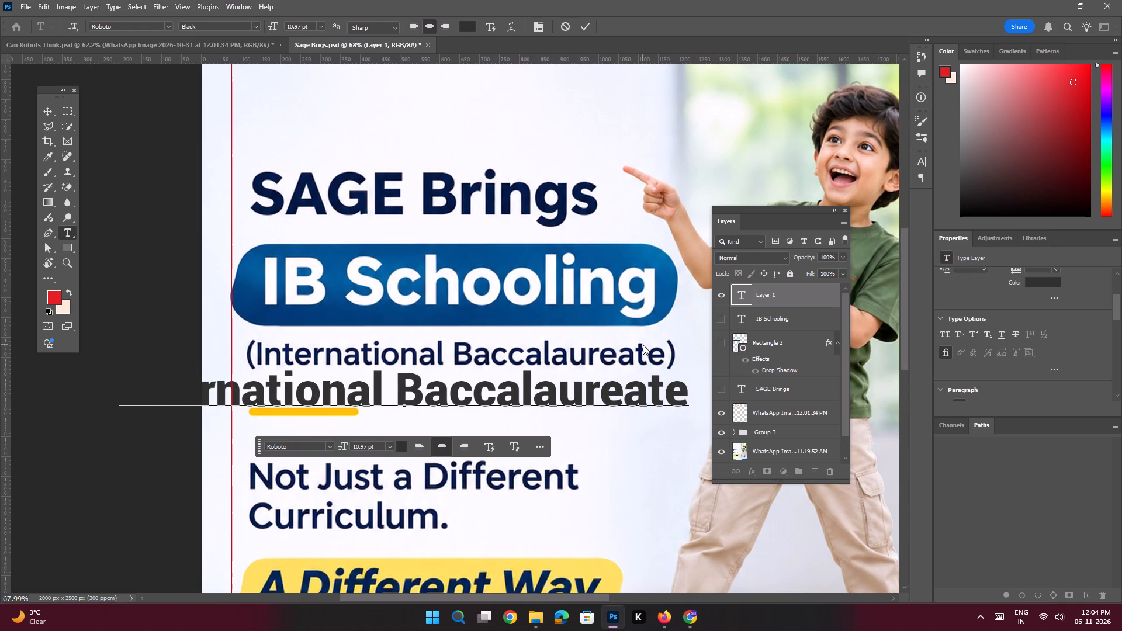
key(shift+parenright)
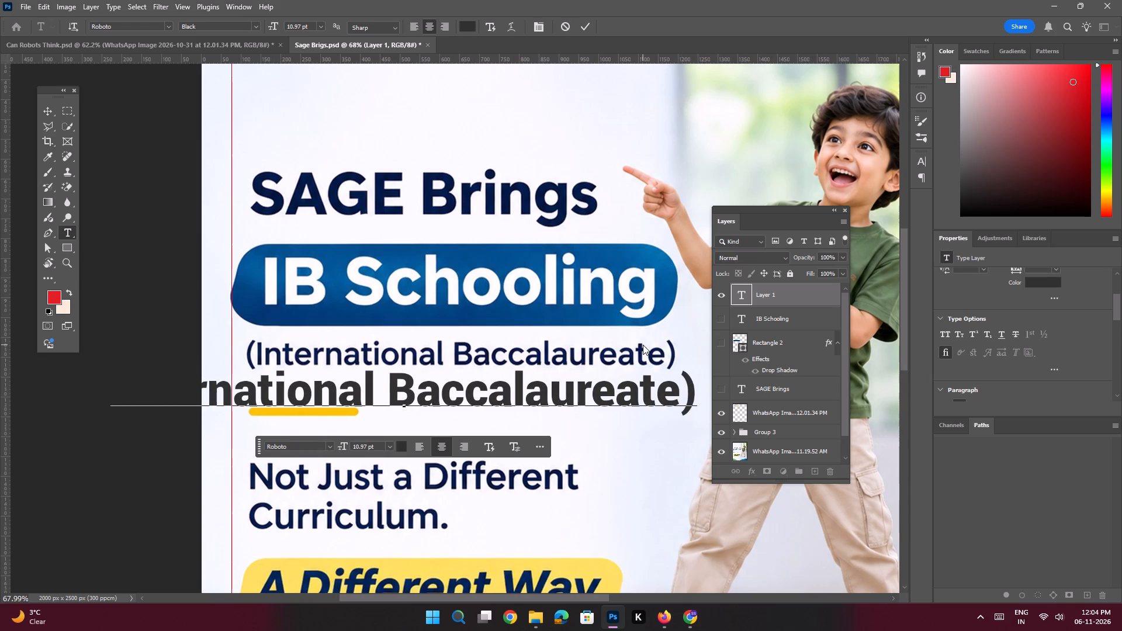
key(Return)
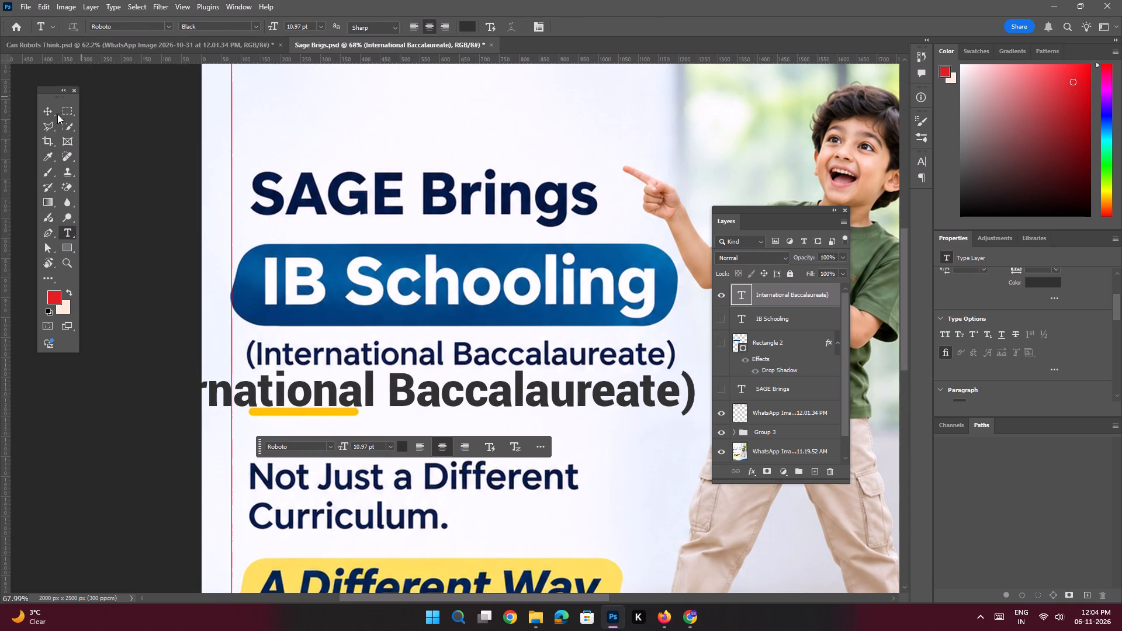
Set the International Baccalaureate) text to Roboto Regular at 7 pt.
click(50, 110)
scroll(1027, 333, up, 5)
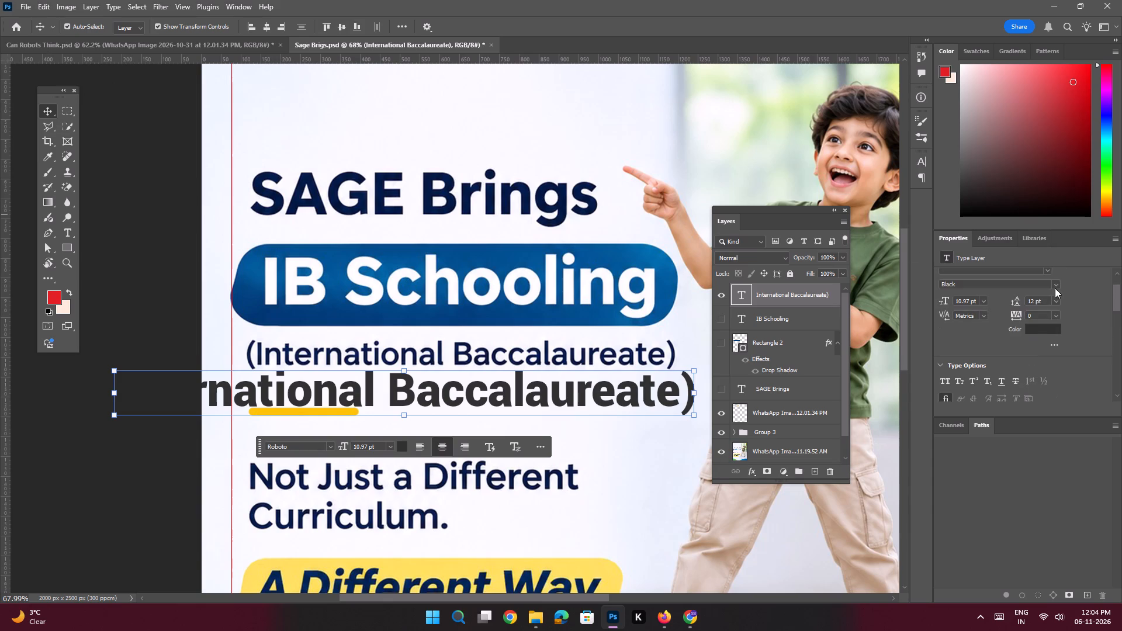
click(1057, 285)
click(964, 435)
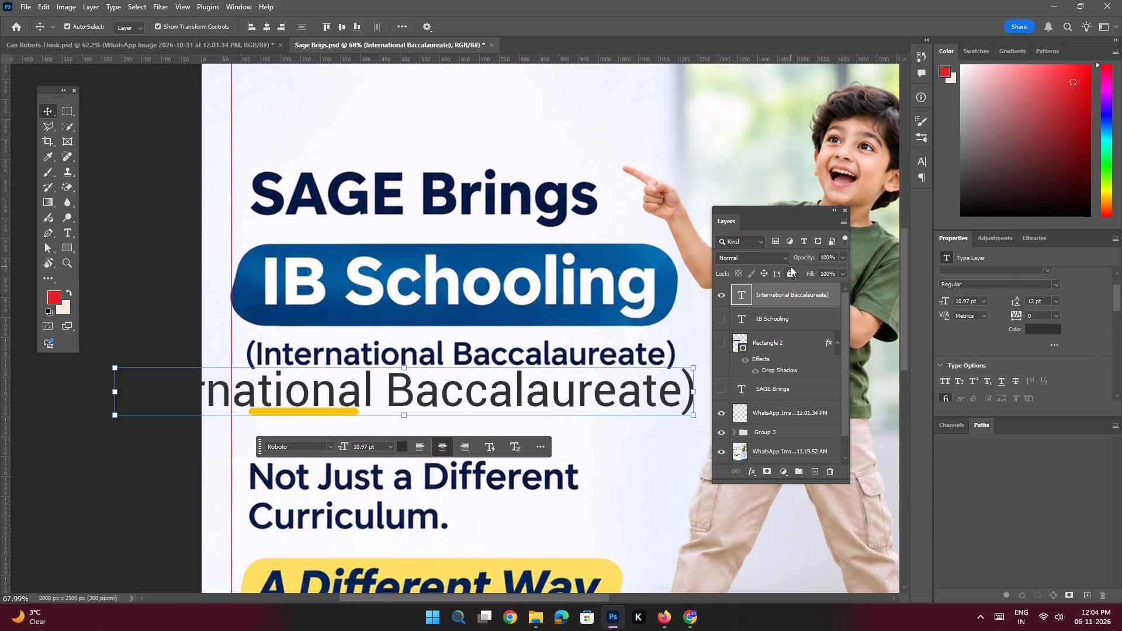
click(944, 303)
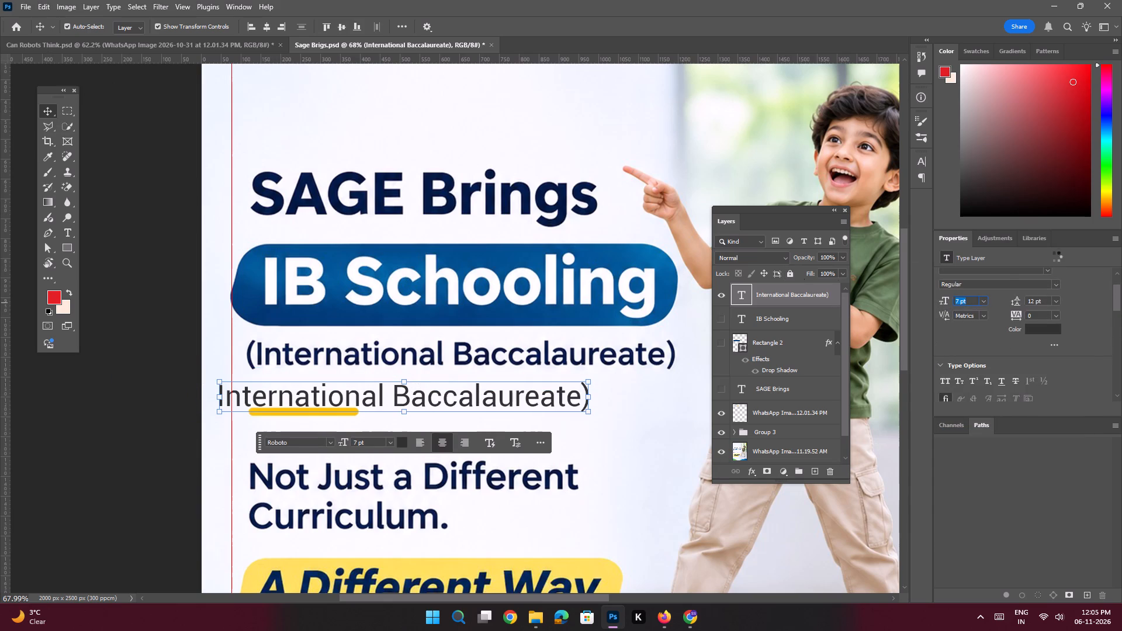
Place the text just under the matching reference line and add the missing opening parenthesis before International.
drag(478, 397, 505, 352)
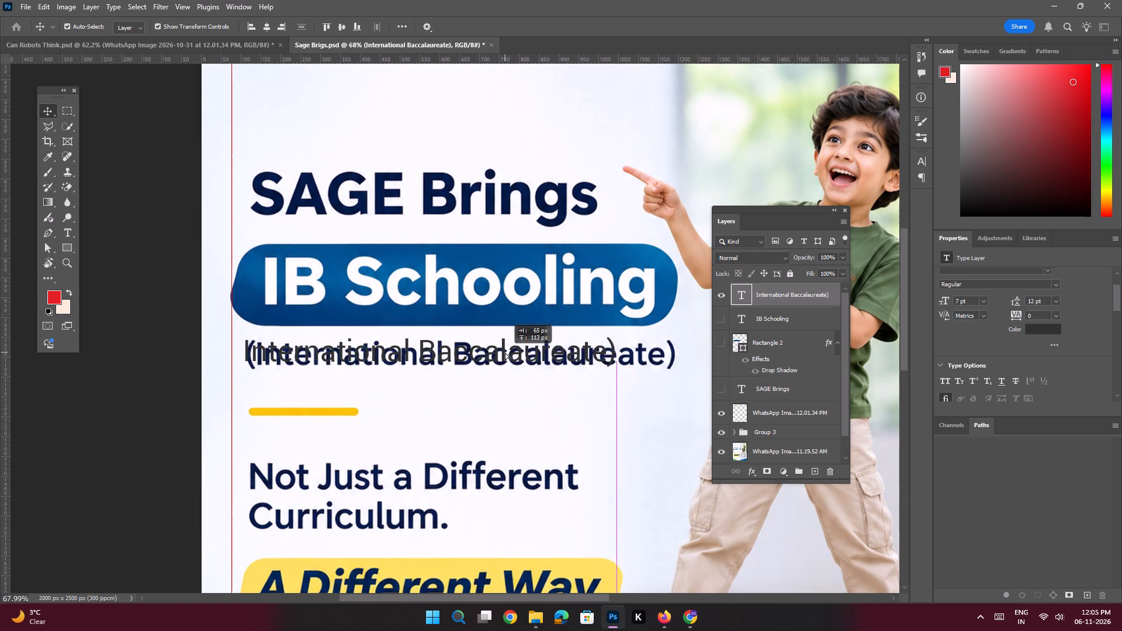
drag(505, 352, 523, 390)
double_click(523, 390)
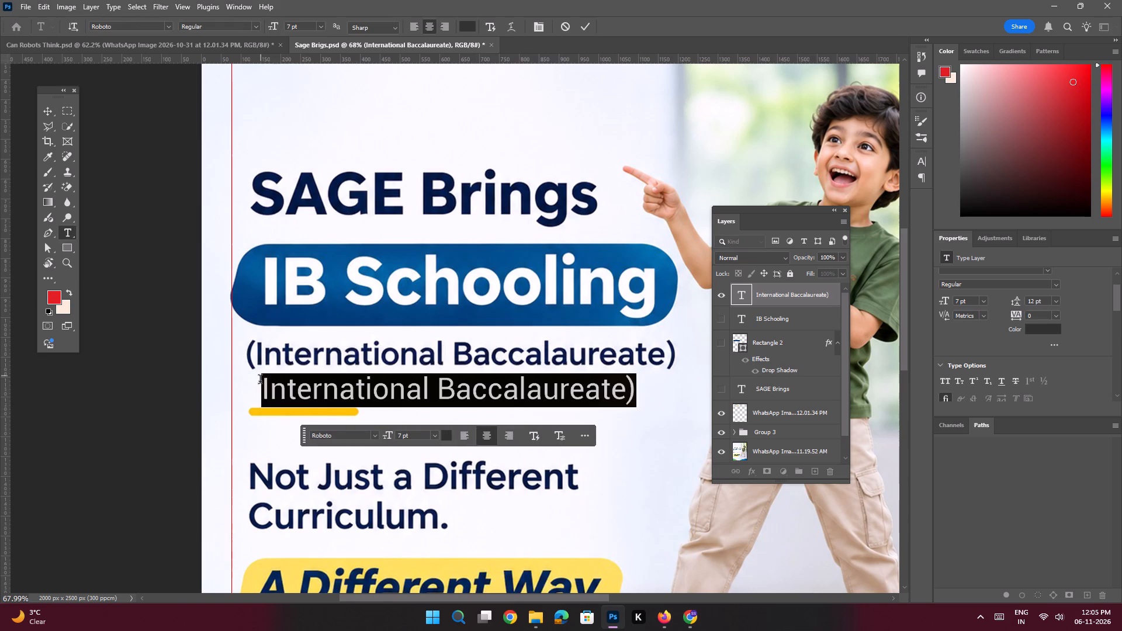
click(264, 389)
key(shift+parenleft)
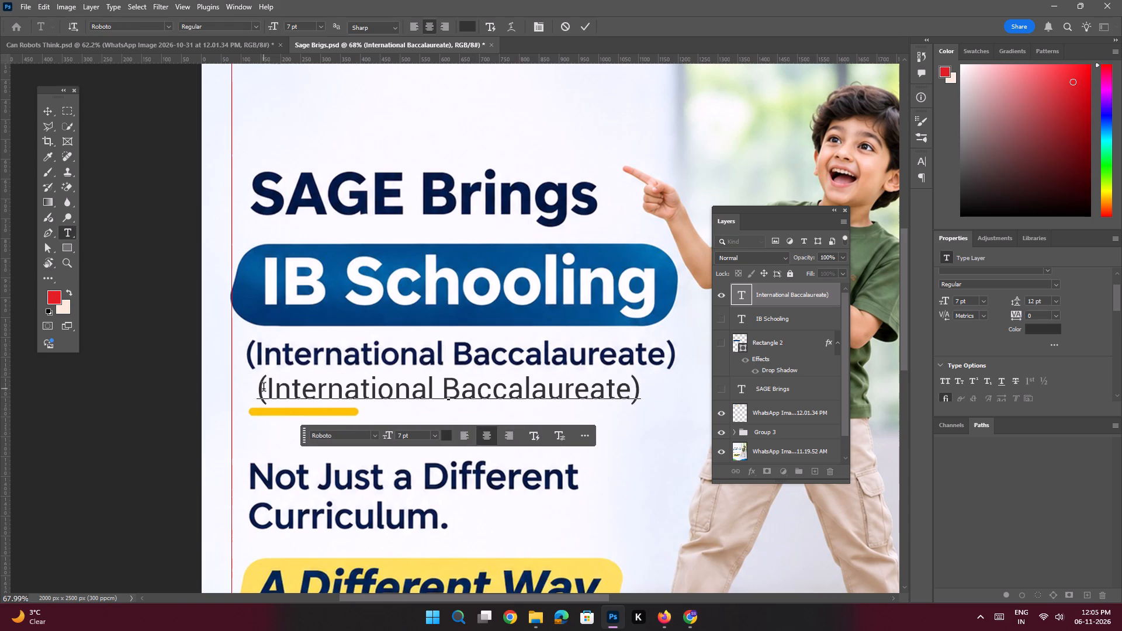
key(Return)
Move the (International Baccalaureate) text over the matching reference line and change its font style to Medium.
drag(302, 399, 287, 363)
click(1055, 287)
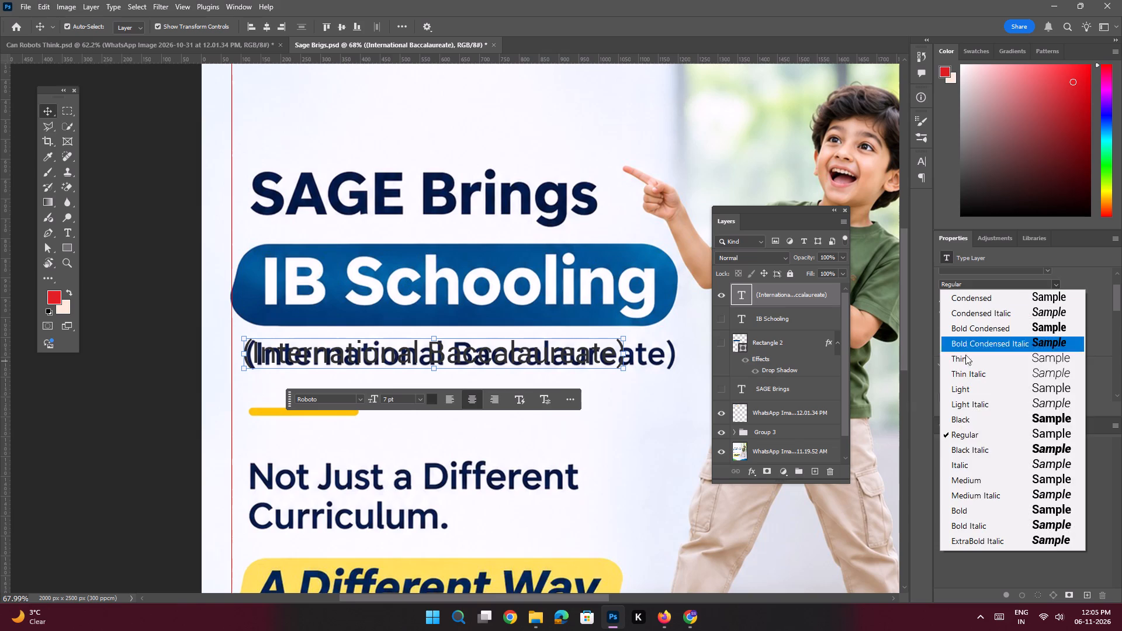
click(976, 476)
Fine-position the (International Baccalaureate) text so its opening parenthesis lines up with the one in the reference image.
key(space)
ctrl+drag(283, 345, 285, 345)
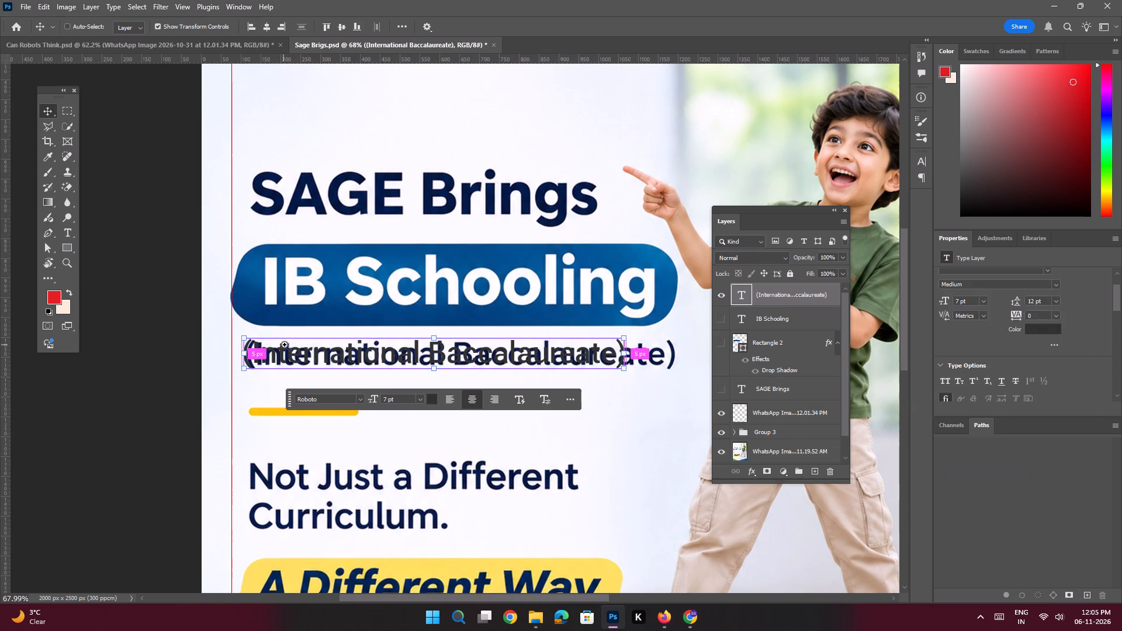
ctrl+drag(285, 345, 346, 409)
drag(255, 376, 280, 378)
drag(244, 384, 257, 397)
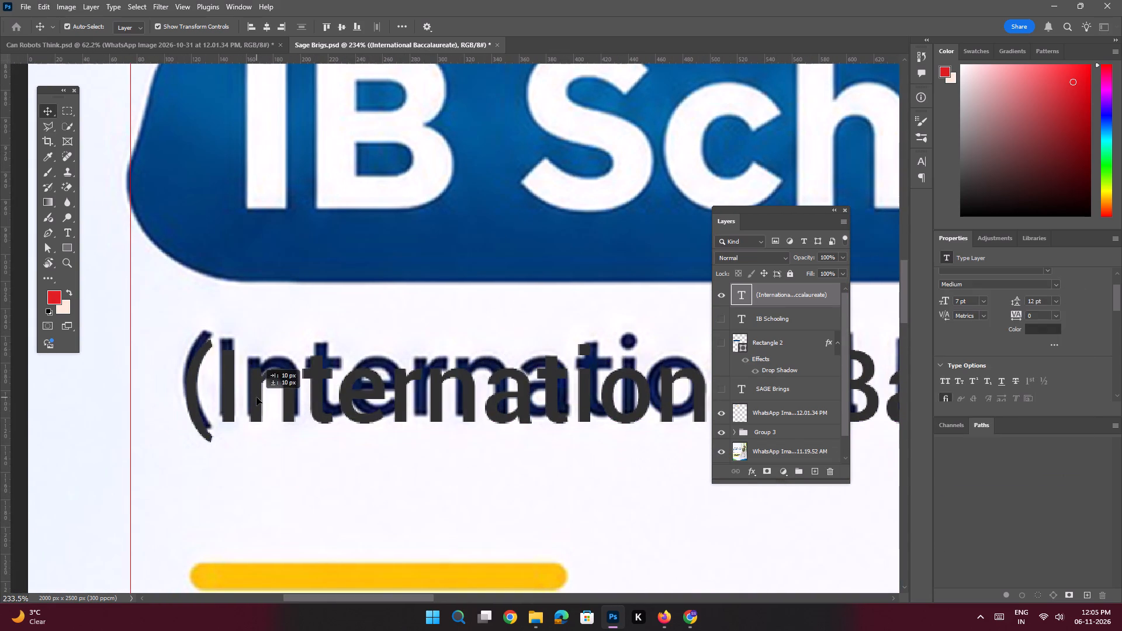
drag(257, 397, 254, 389)
Scale the (International Baccalaureate) text proportionally to about 112% so its closing parenthesis lines up with the one in the reference image.
key(space)
ctrl+drag(297, 373, 256, 363)
drag(491, 355, 223, 351)
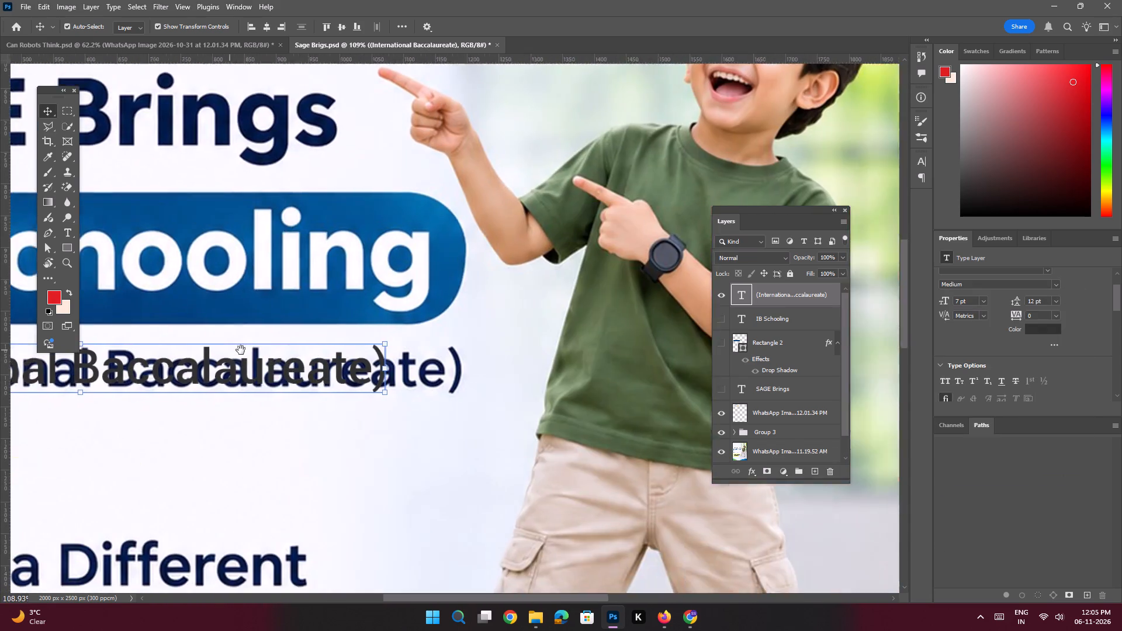
drag(243, 350, 397, 352)
ctrl+drag(267, 349, 277, 357)
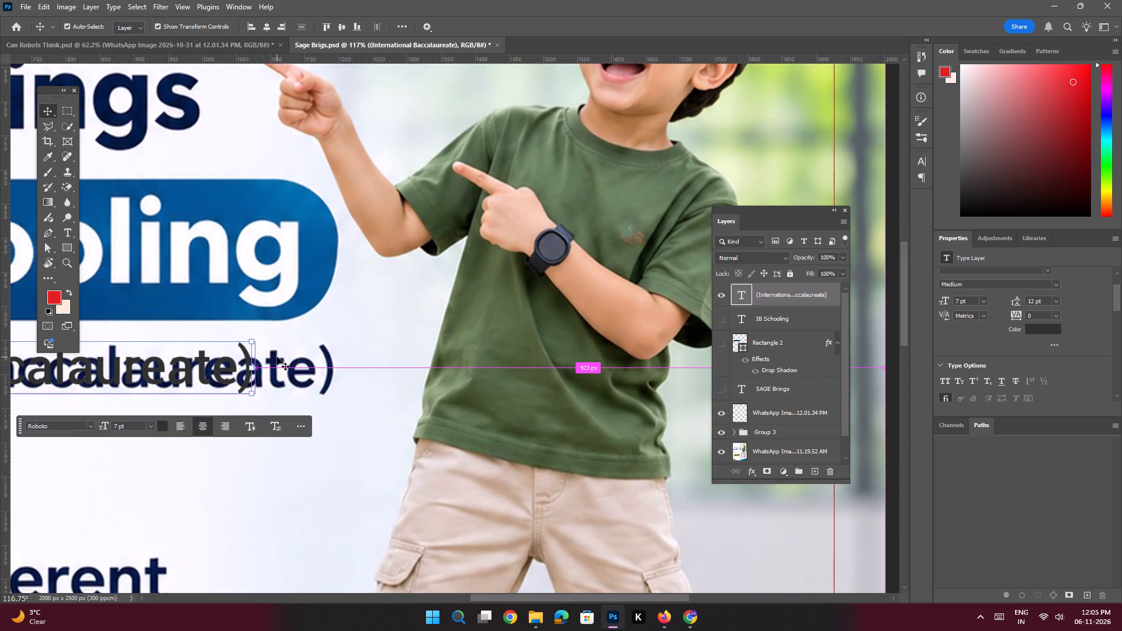
key(ctrl+t)
drag(257, 398, 323, 400)
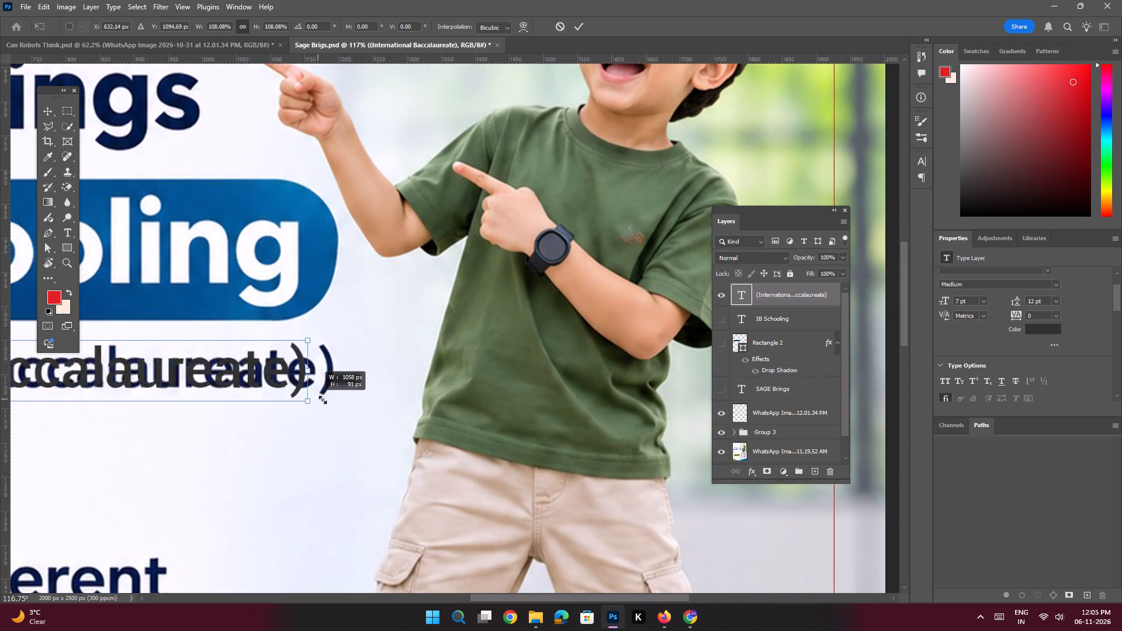
drag(323, 400, 338, 398)
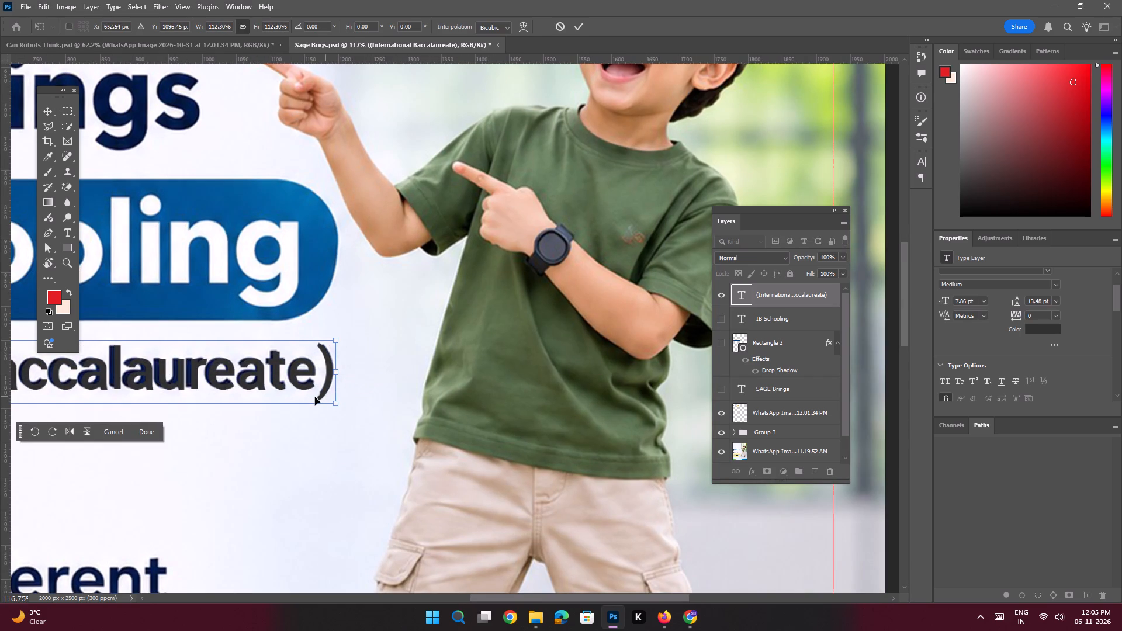
key(Return)
On the full-canvas reference image layer, draw a Polygonal Lasso selection around the SAGE Brings, IB Schooling and (International Baccalaureate) lines, about 1155 x 549 px.
key(space)
ctrl+drag(386, 387, 354, 377)
drag(346, 372, 600, 310)
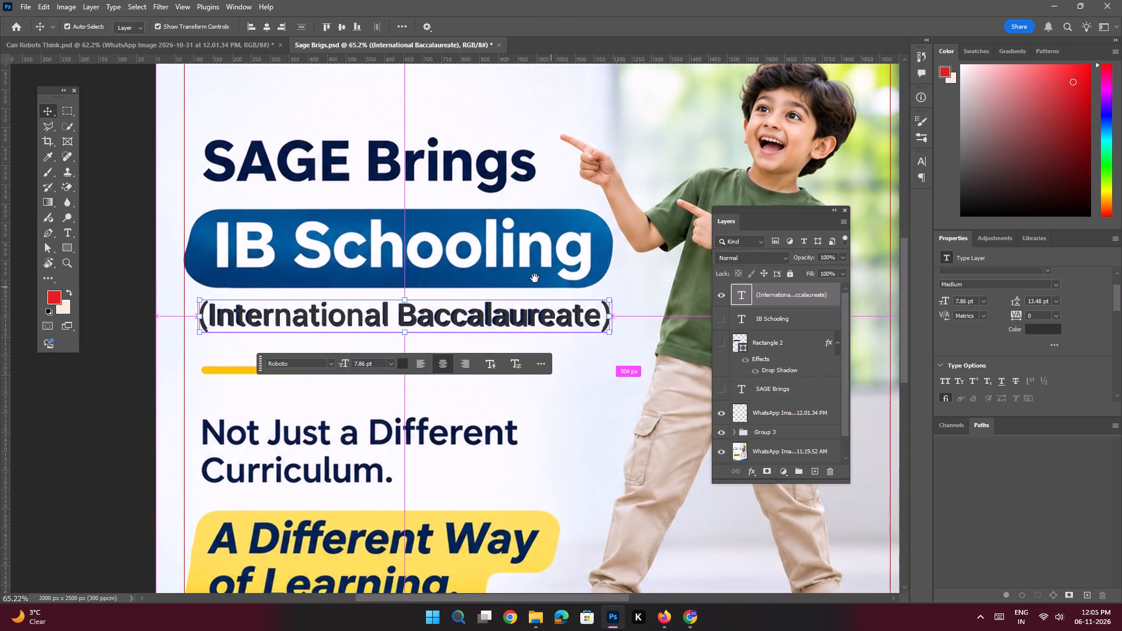
drag(531, 272, 499, 322)
click(469, 177)
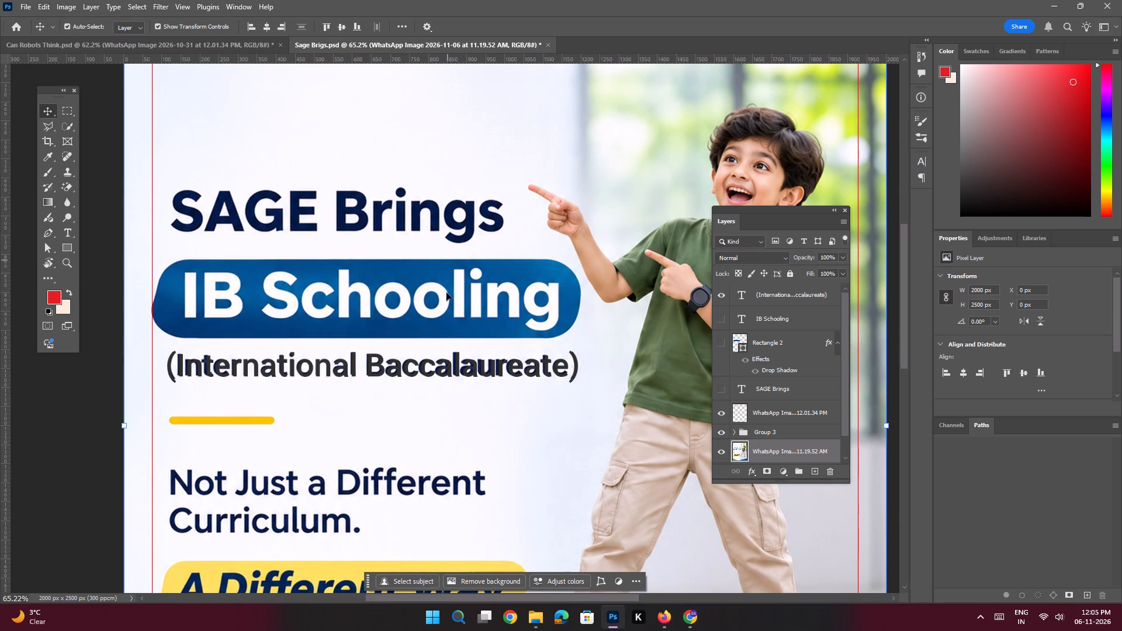
click(373, 154)
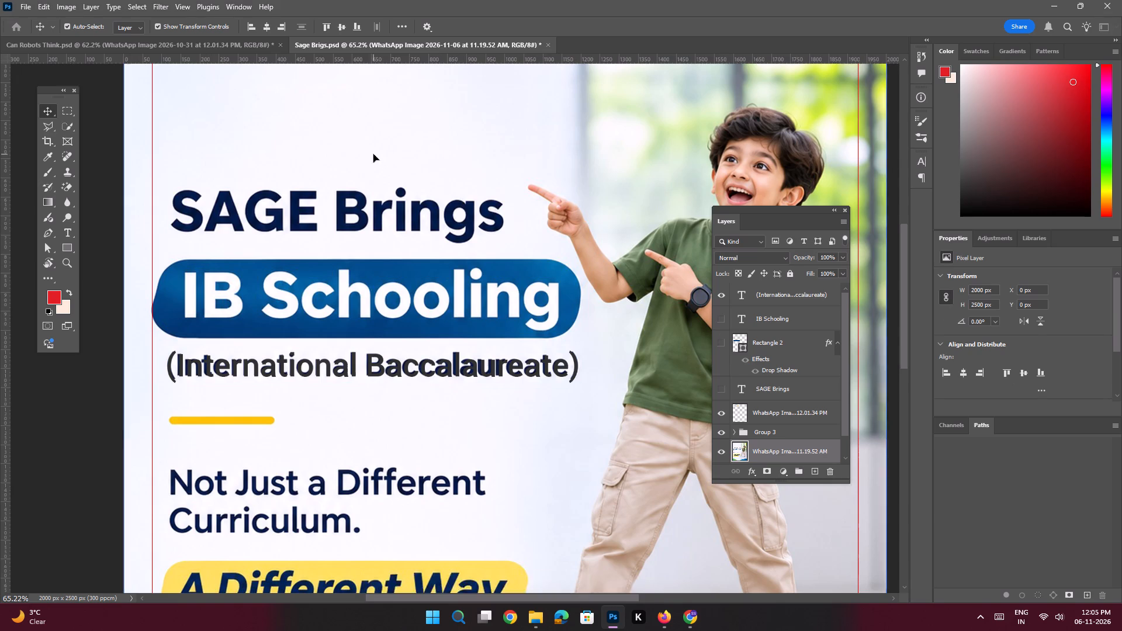
click(43, 128)
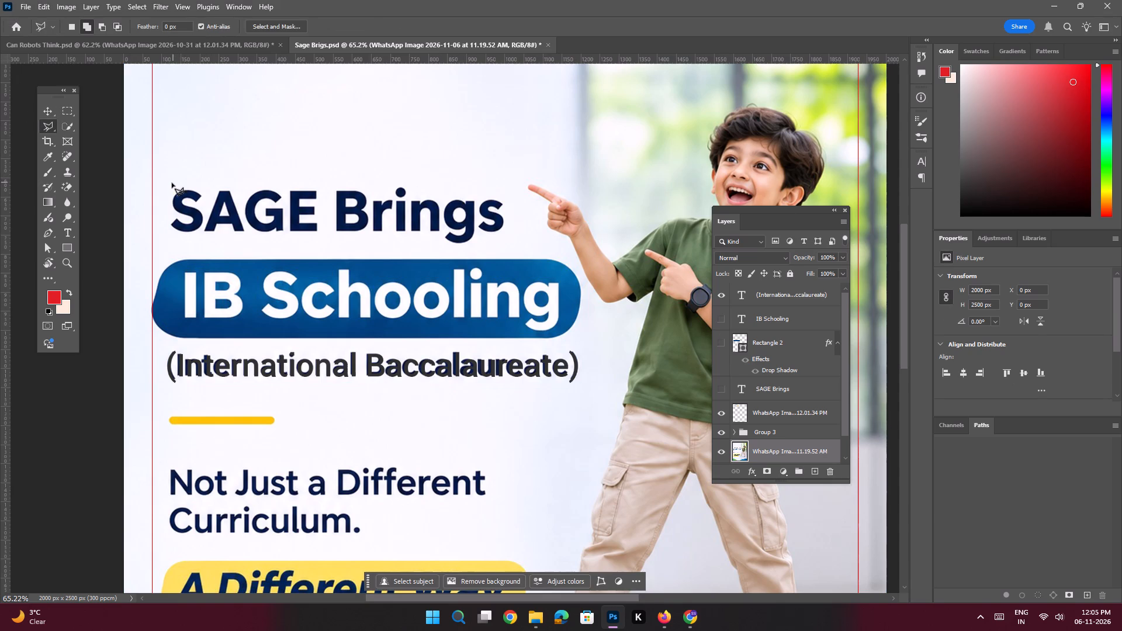
click(172, 183)
shift+click(469, 190)
click(506, 192)
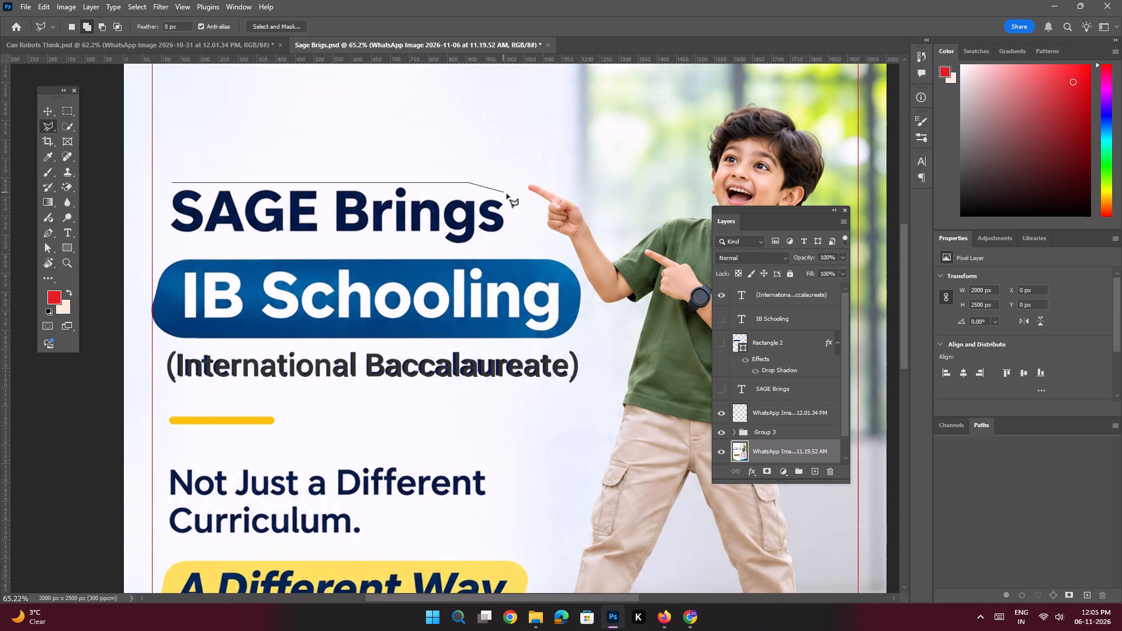
click(507, 222)
click(508, 255)
shift+click(553, 258)
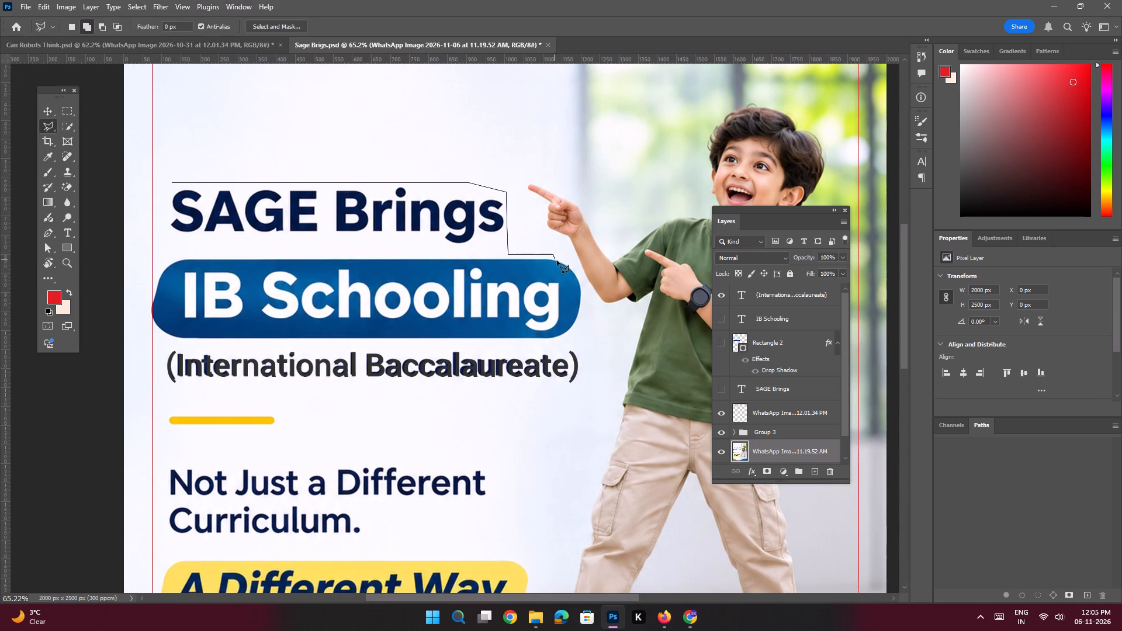
click(569, 262)
click(583, 280)
click(584, 319)
click(584, 340)
drag(585, 368, 585, 376)
drag(584, 386, 576, 388)
click(571, 389)
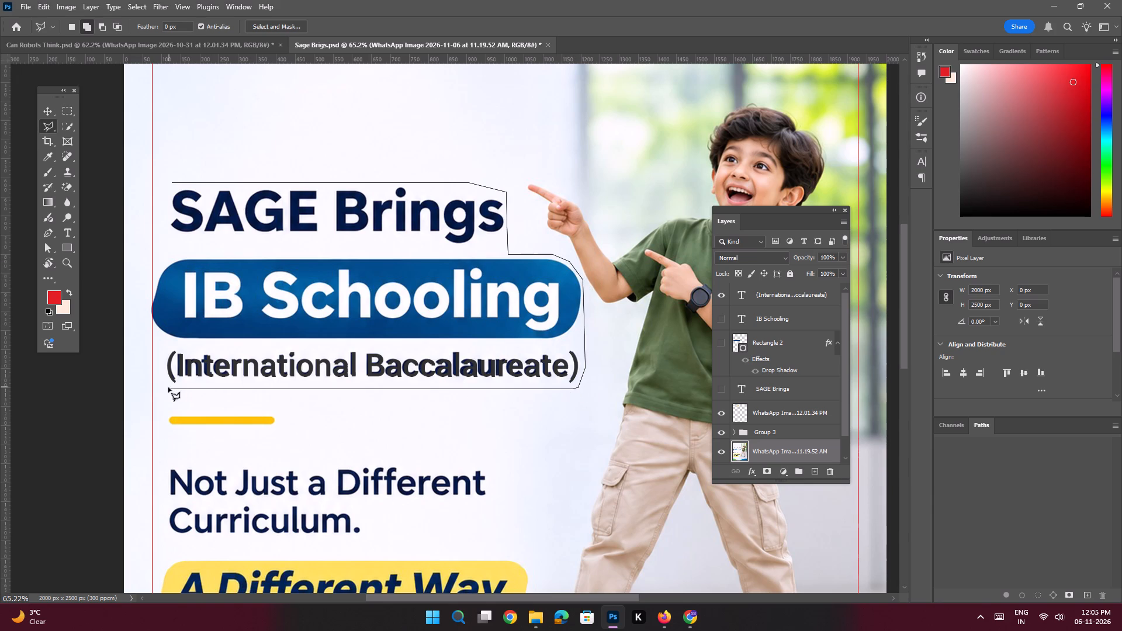
shift+click(165, 387)
click(154, 372)
click(145, 317)
click(149, 250)
click(157, 209)
double_click(175, 180)
Run Generative Fill on the selected heading area with the prompt "Remove this".
click(276, 410)
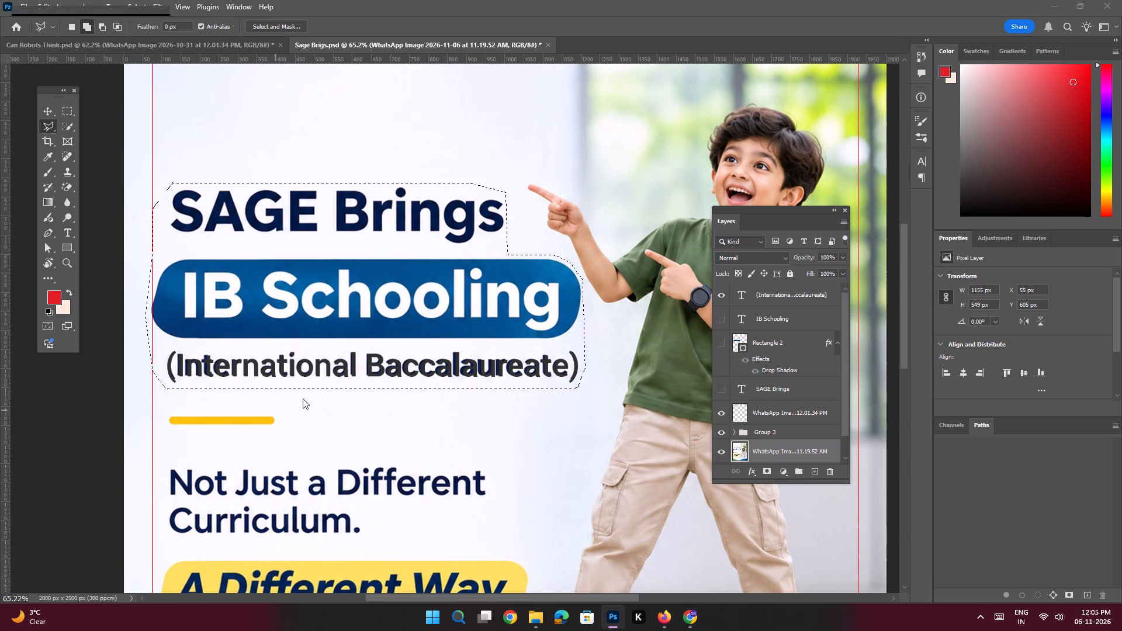
text(Remove this)
key(space)
key(Return)
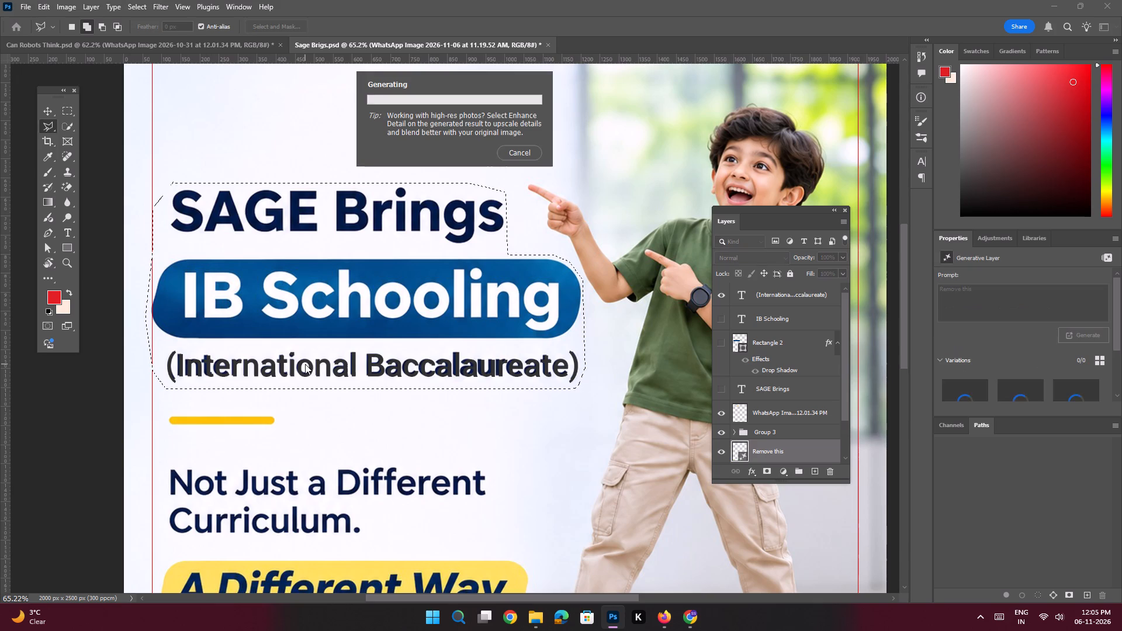
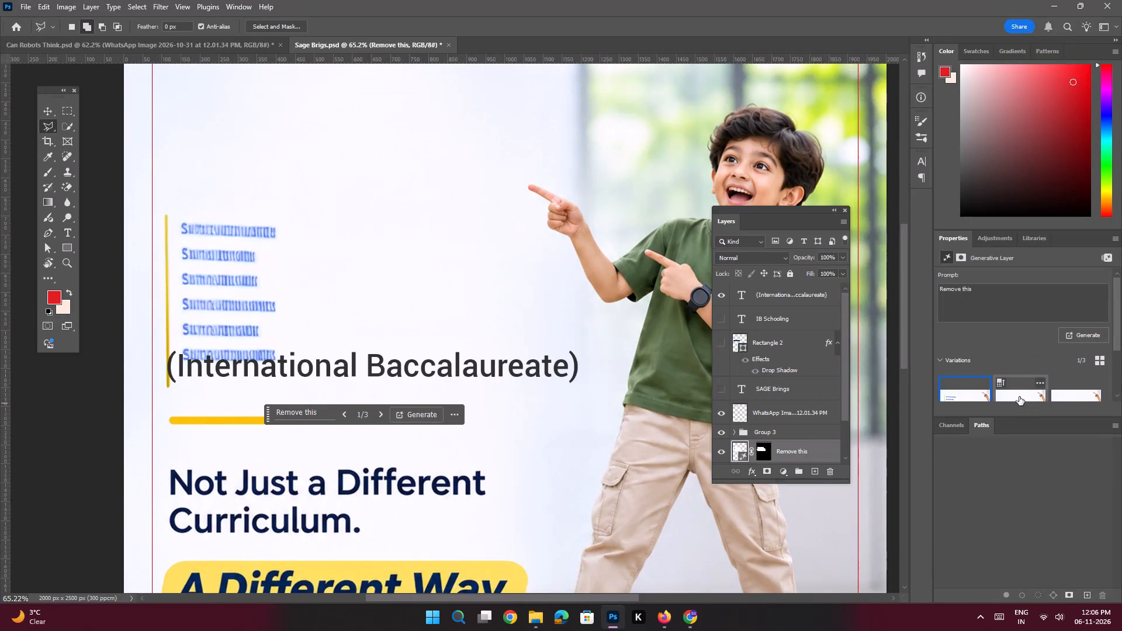
Compare the Generative Fill variations for the removed heading area and choose the third one.
click(1019, 397)
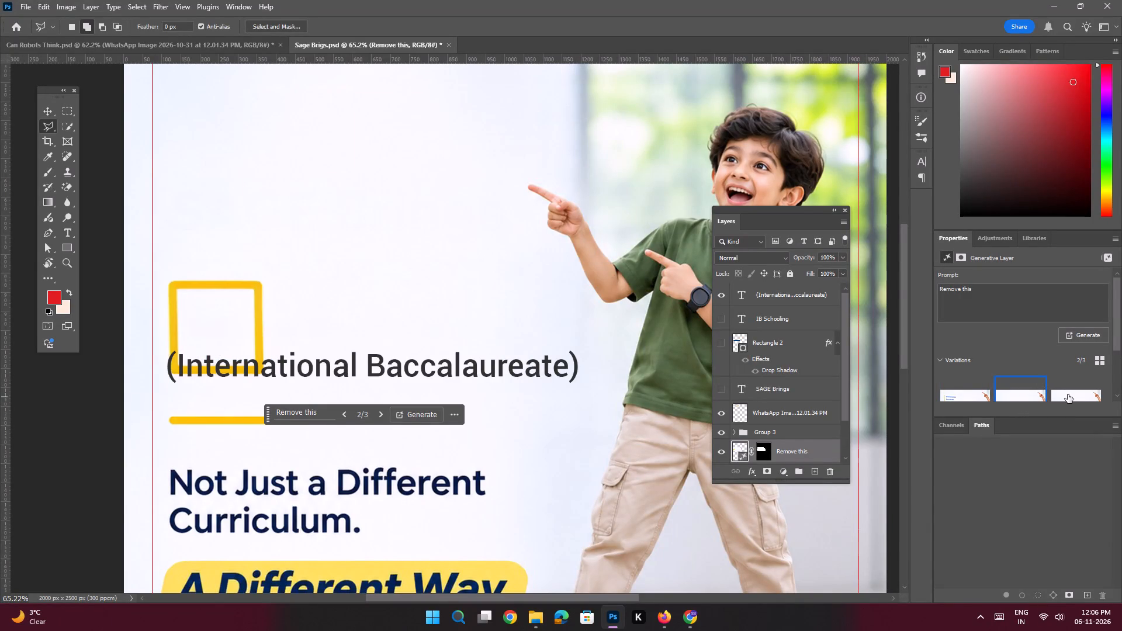
click(1068, 394)
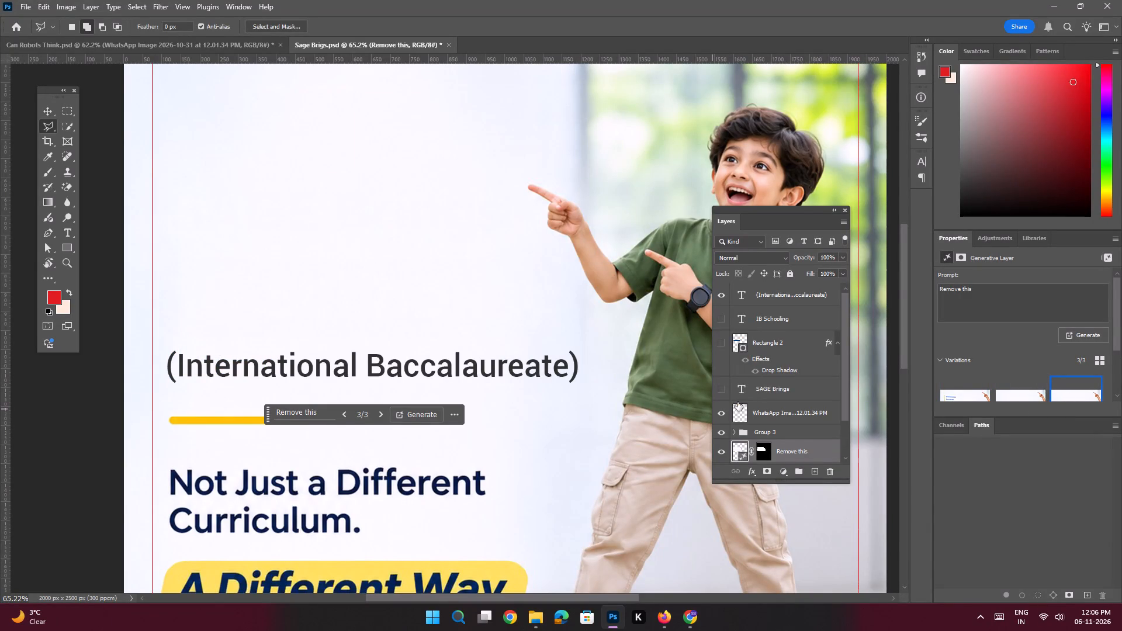
Turn the SAGE Brings, Rectangle 2 and IB Schooling layers back on.
scroll(757, 409, down, 3)
scroll(757, 409, up, 2)
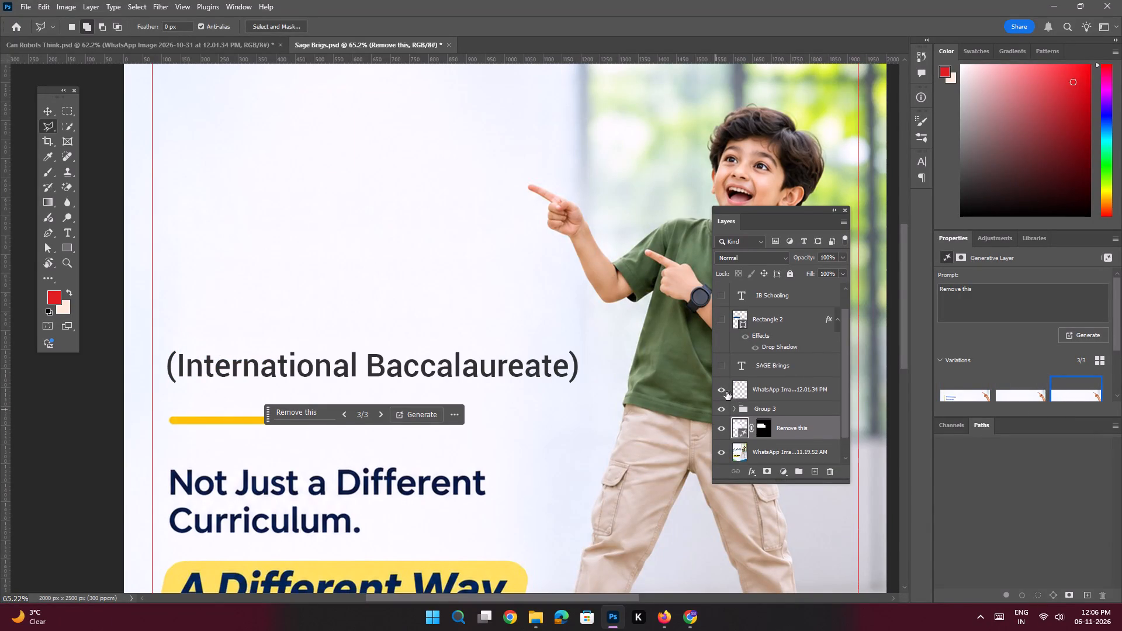
drag(722, 389, 723, 289)
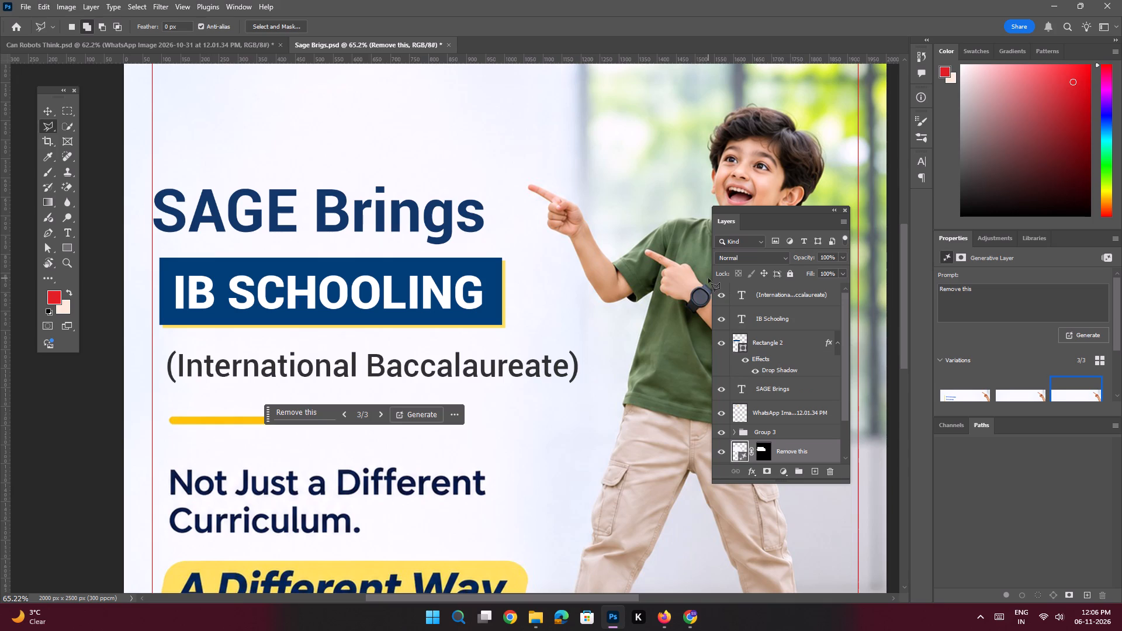
Left-align the SAGE Brings text at 17 pt and place its left edge on the left margin guide.
click(52, 115)
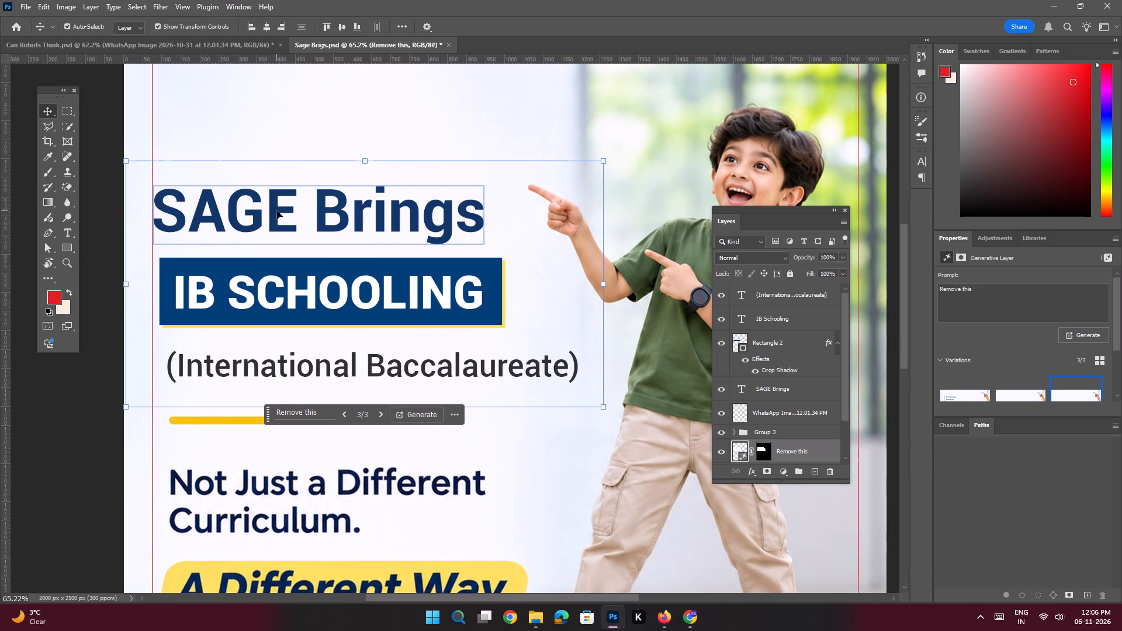
click(277, 211)
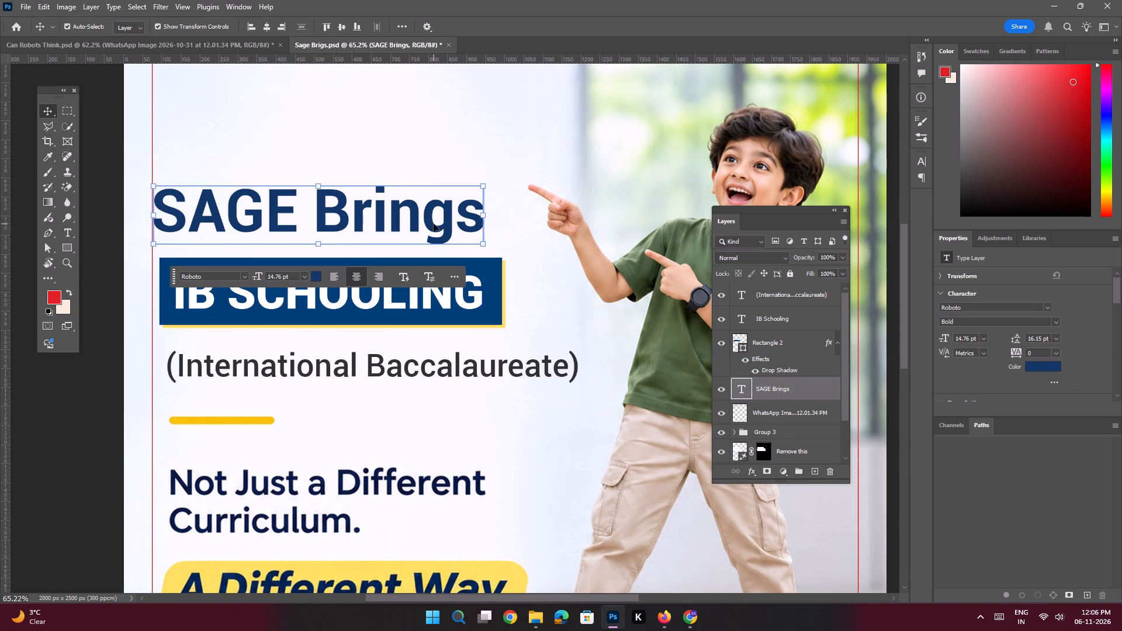
click(943, 337)
click(334, 280)
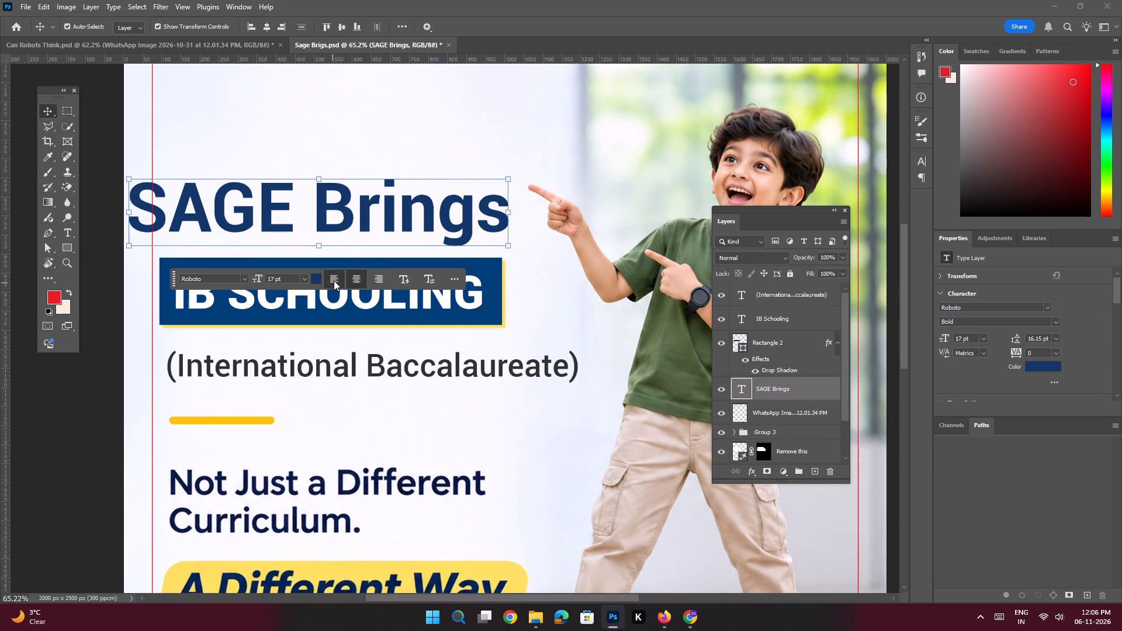
drag(397, 209, 228, 207)
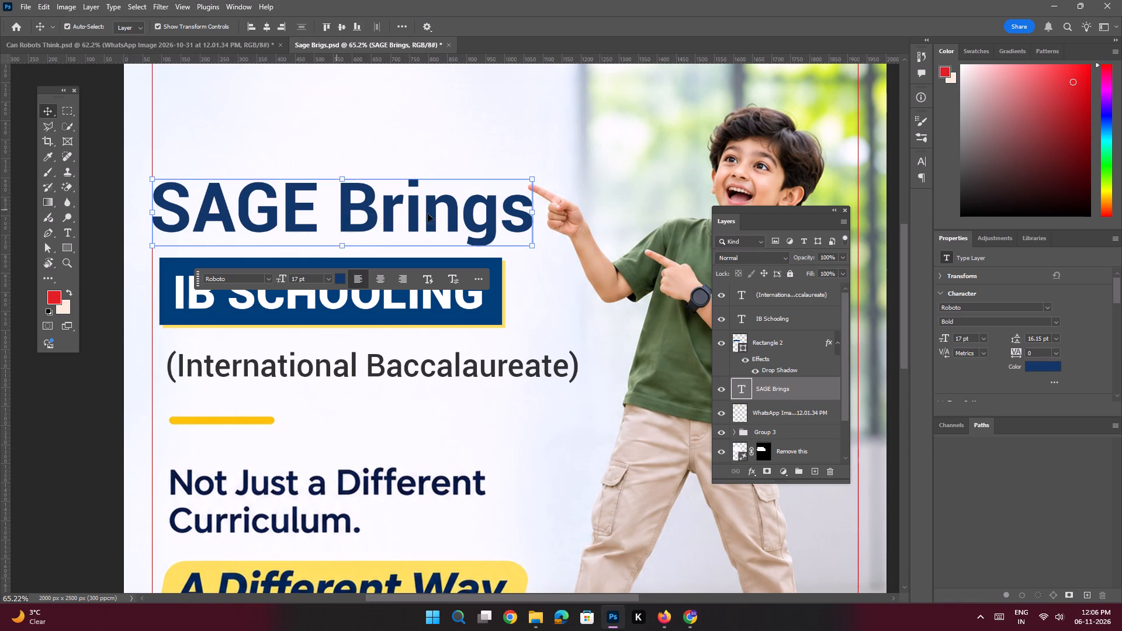
Set the SAGE Brings text size to 16 pt.
drag(963, 336, 930, 327)
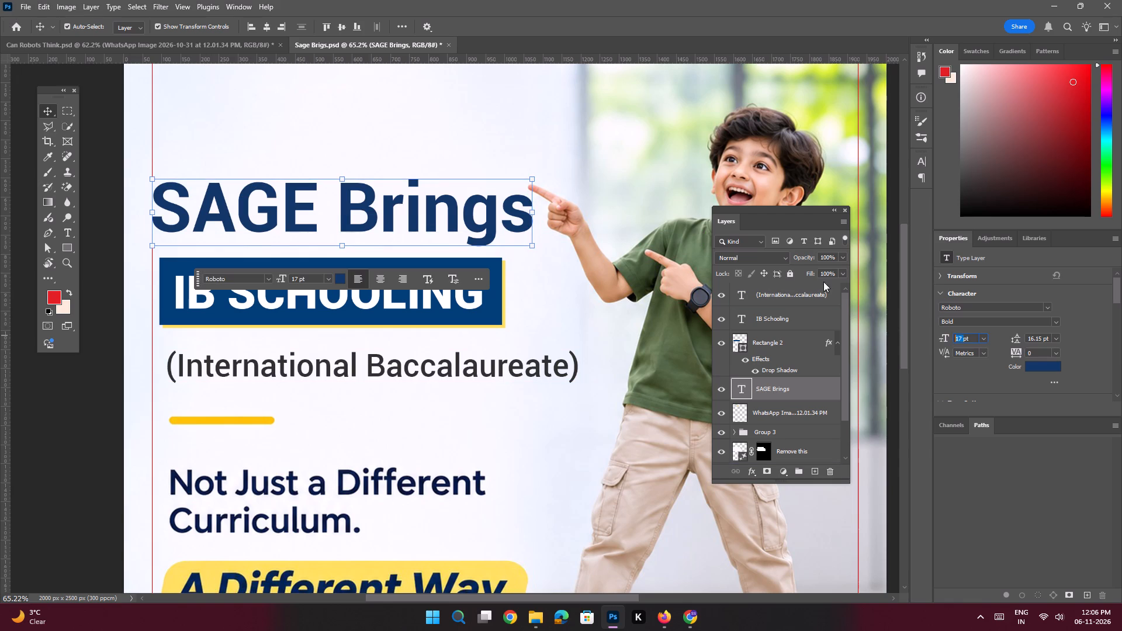
text(16)
key(Return)
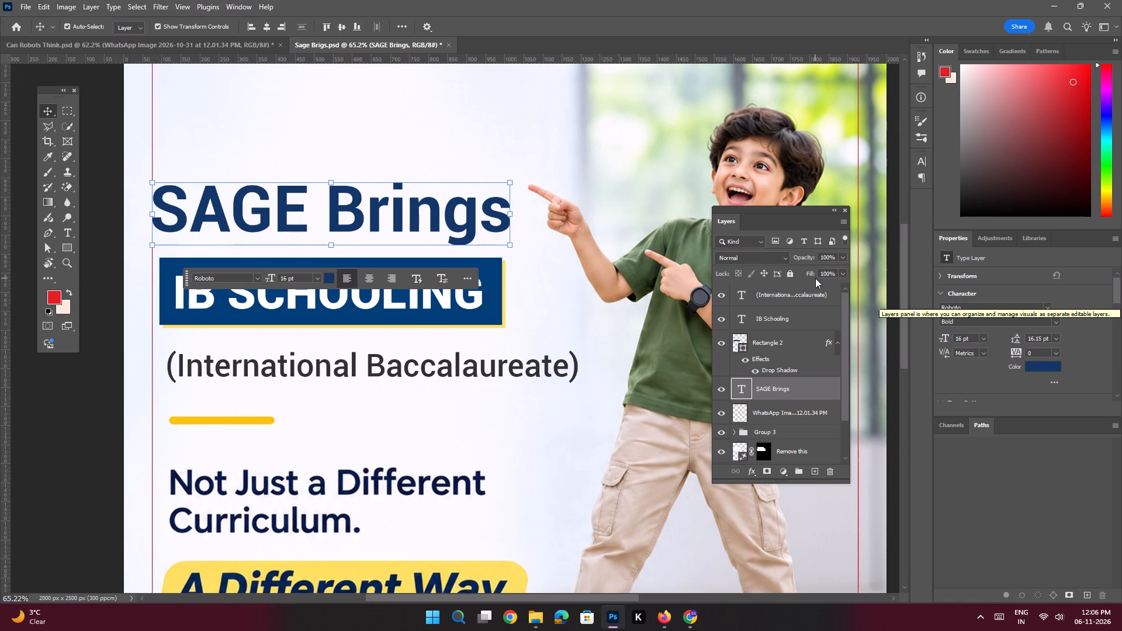
Recolour the drop shadow of the IB SCHOOLING rectangle to #fcc301, sampled from the short yellow line beneath the headings.
key(space)
key(space)
key(space)
key(space)
key(space)
drag(299, 191, 368, 190)
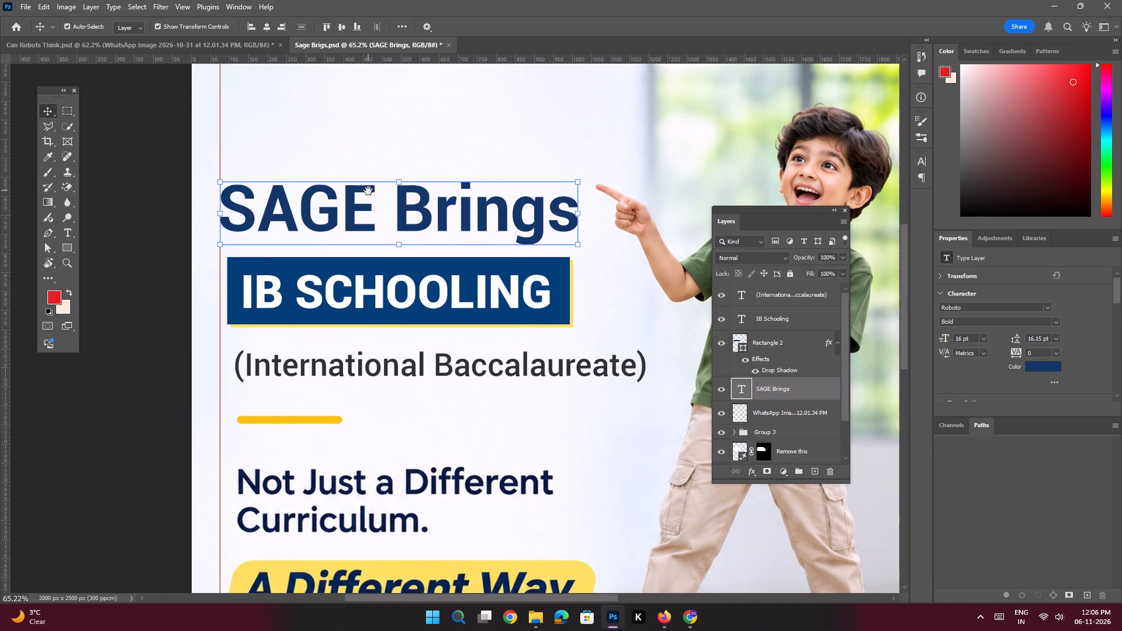
drag(368, 190, 369, 190)
click(150, 220)
key(space)
ctrl+drag(284, 286, 316, 319)
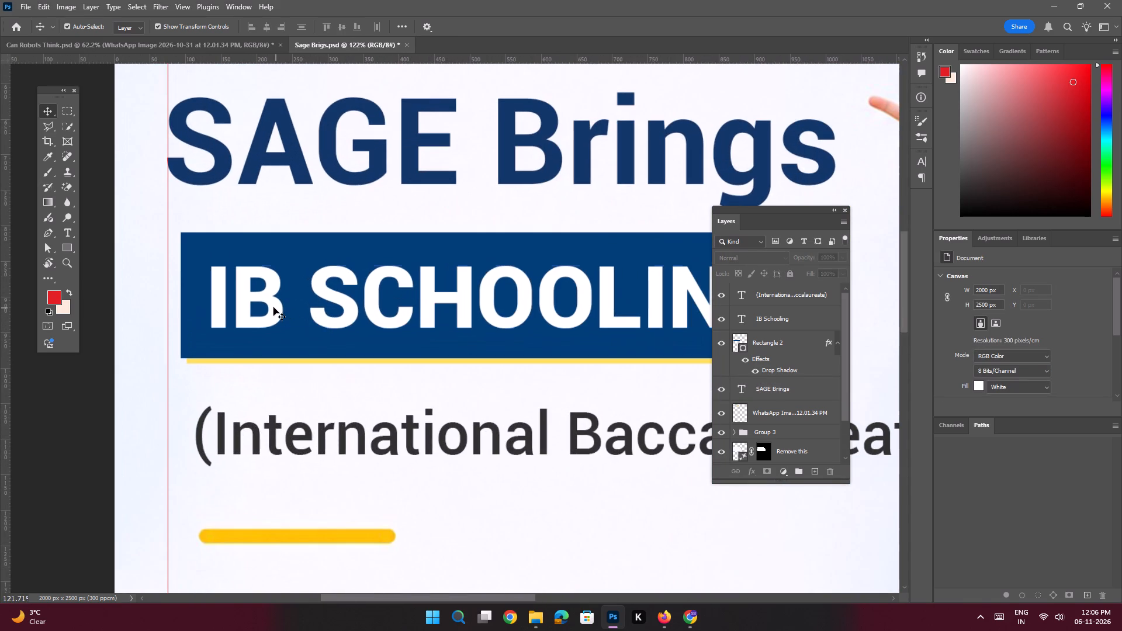
click(273, 307)
click(199, 359)
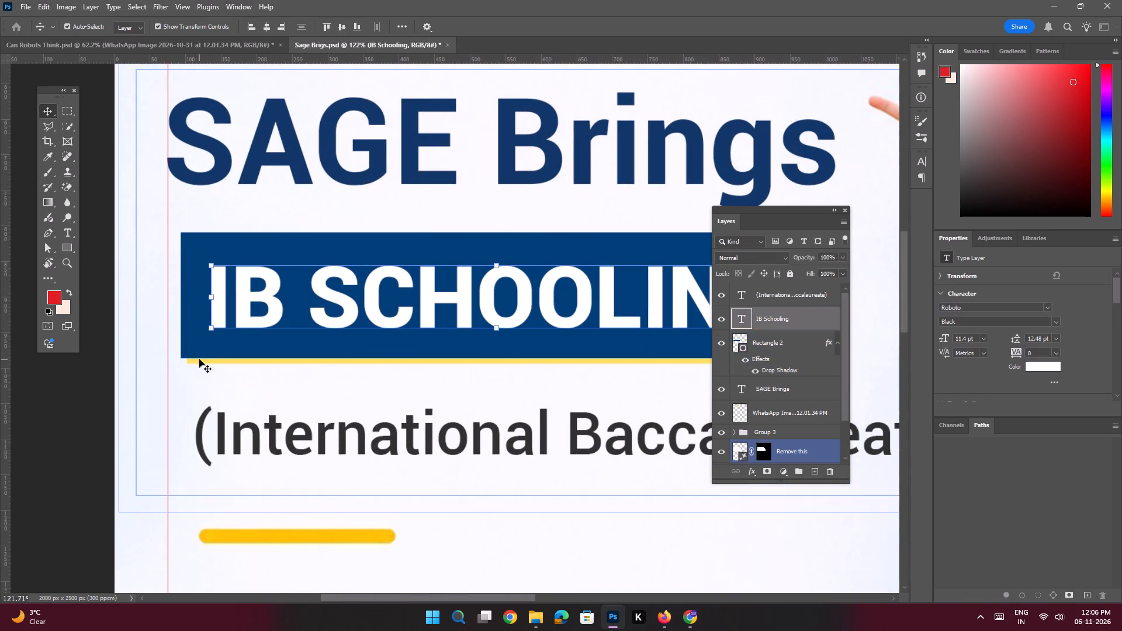
click(201, 347)
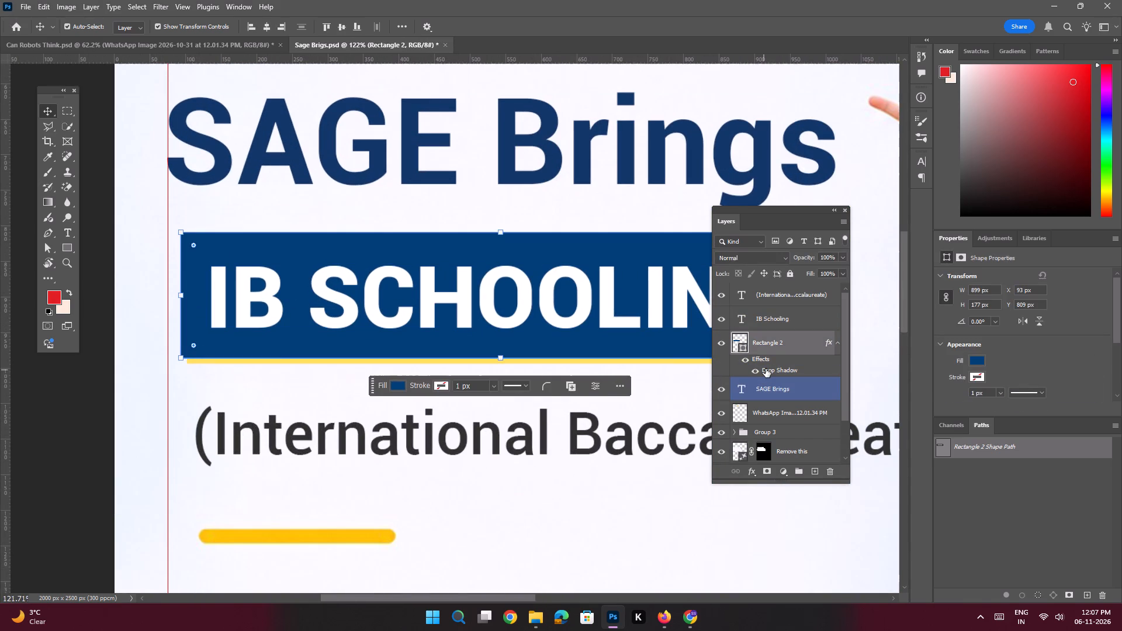
double_click(766, 370)
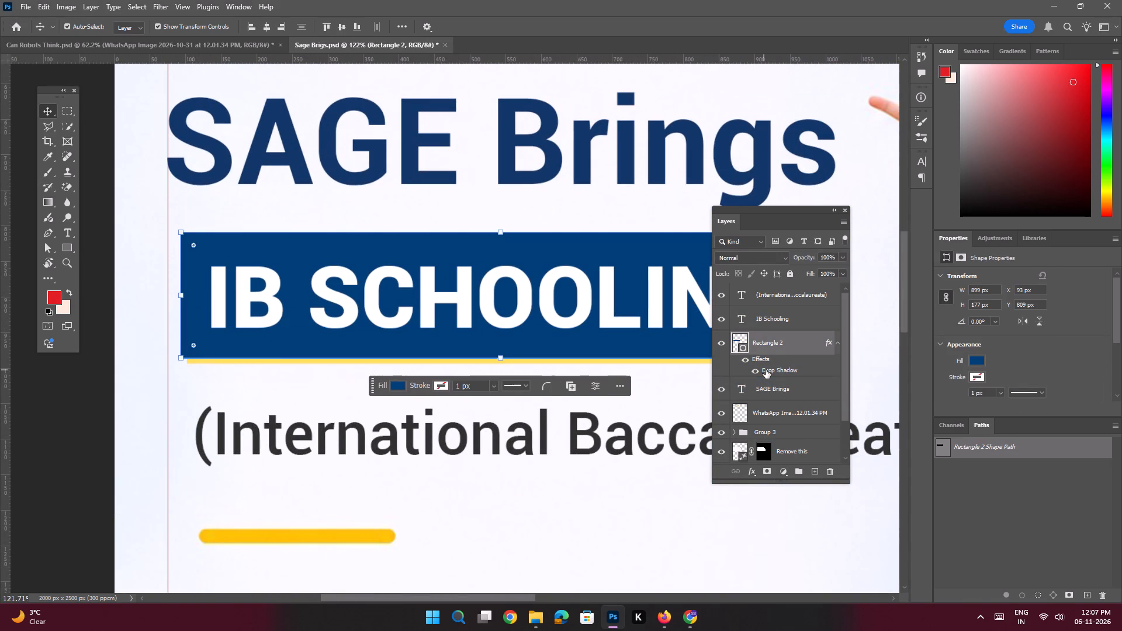
click(900, 317)
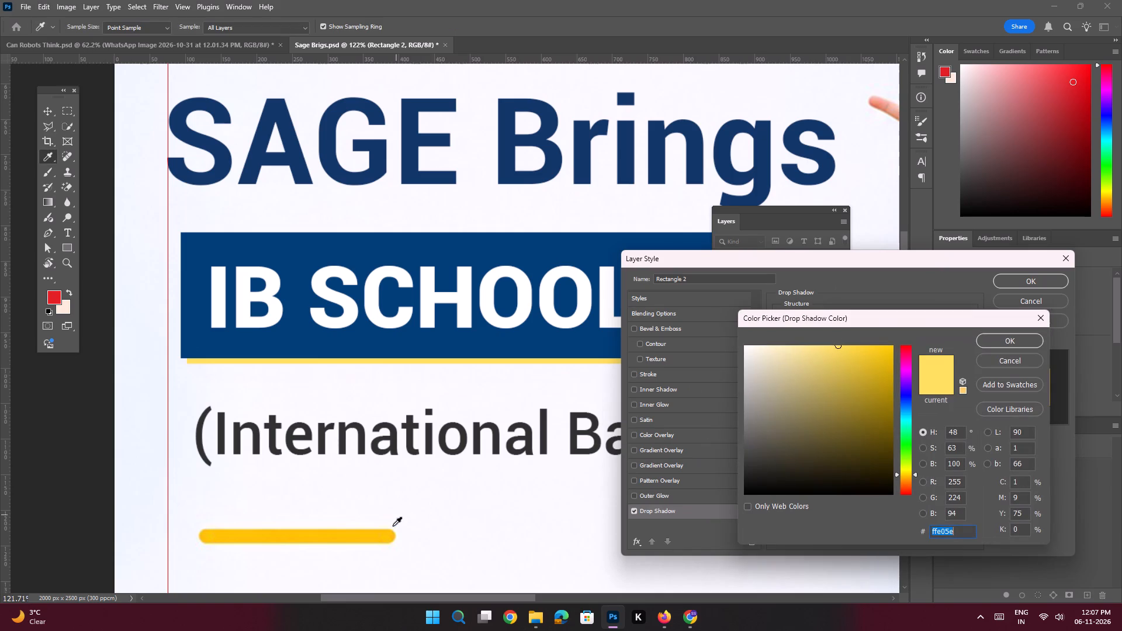
click(338, 535)
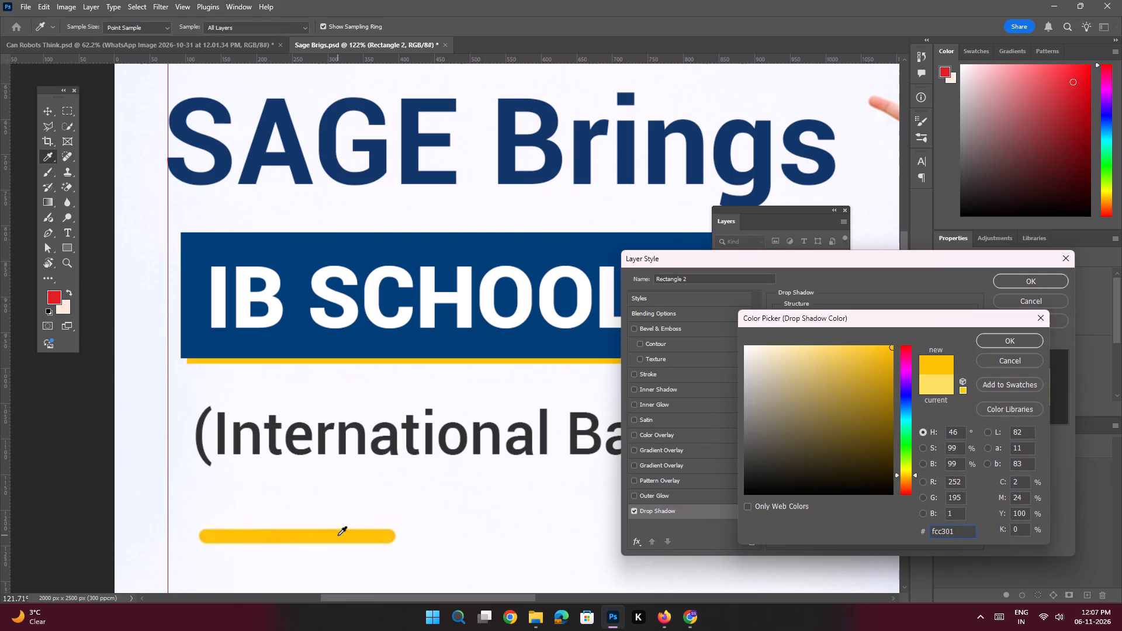
key(Return)
key(Return)
Move the IB Schooling text and its blue rectangle together 15 px left and 30 px up, near the left margin guide.
key(ctrl+0)
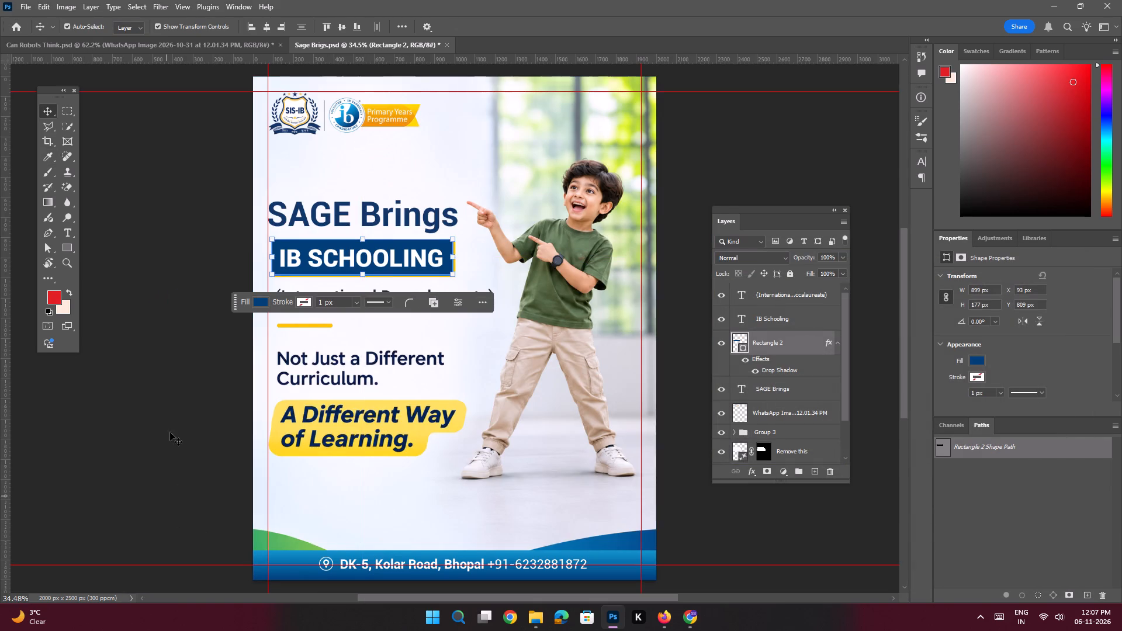
click(171, 350)
key(space)
ctrl+drag(282, 237, 337, 382)
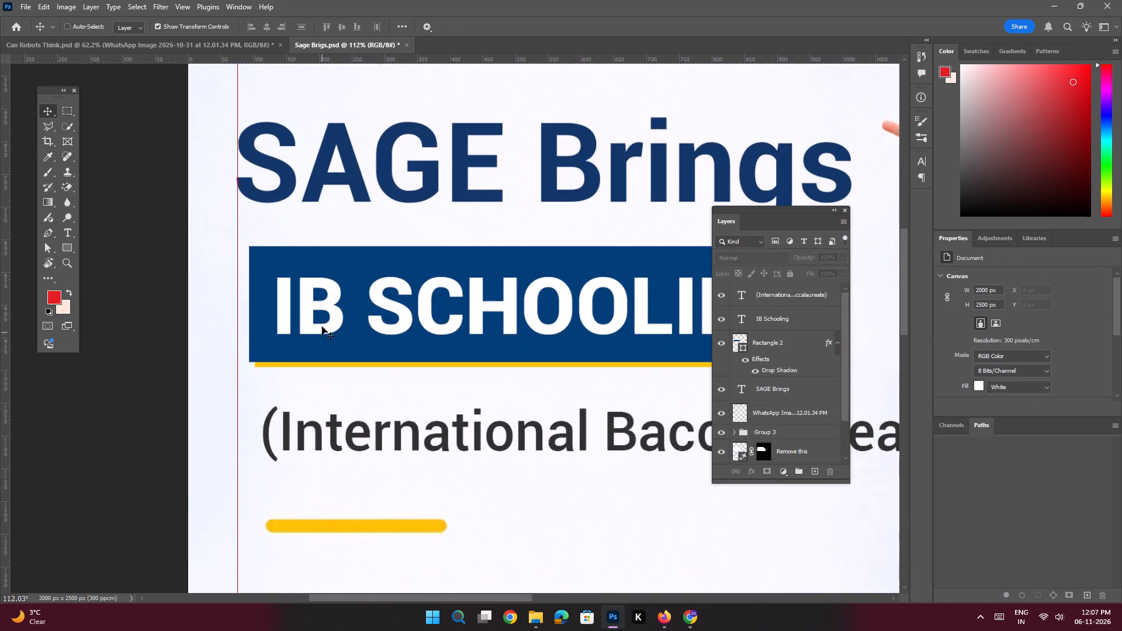
click(323, 316)
shift+click(257, 357)
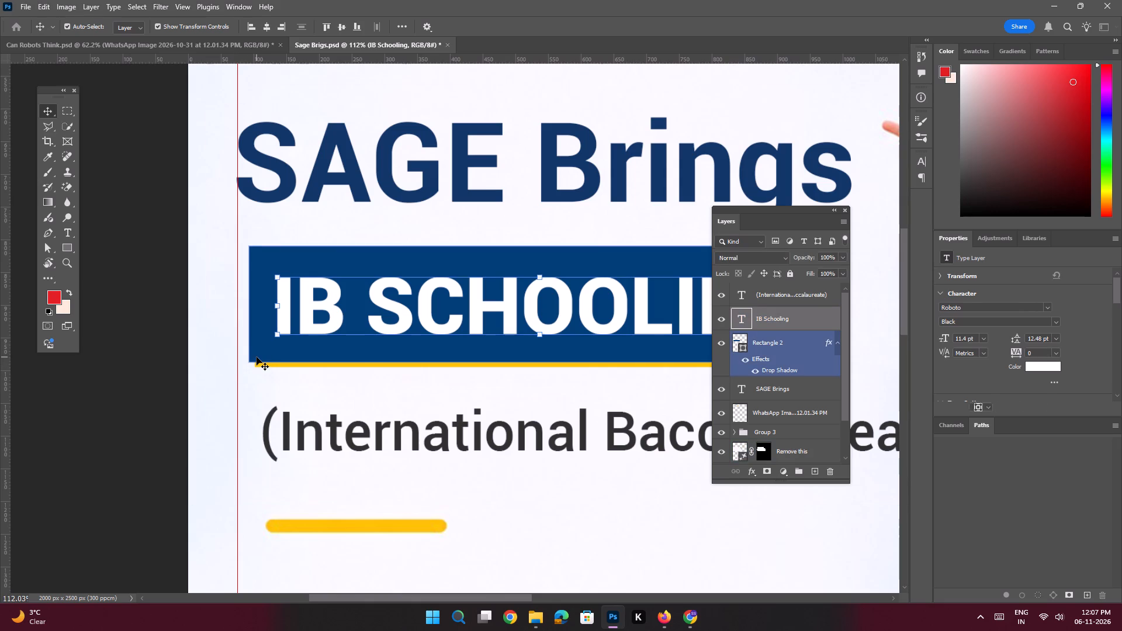
key(shift+Left)
key(Left)
key(Left)
key(Left)
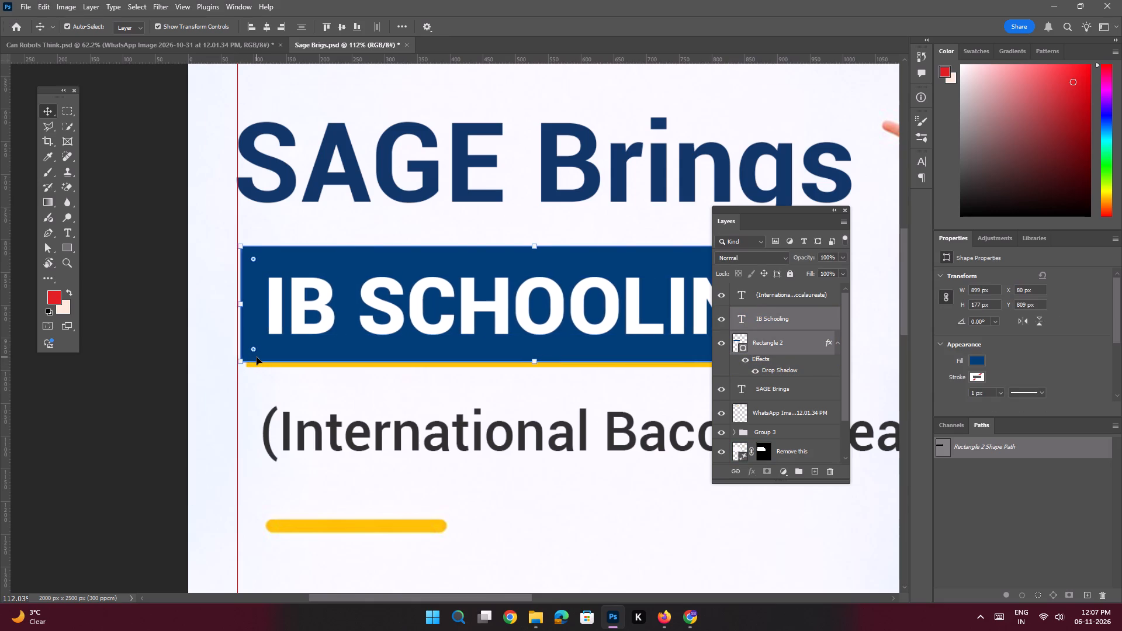
key(Left)
key(Left)
key(shift+Up)
key(shift+Up)
key(shift+Up)
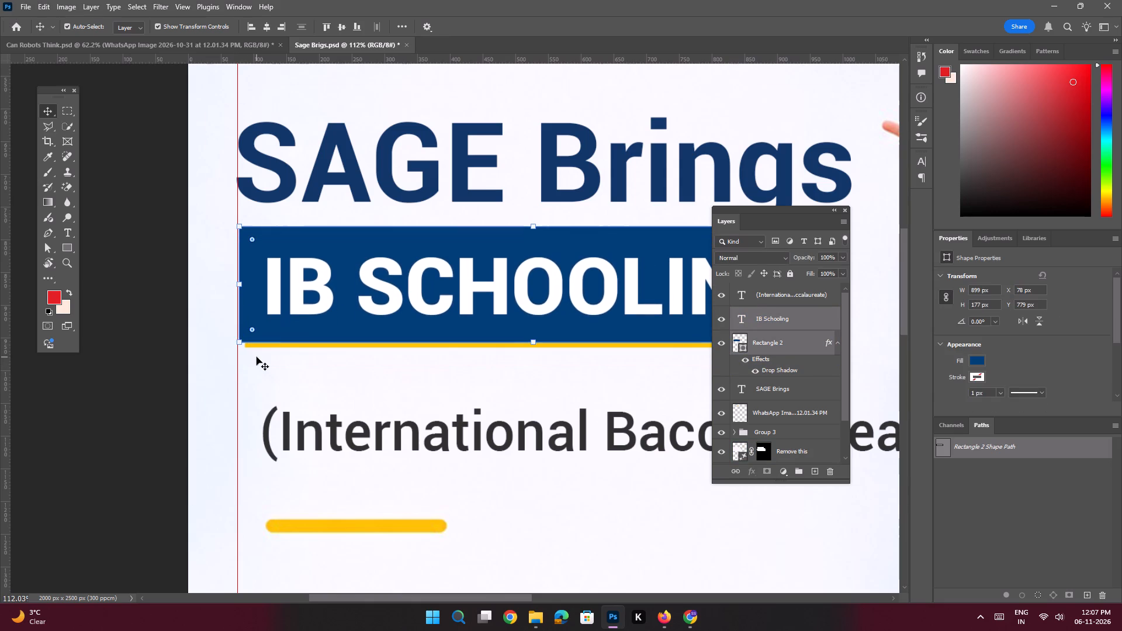
Lower the IB Schooling text and its blue rectangle together by 20 px, with the rectangle at Y 799 px.
key(space)
ctrl+drag(310, 310, 276, 301)
click(183, 334)
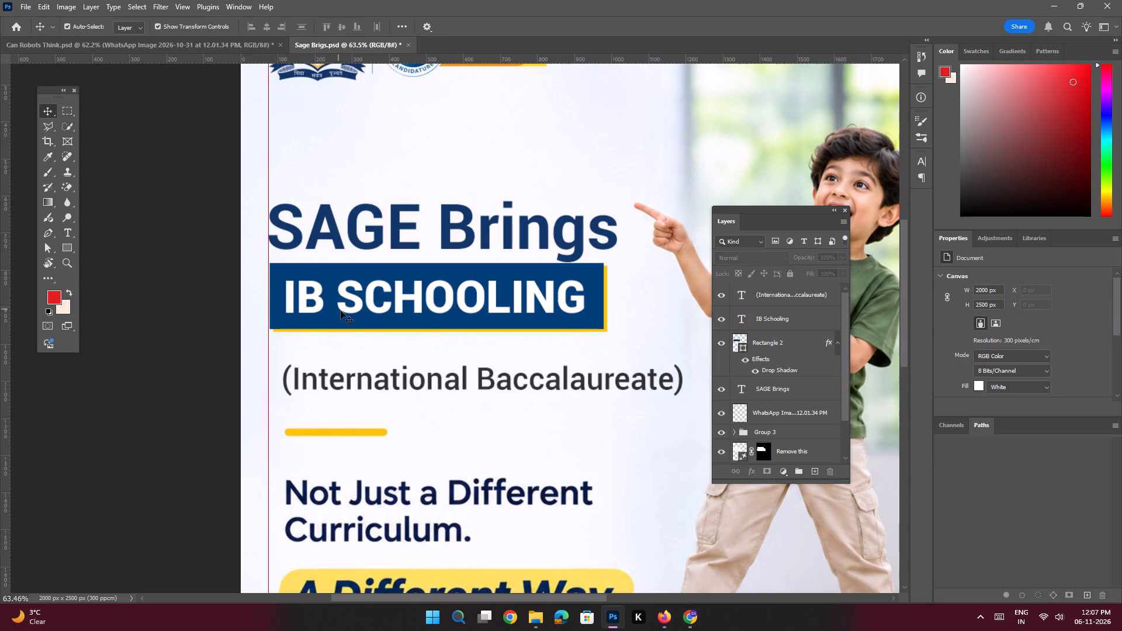
click(362, 307)
key(space)
ctrl+drag(276, 296, 308, 332)
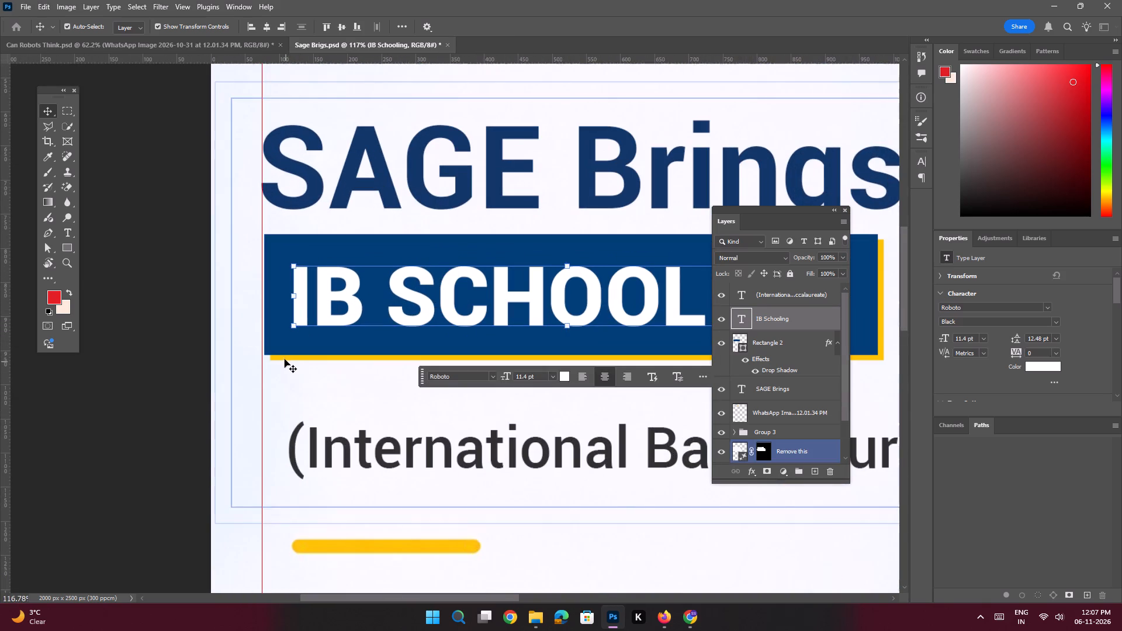
shift+click(281, 349)
key(ctrl+space)
key(ctrl+space)
ctrl+drag(317, 326, 295, 319)
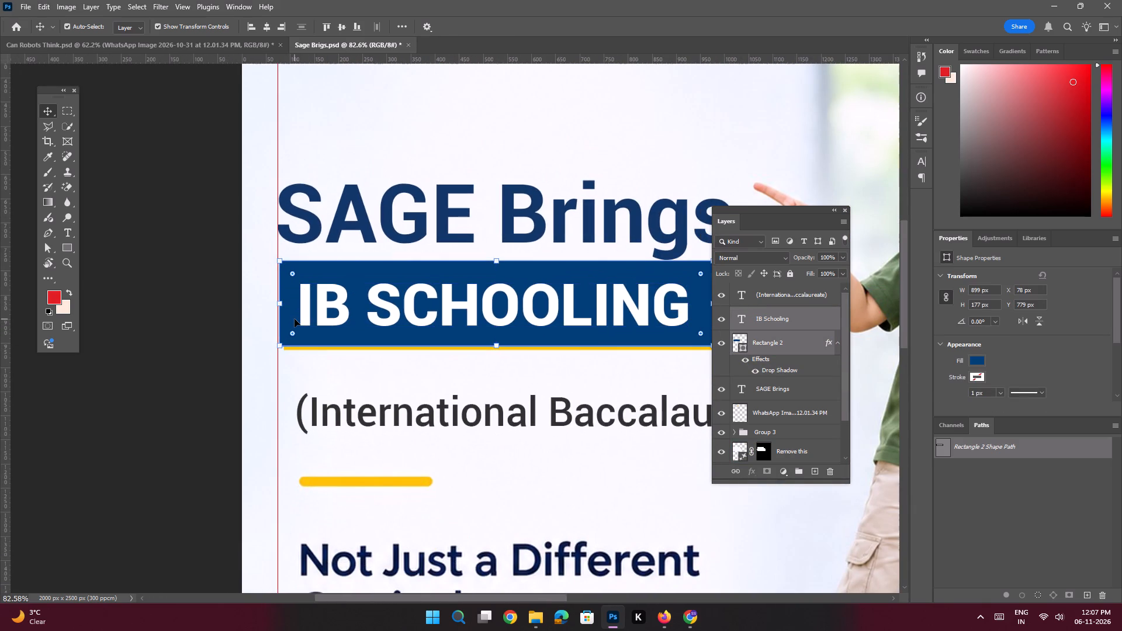
key(shift+Down)
key(shift+Down)
key(space)
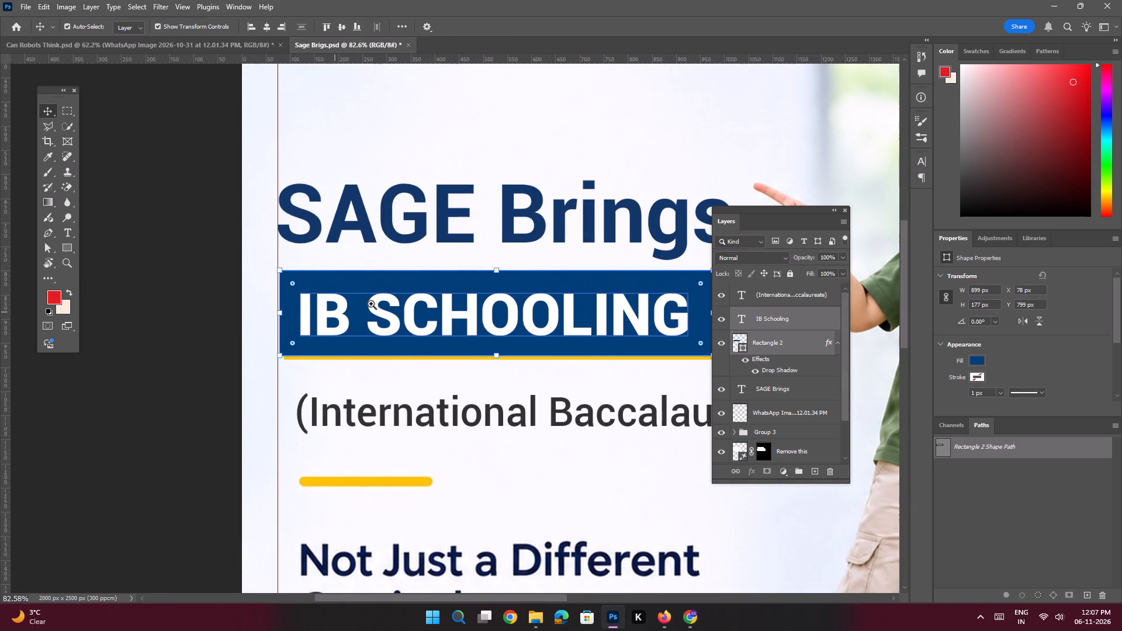
ctrl+drag(373, 304, 332, 292)
click(242, 300)
Switch to Google Chrome, search Google Images for "Fish face" and look through the results before returning to the poster.
click(691, 612)
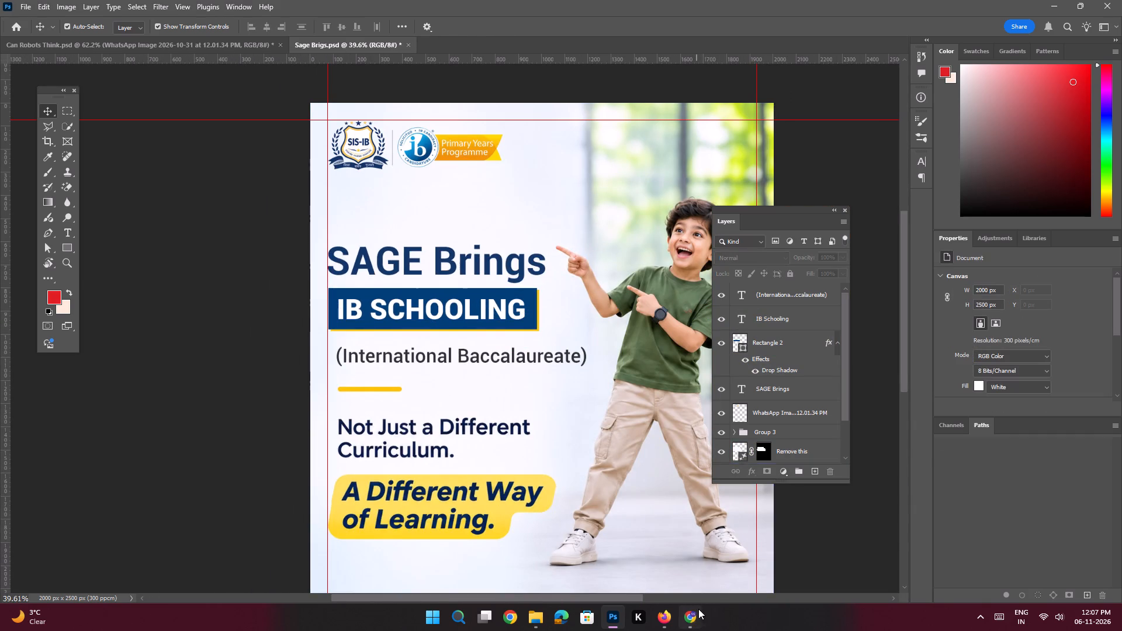
click(314, 13)
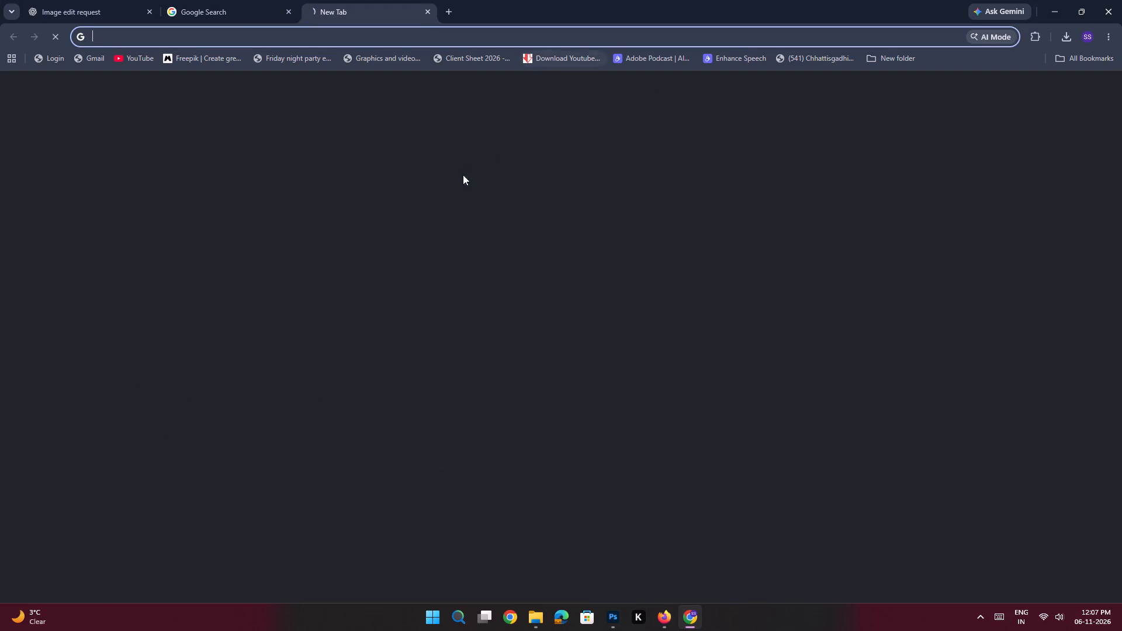
click(397, 240)
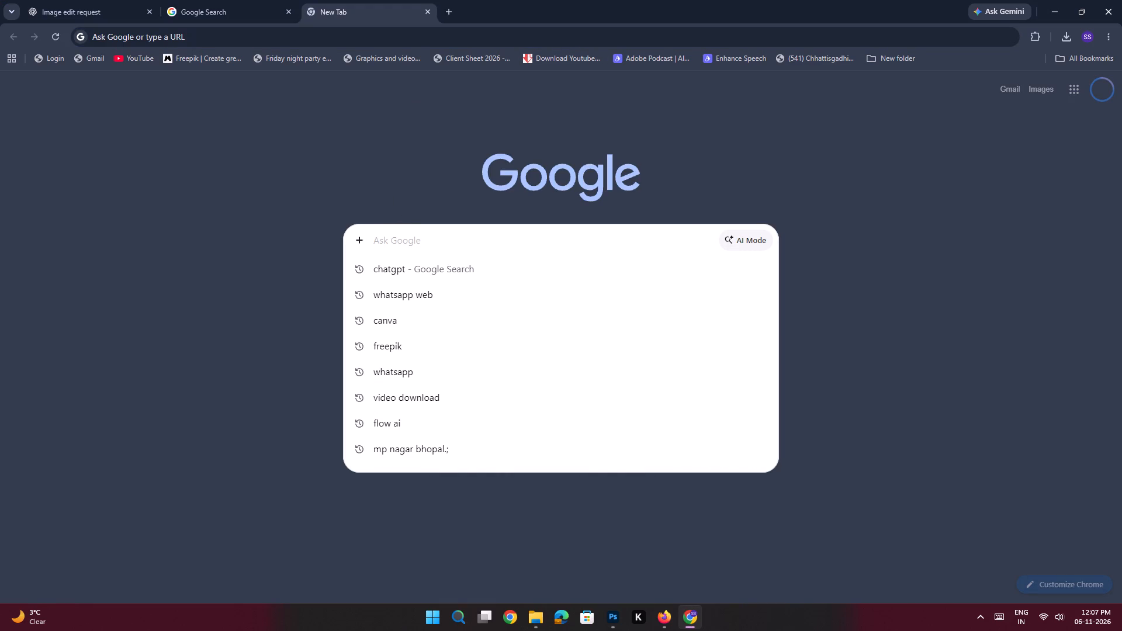
text(Fish face)
key(Return)
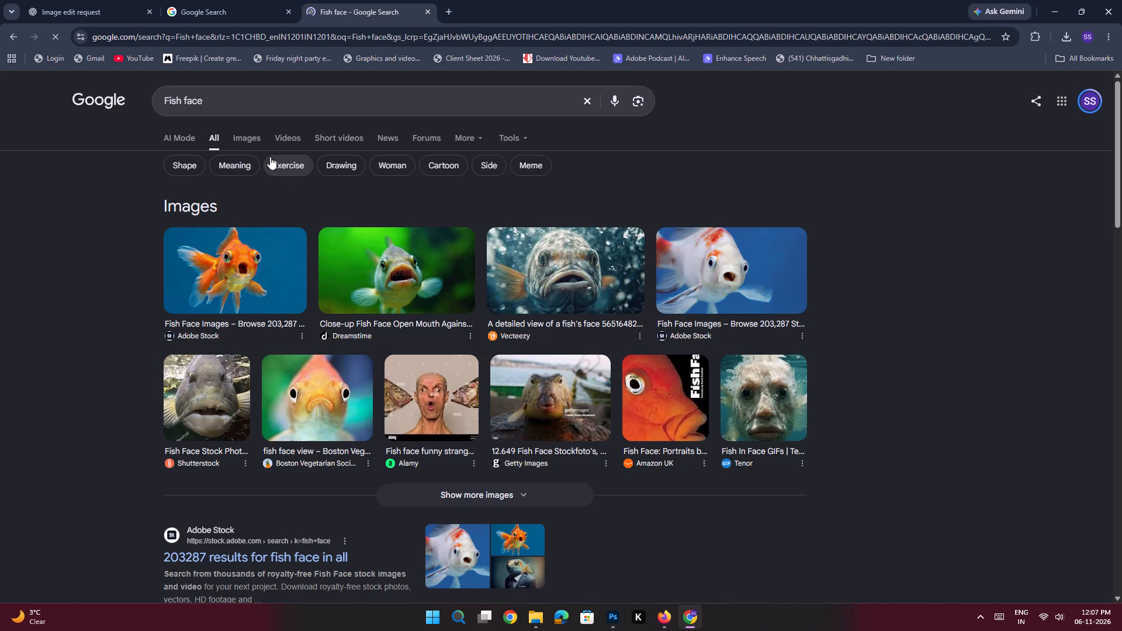
click(252, 135)
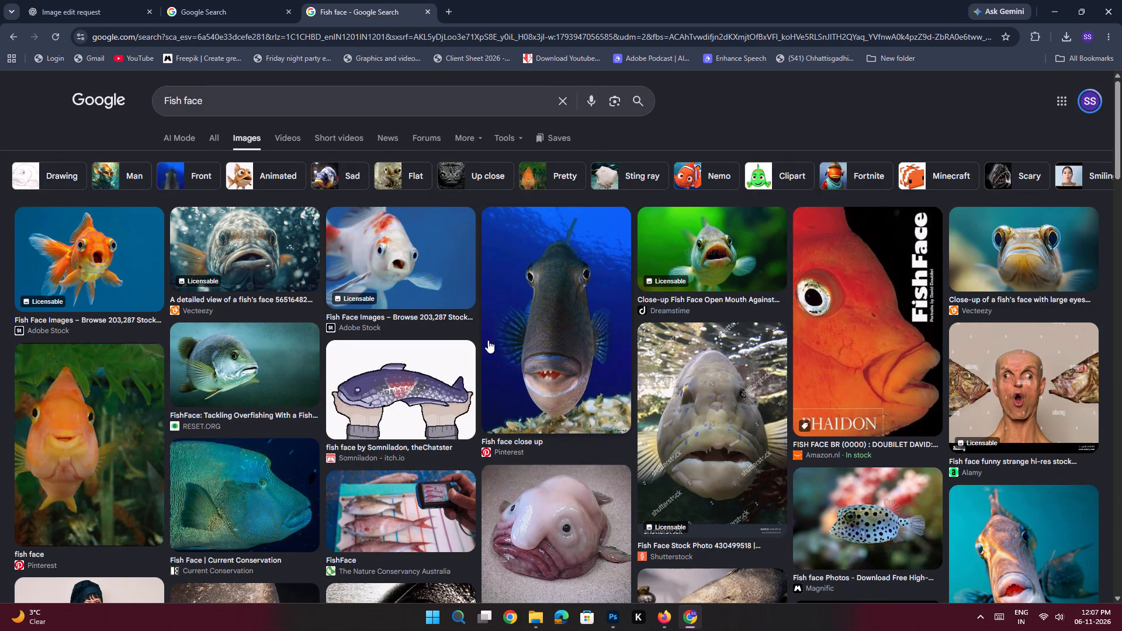
scroll(524, 345, down, 5)
scroll(524, 345, up, 3)
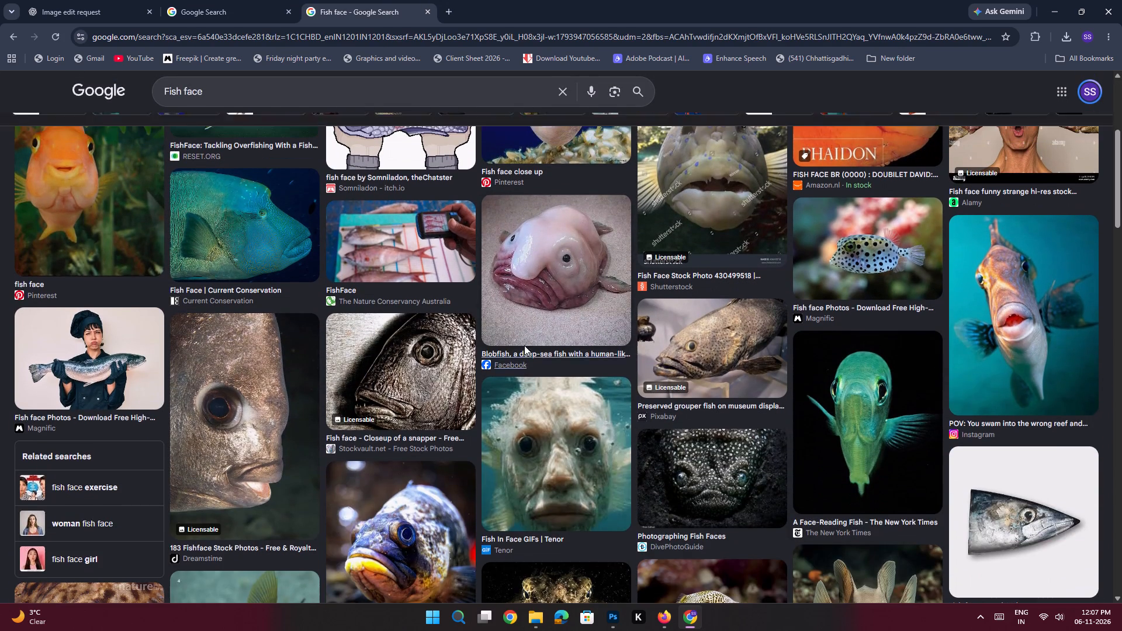
scroll(524, 345, up, 4)
key(alt+Tab)
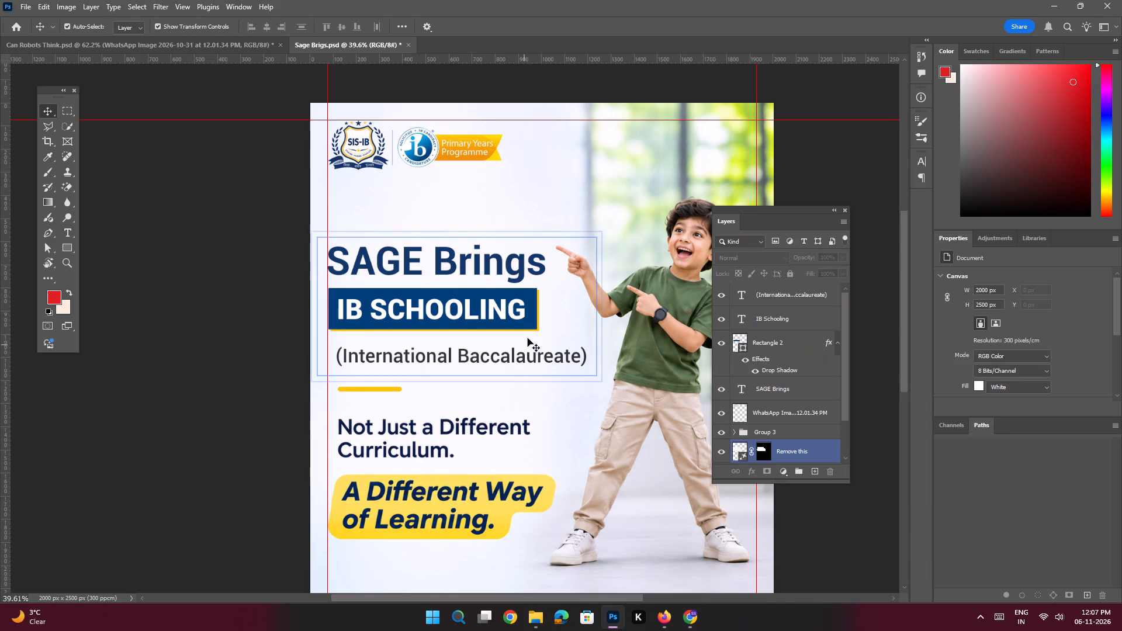
Move the (International Baccalaureate) text about 33 px left and 32 px up, to the left margin guide beneath the IB SCHOOLING rectangle.
click(238, 320)
click(447, 356)
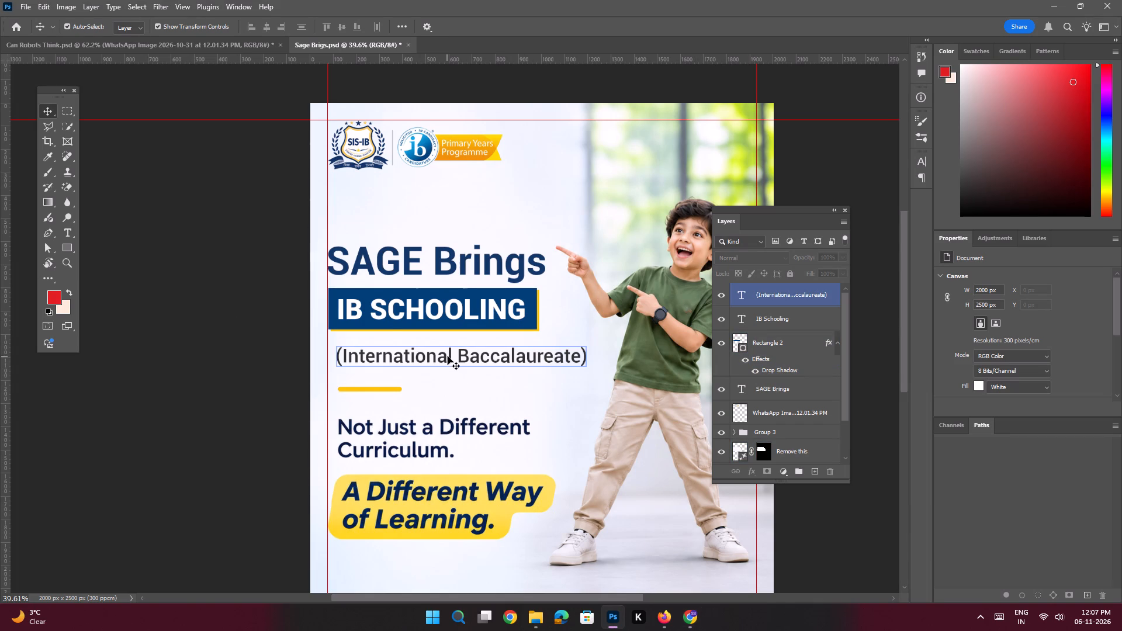
key(space)
ctrl+drag(394, 338, 422, 368)
click(414, 363)
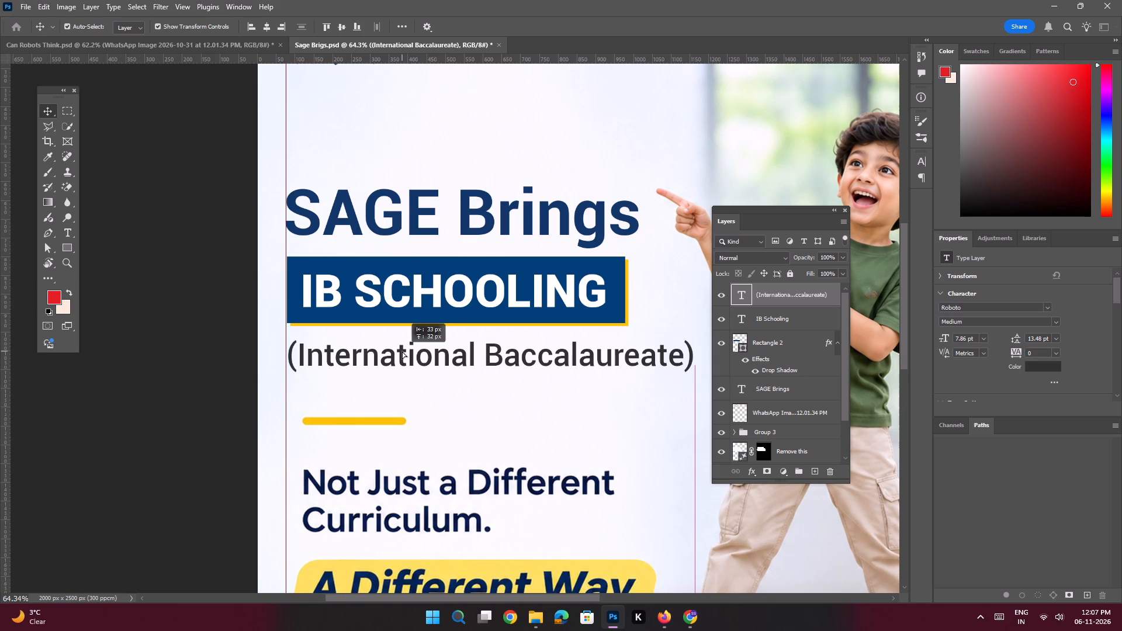
key(space)
key(space)
key(space)
drag(408, 340, 410, 320)
click(231, 387)
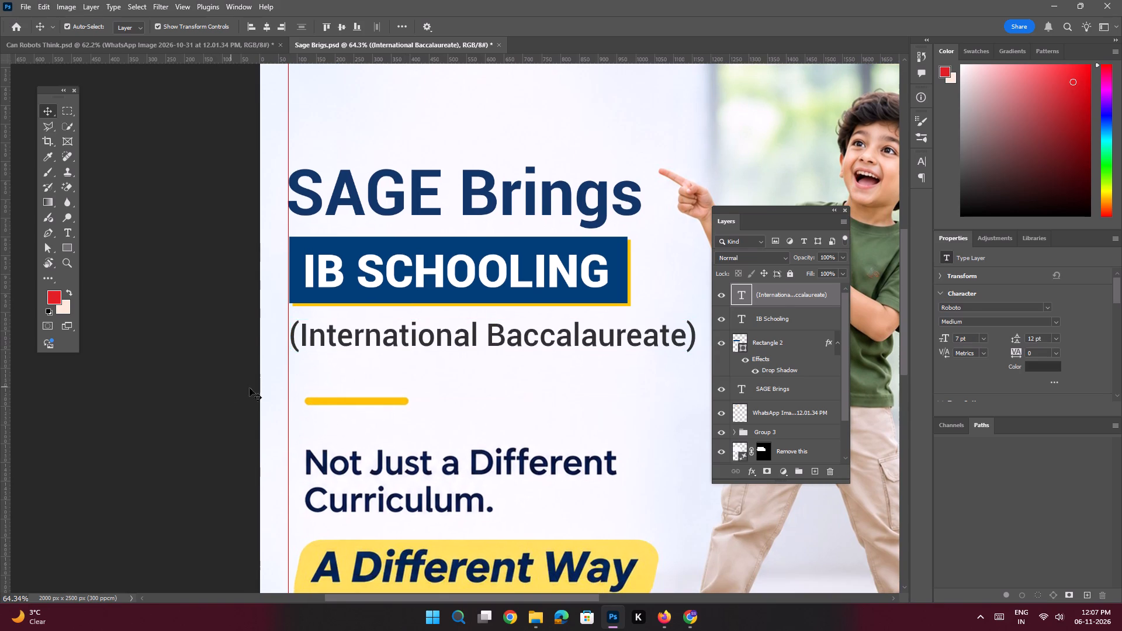
Add a new layer directly above the (International Baccalaureate) text layer.
key(space)
key(space)
key(space)
key(space)
key(space)
key(space)
key(space)
key(space)
key(space)
key(space)
key(space)
key(space)
key(space)
key(space)
key(space)
key(space)
key(space)
key(space)
drag(442, 408, 421, 325)
scroll(759, 321, up, 4)
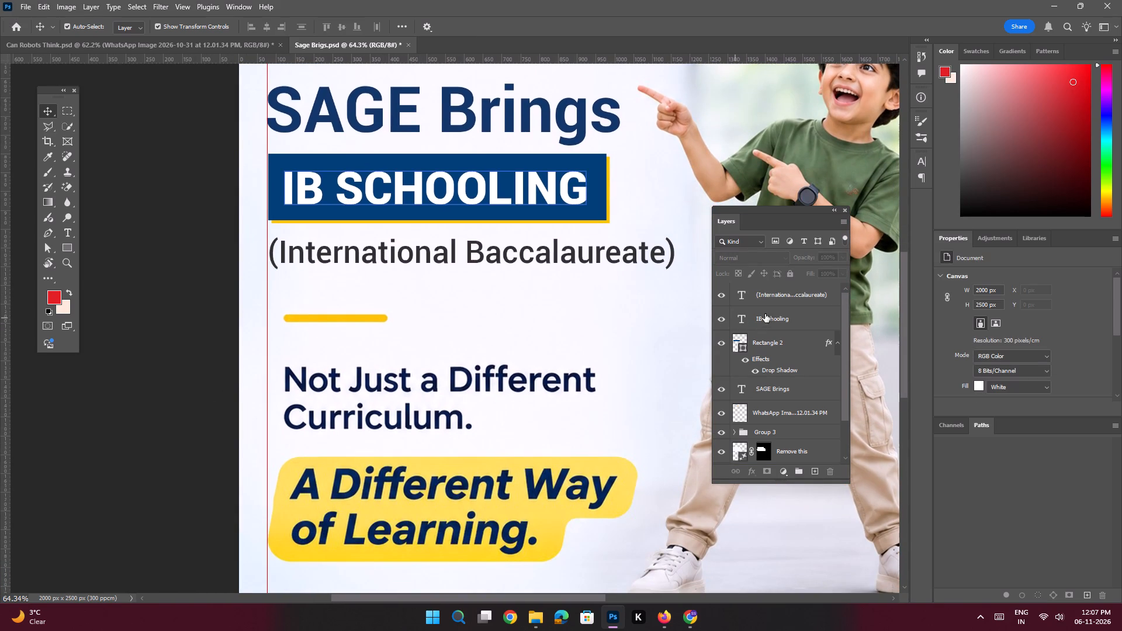
click(769, 294)
click(818, 471)
Add the two-line Roboto text "Not Just a Diffrent" / "Curriculum" in the empty area below the yellow A Different Way of Learning banner.
key(space)
key(space)
key(space)
key(space)
key(space)
key(space)
key(space)
key(space)
key(space)
key(space)
key(space)
key(space)
drag(435, 369, 417, 335)
key(t)
key(space)
key(space)
key(space)
key(space)
key(space)
key(space)
drag(494, 396, 480, 282)
click(380, 494)
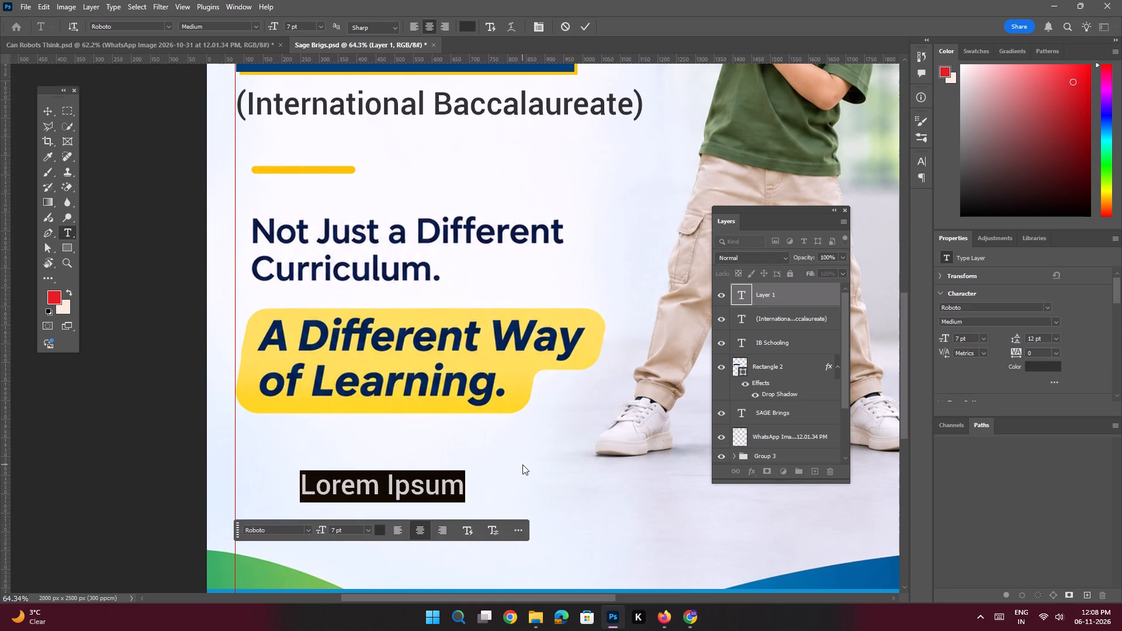
text(Not)
key(space)
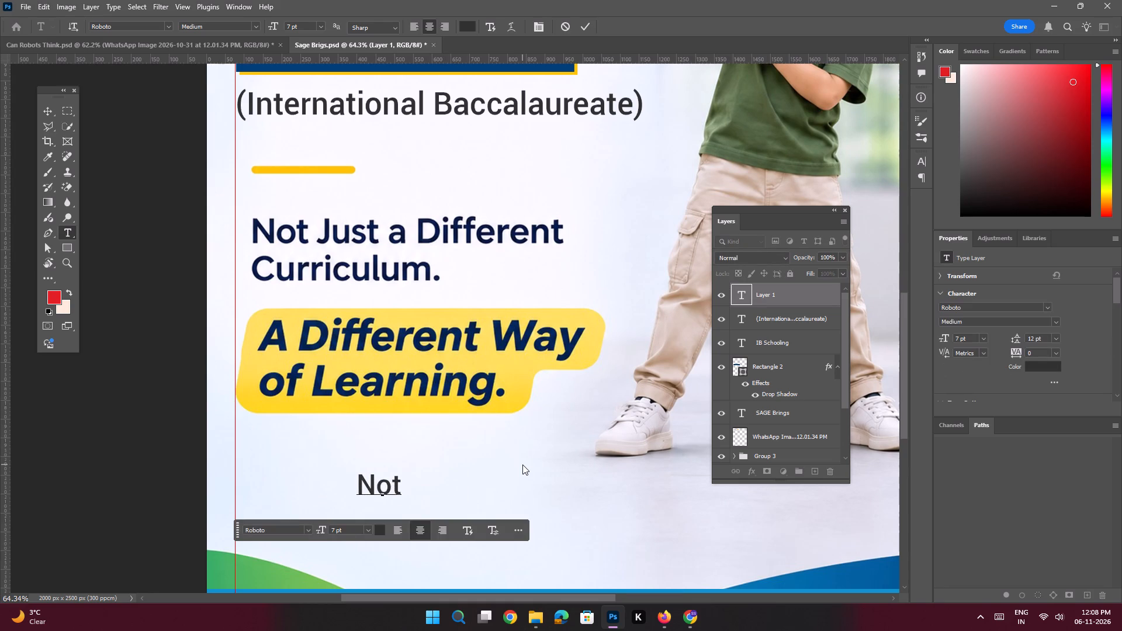
text(Just)
key(space)
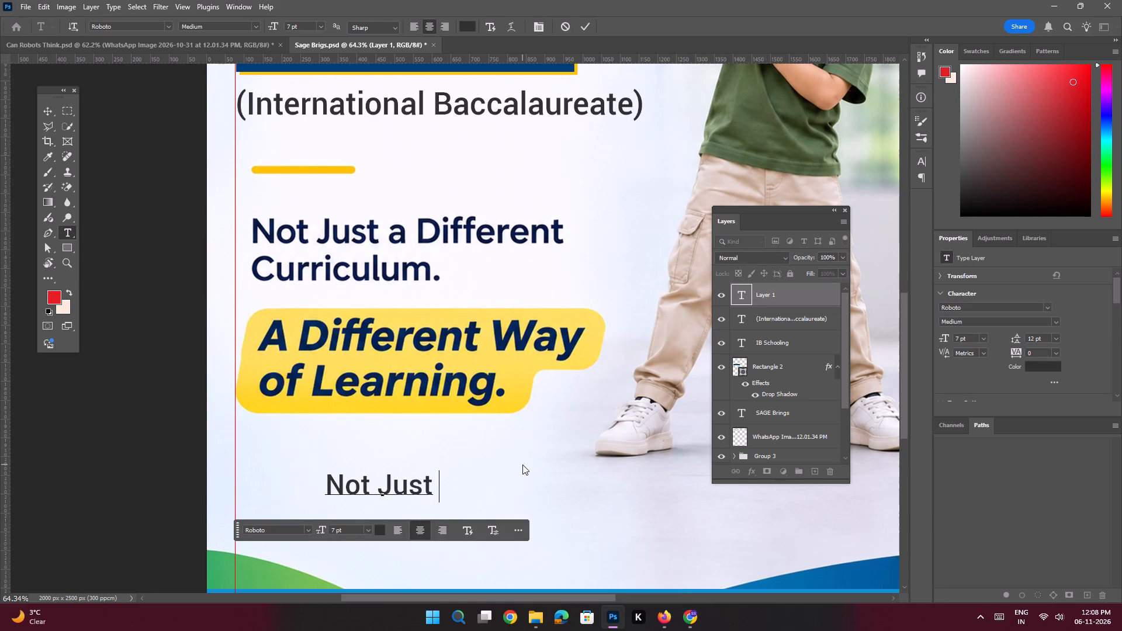
text(a)
key(space)
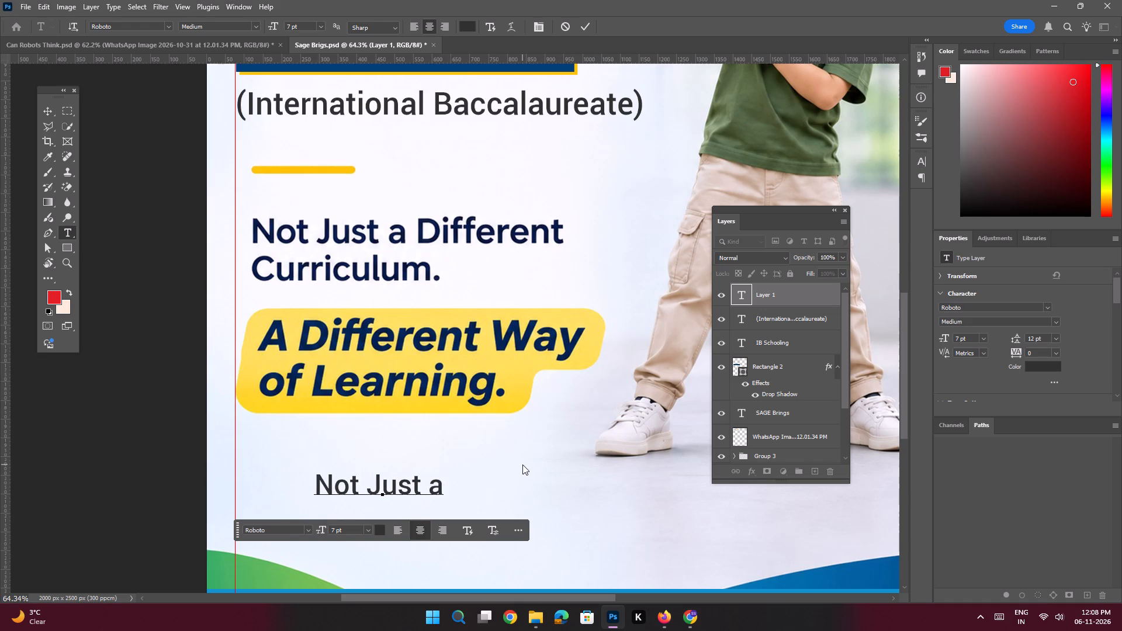
text(Di)
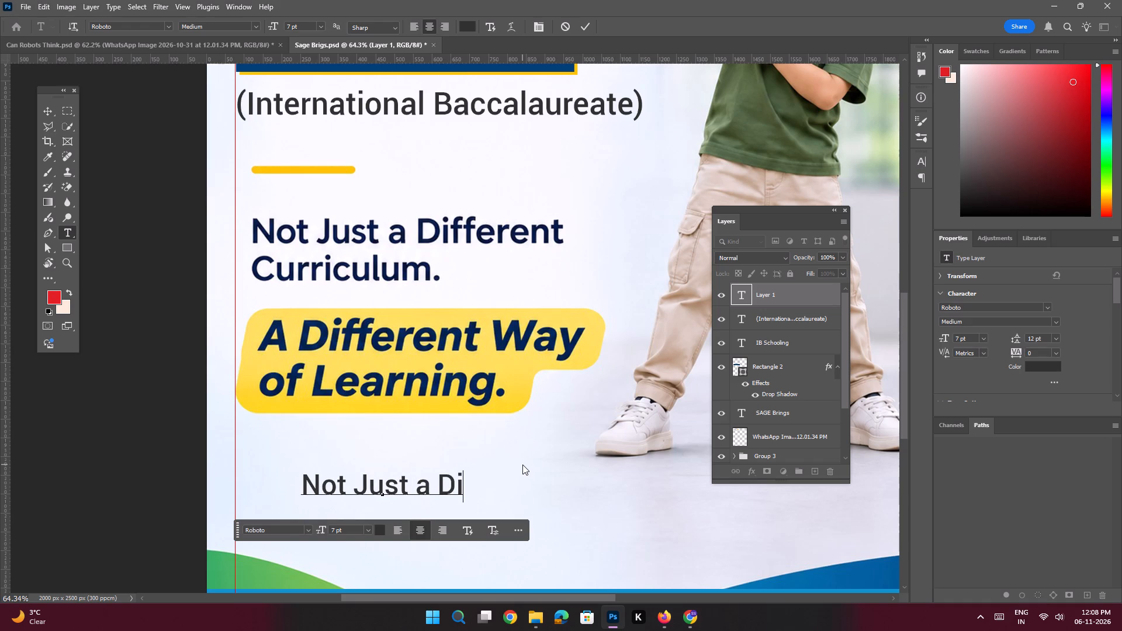
text(ff)
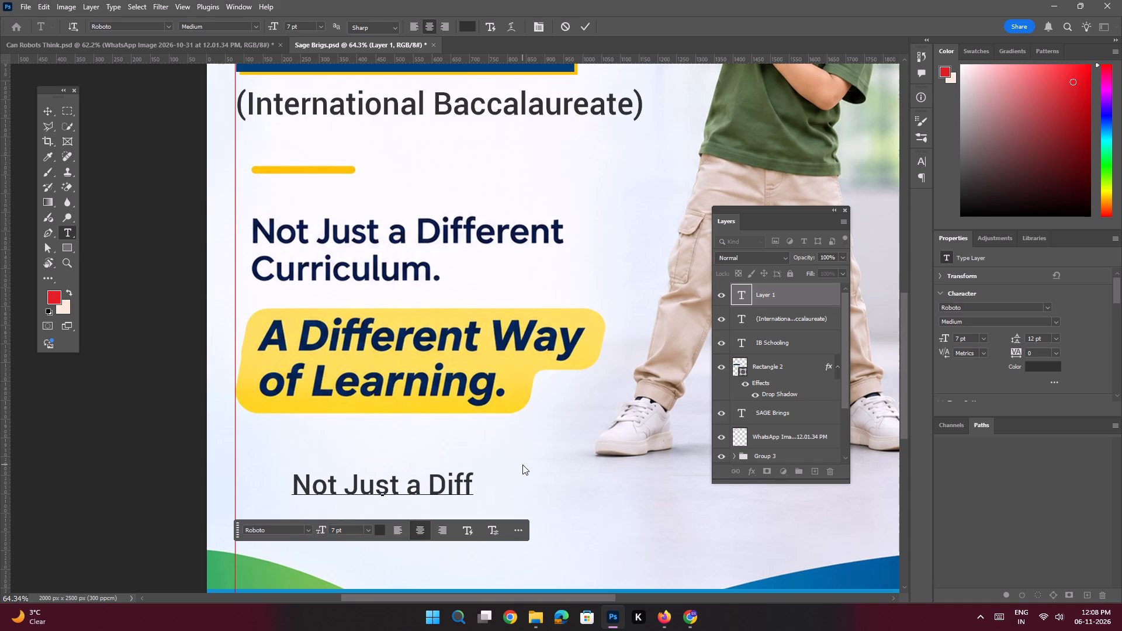
text(re)
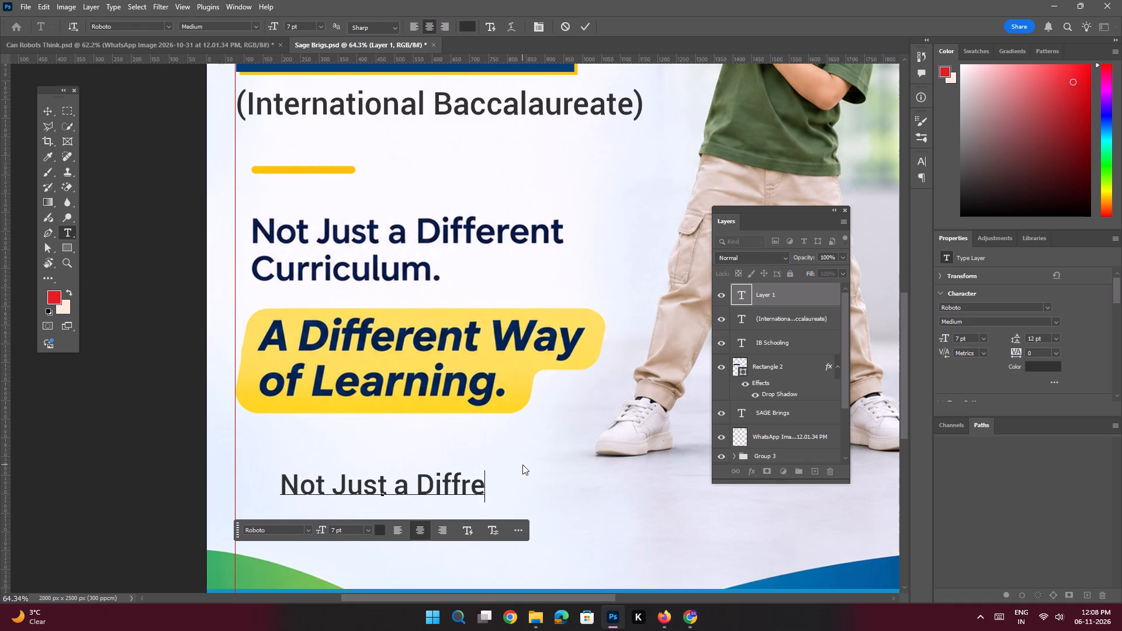
text(nt)
key(space)
text(Way)
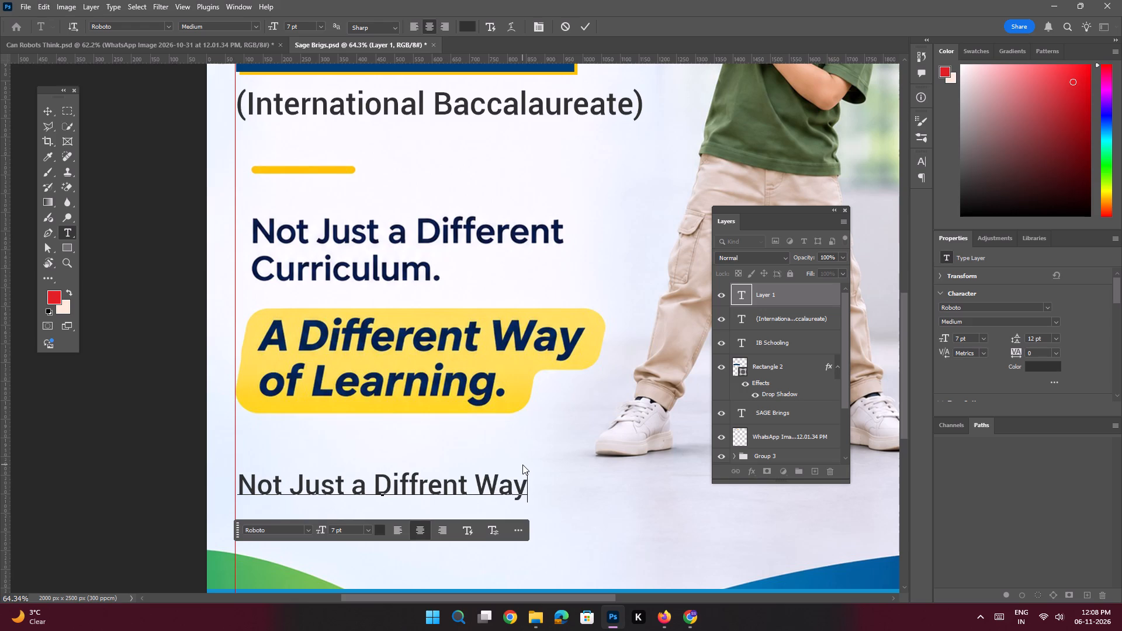
key(BackSpace)
key(BackSpace)
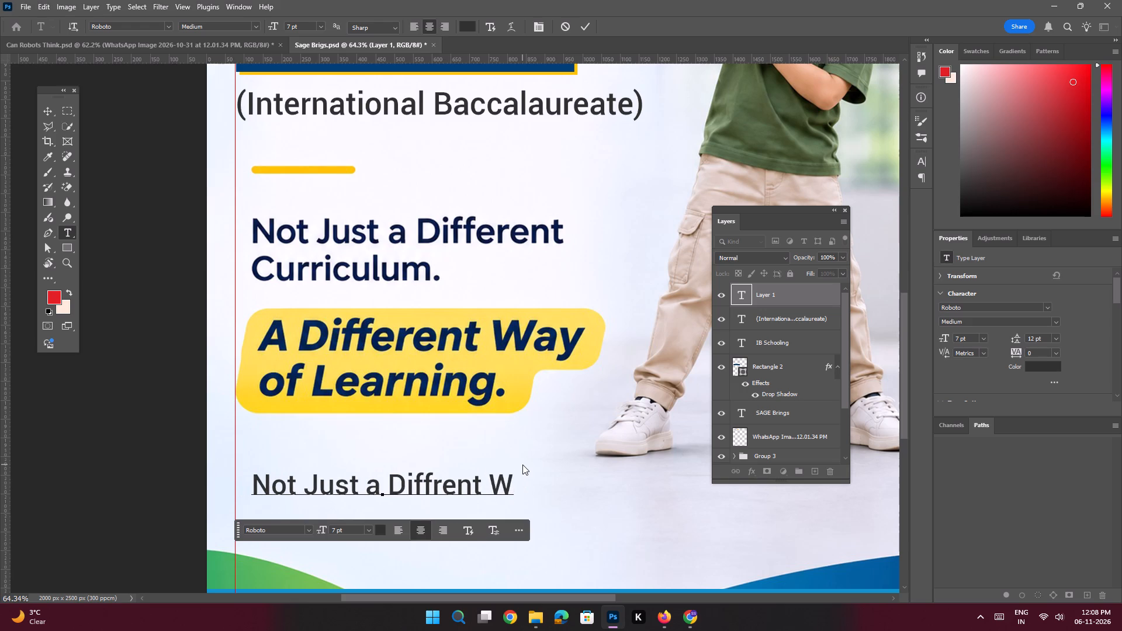
key(BackSpace)
key(Return)
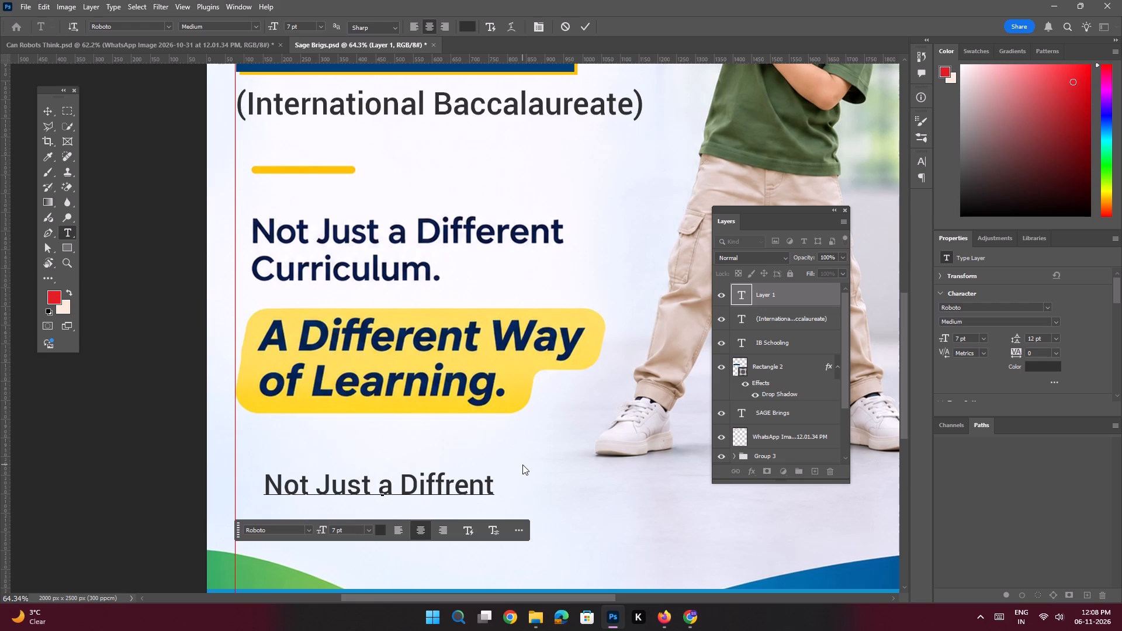
text(Cu)
text(rri)
text(cu)
text(lum)
key(Return)
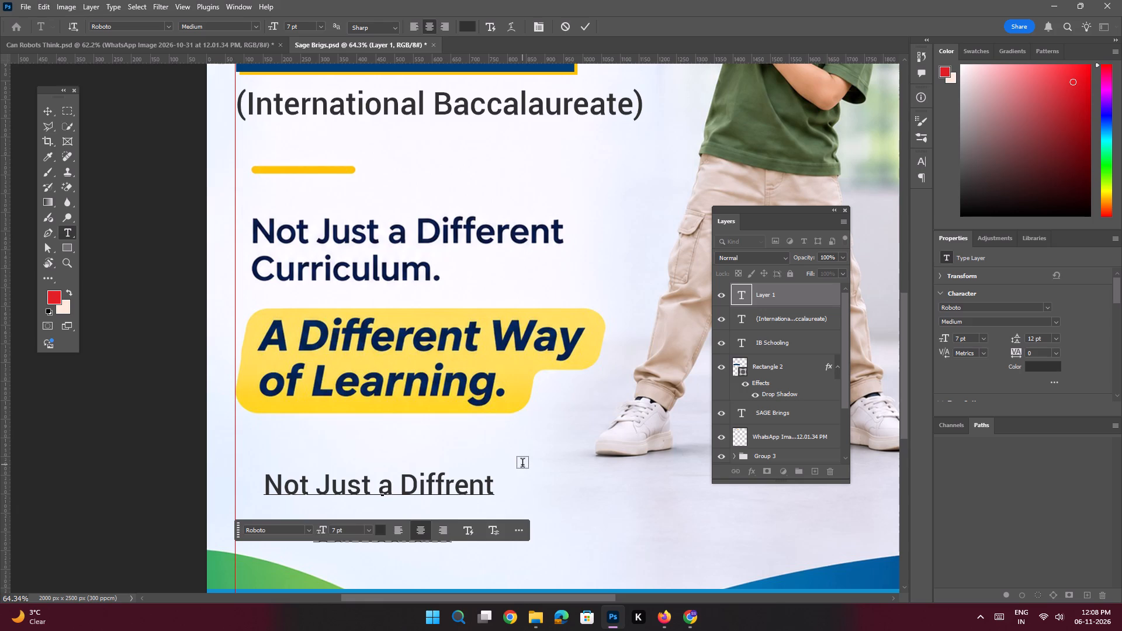
click(42, 110)
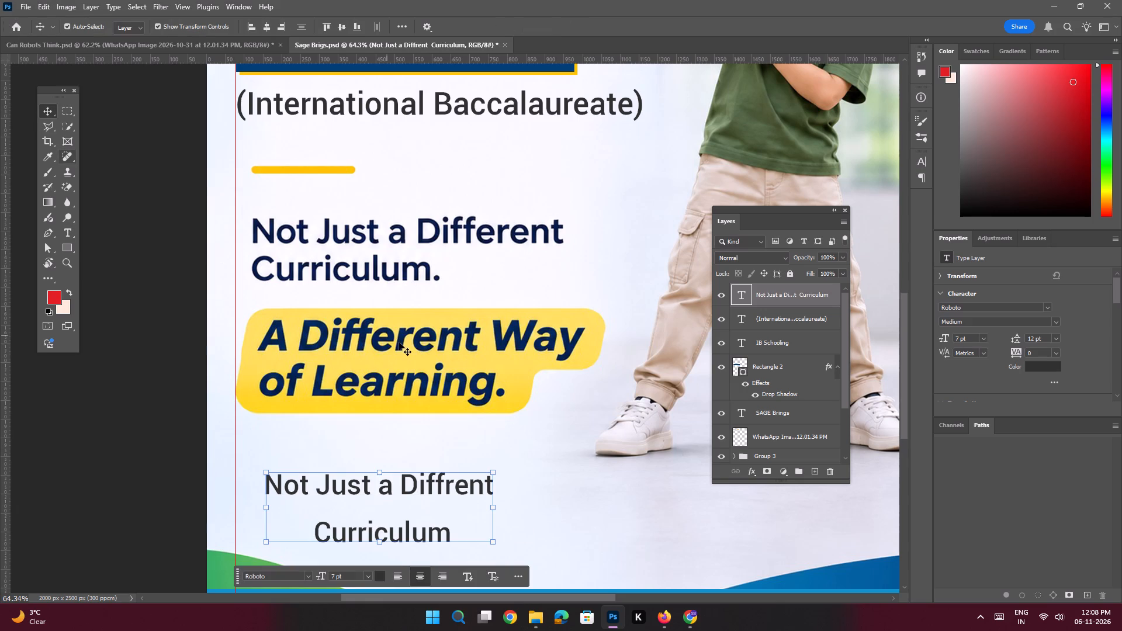
Left-align the new two-line text, shift it slightly and set its leading to 7 pt.
click(397, 579)
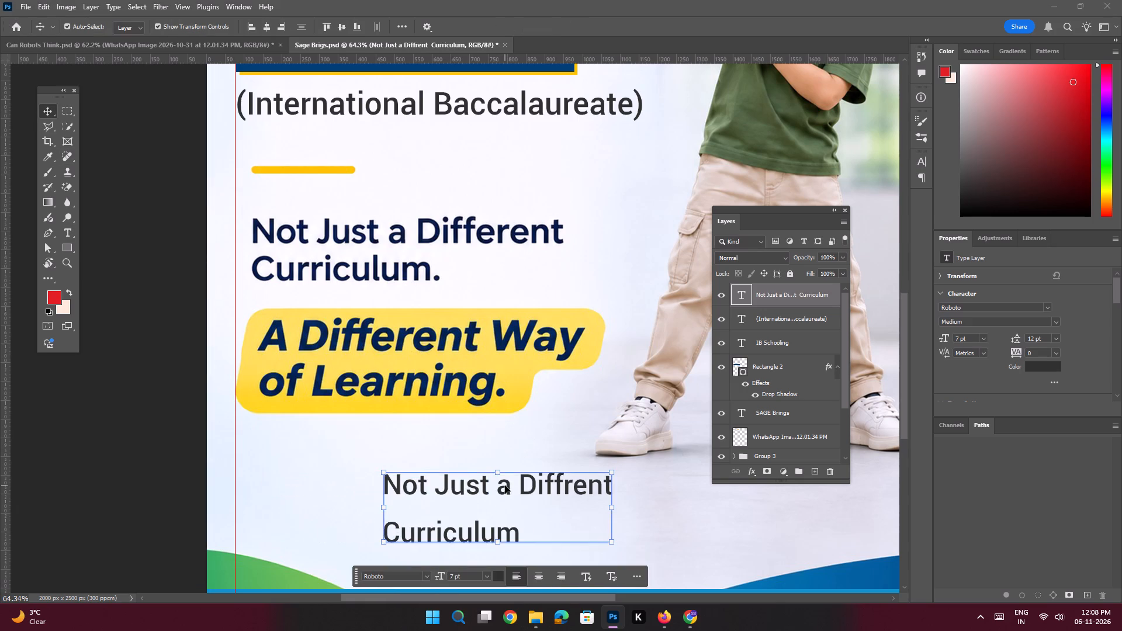
drag(505, 486, 424, 467)
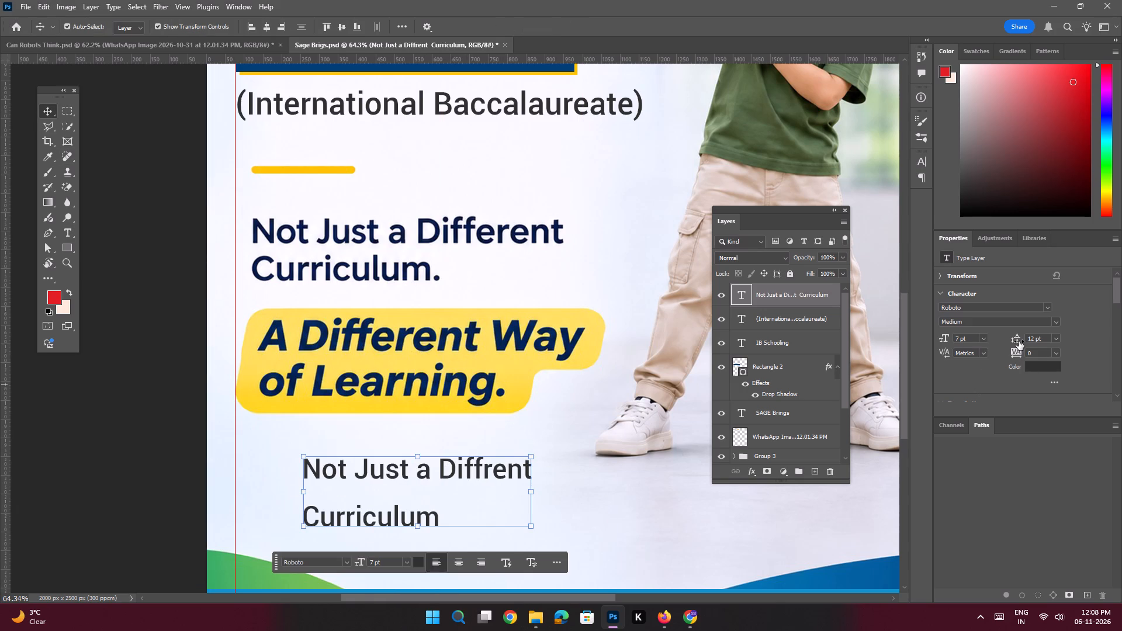
drag(1037, 339, 996, 323)
key(7)
key(Return)
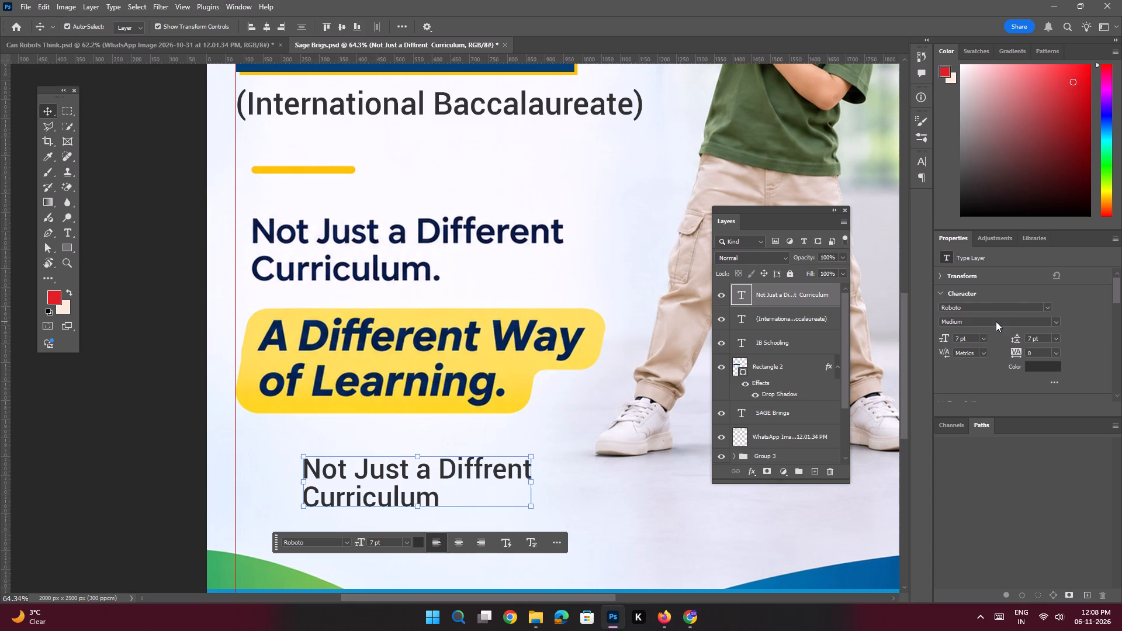
Move the two-line text up to the left margin guide, just beneath the short yellow line.
drag(414, 471, 344, 211)
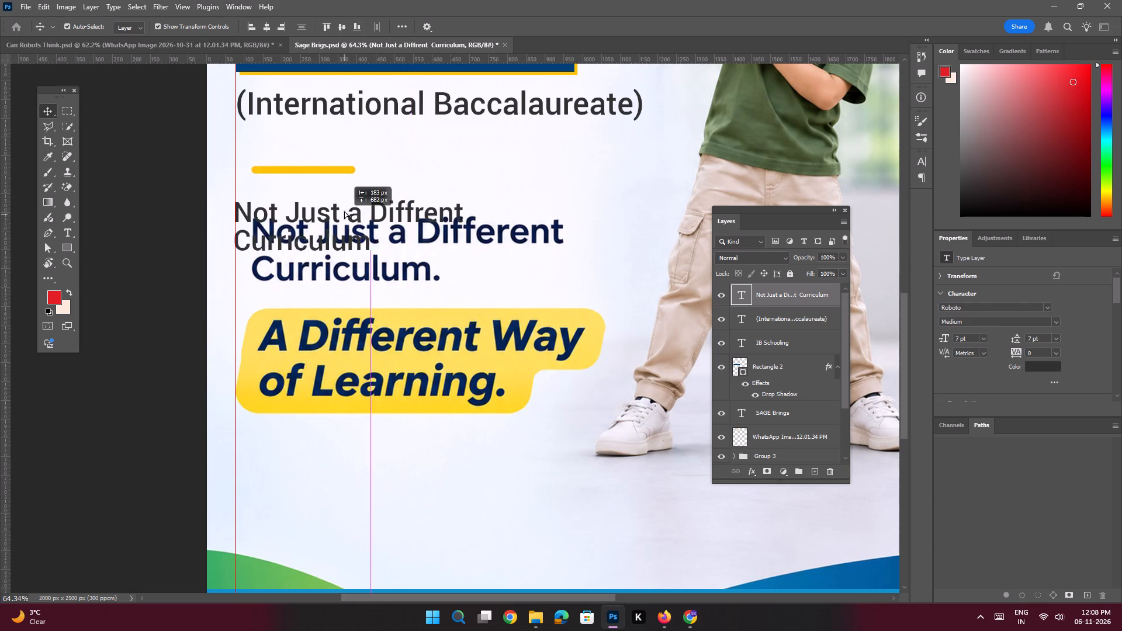
drag(344, 211, 347, 203)
Enlarge the two-line Not Just a Diffrent Curriculum text proportionally to about 8.36 pt, keeping its left edge at the margin guide.
key(space)
key(space)
key(space)
key(space)
drag(430, 200, 413, 214)
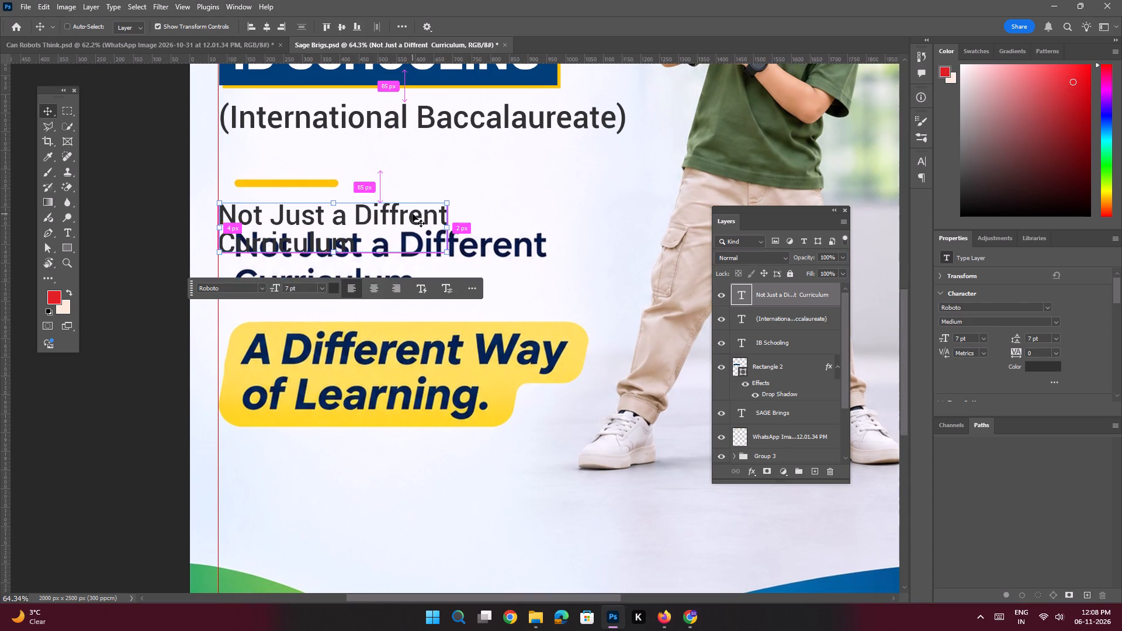
key(ctrl+t)
drag(456, 261, 500, 282)
key(Return)
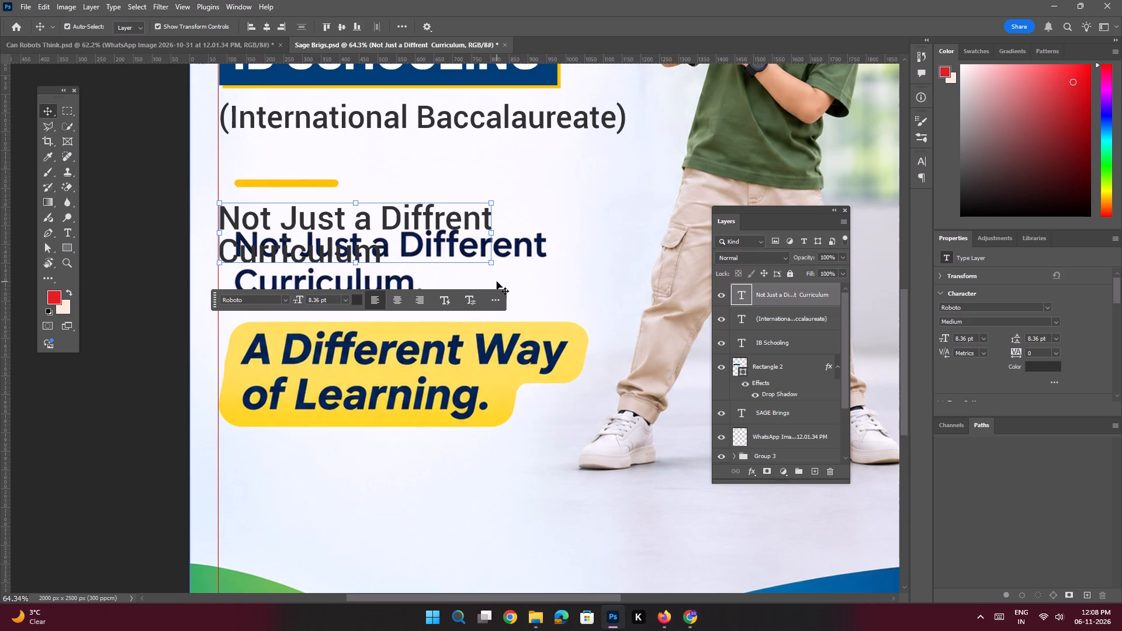
Add a new layer directly above the IB Schooling text layer for the yellow divider line.
key(space)
key(space)
key(space)
key(space)
key(space)
key(space)
key(space)
drag(507, 205, 508, 248)
key(space)
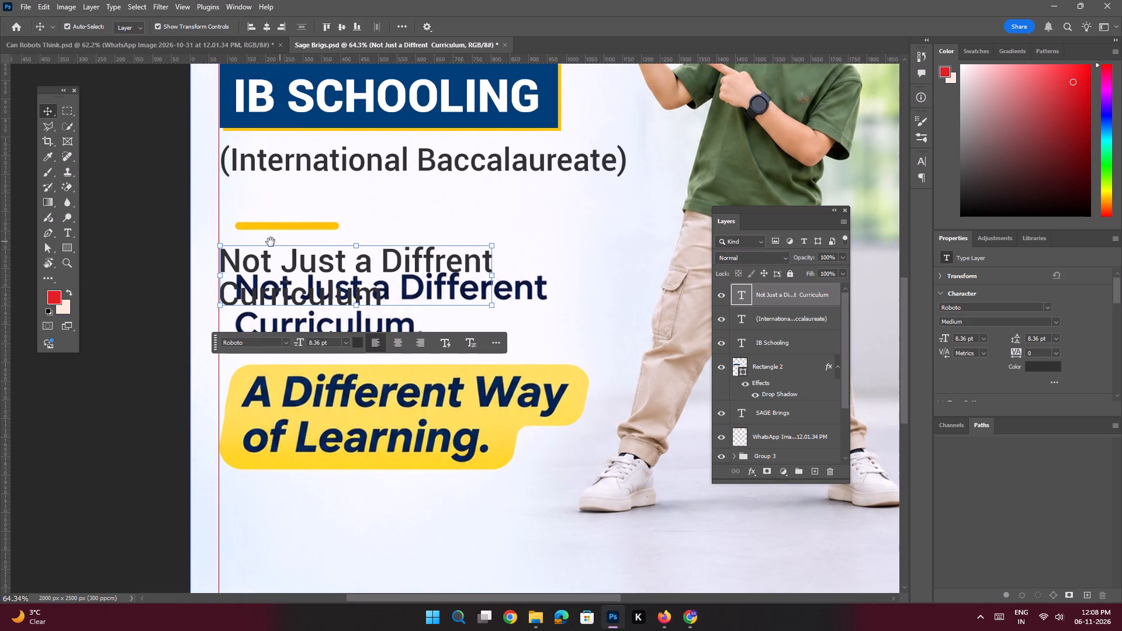
ctrl+drag(247, 242, 258, 269)
drag(430, 207, 418, 262)
click(349, 255)
key(space)
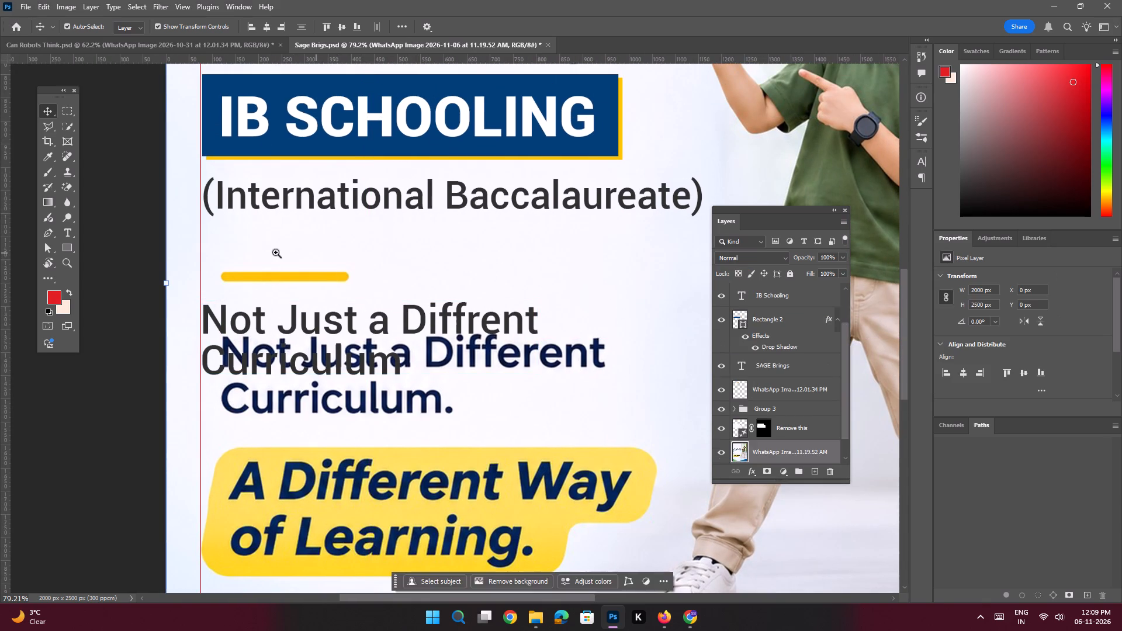
ctrl+drag(266, 248, 274, 263)
drag(327, 244, 328, 255)
click(773, 304)
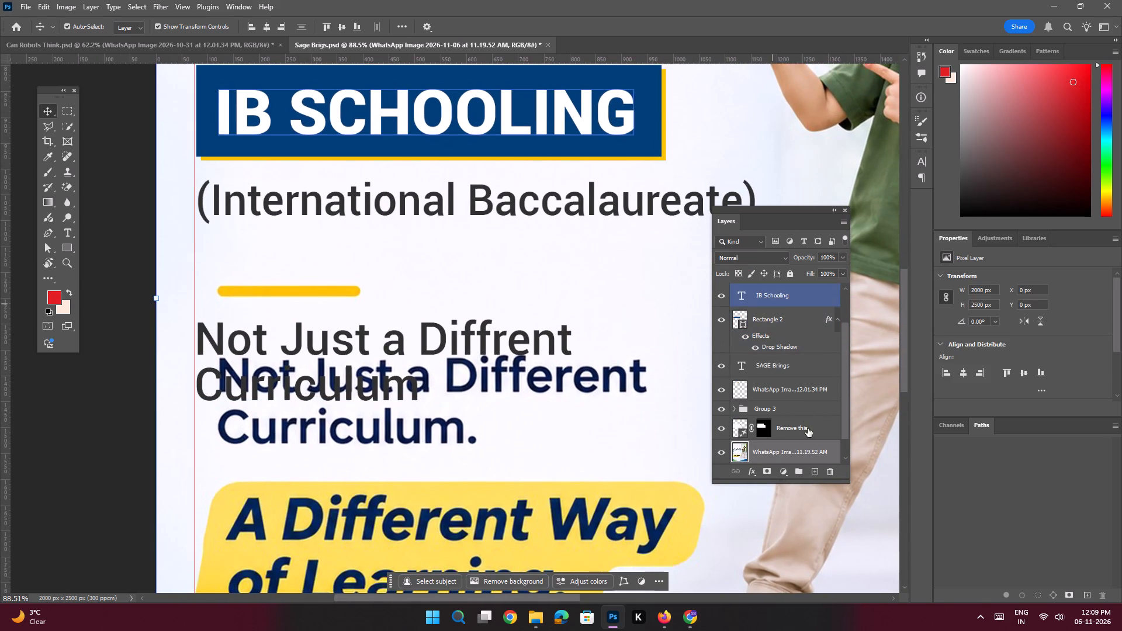
click(814, 470)
Draw a yellow rectangle without stroke, about 242 x 16 px, from the left margin guide just above the reference's short yellow line.
click(64, 247)
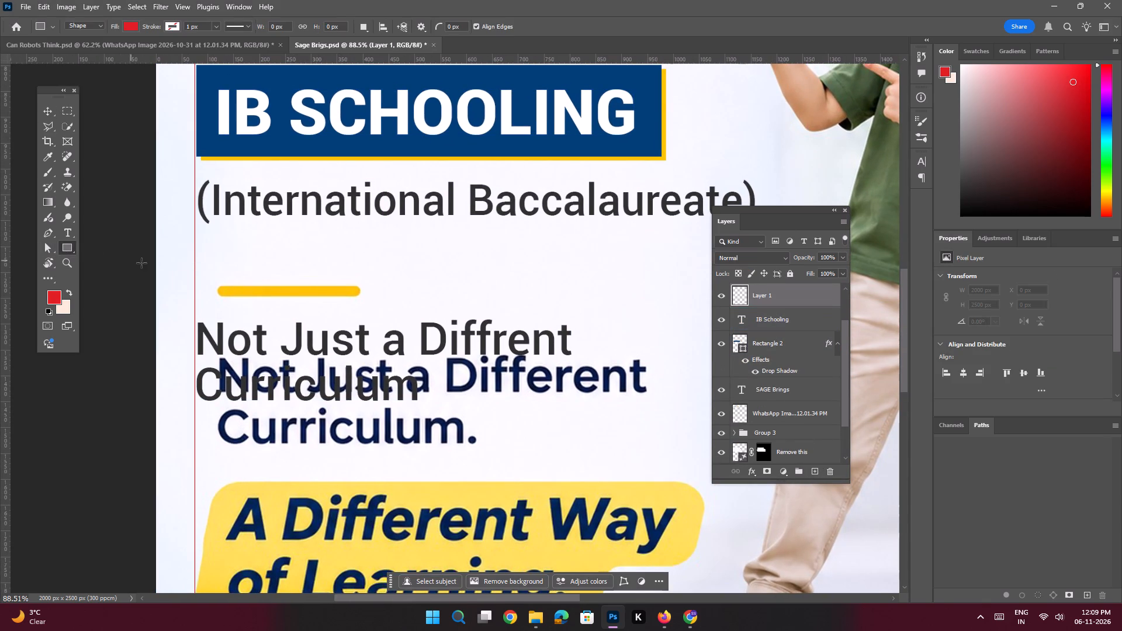
key(space)
click(133, 25)
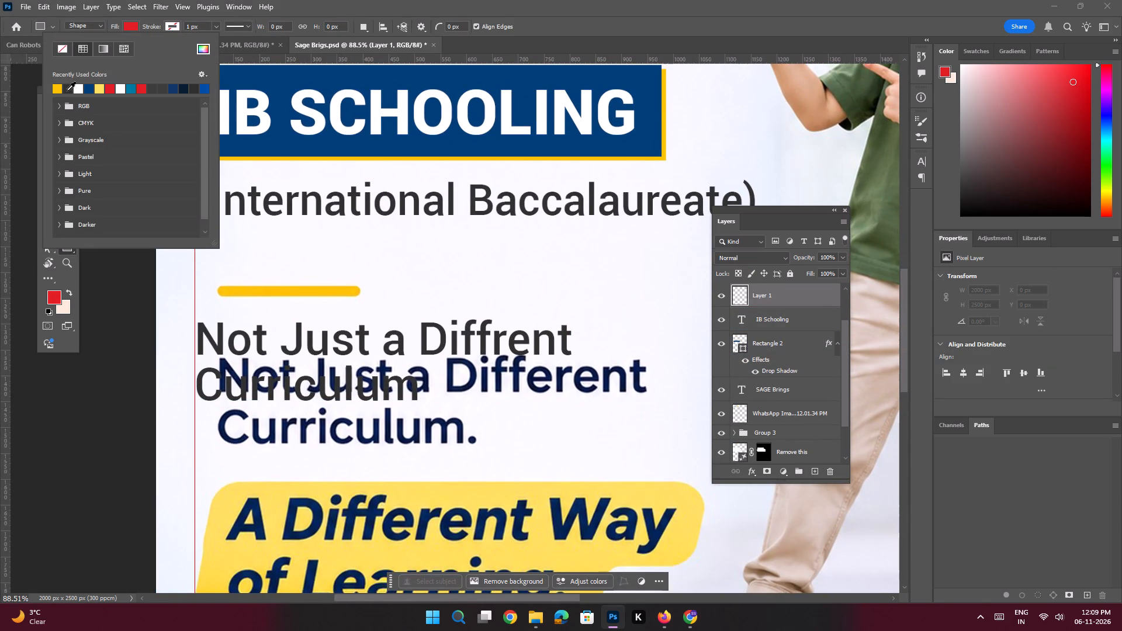
click(58, 89)
click(130, 27)
key(space)
ctrl+drag(209, 277, 225, 297)
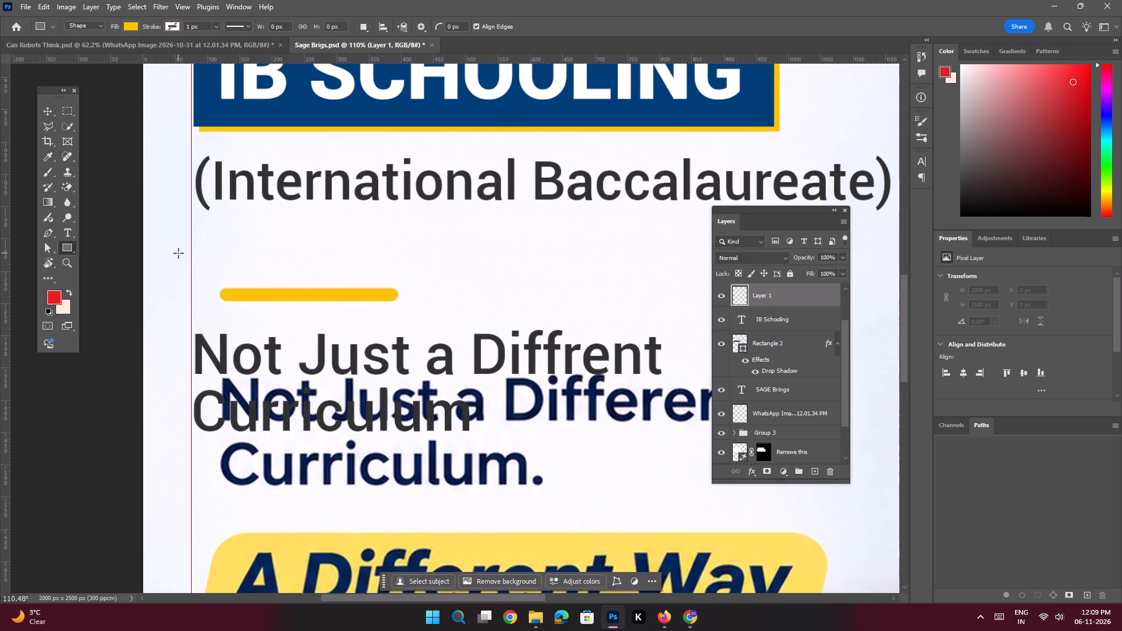
drag(193, 258, 350, 272)
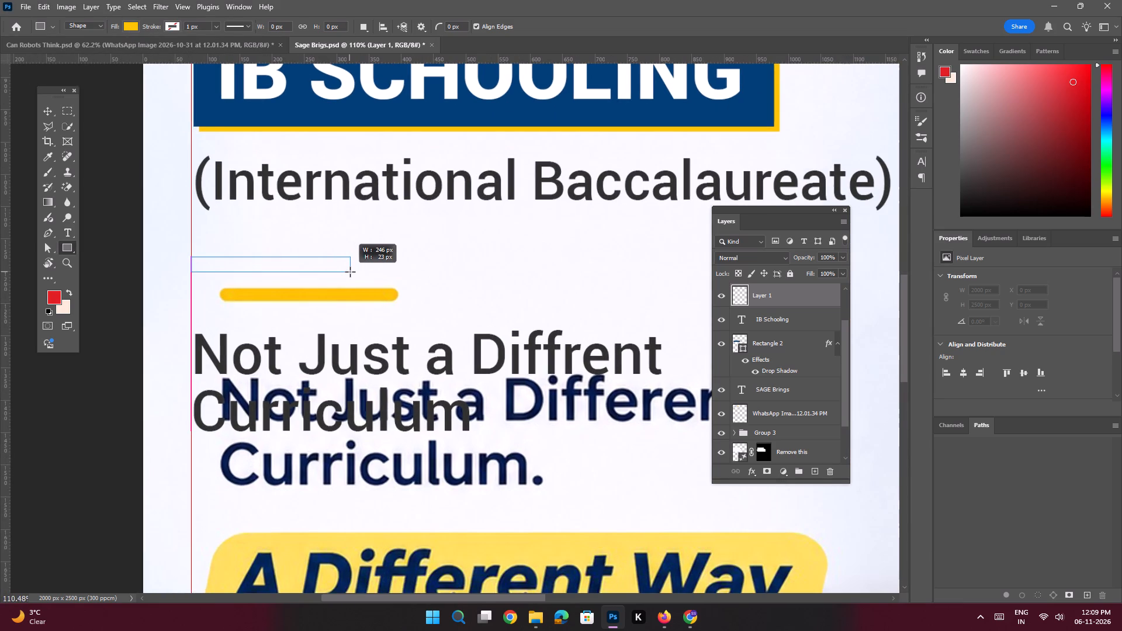
drag(350, 272, 347, 267)
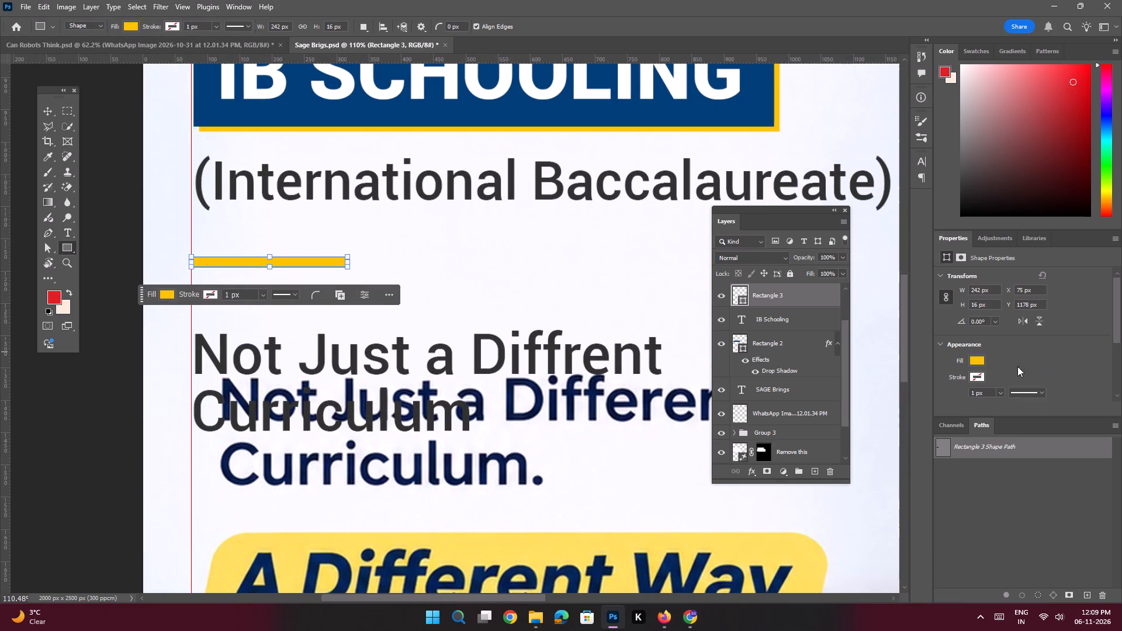
Round all four corners of the thin yellow rectangle to 8 px and deselect it.
scroll(1016, 358, down, 8)
drag(961, 349, 1077, 345)
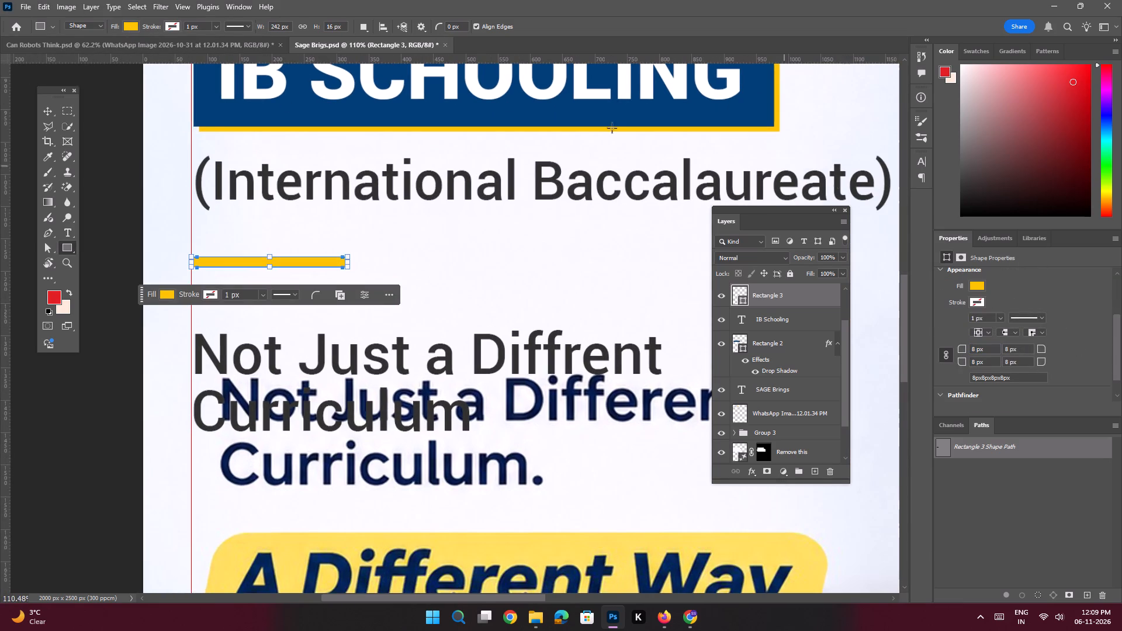
click(52, 111)
click(105, 141)
key(space)
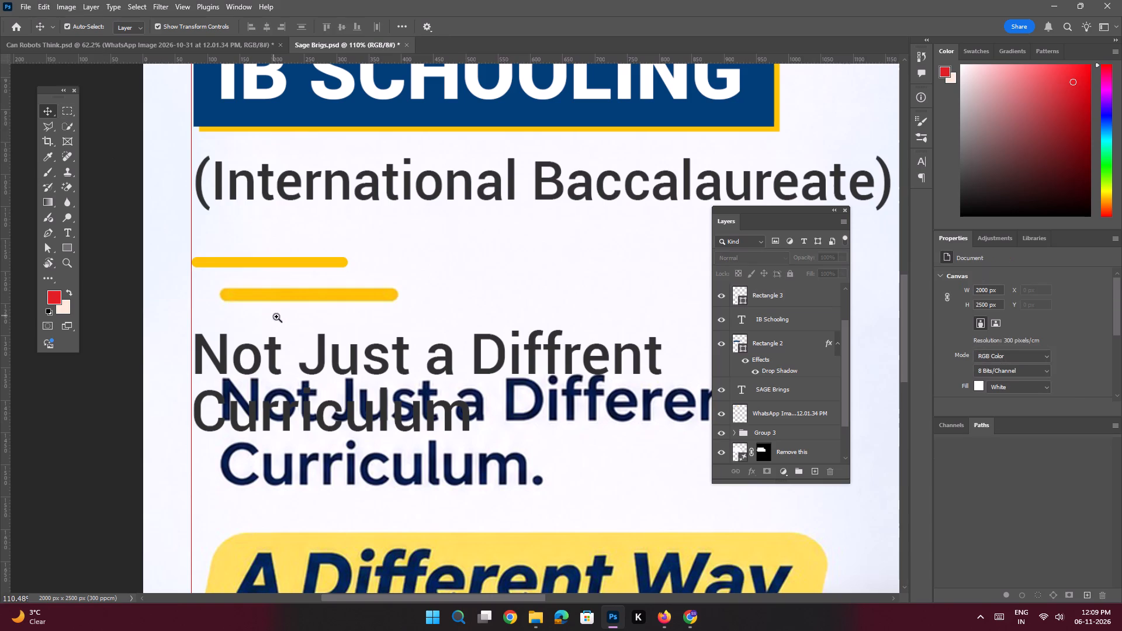
Add a new layer directly above the Not Just a Diffrent Curriculum text layer.
ctrl+drag(276, 317, 246, 307)
drag(325, 334, 273, 298)
click(483, 285)
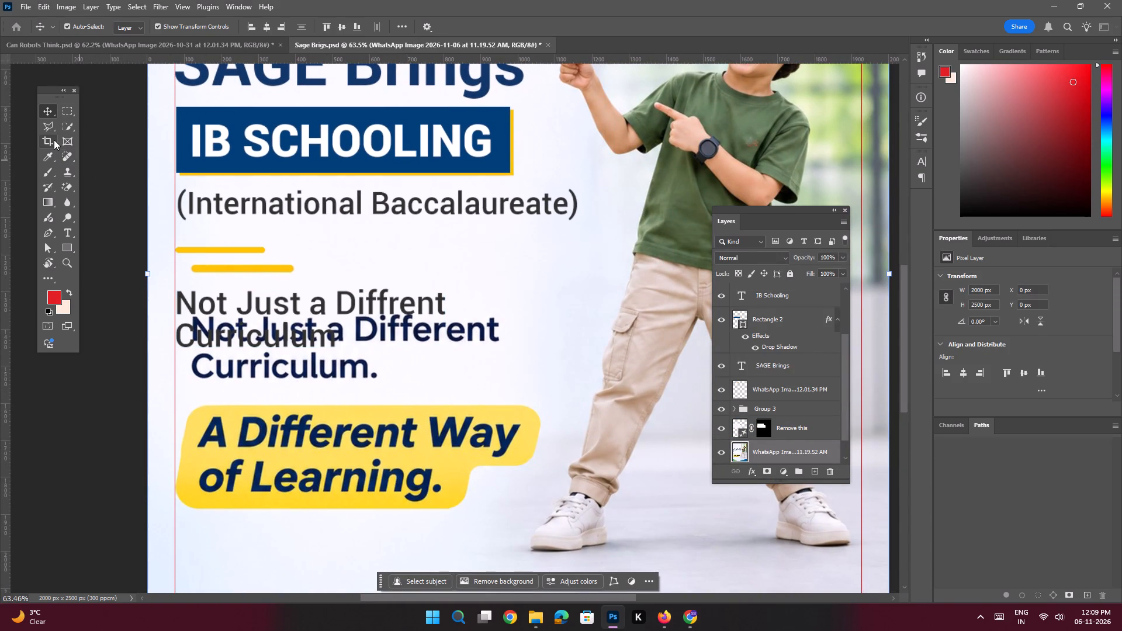
key(space)
key(space)
key(space)
key(space)
key(space)
key(space)
key(space)
key(space)
key(space)
key(space)
key(space)
key(space)
key(space)
key(space)
key(space)
drag(276, 380, 281, 287)
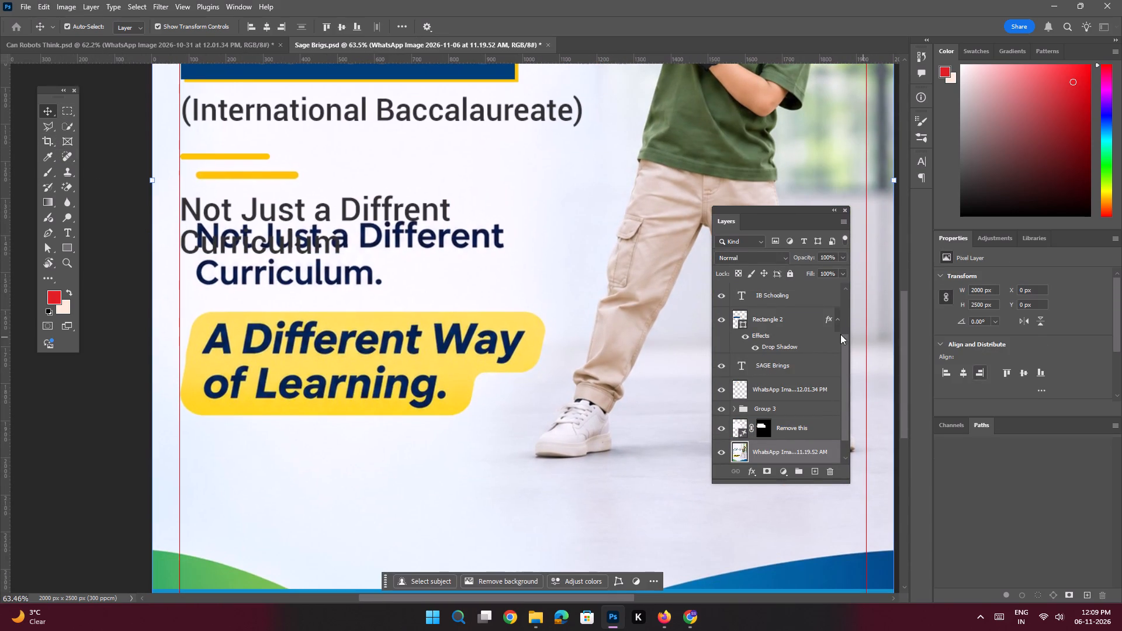
scroll(780, 301, up, 8)
click(780, 301)
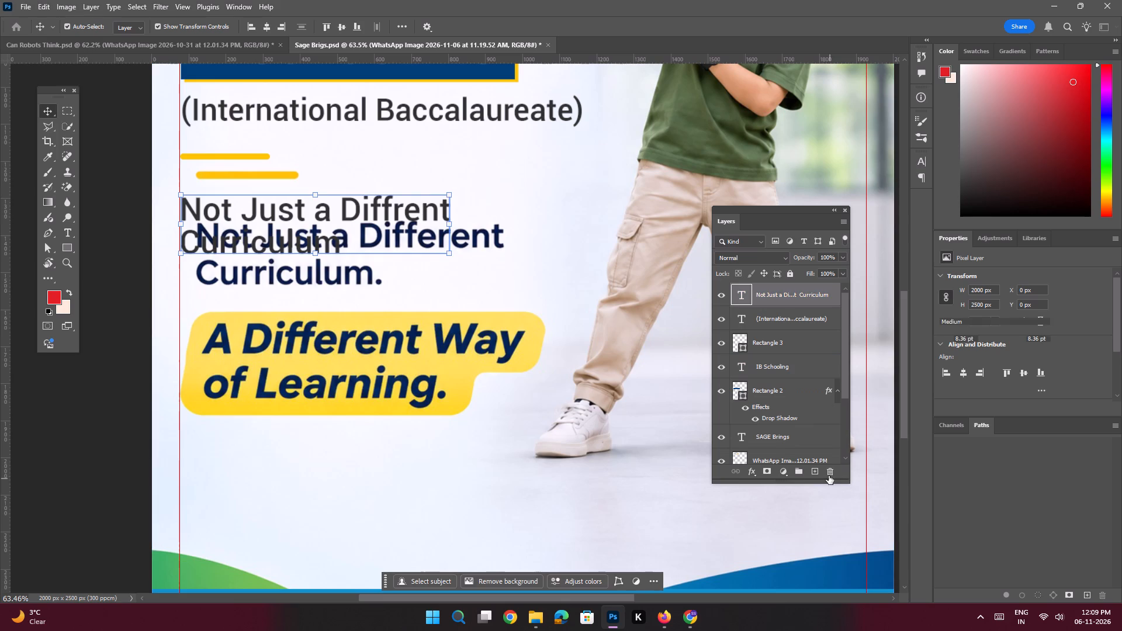
click(816, 470)
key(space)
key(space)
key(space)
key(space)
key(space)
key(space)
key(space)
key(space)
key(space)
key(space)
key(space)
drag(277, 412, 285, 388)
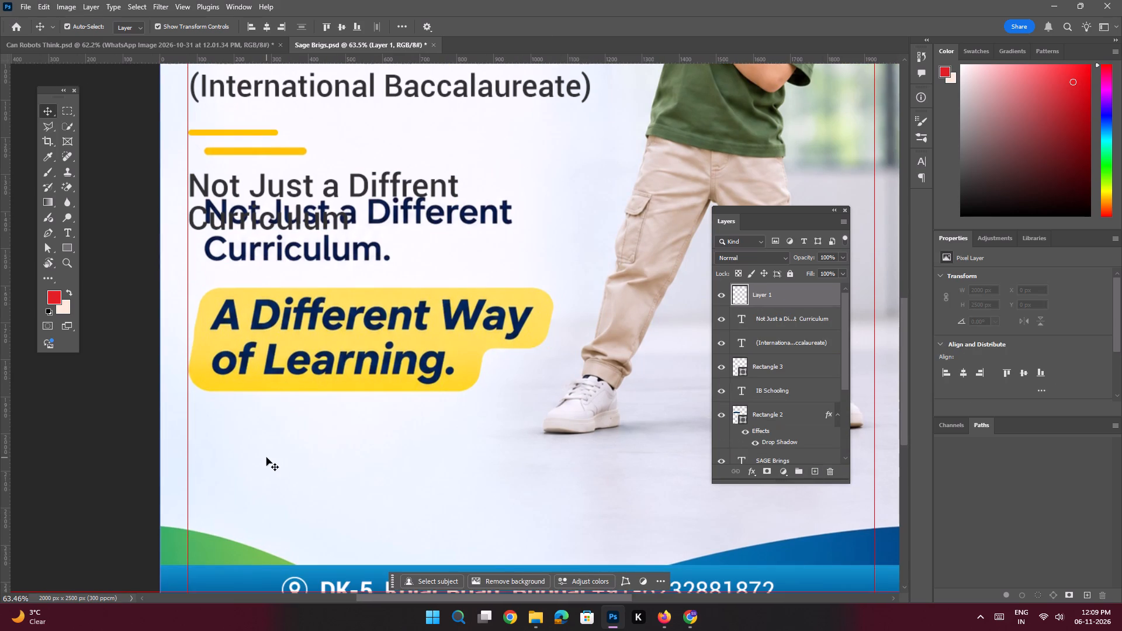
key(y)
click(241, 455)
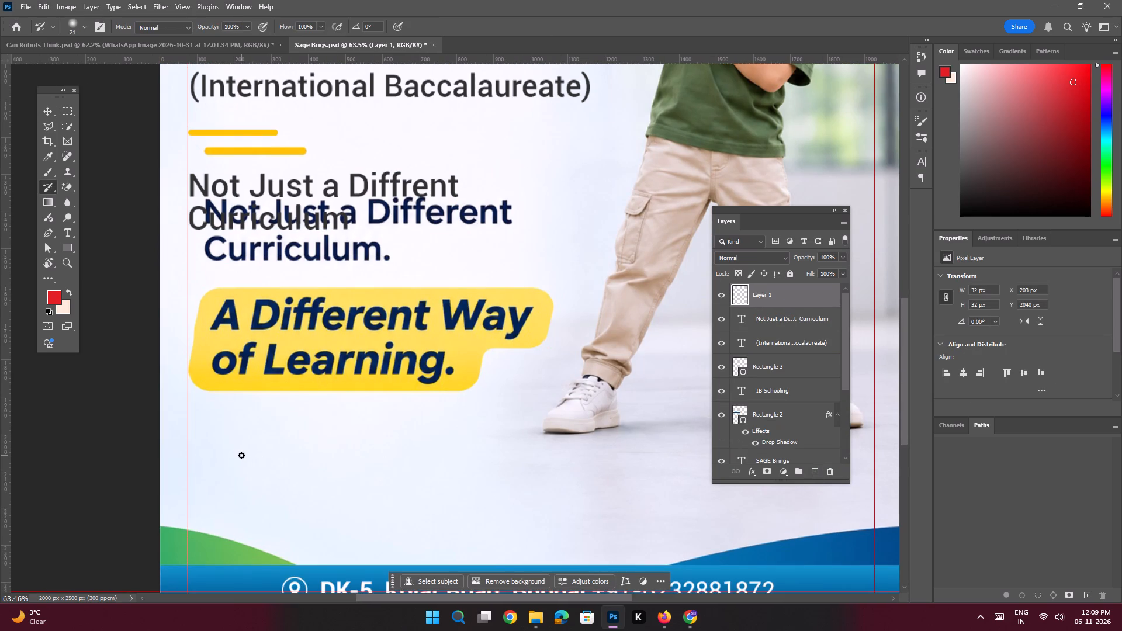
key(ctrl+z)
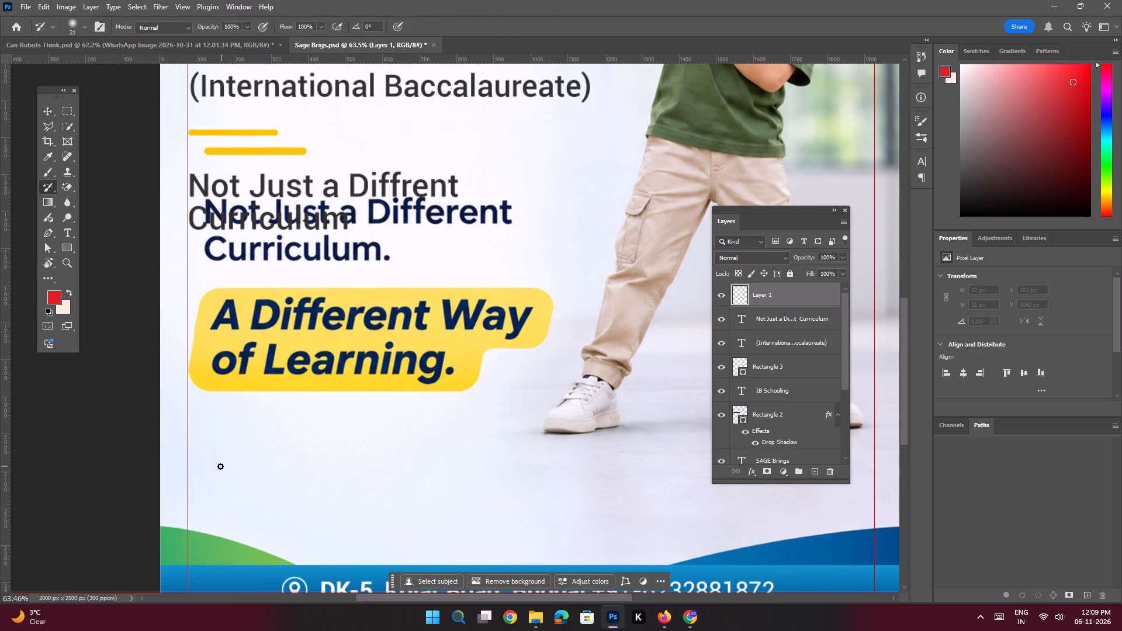
Add the two-line text "A Different Way / Of Learning." in the blank area below the reference's yellow callout.
key(t)
click(220, 466)
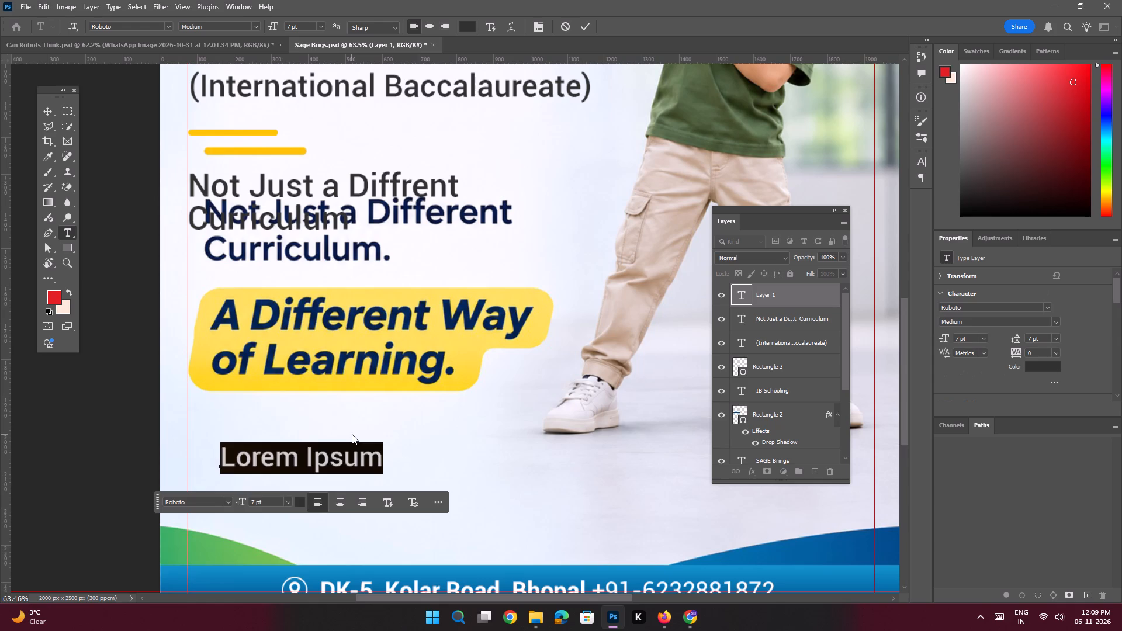
text(A)
key(space)
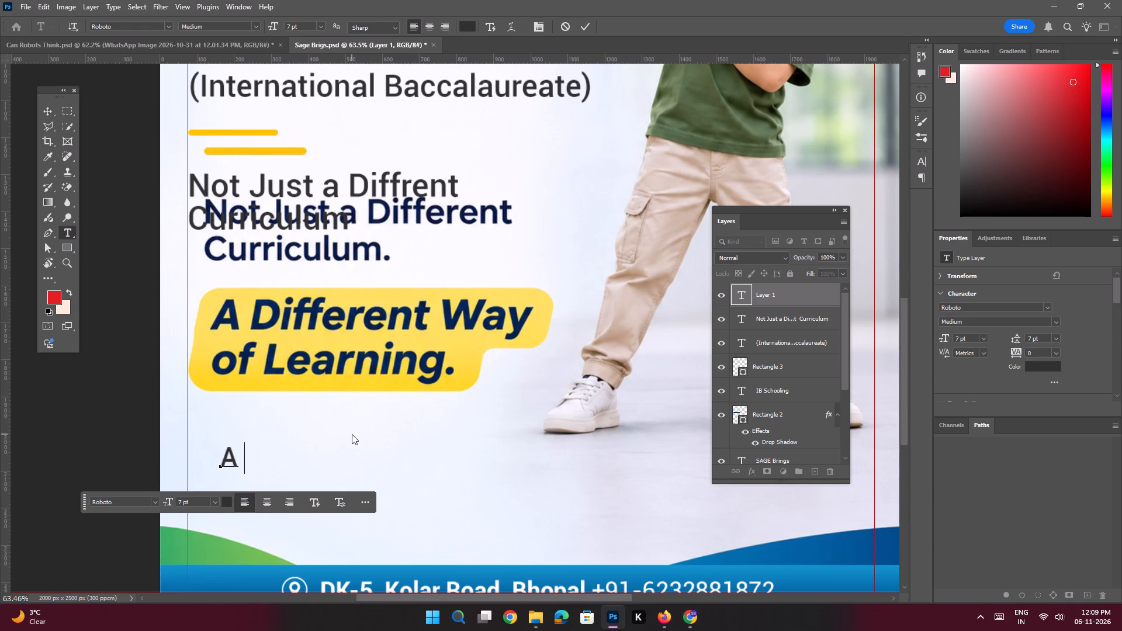
text(Di)
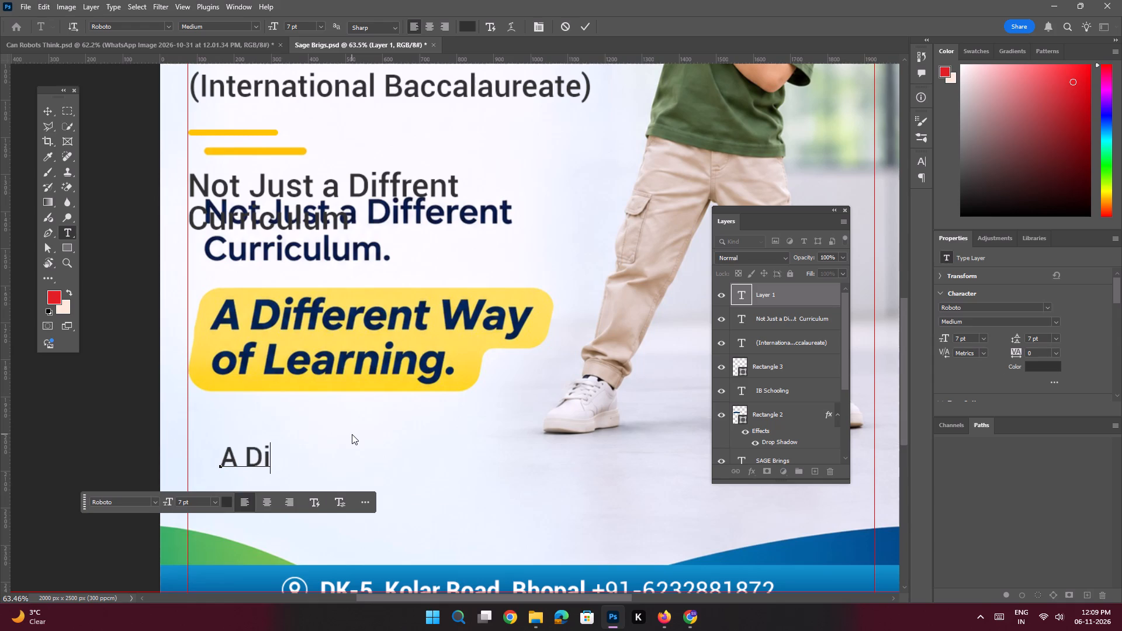
text(ff)
key(e)
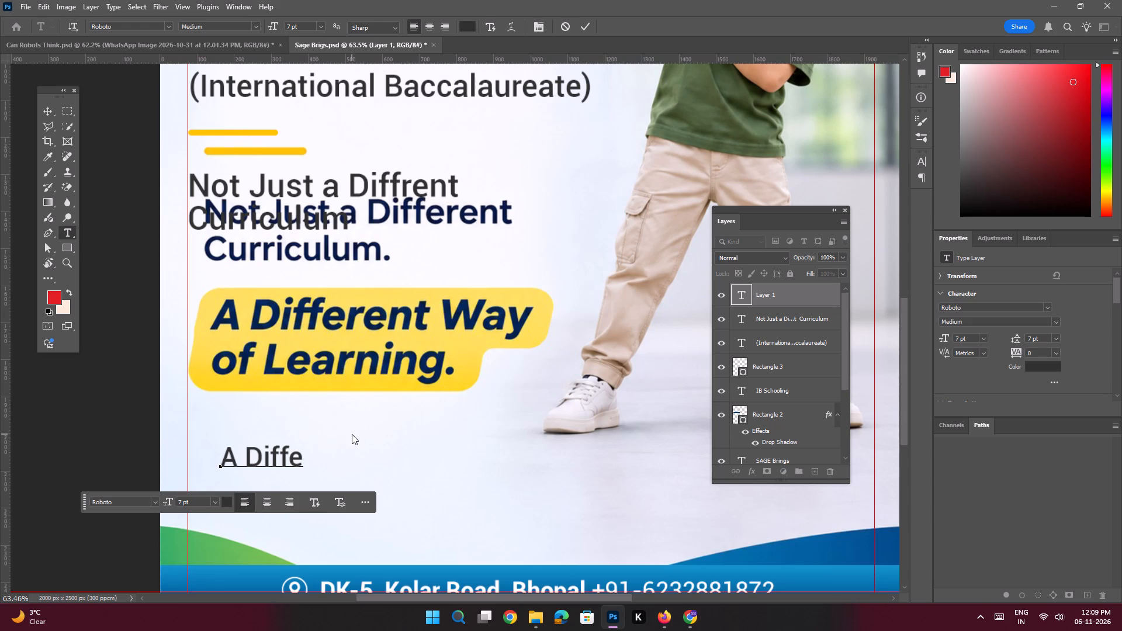
text(re)
text(nt)
key(space)
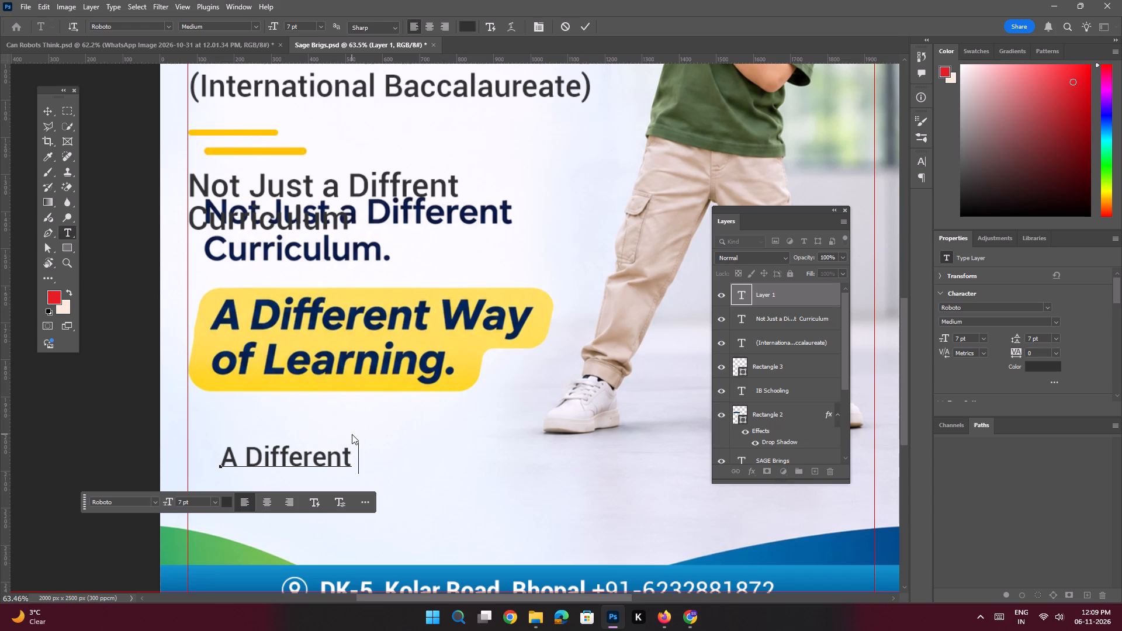
text(Way)
key(Return)
text(Of)
key(space)
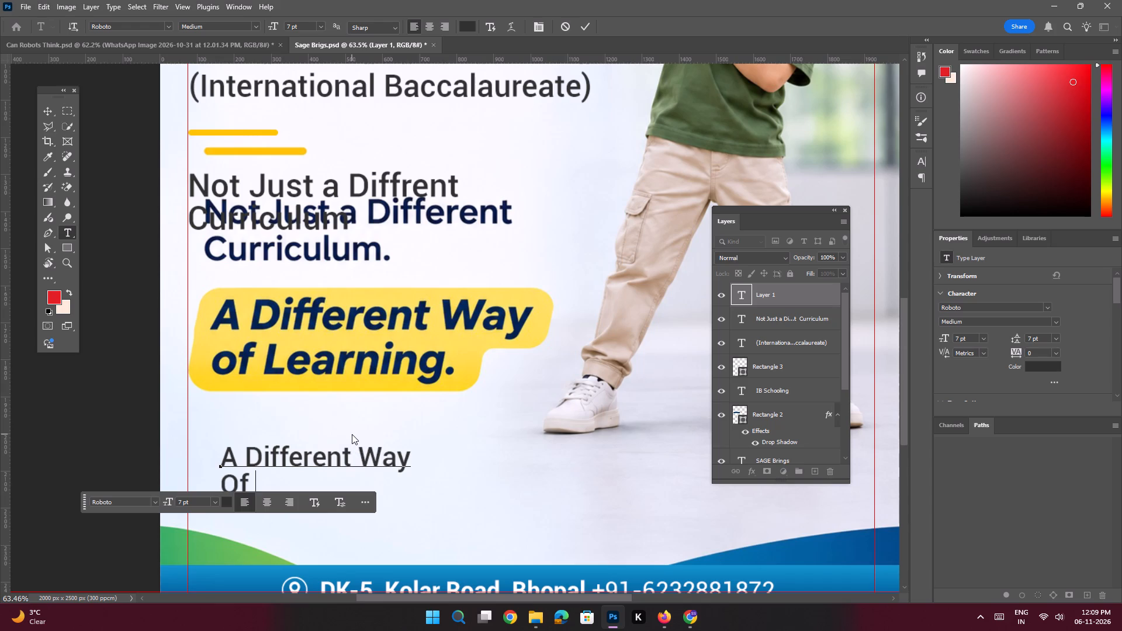
text(Le)
key(a)
key(r)
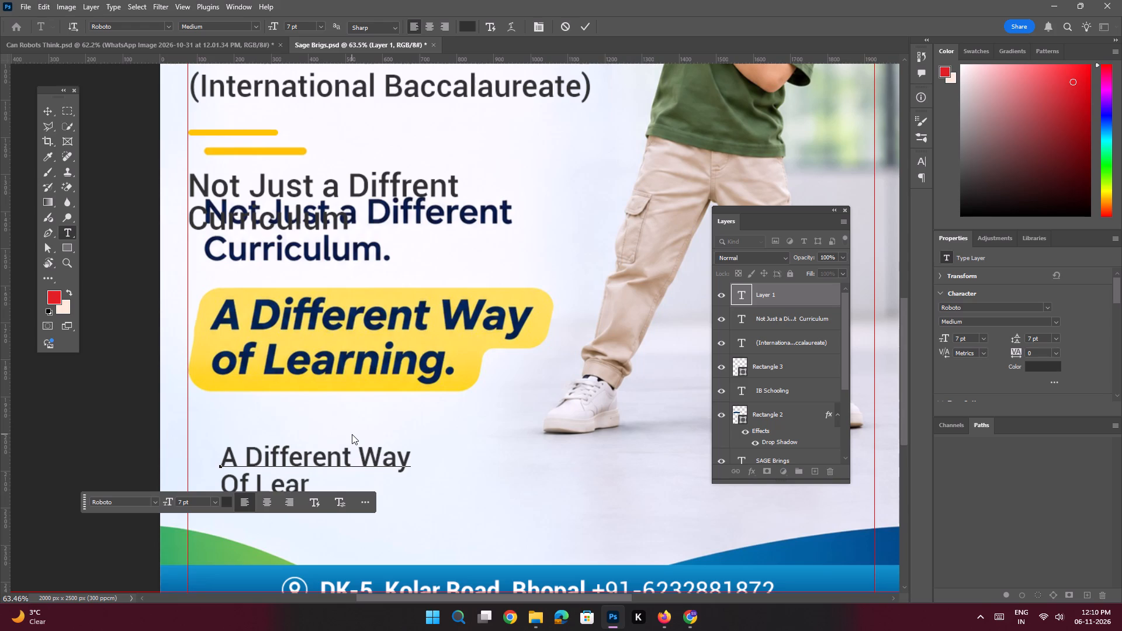
text(ni)
text(ng)
key(period)
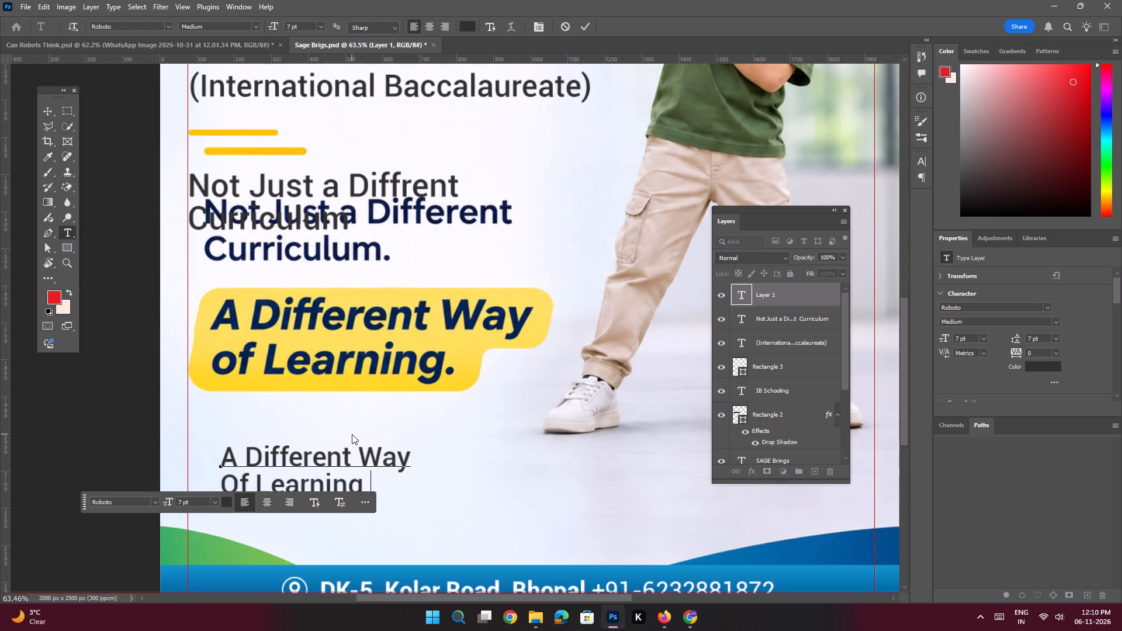
key(Return)
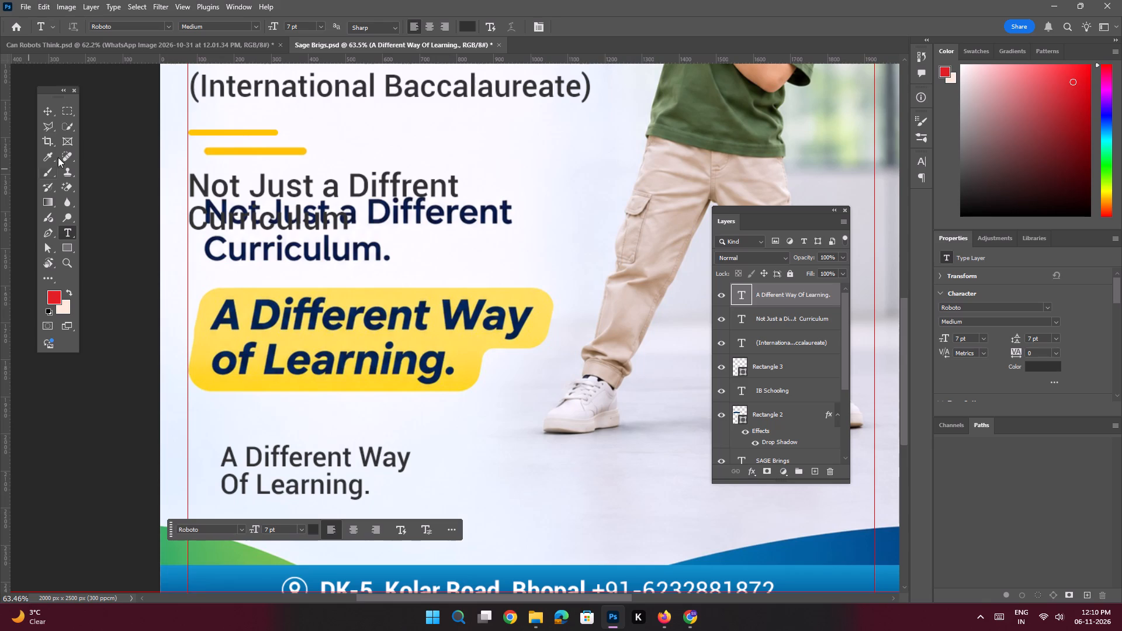
On the reference image layer, lasso the lower yellow line, navy curriculum heading and yellow callout, and erase them using Generative Fill with the prompt "Remove this".
click(46, 109)
key(space)
key(space)
key(space)
key(space)
key(space)
key(space)
key(space)
key(space)
drag(289, 206, 263, 244)
click(455, 173)
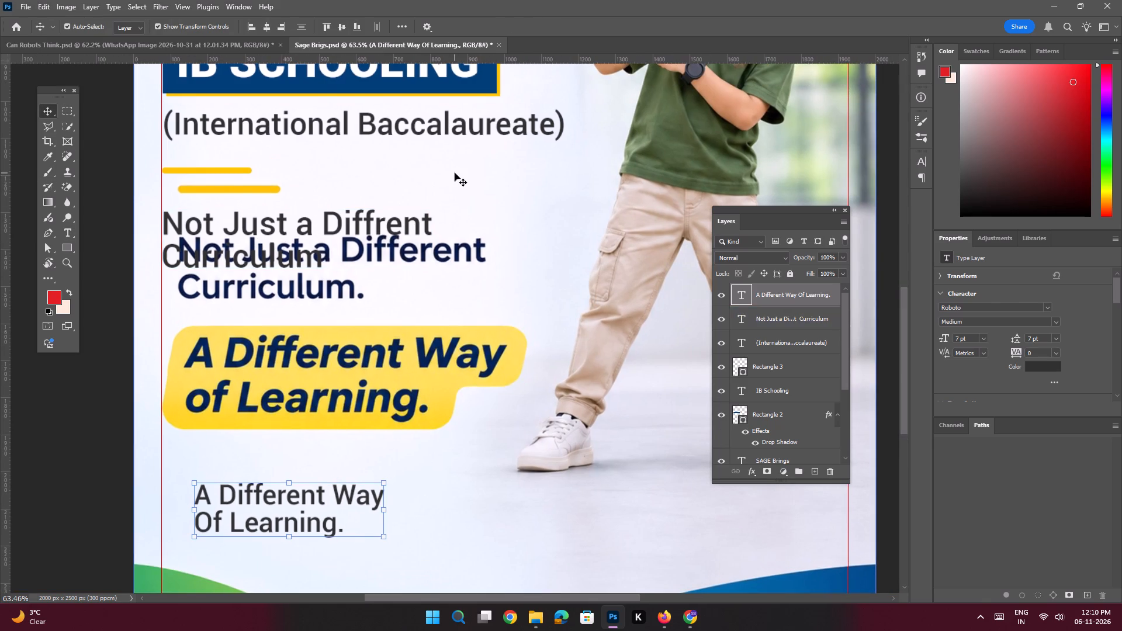
click(47, 124)
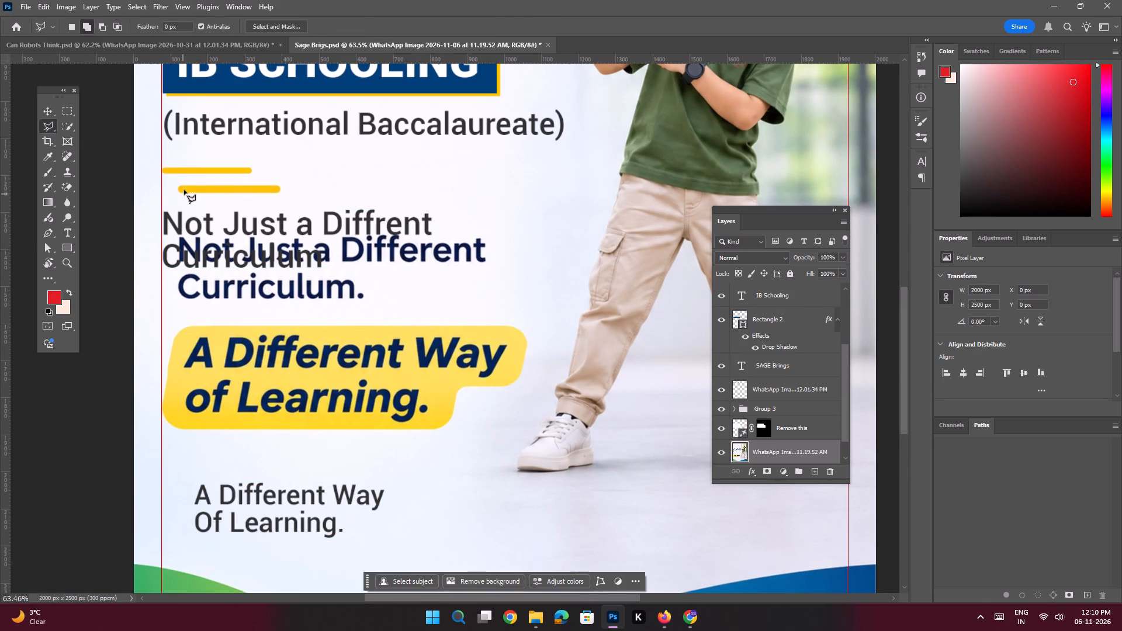
click(171, 182)
shift+click(290, 181)
click(290, 203)
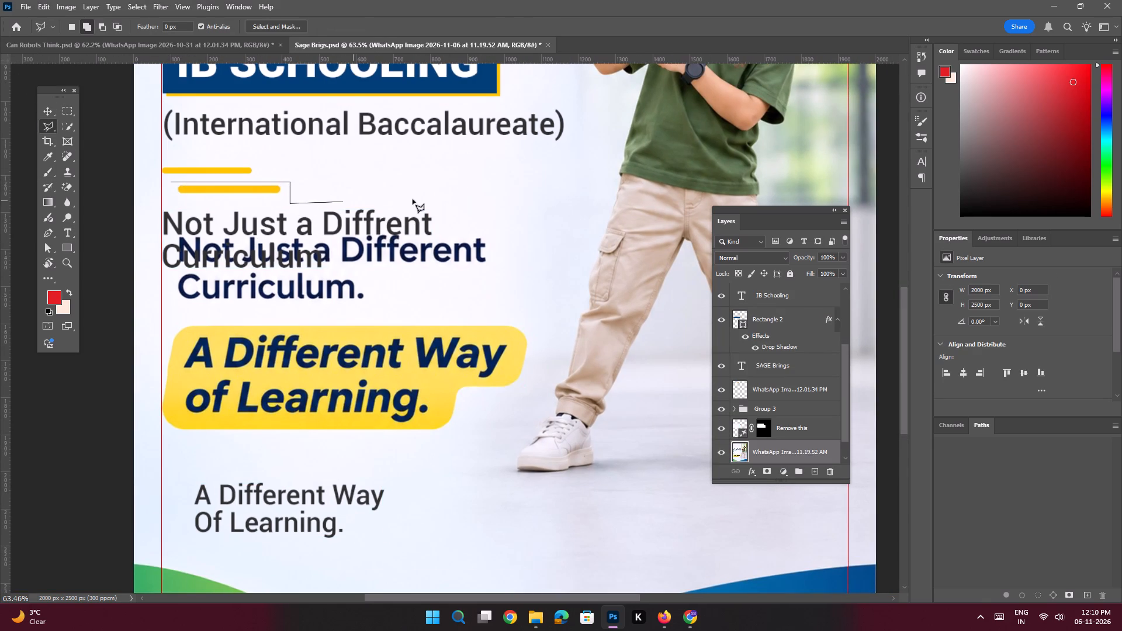
shift+click(433, 200)
click(475, 219)
click(486, 238)
drag(494, 247, 496, 257)
click(504, 280)
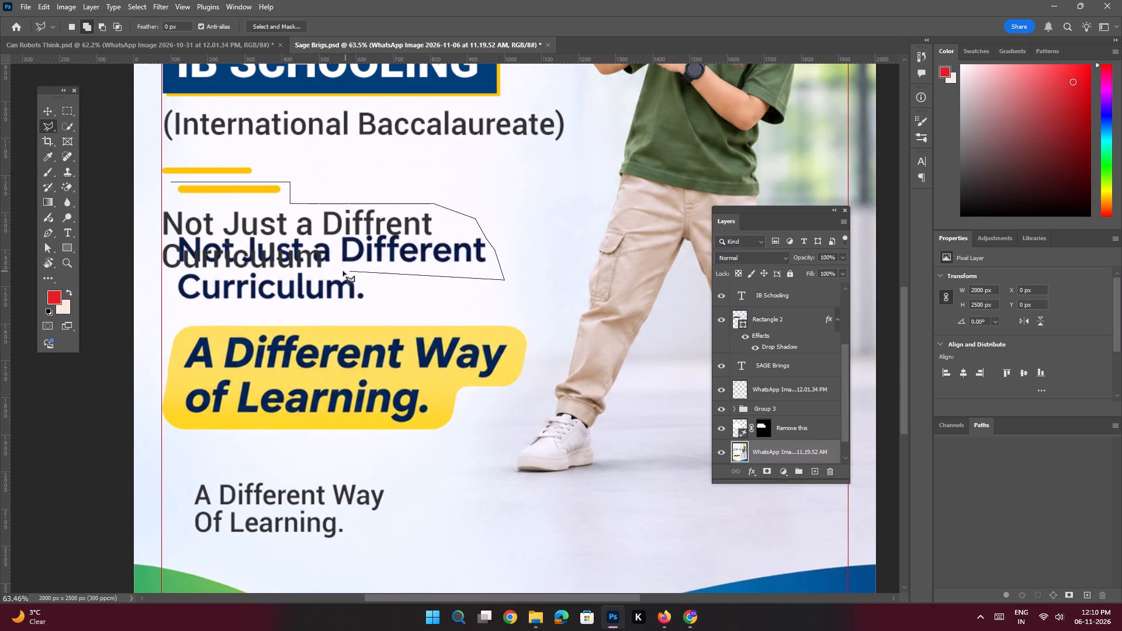
click(366, 271)
click(373, 303)
click(373, 315)
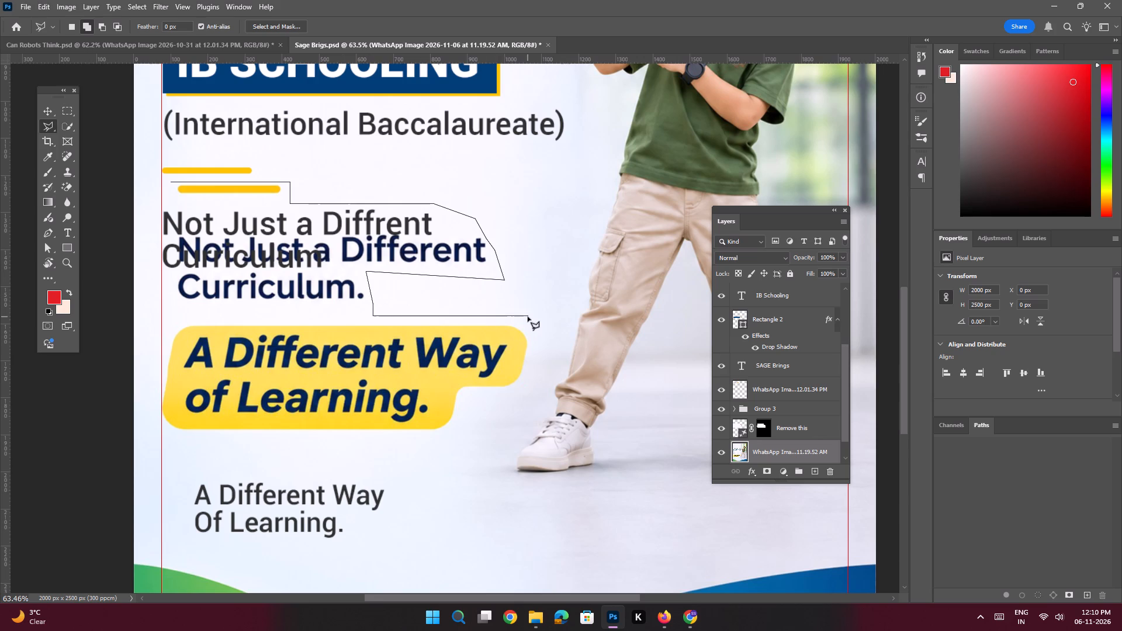
shift+click(528, 317)
drag(536, 346, 536, 360)
drag(536, 381, 536, 387)
drag(526, 398, 513, 402)
click(471, 393)
drag(460, 423, 451, 431)
click(448, 434)
shift+click(150, 433)
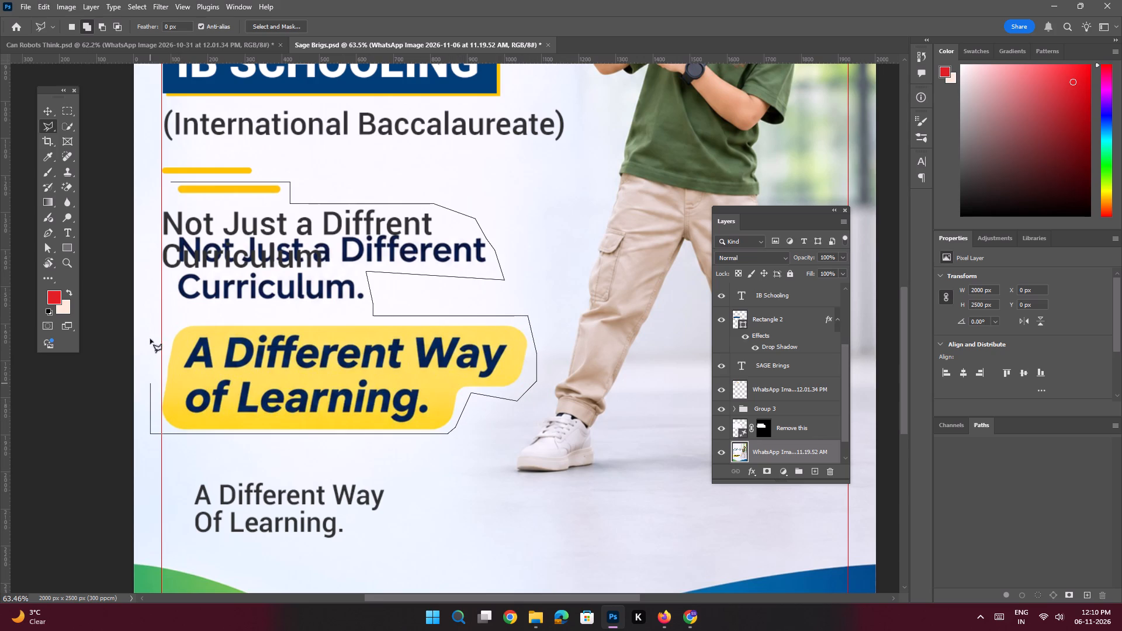
shift+click(151, 193)
double_click(175, 181)
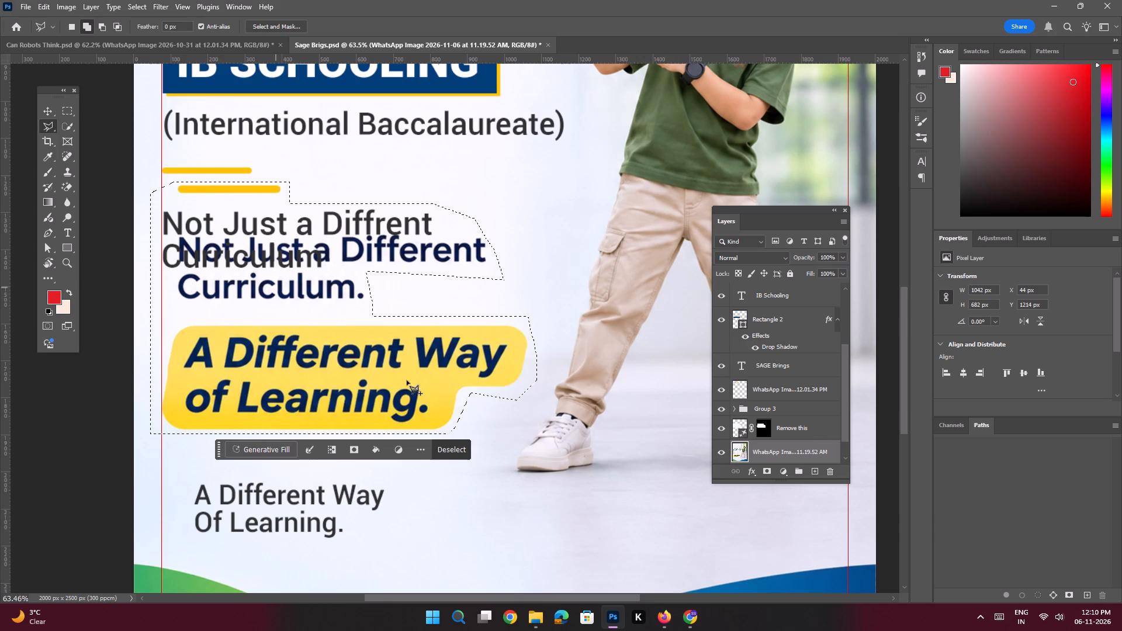
click(285, 445)
text(Remove this)
key(space)
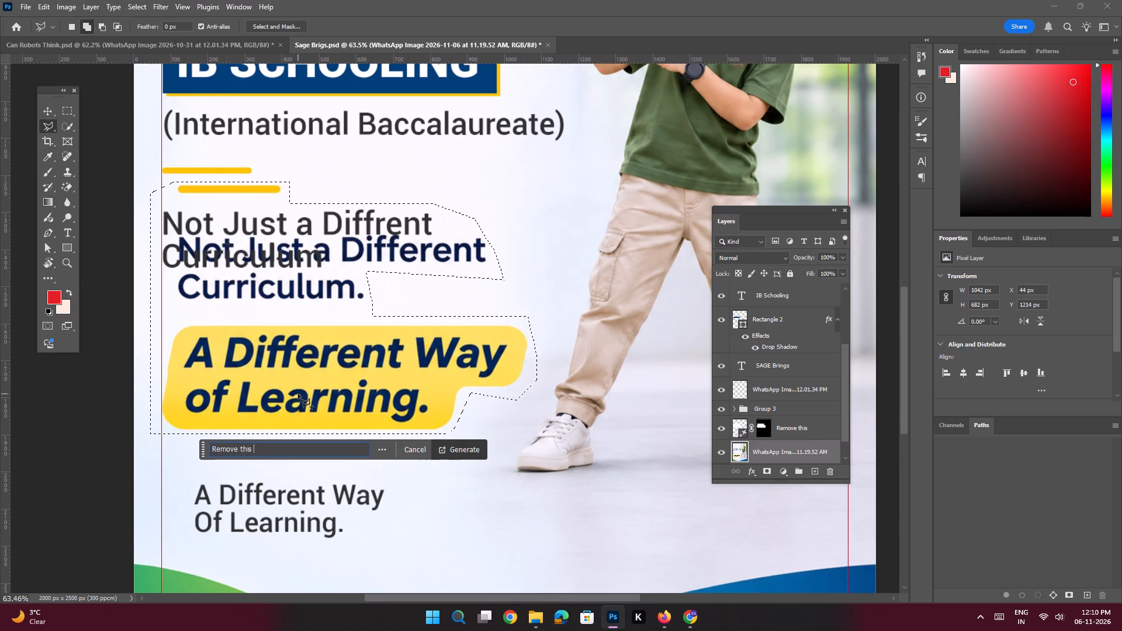
key(Return)
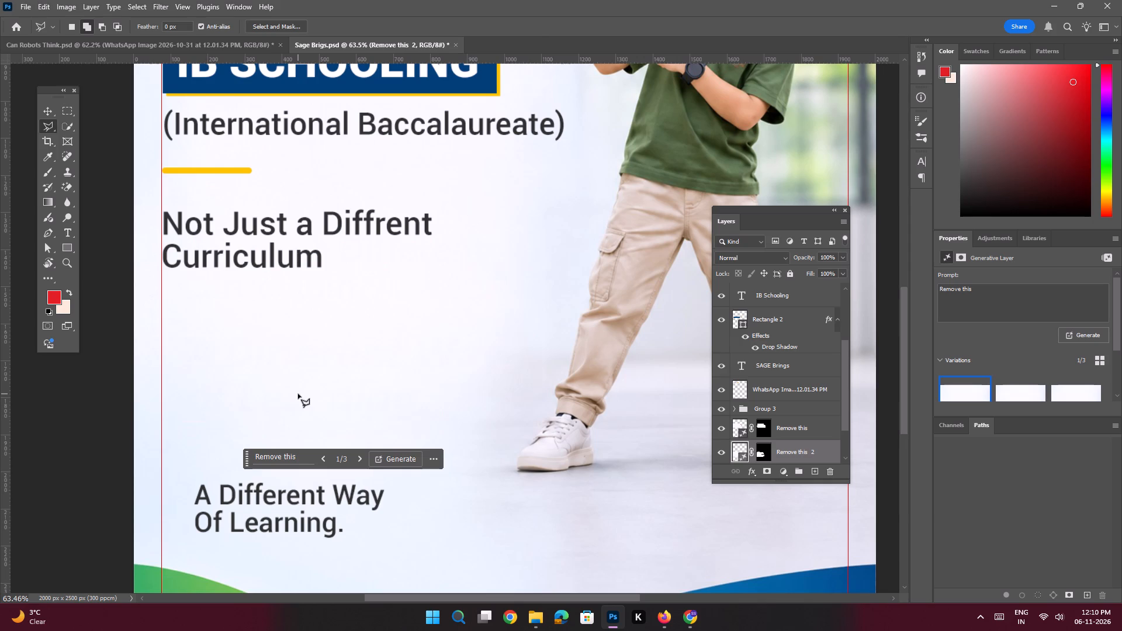
key(ctrl+z)
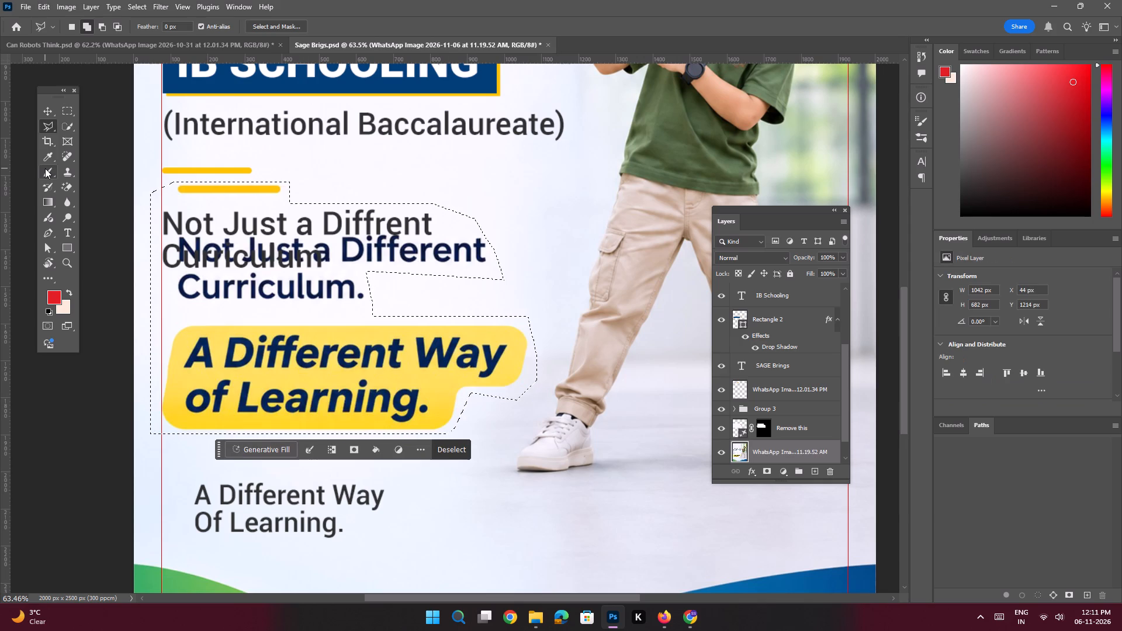
key(ctrl+shift+z)
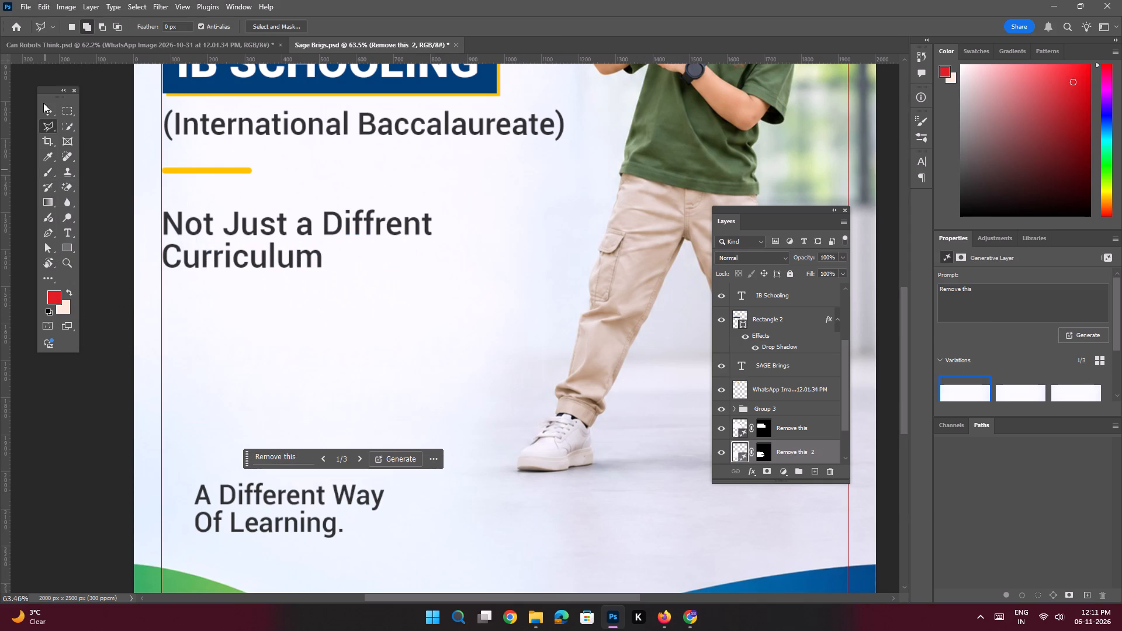
click(46, 113)
click(95, 189)
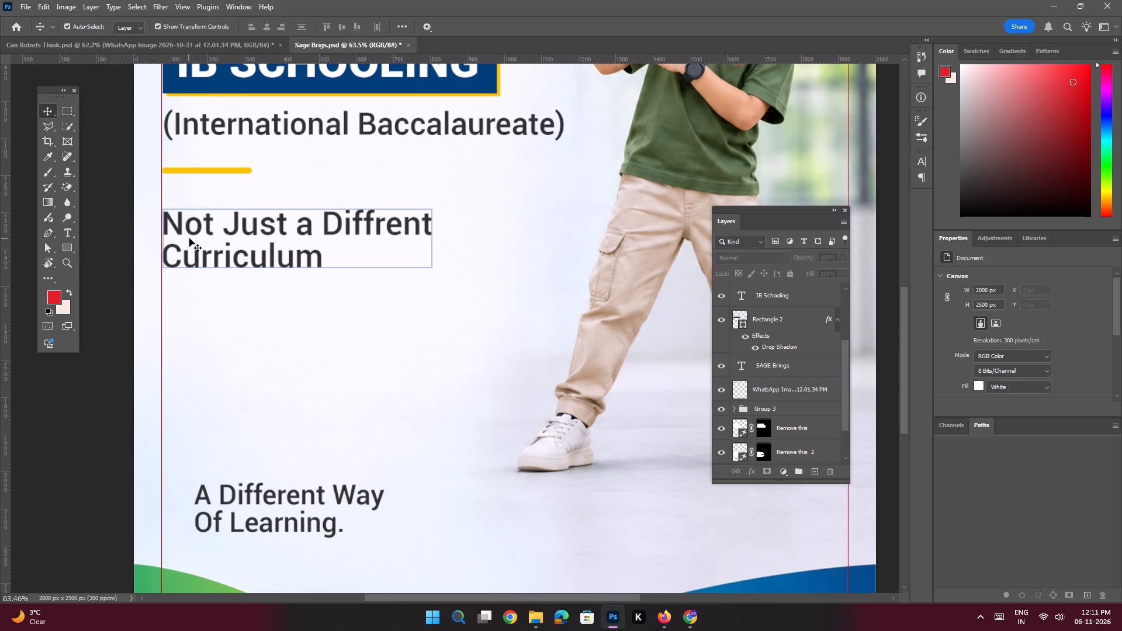
Scale up the Not Just a Diffrent Curriculum text proportionally to about 9.89 pt.
click(190, 238)
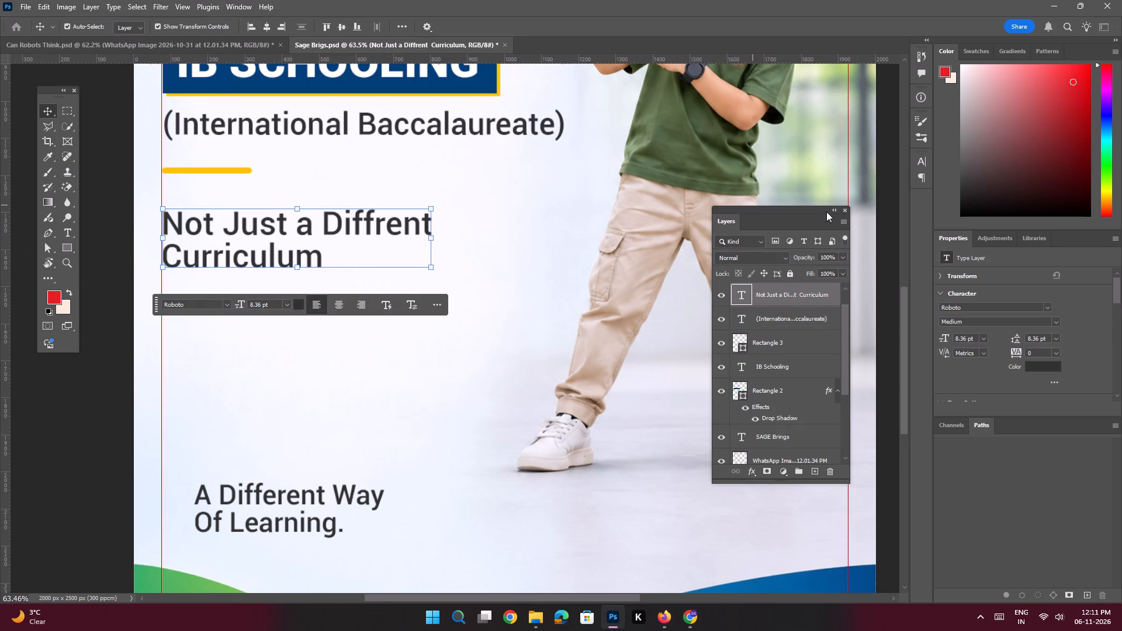
key(ctrl+t)
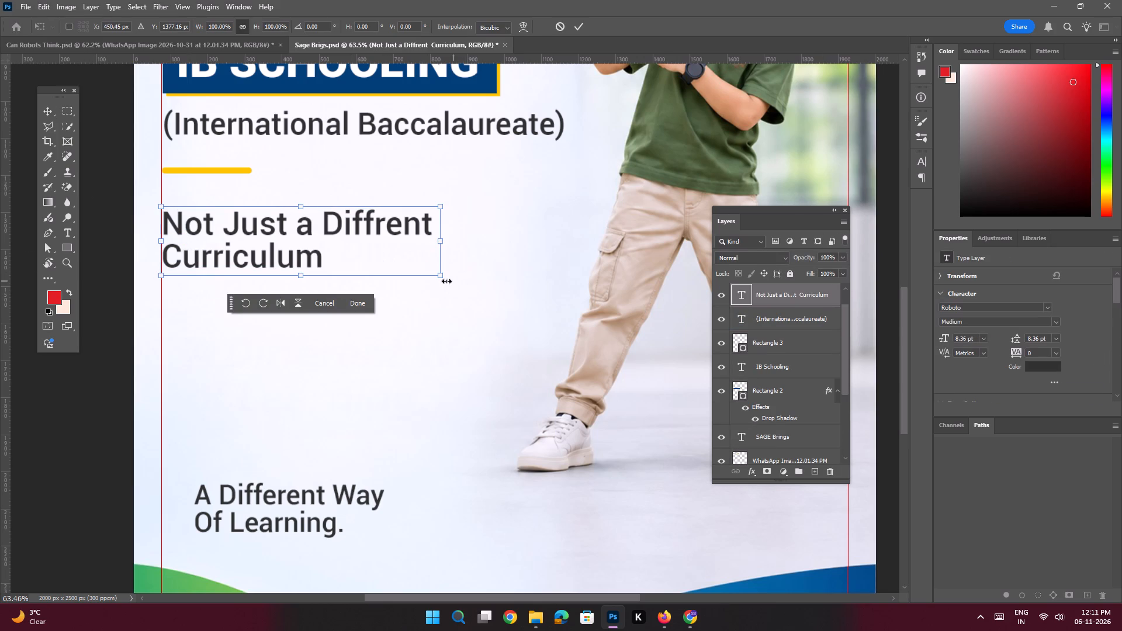
drag(442, 278, 490, 304)
key(Return)
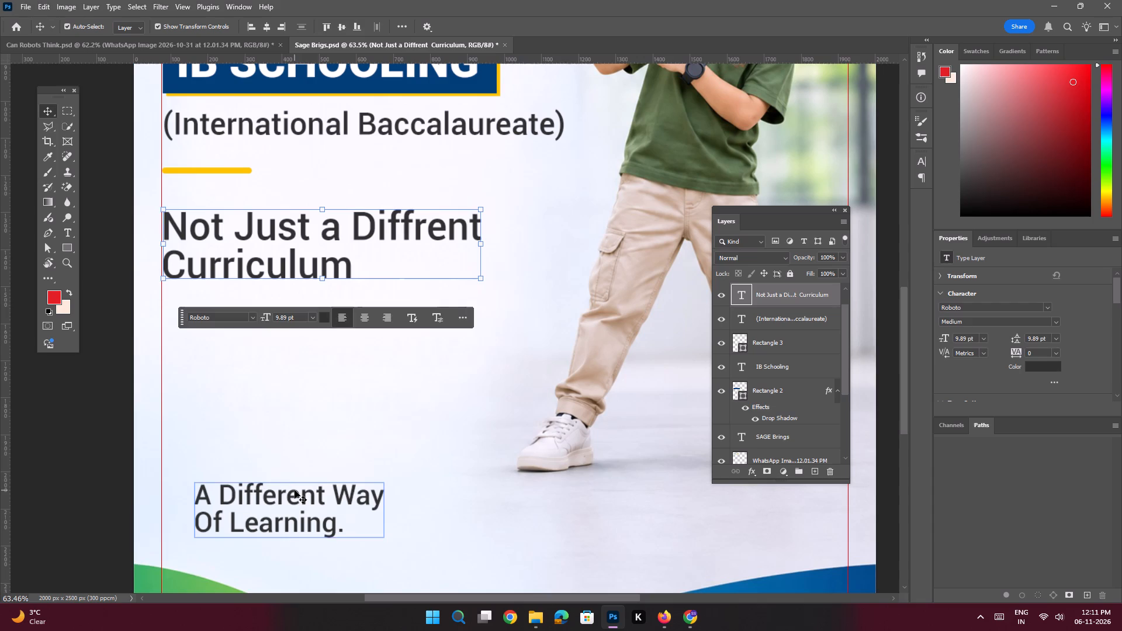
Move the A Different Way Of Learning. text up beneath the curriculum heading, near the left margin guide.
click(295, 490)
drag(298, 497, 271, 363)
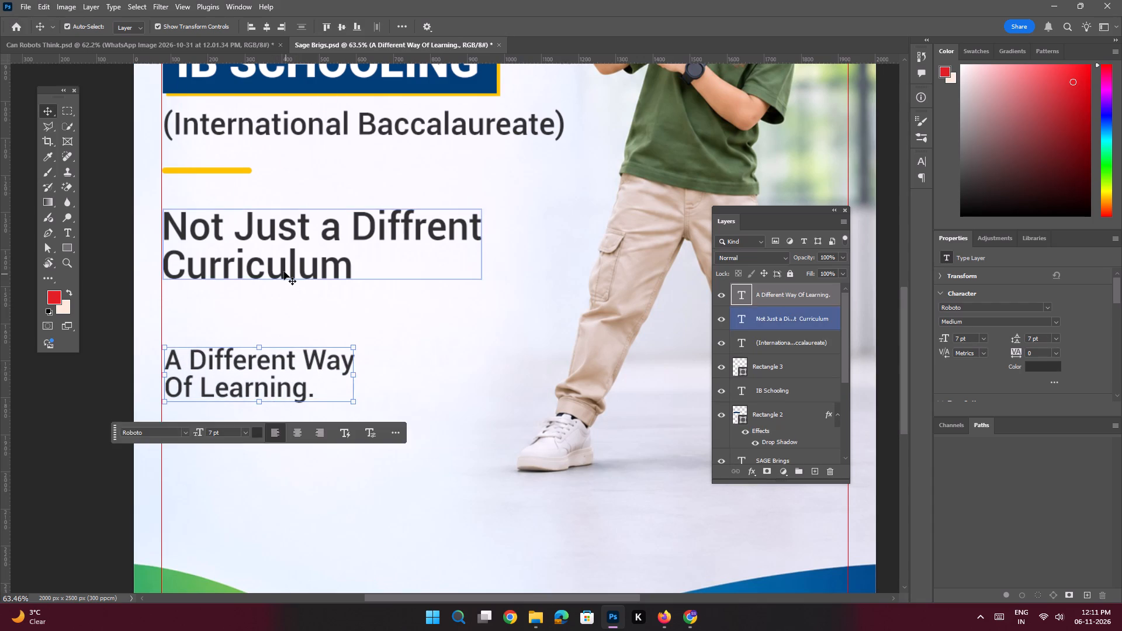
Set the Not Just a Diffrent Curriculum text's font size to 8 pt.
click(284, 272)
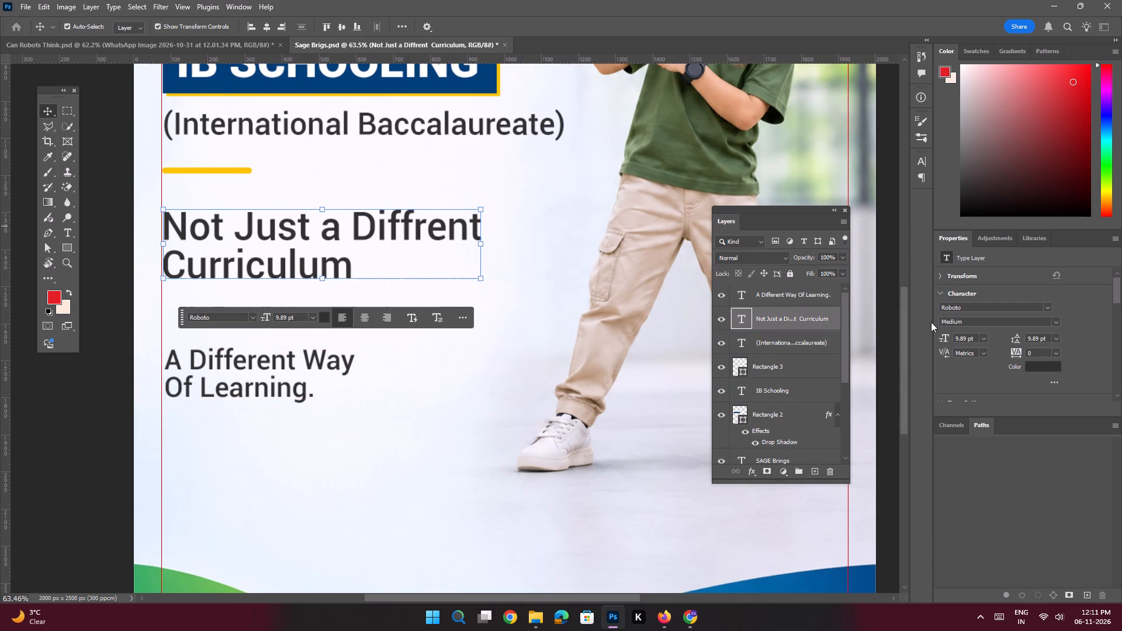
drag(967, 335, 918, 315)
key(8)
key(Return)
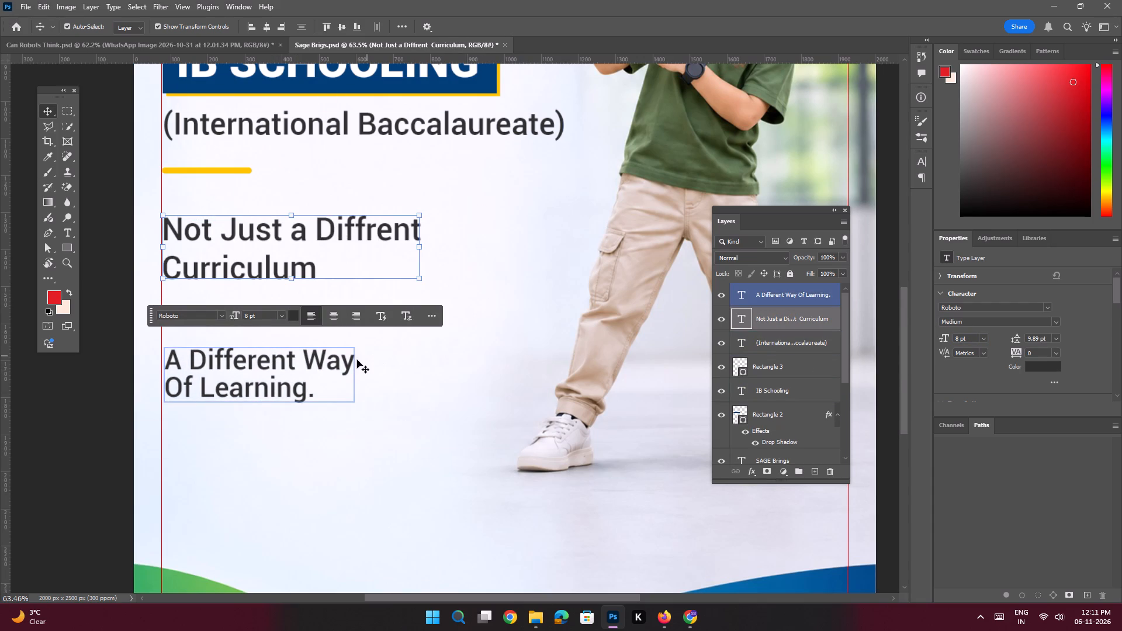
Move the A Different Way Of Learning. text slightly up, closer to the curriculum heading.
click(321, 361)
key(space)
key(space)
key(space)
key(space)
key(space)
key(space)
key(space)
key(space)
drag(321, 361, 363, 370)
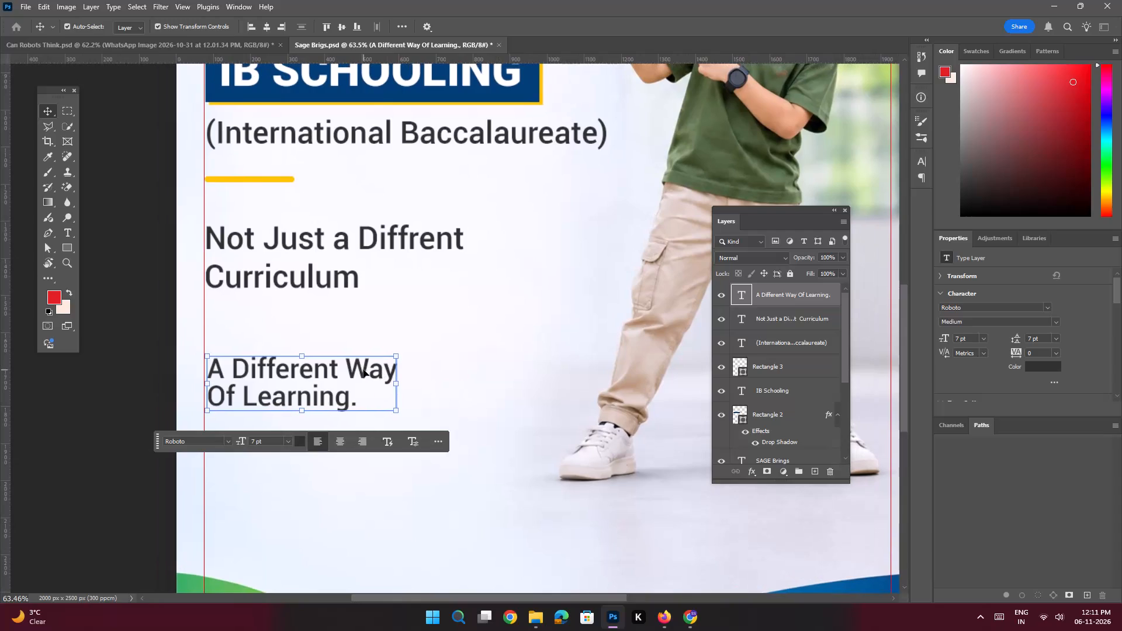
shift+drag(359, 373, 358, 348)
Above the curriculum heading's layer, draw a yellow rectangle about 839 x 236 px behind the A Different Way text, extending past the poster's left edge.
click(774, 318)
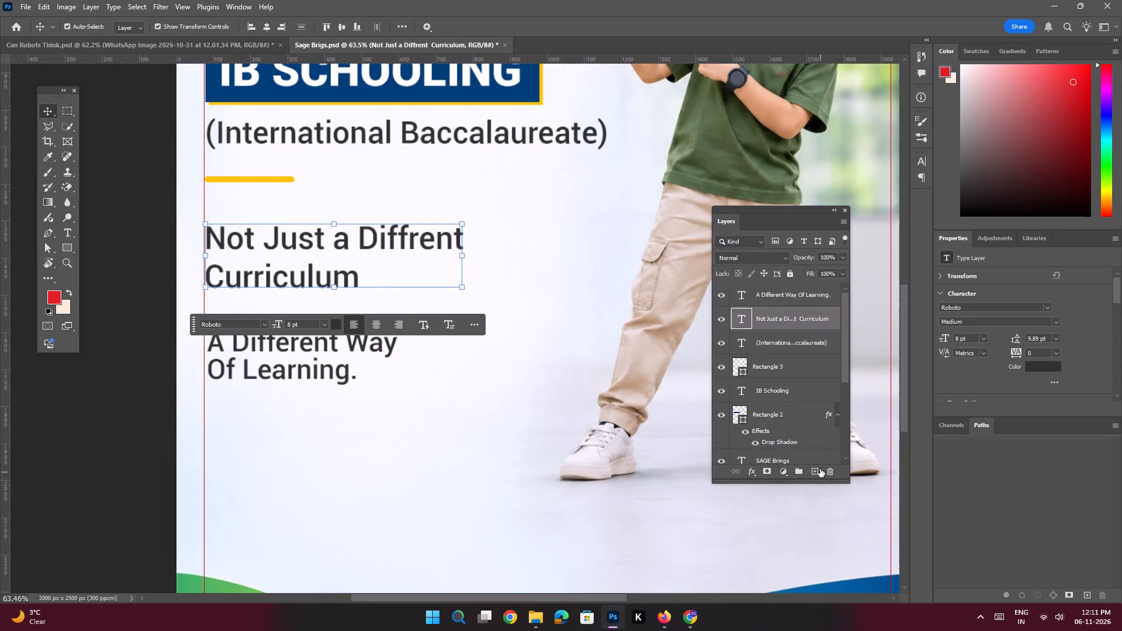
click(819, 468)
click(70, 248)
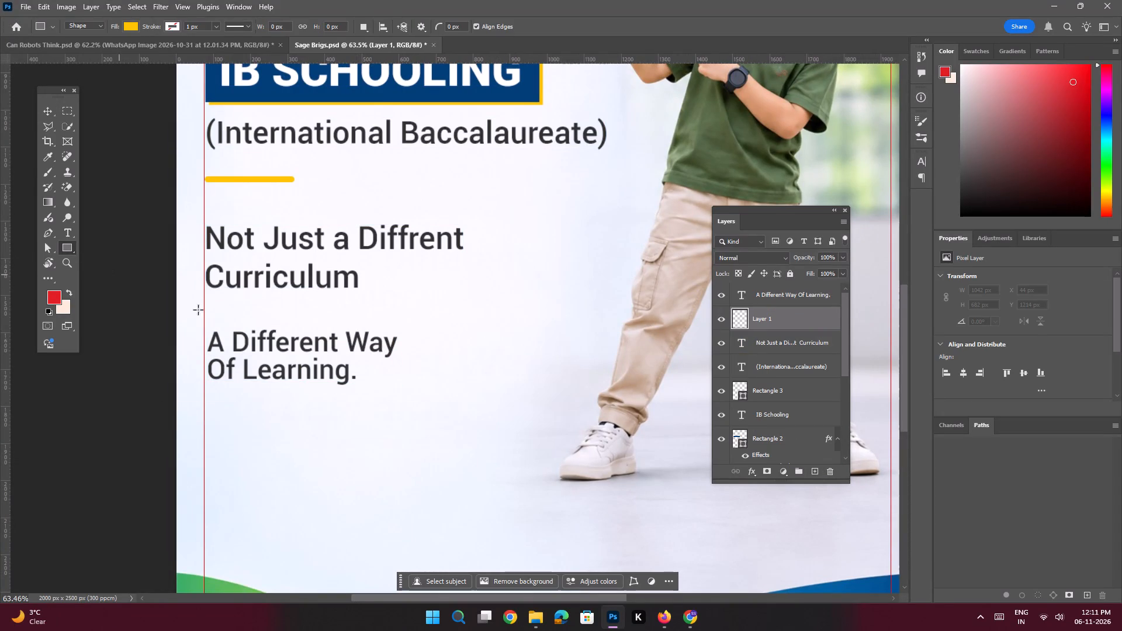
key(space)
ctrl+drag(273, 335, 247, 327)
drag(201, 329, 372, 387)
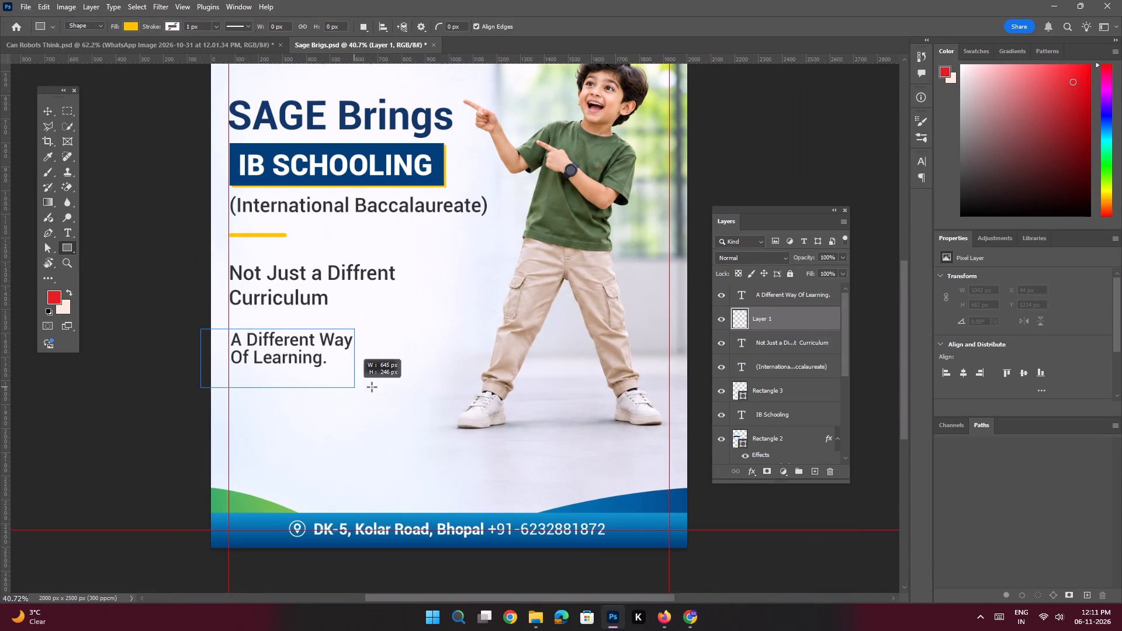
drag(372, 387, 400, 384)
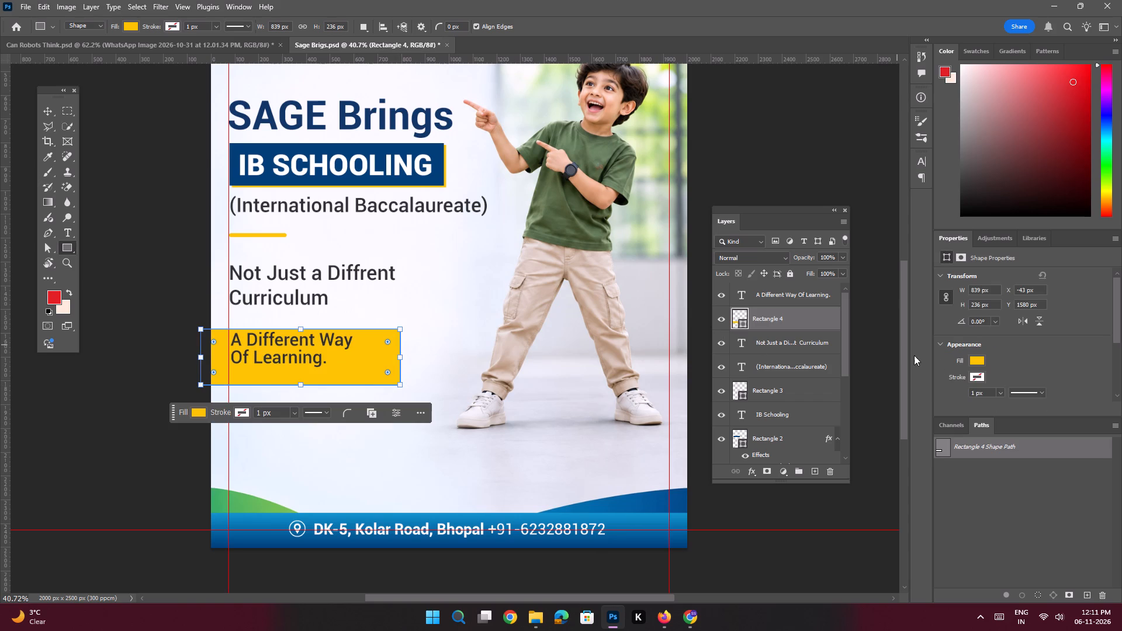
Round all four corners of the new yellow rectangle to 17 px and deselect it.
scroll(1026, 354, down, 9)
drag(1043, 341, 1047, 341)
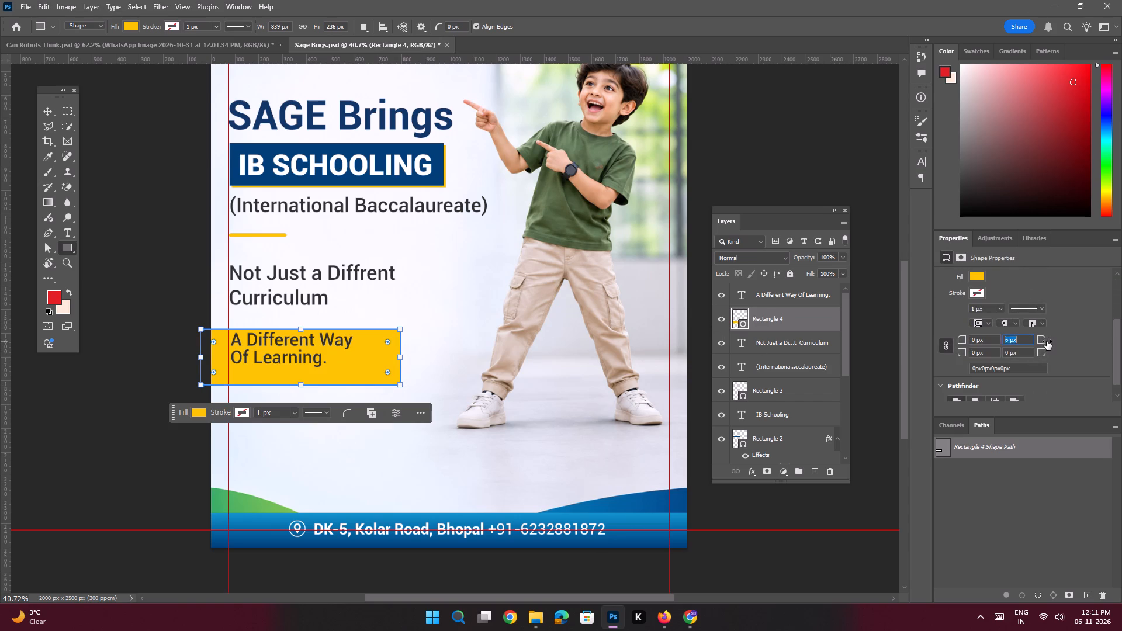
drag(1047, 341, 1052, 341)
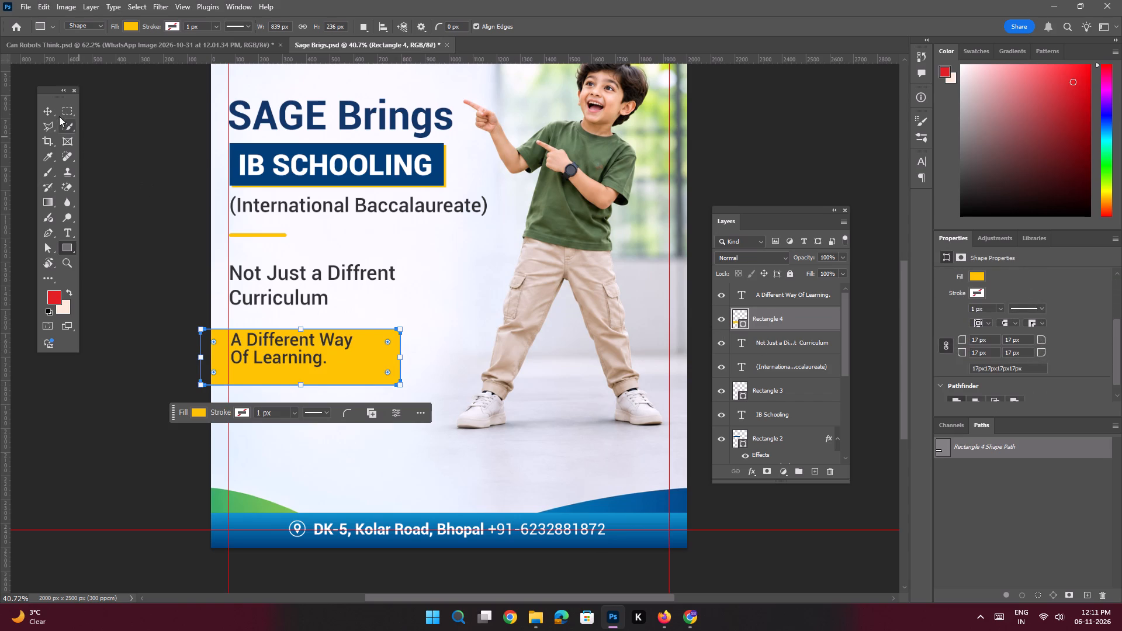
click(53, 108)
click(111, 186)
Shift the A Different Way Of Learning. text slightly down inside the yellow rectangle and scale it up to about 8.87 pt.
key(space)
ctrl+drag(314, 349, 342, 382)
click(296, 341)
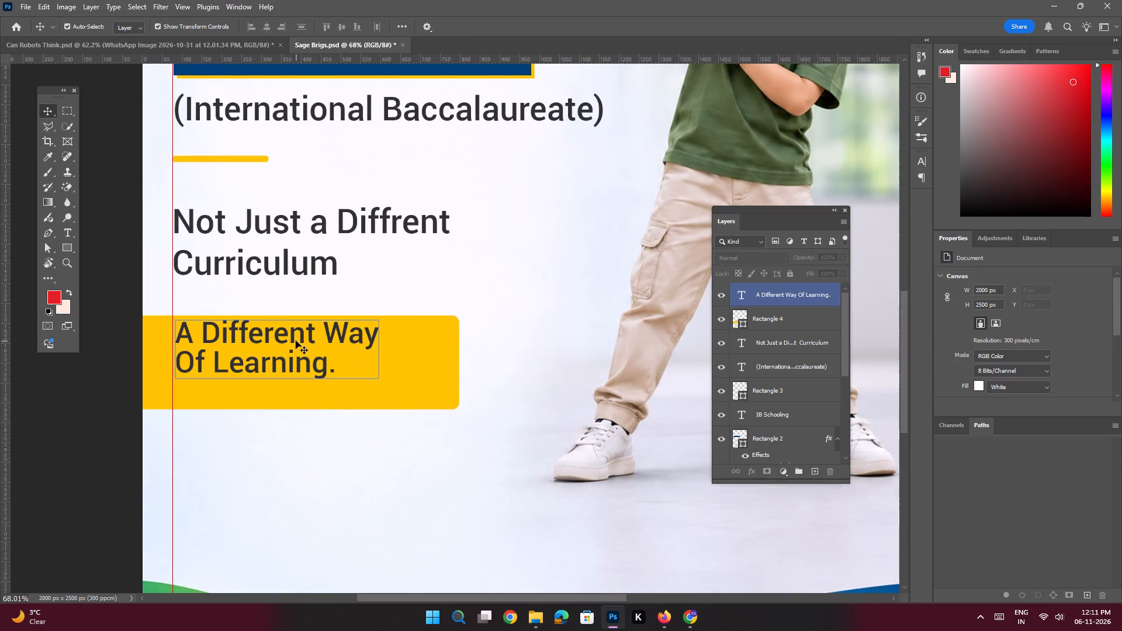
shift+drag(292, 335, 291, 341)
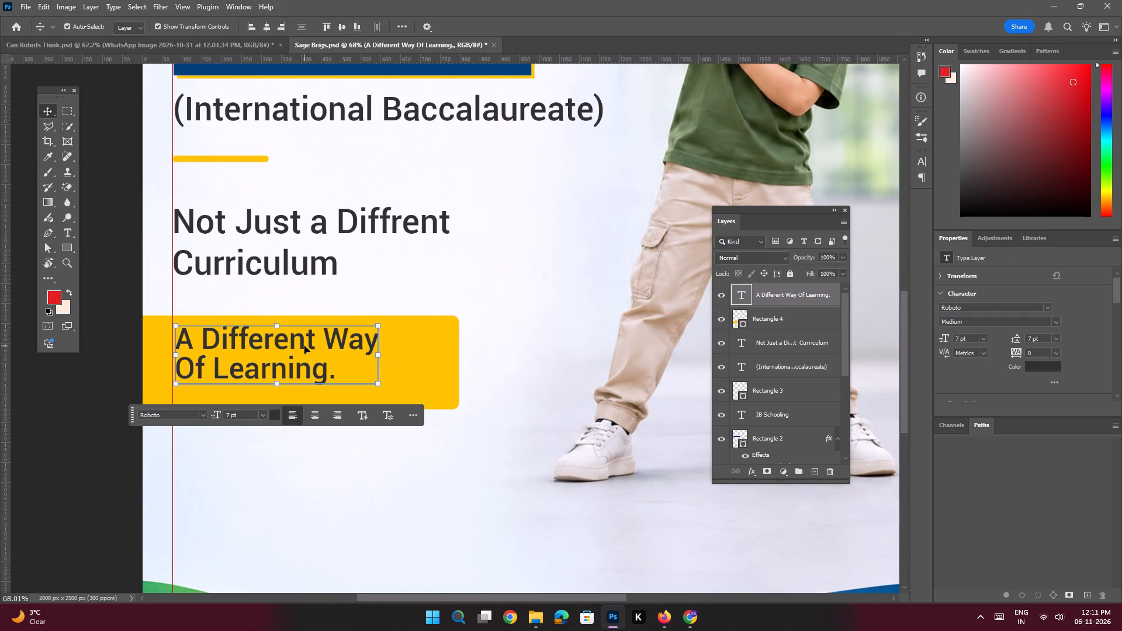
key(ctrl+t)
drag(381, 387, 382, 387)
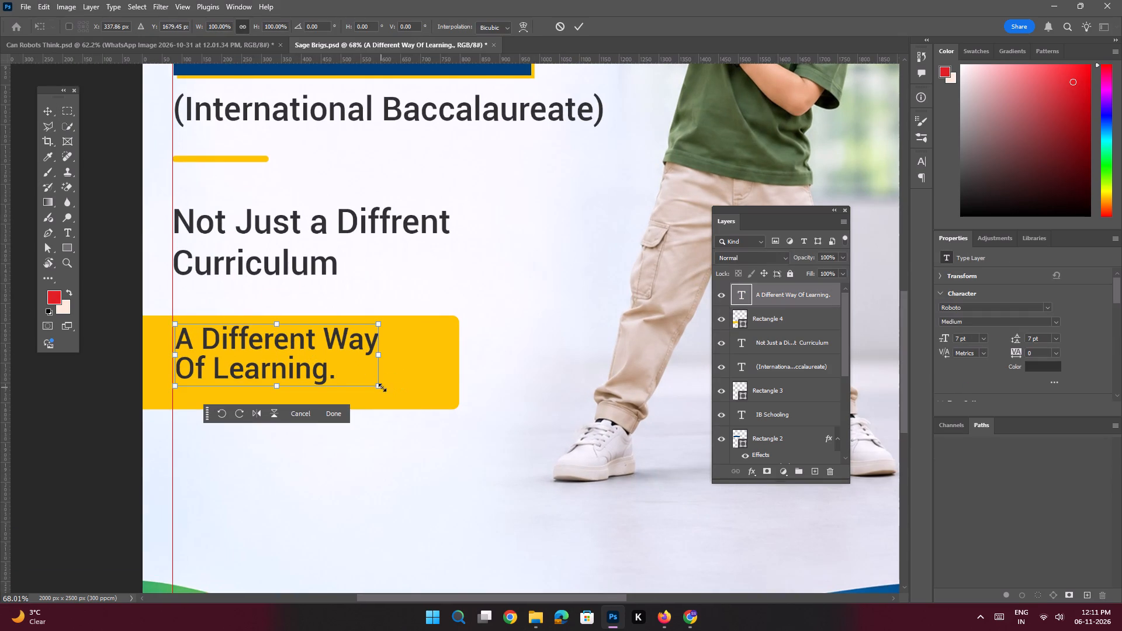
drag(382, 387, 437, 400)
key(Return)
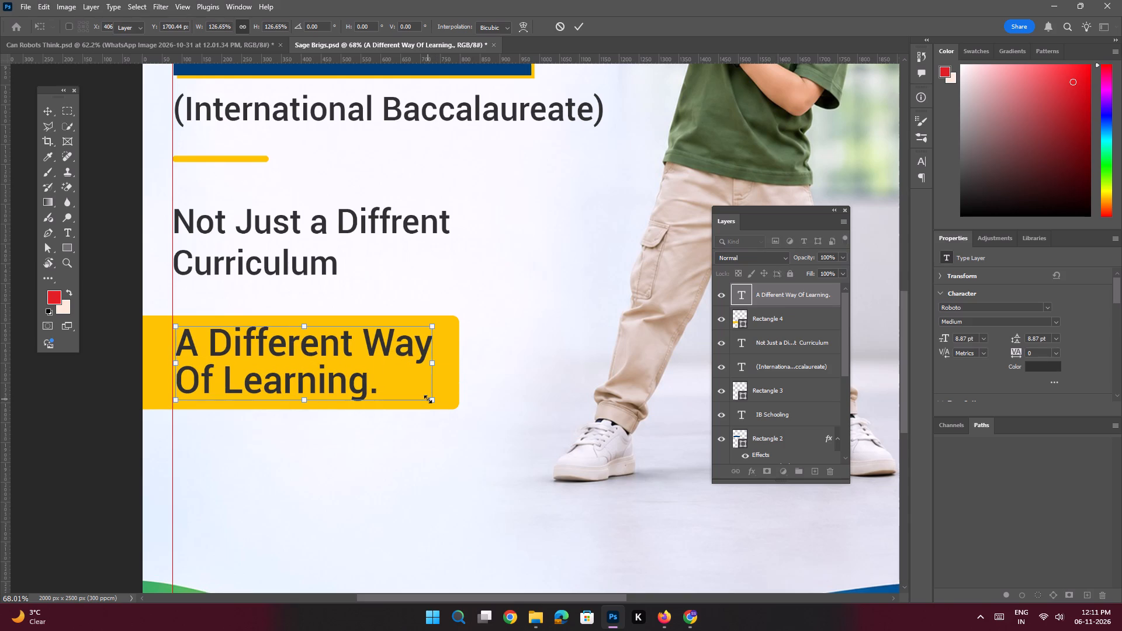
Set the A Different Way Of Learning. text to Roboto Bold and deselect it.
click(1059, 321)
click(978, 543)
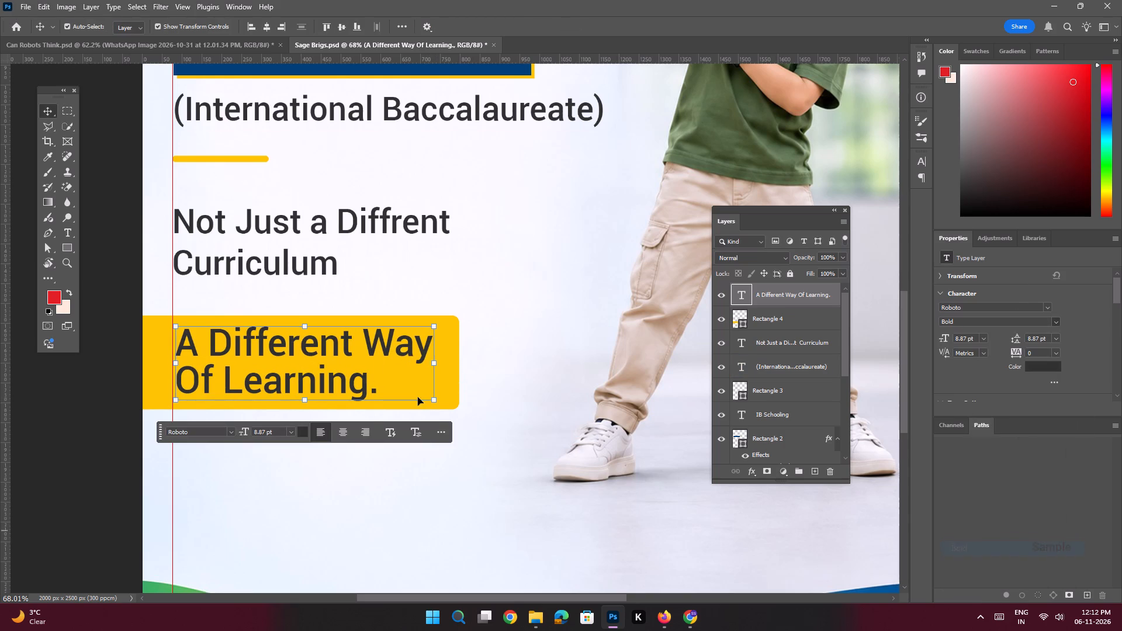
key(space)
ctrl+drag(423, 348, 385, 337)
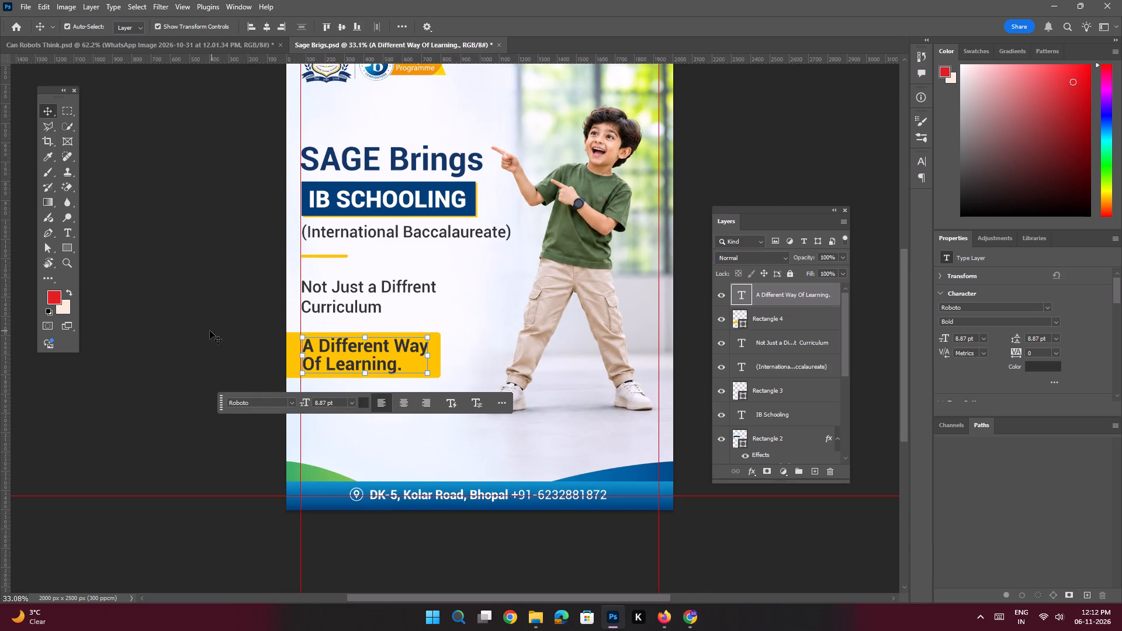
click(209, 331)
Review the poster layout, checking the headings, yellow line and yellow callout against the boy image.
key(space)
key(space)
key(space)
key(space)
key(space)
key(space)
key(space)
key(space)
drag(442, 297, 440, 305)
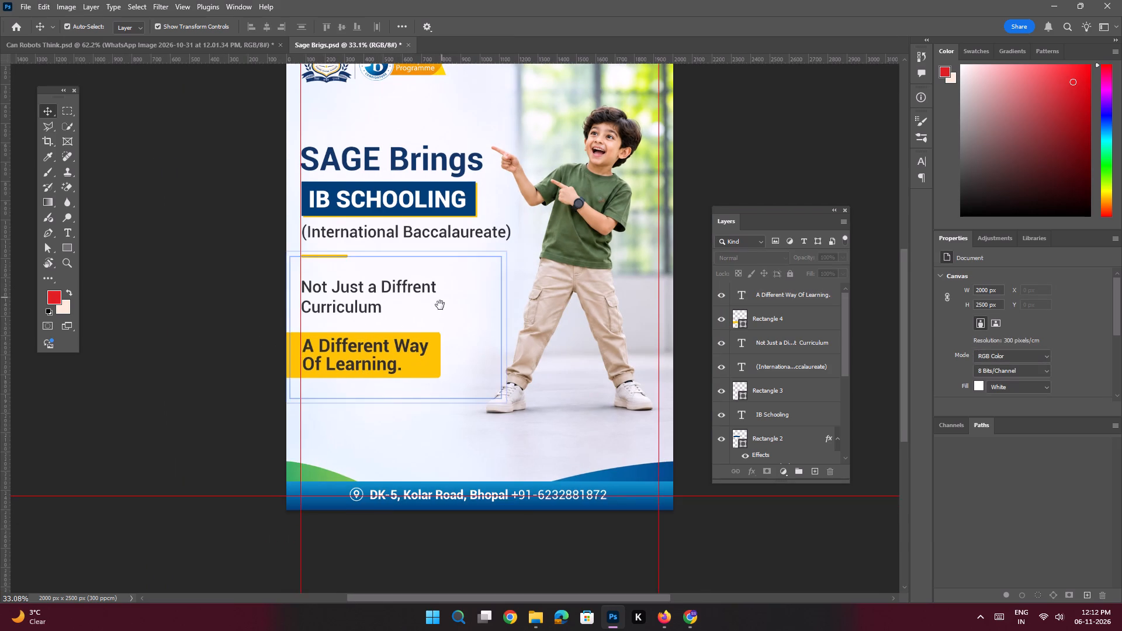
drag(440, 305, 439, 311)
click(191, 303)
key(space)
key(space)
key(space)
key(space)
key(space)
key(space)
key(space)
key(space)
key(space)
key(space)
key(space)
key(space)
key(space)
key(space)
key(space)
key(space)
key(space)
key(space)
key(space)
key(space)
drag(424, 282, 398, 307)
key(ctrl+s)
Go to the home screen and look over the recent files, moving the floating Layers panel away from the thumbnails.
key(space)
key(space)
key(space)
key(space)
key(space)
key(space)
key(space)
key(space)
drag(401, 309, 390, 307)
click(15, 26)
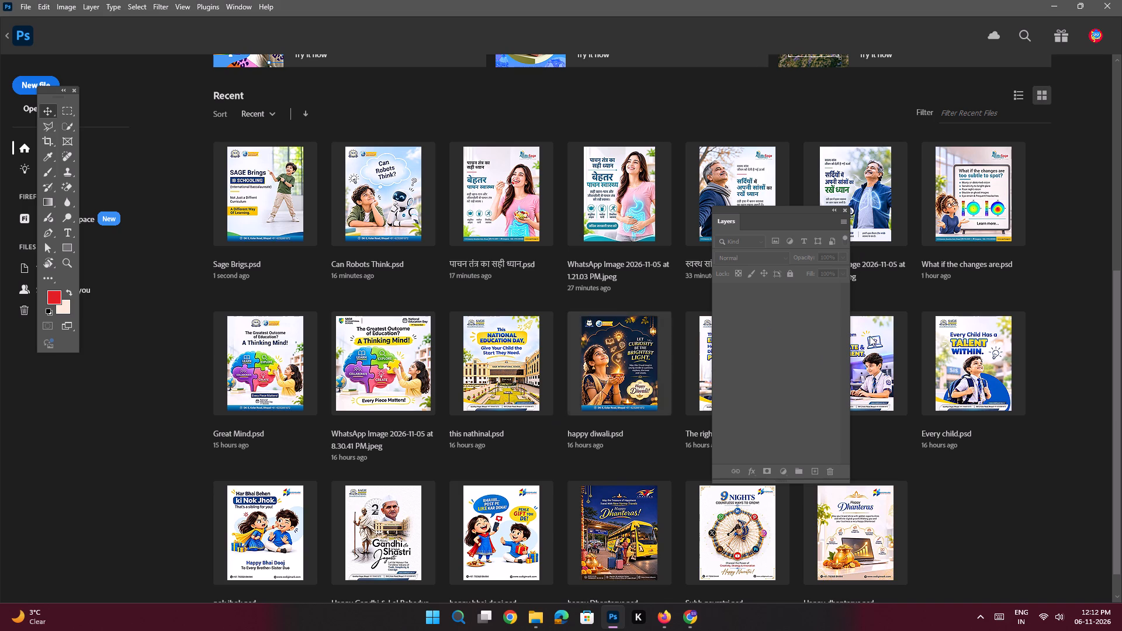
drag(800, 212, 521, 195)
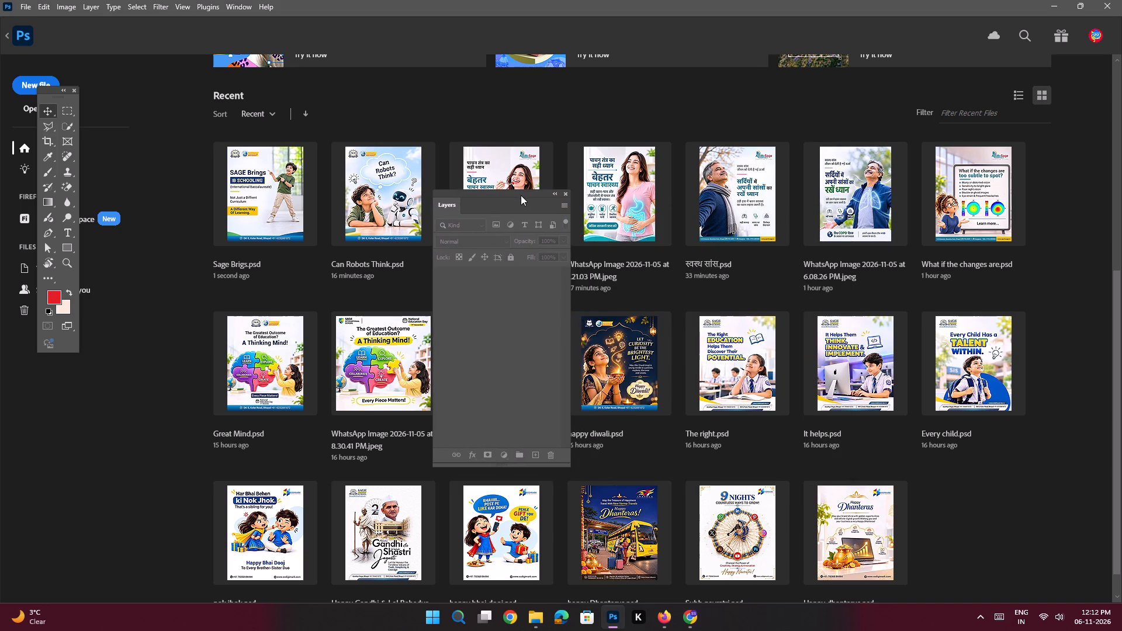
drag(521, 195, 845, 123)
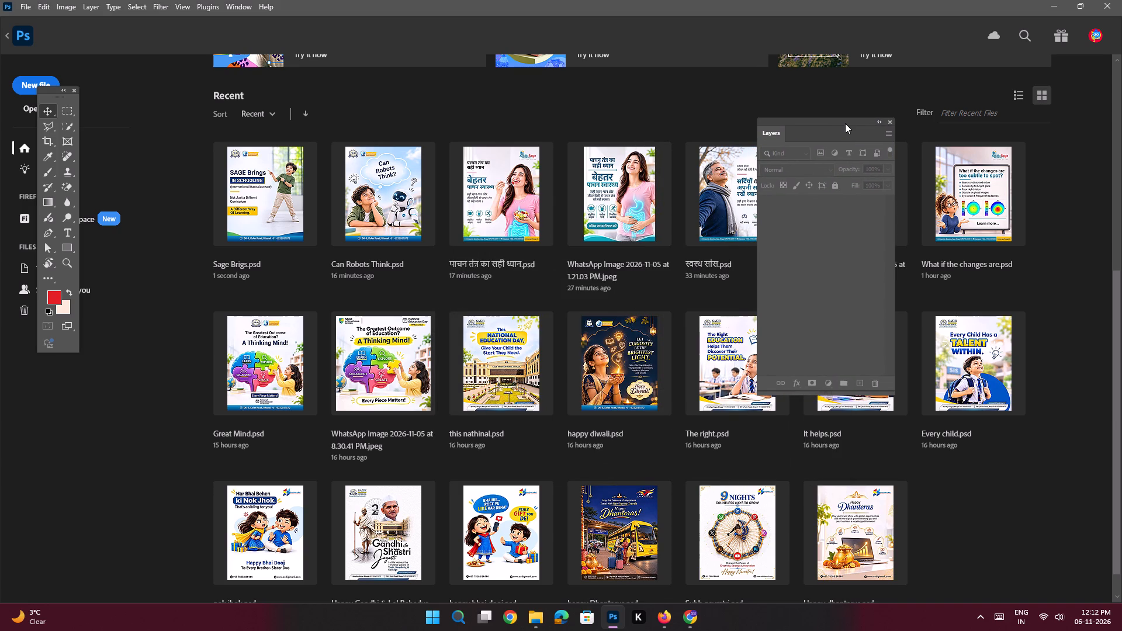
drag(845, 123, 869, 242)
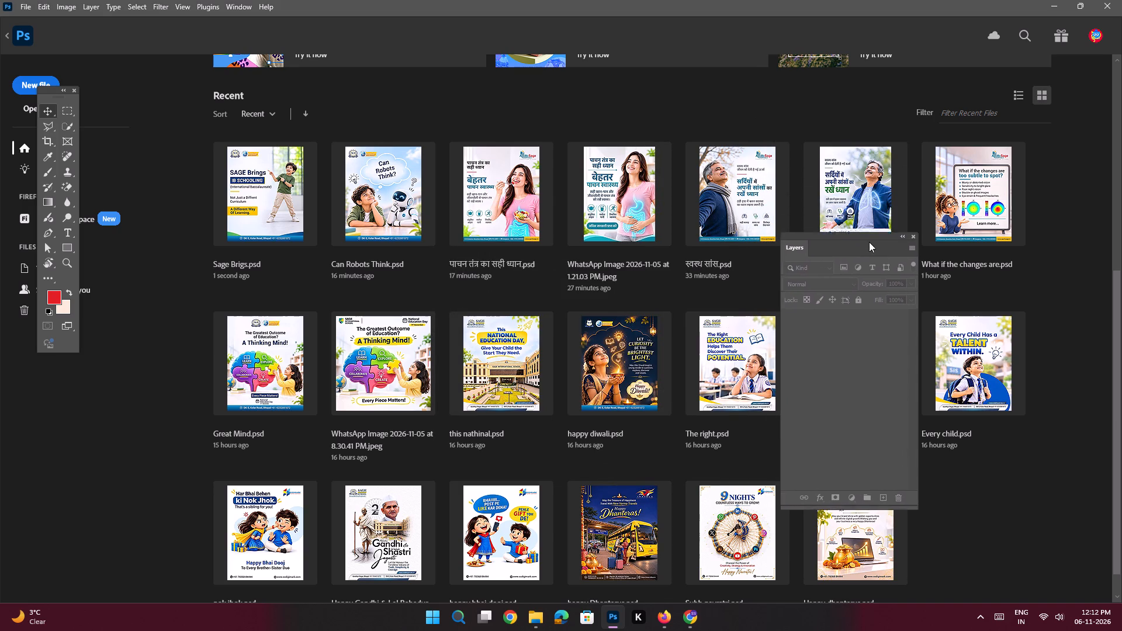
drag(869, 242, 868, 294)
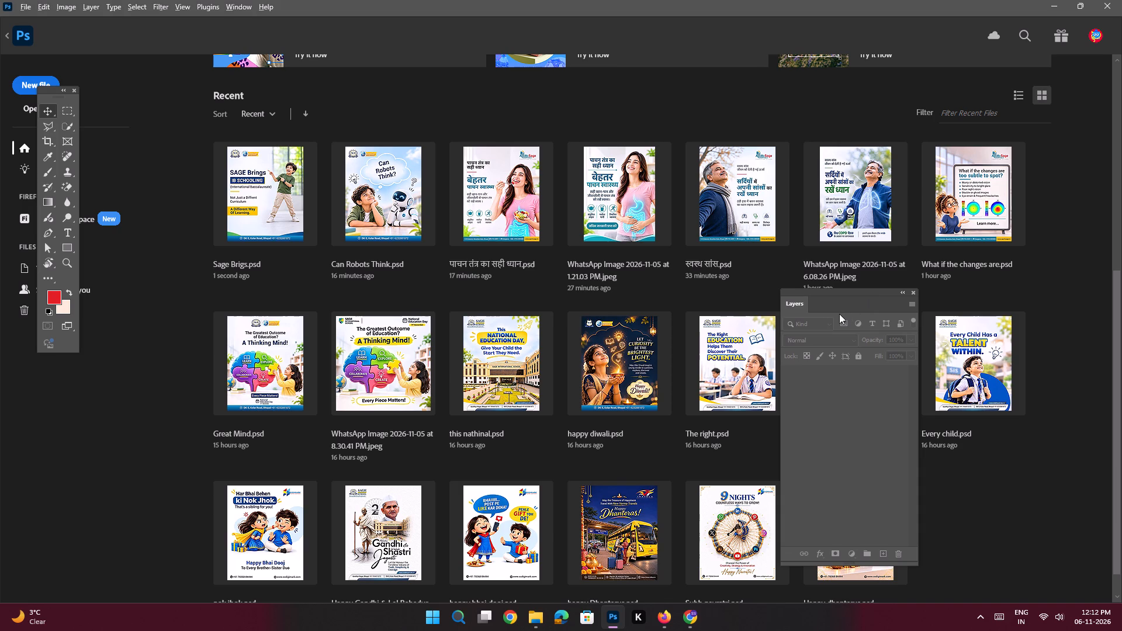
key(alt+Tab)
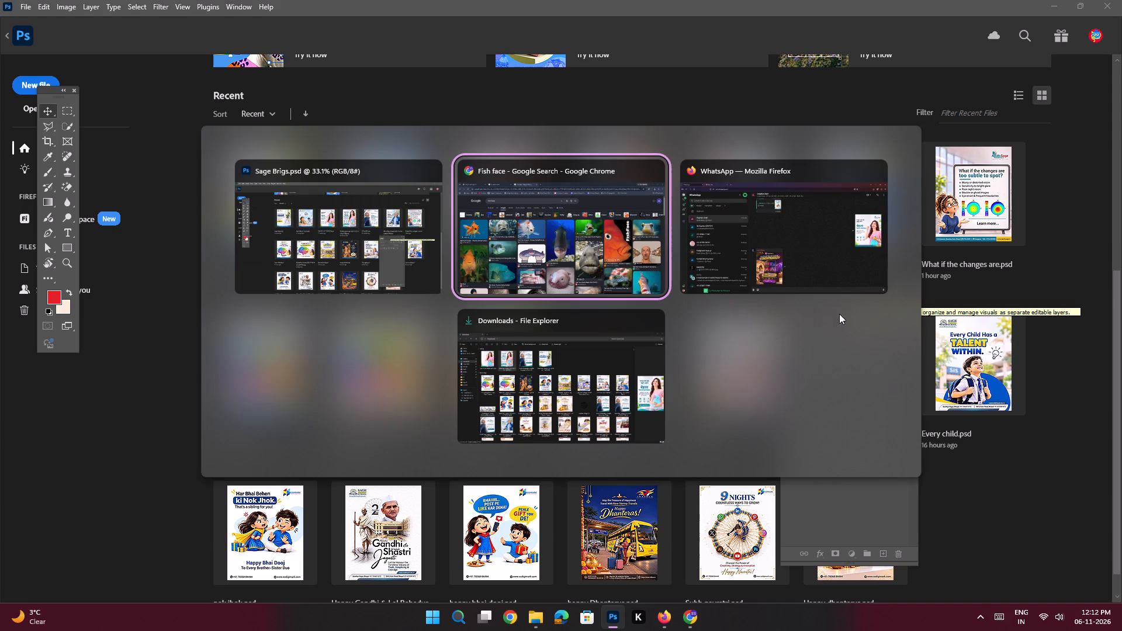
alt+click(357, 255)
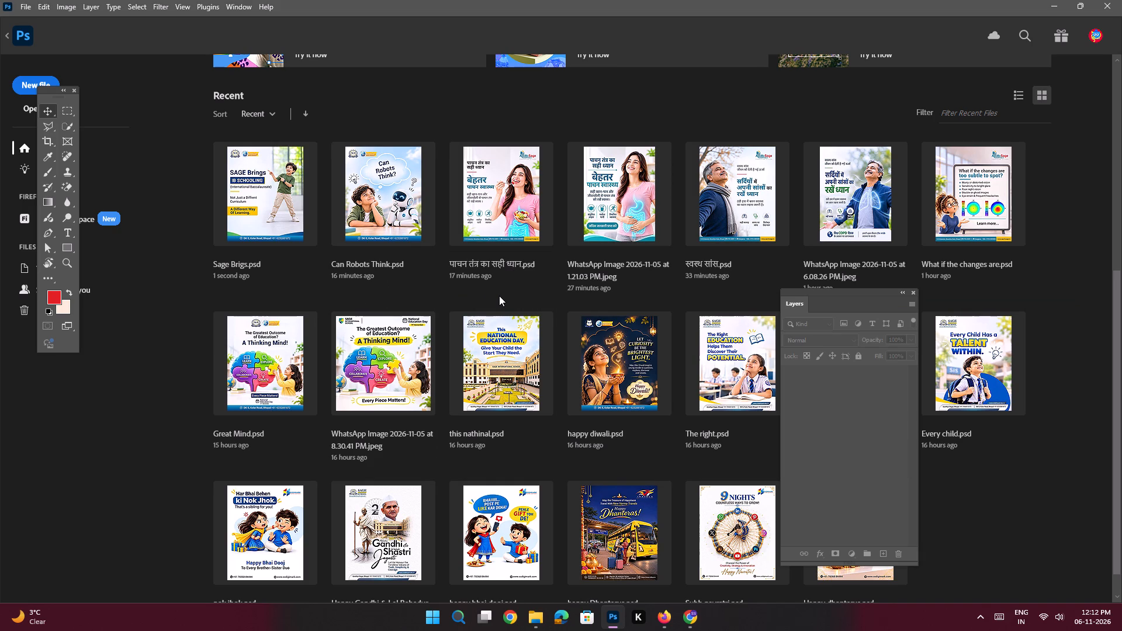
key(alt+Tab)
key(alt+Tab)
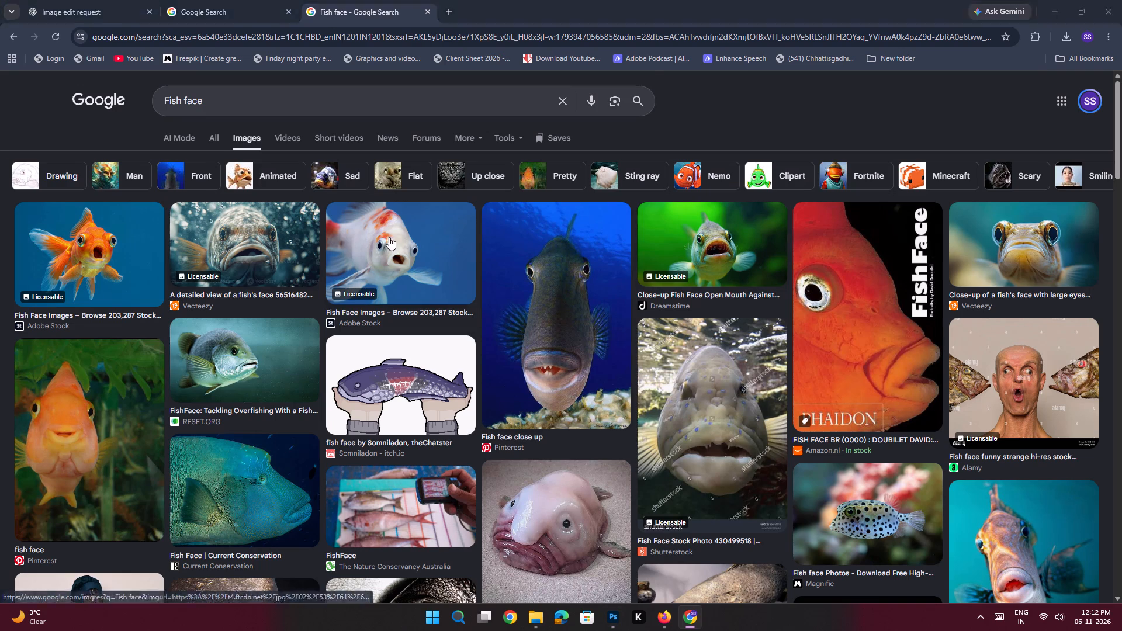
Switch to File Explorer, browse the Desktop project folders and open the apollo sage folder.
click(541, 623)
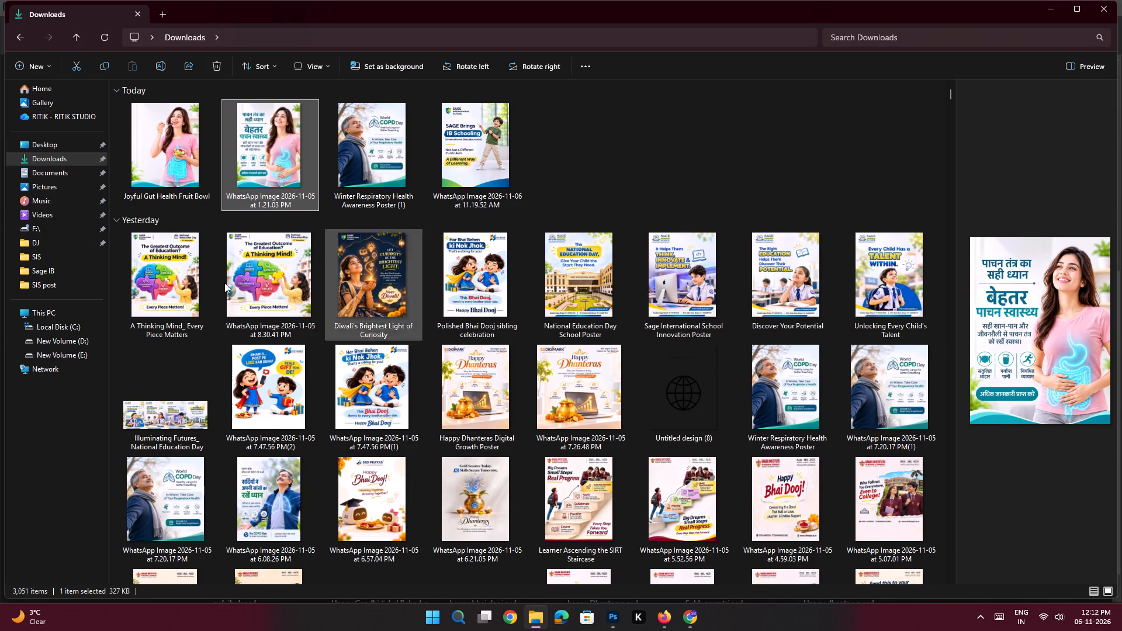
click(51, 140)
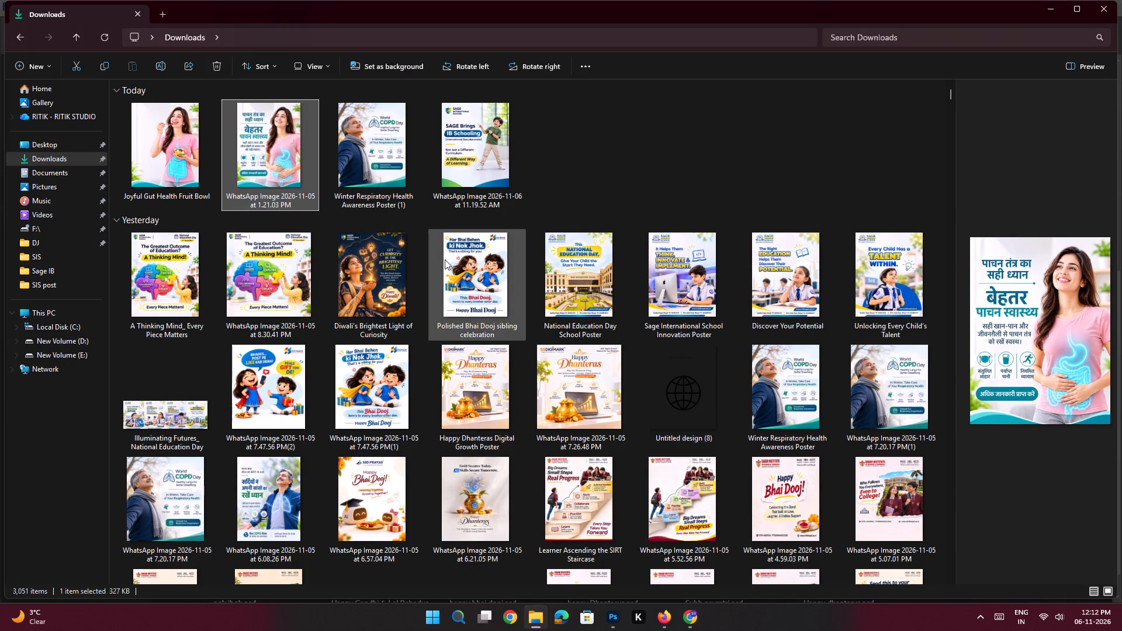
click(51, 147)
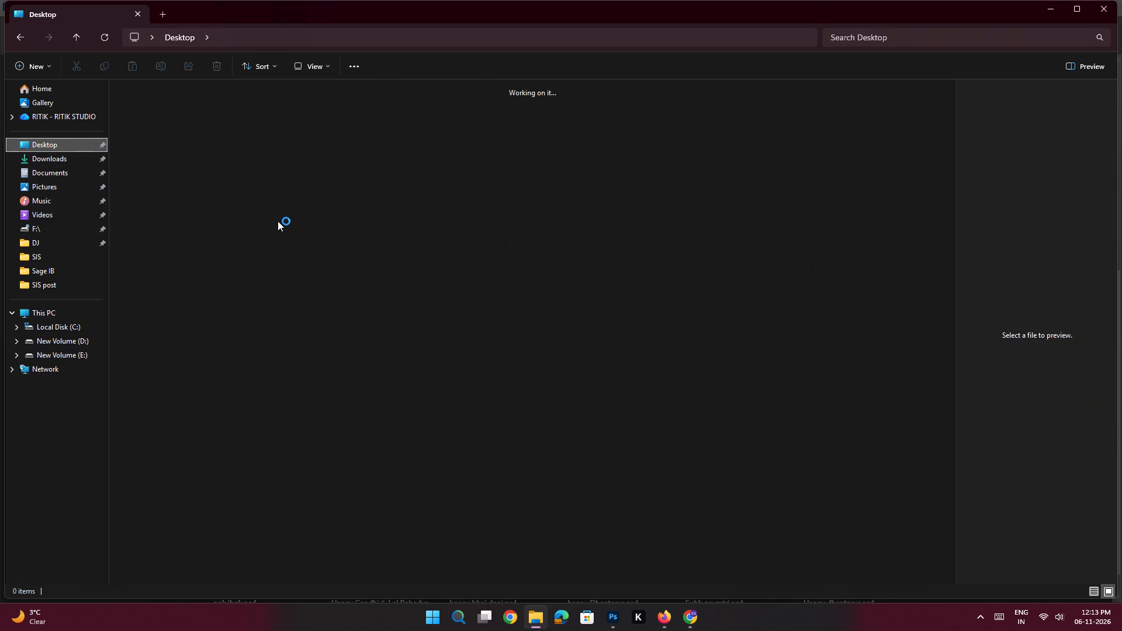
click(414, 325)
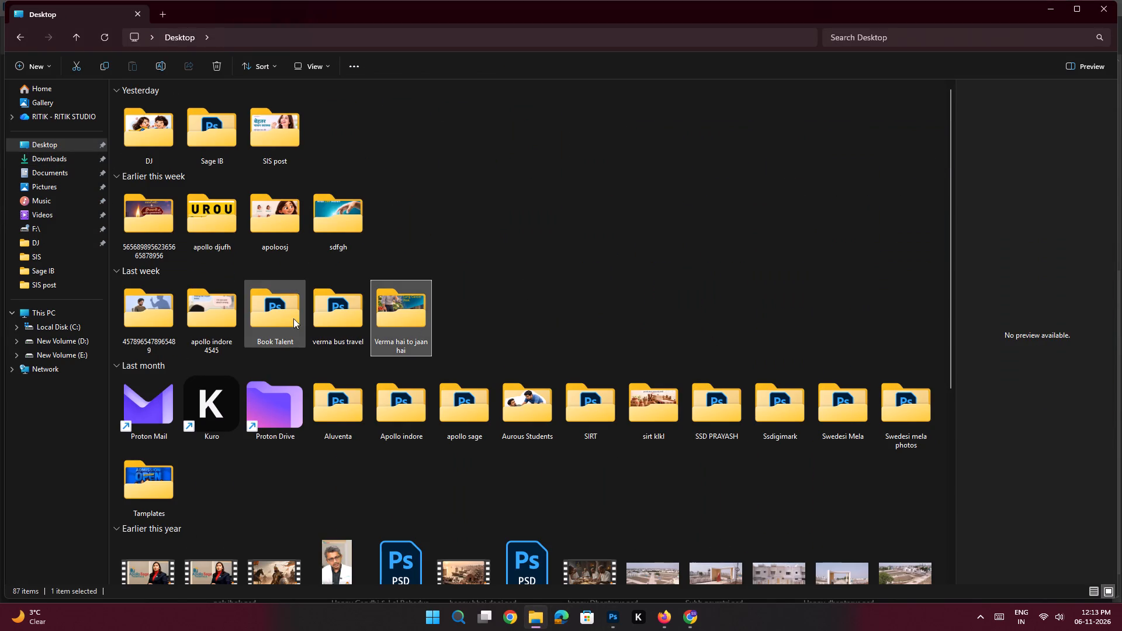
click(327, 327)
click(396, 321)
click(414, 412)
click(463, 427)
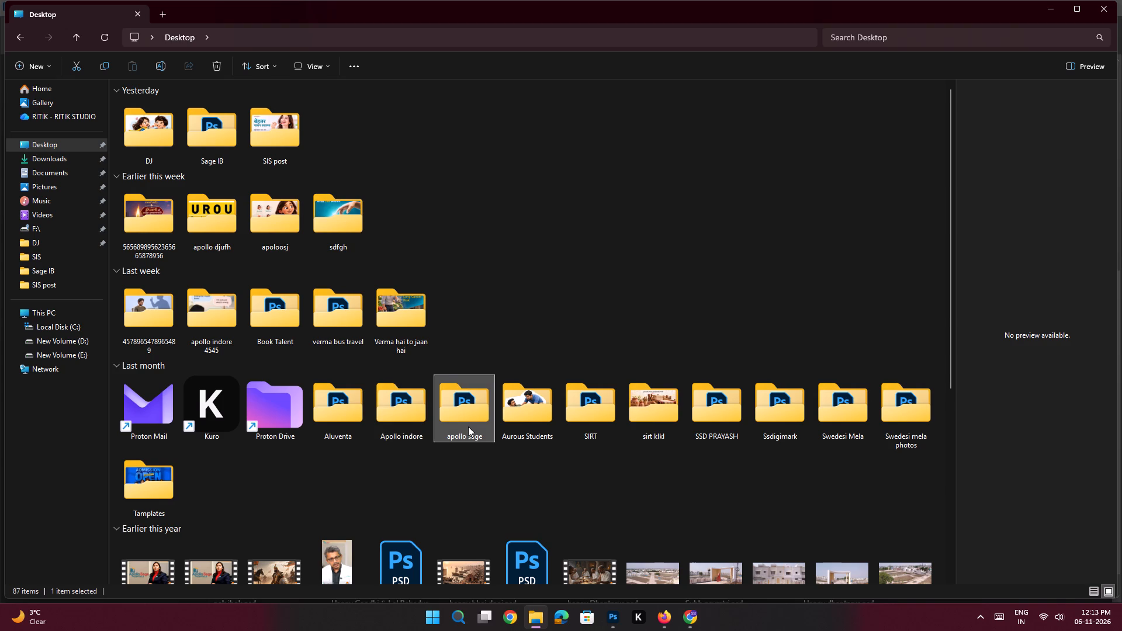
click(468, 427)
Look through the apollo sage PSD files and open EVERY AGE NEEDS VACCINATION in Photoshop.
click(342, 133)
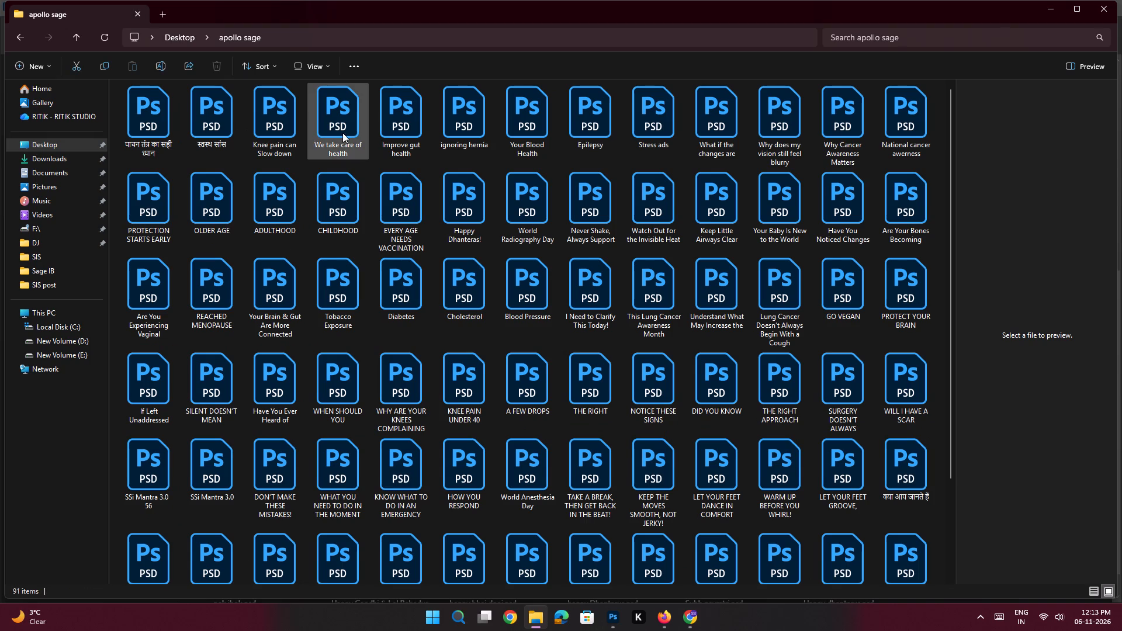
click(418, 130)
click(472, 127)
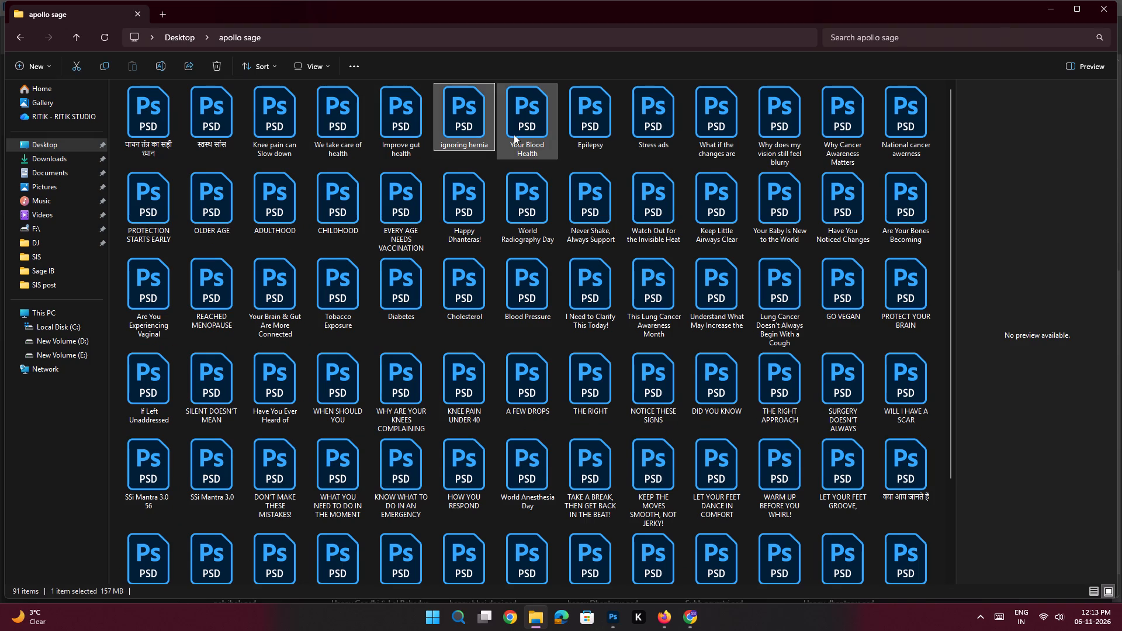
click(912, 133)
click(150, 210)
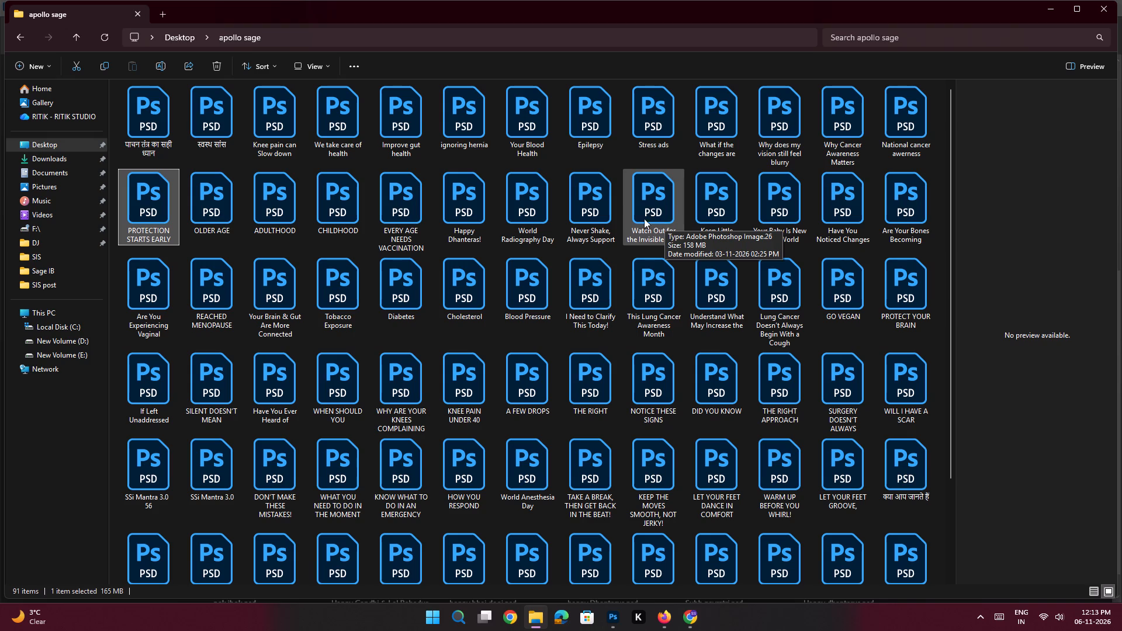
double_click(399, 221)
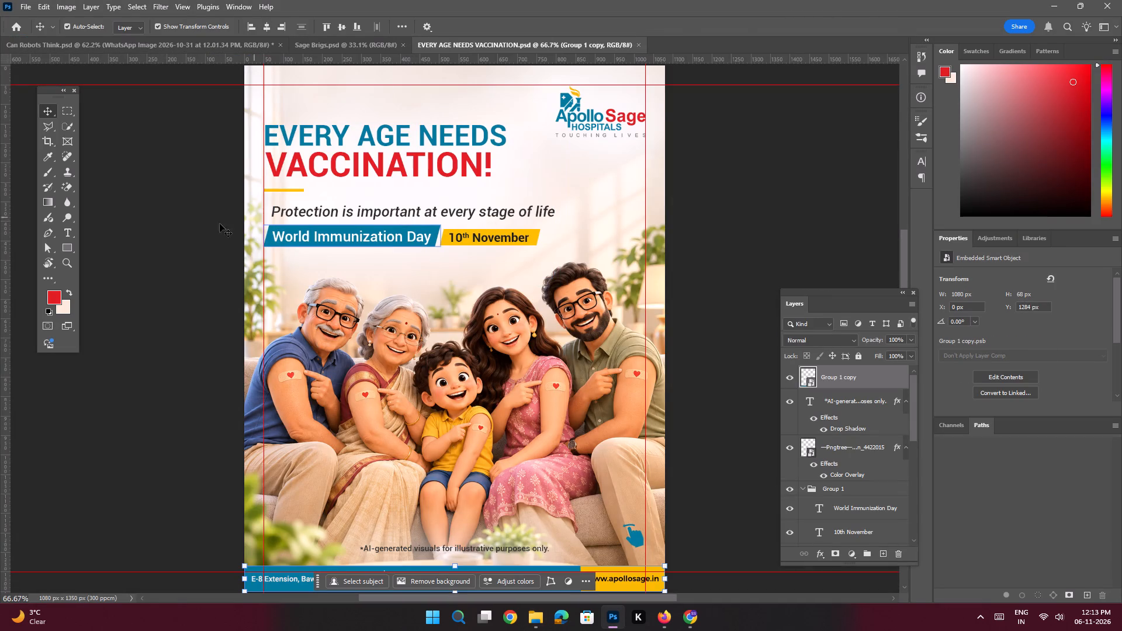
Copy the blue swipe-left hand icon layer from the vaccination poster into the Sage Brigs.psd poster.
click(195, 230)
click(632, 540)
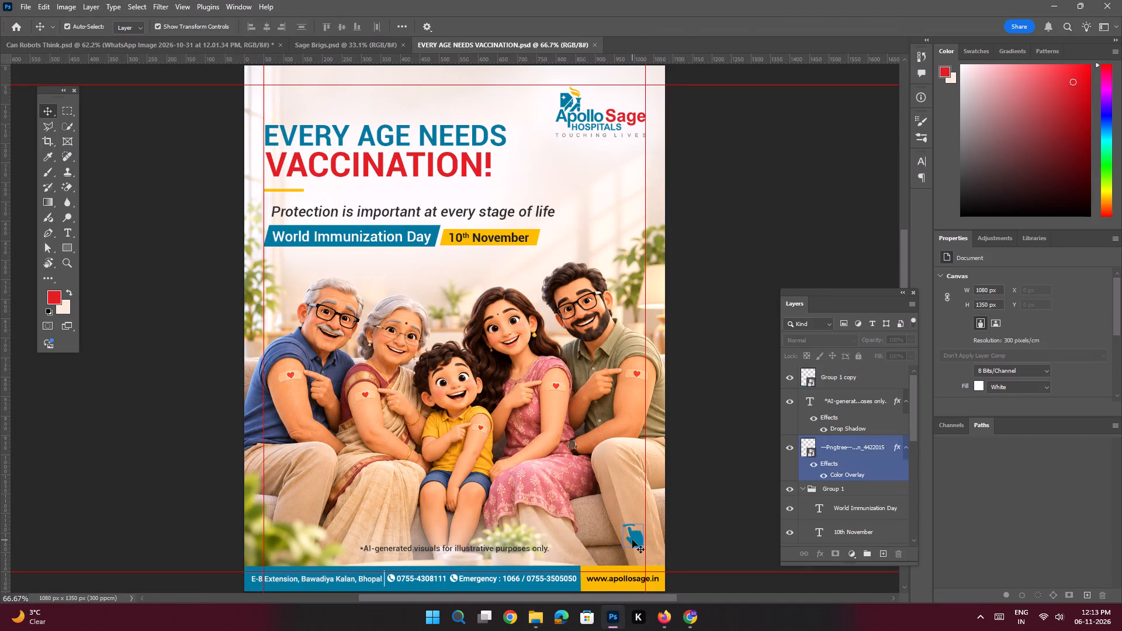
drag(829, 447, 340, 88)
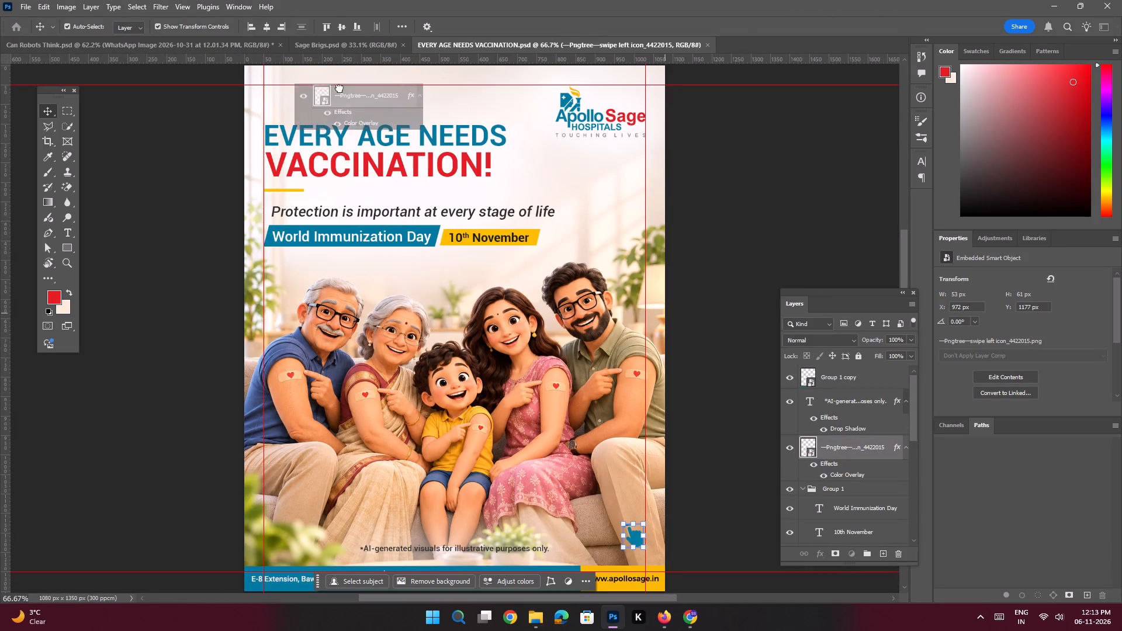
drag(340, 88, 387, 471)
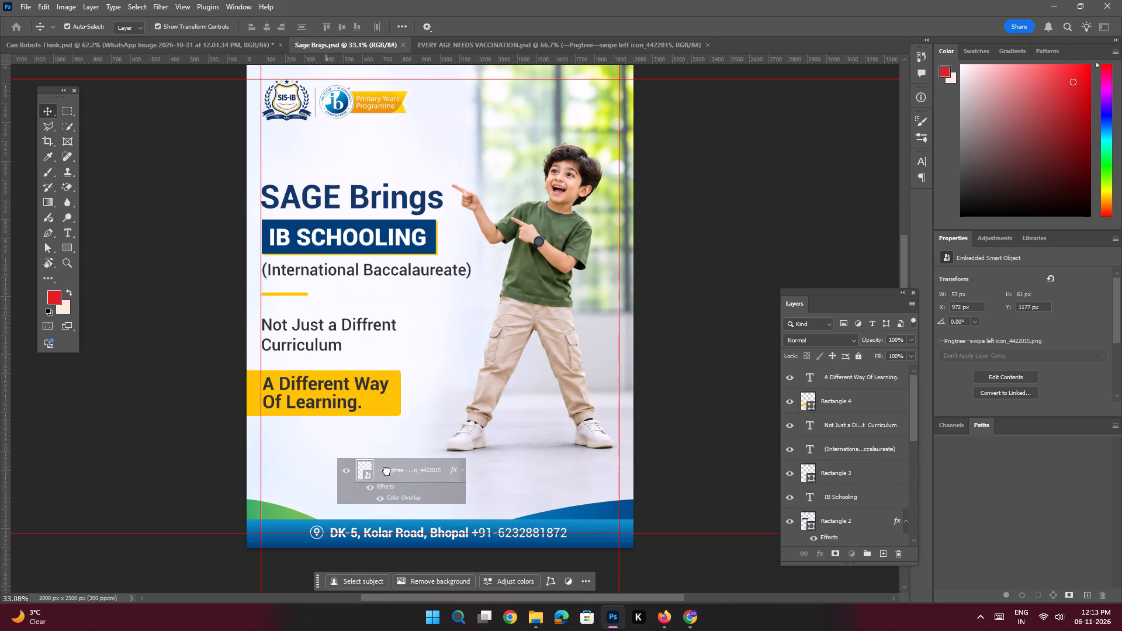
drag(387, 471, 417, 474)
Enlarge the swipe icon to about 128 x 145 px and place it below the boy's shoes, beside the right margin guide.
drag(424, 480, 424, 479)
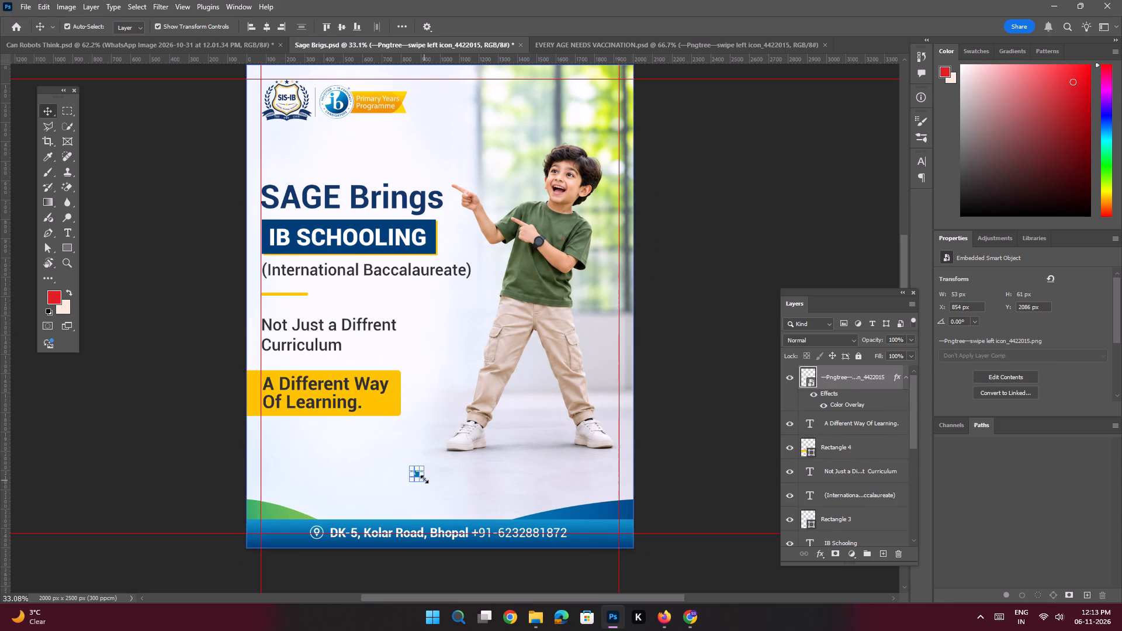
drag(424, 479, 452, 507)
drag(435, 489, 423, 486)
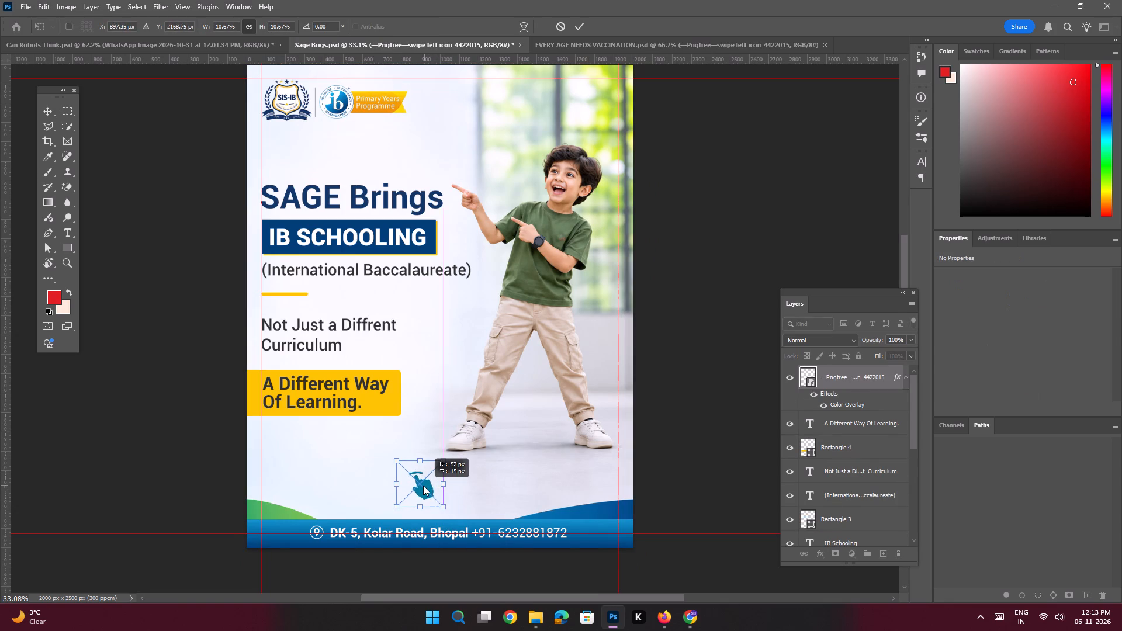
drag(423, 486, 607, 479)
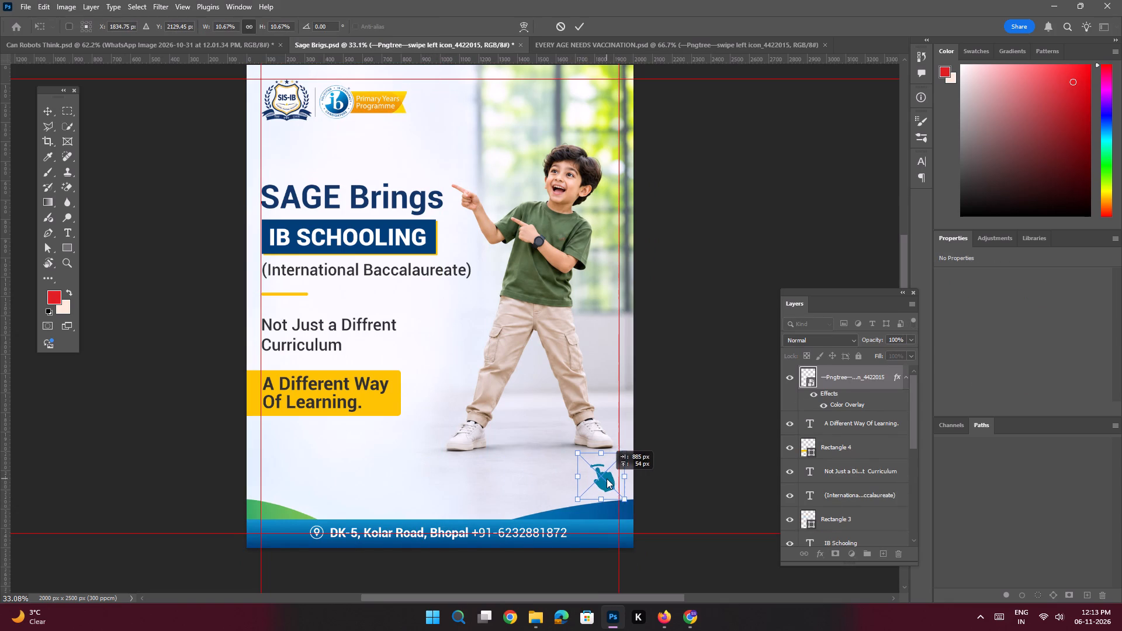
drag(607, 479, 608, 479)
key(Return)
Change the swipe icon's Color Overlay to dark blue 004884, sampled from the poster's footer bar.
key(space)
key(space)
key(space)
key(space)
key(space)
key(space)
key(space)
drag(600, 475, 565, 393)
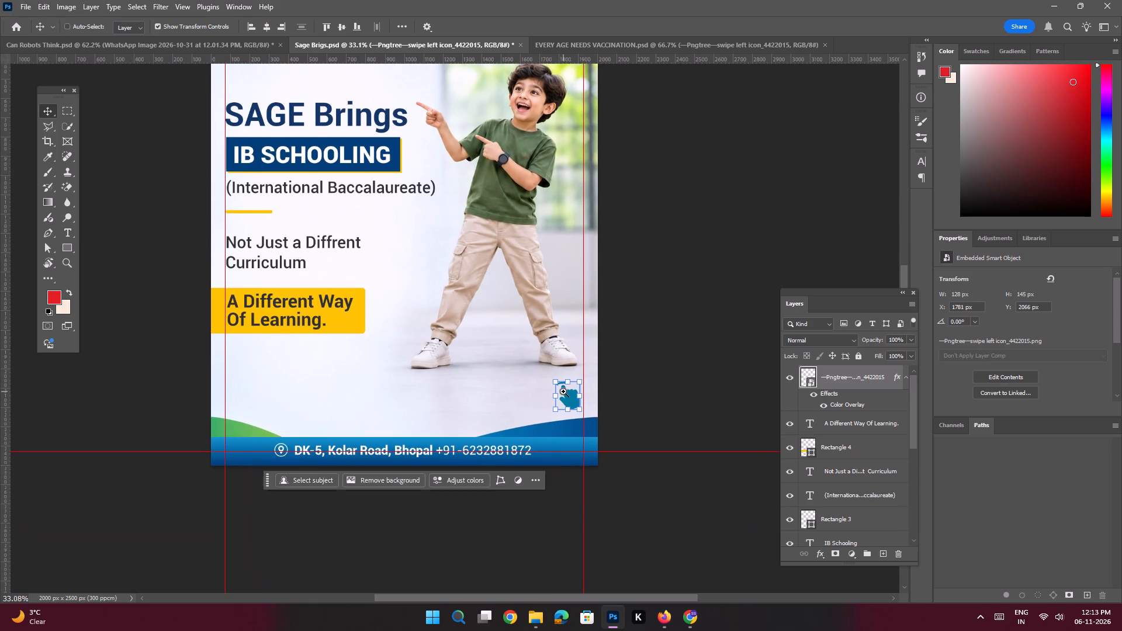
ctrl+drag(563, 391, 602, 446)
double_click(846, 401)
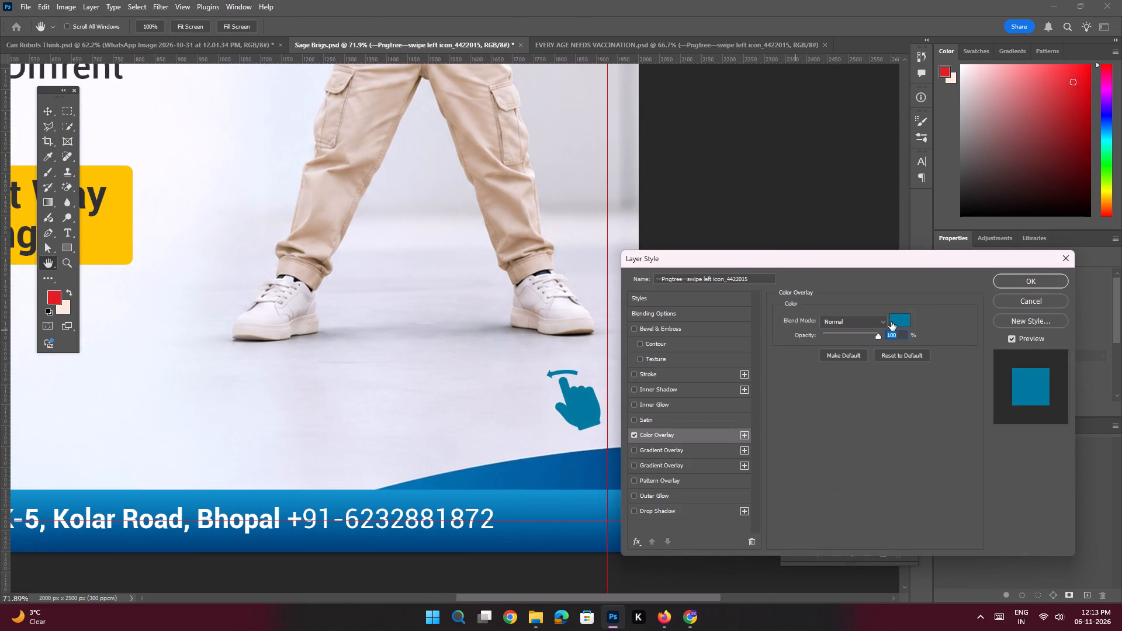
click(891, 322)
click(525, 544)
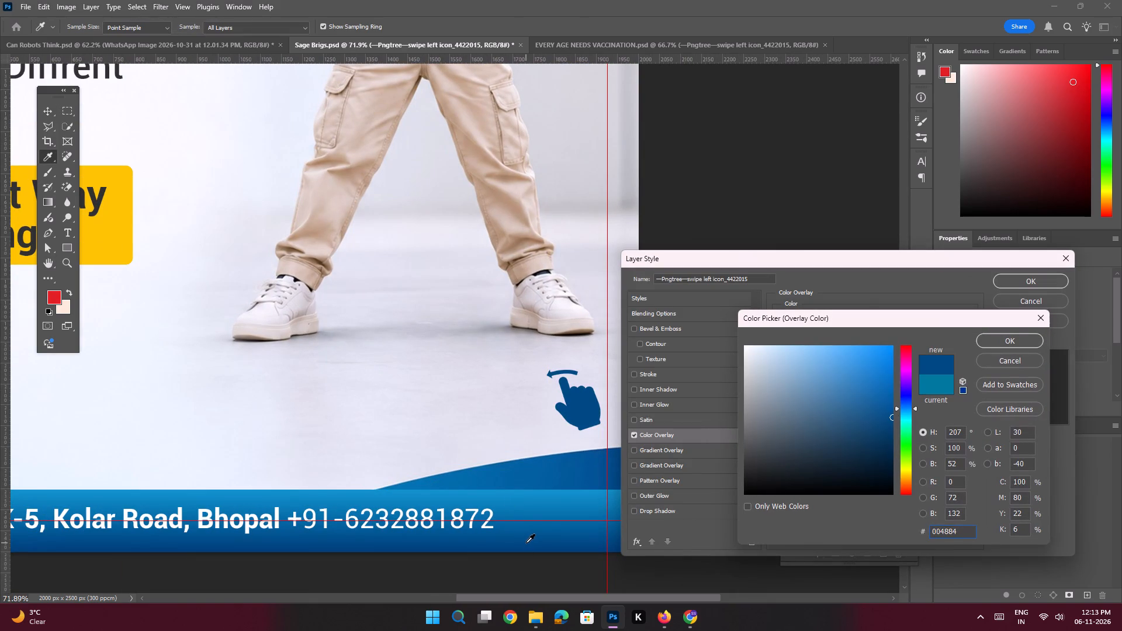
key(Return)
key(Return)
key(Return)
Deselect the swipe icon, check the whole poster and save Sage Brigs.psd.
key(ctrl+0)
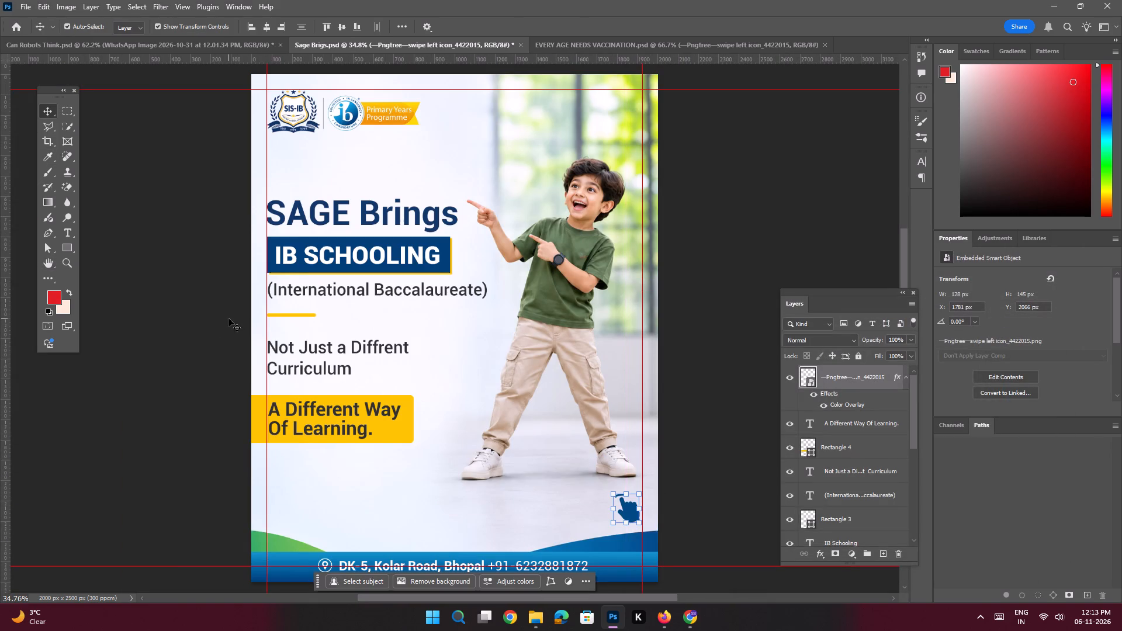
click(188, 330)
key(space)
key(space)
key(space)
key(space)
key(space)
key(space)
key(space)
key(space)
key(space)
key(space)
key(space)
key(space)
key(space)
drag(460, 311, 397, 318)
key(ctrl+s)
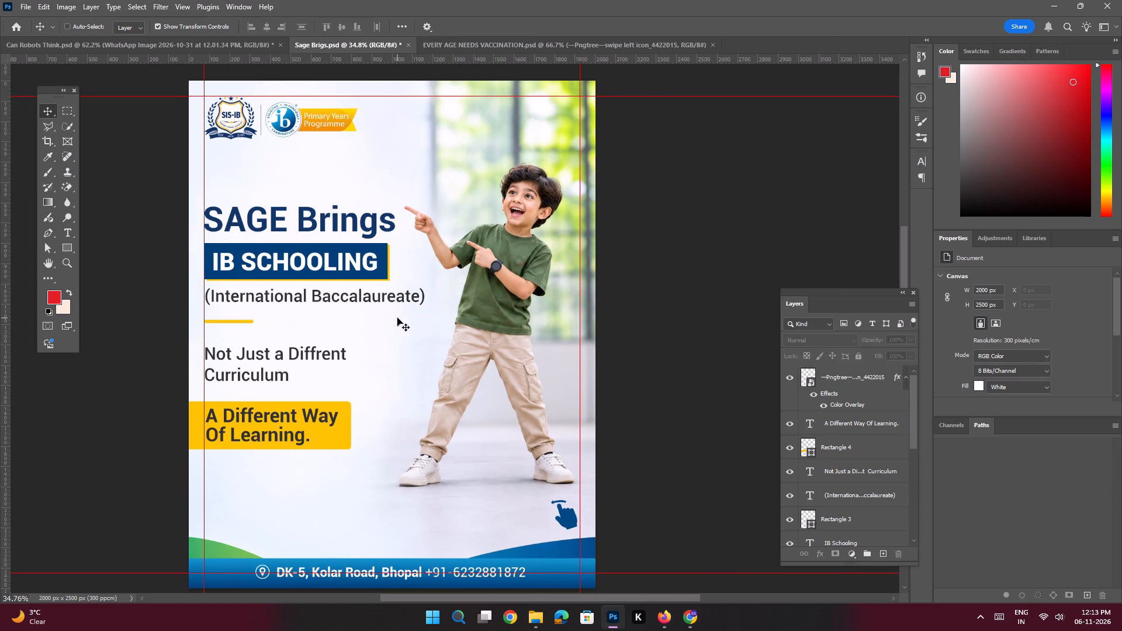
Close the EVERY AGE NEEDS VACCINATION.psd document and return to the Sage Brigs.psd poster.
click(467, 43)
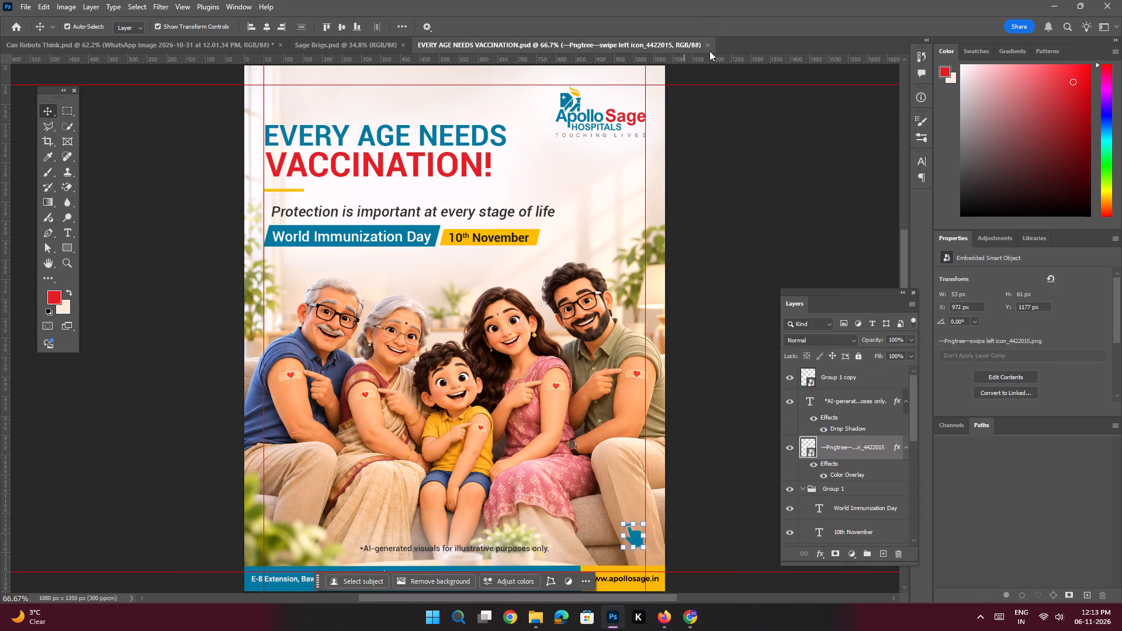
click(708, 45)
key(space)
ctrl+drag(439, 237, 422, 234)
drag(479, 226, 462, 225)
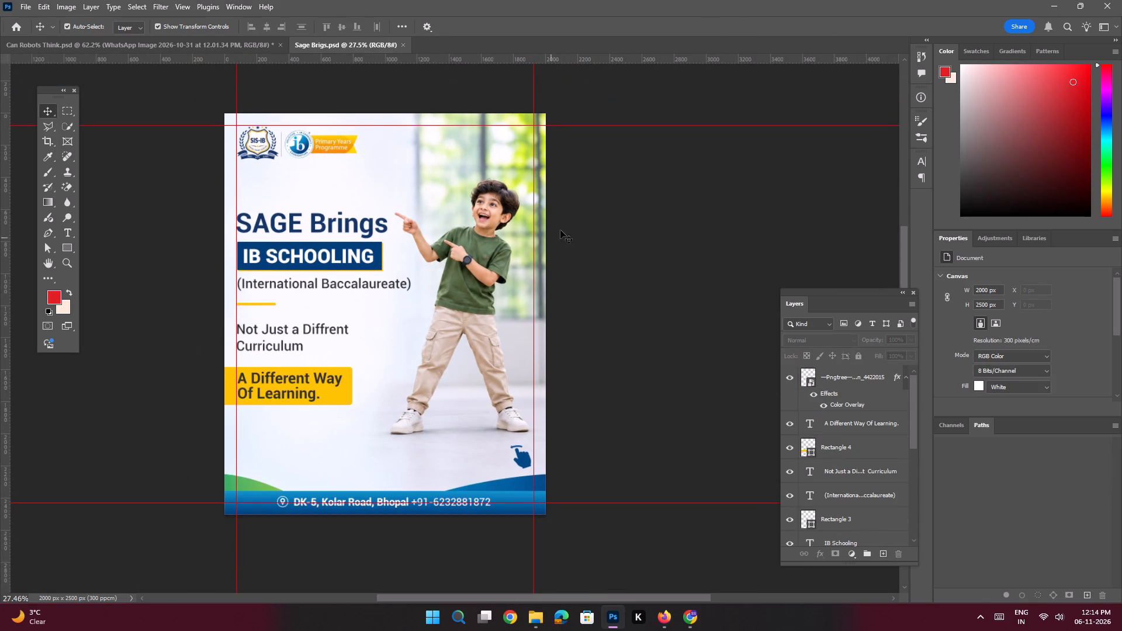
click(581, 219)
Create a new blank 2000 x 2500 px RGB document with a white background.
key(ctrl+n)
double_click(312, 219)
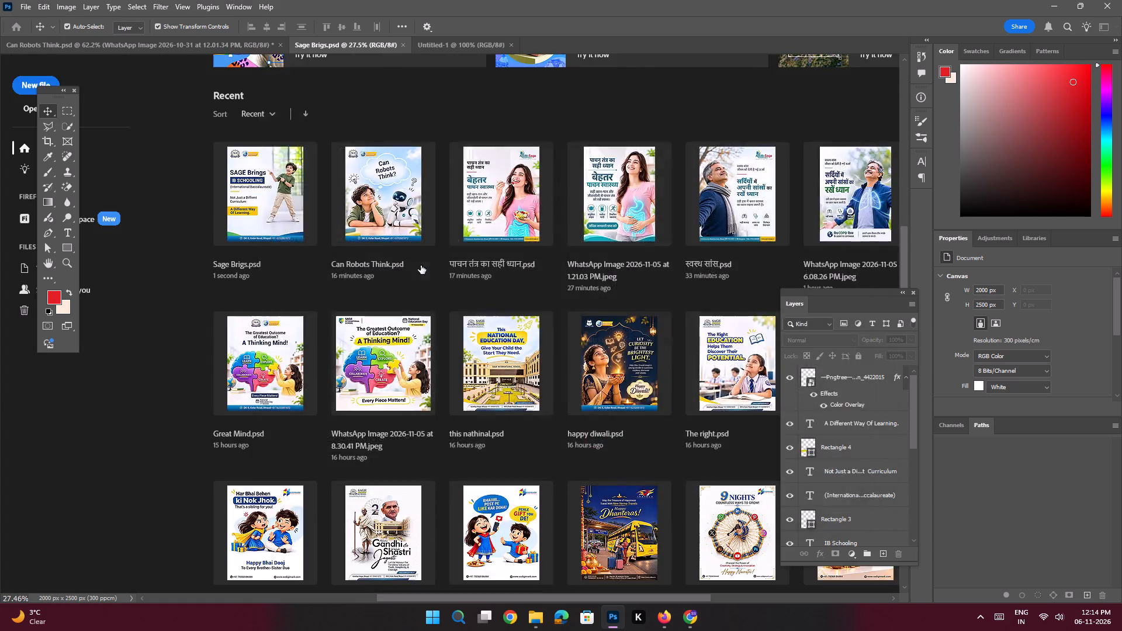
key(space)
ctrl+drag(430, 308, 418, 306)
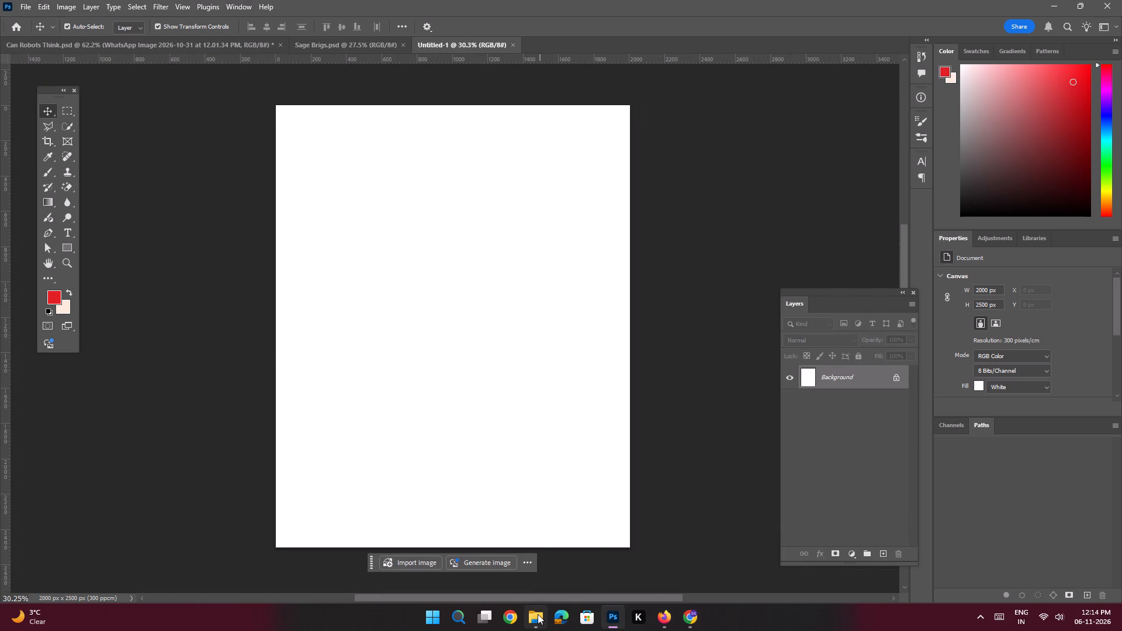
Switch to the File Explorer window showing the apollo sage folder.
click(493, 559)
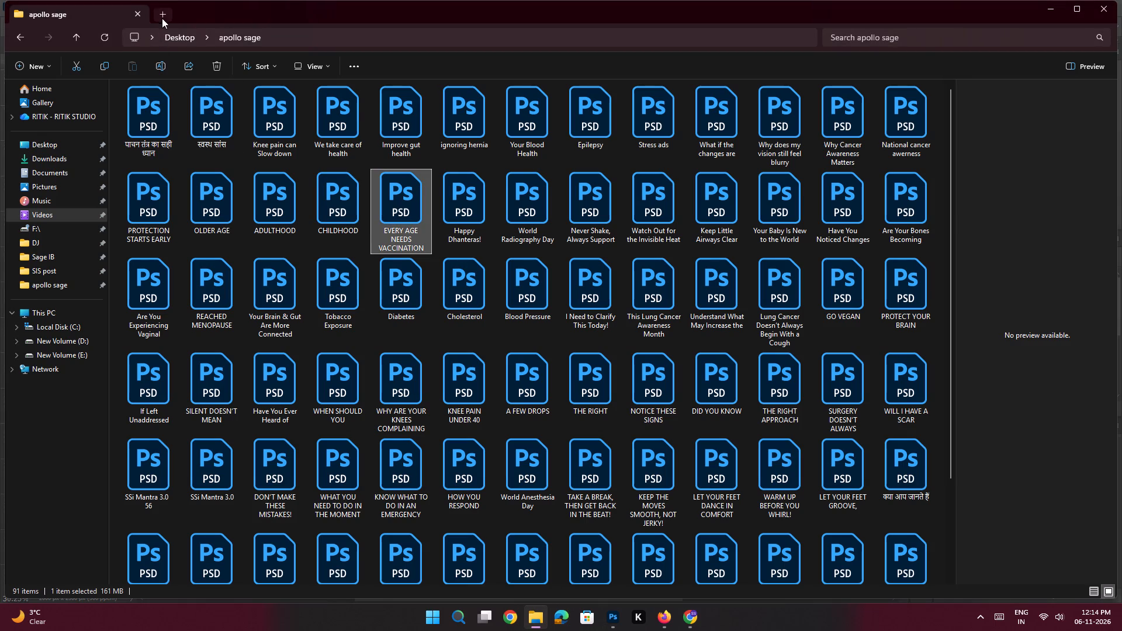
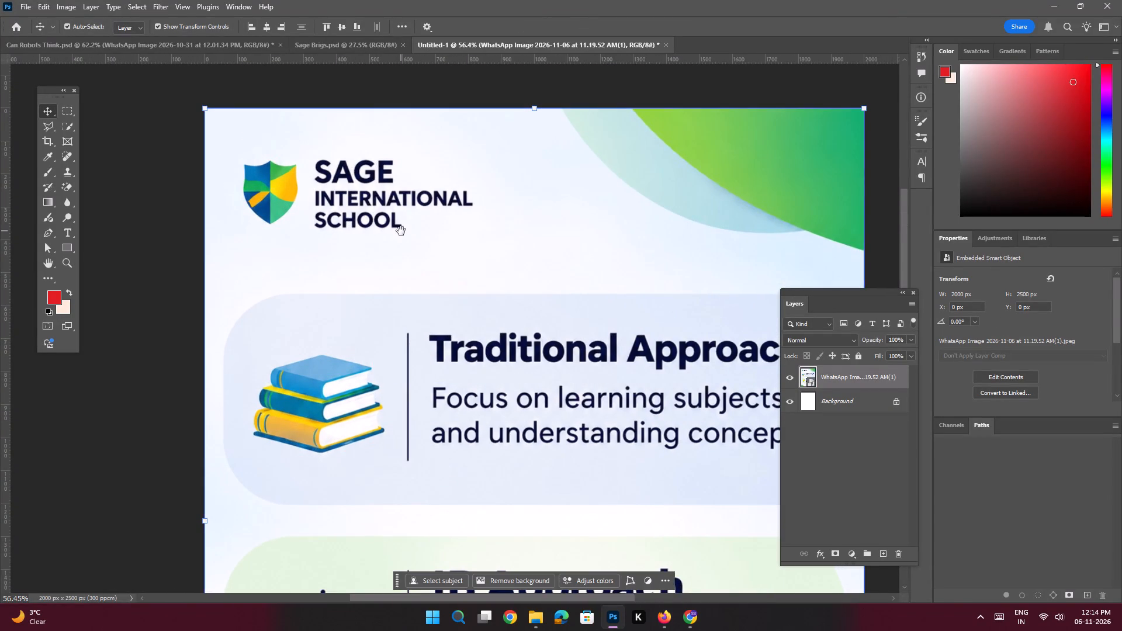
Switch to Chrome, run a Google Lens search on the downloaded WhatsApp Image 2026-11-06 at 11.19.52 AM(1), and return to Photoshop.
drag(394, 199, 394, 209)
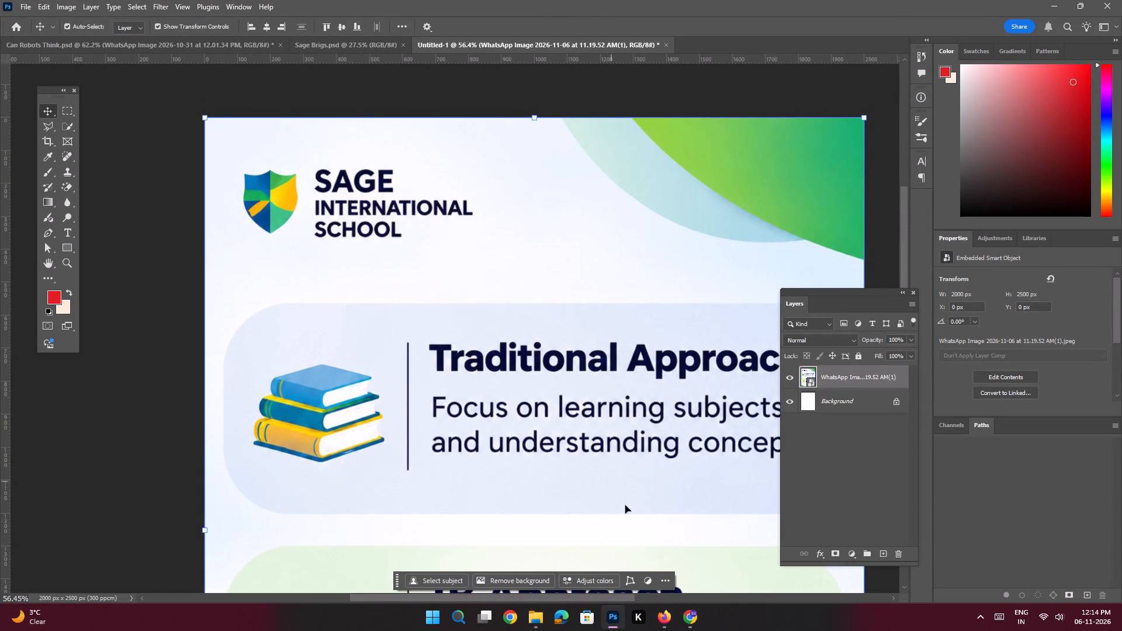
click(694, 627)
click(212, 23)
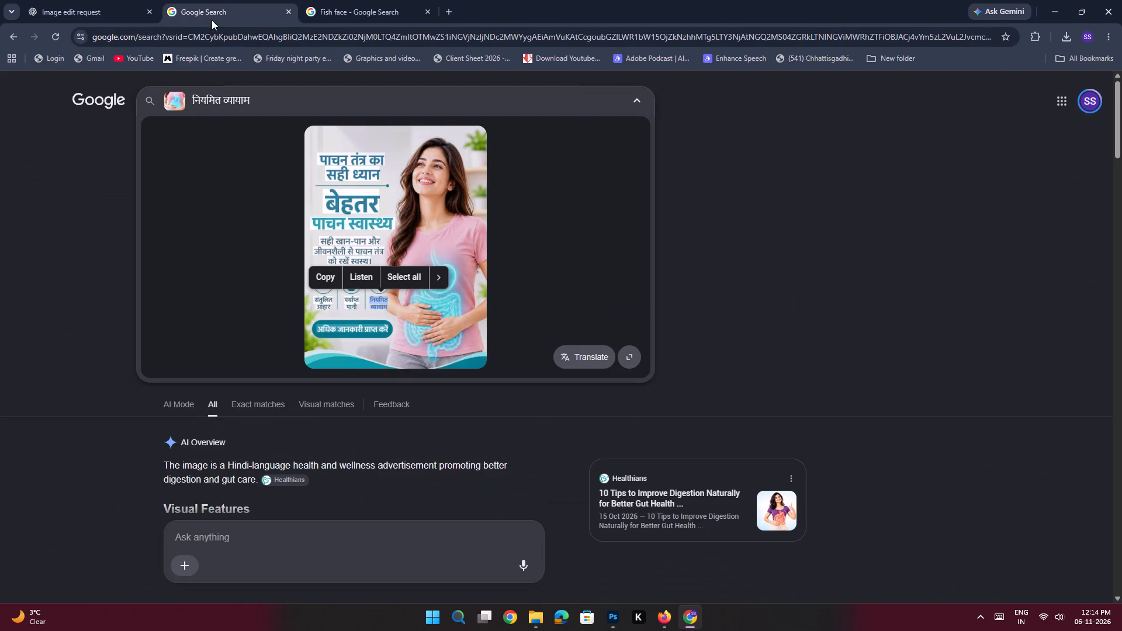
click(16, 33)
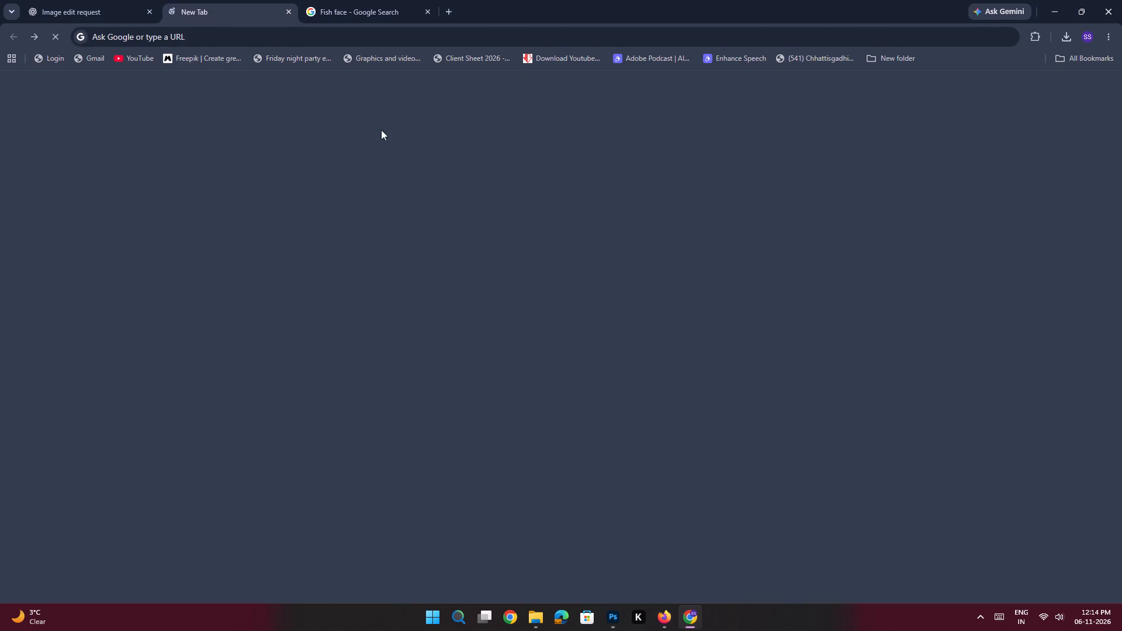
click(701, 240)
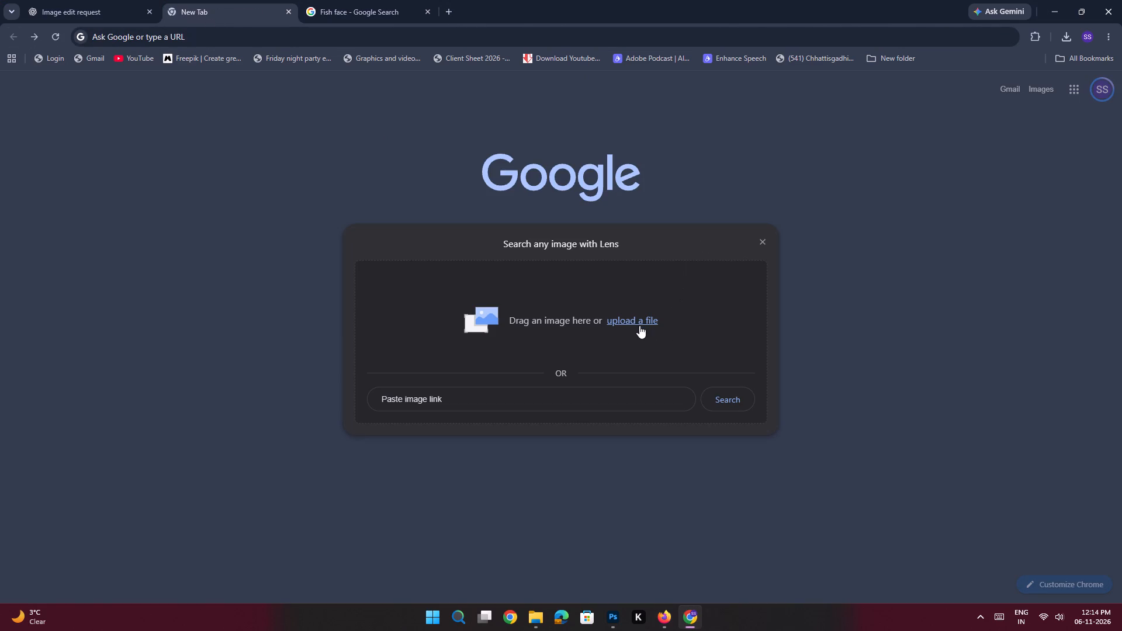
click(638, 319)
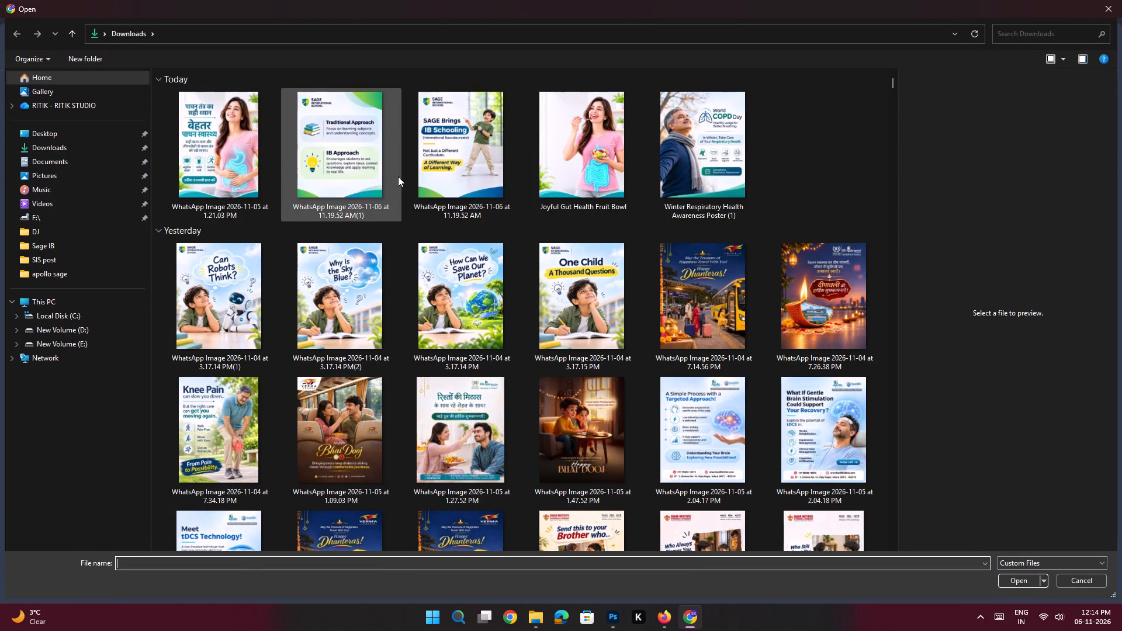
click(434, 167)
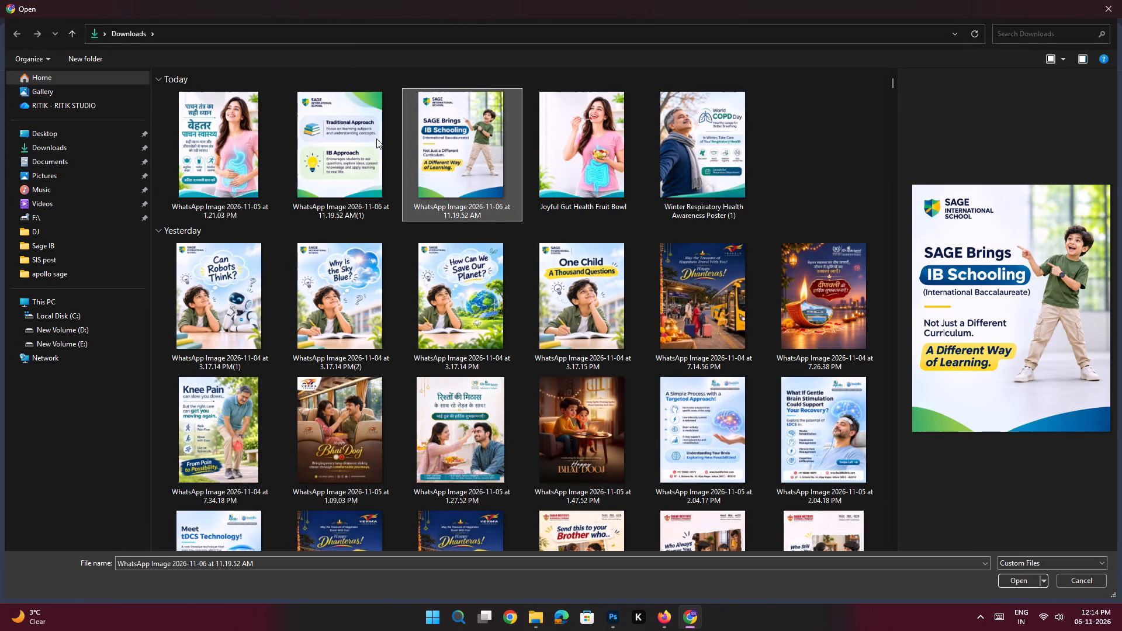
click(354, 153)
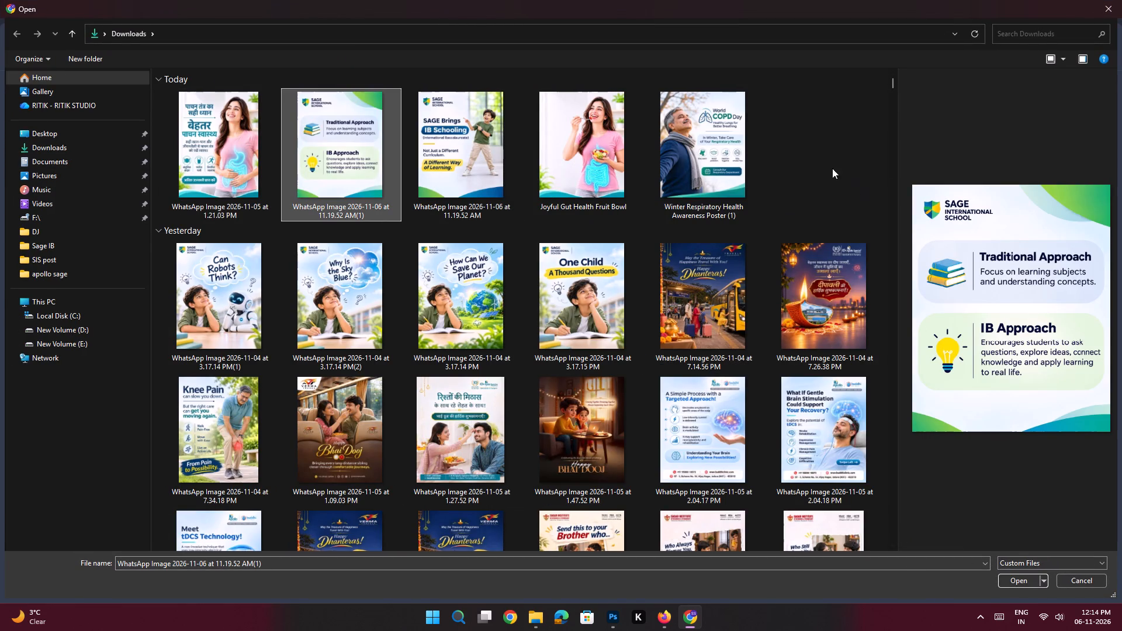
click(1016, 582)
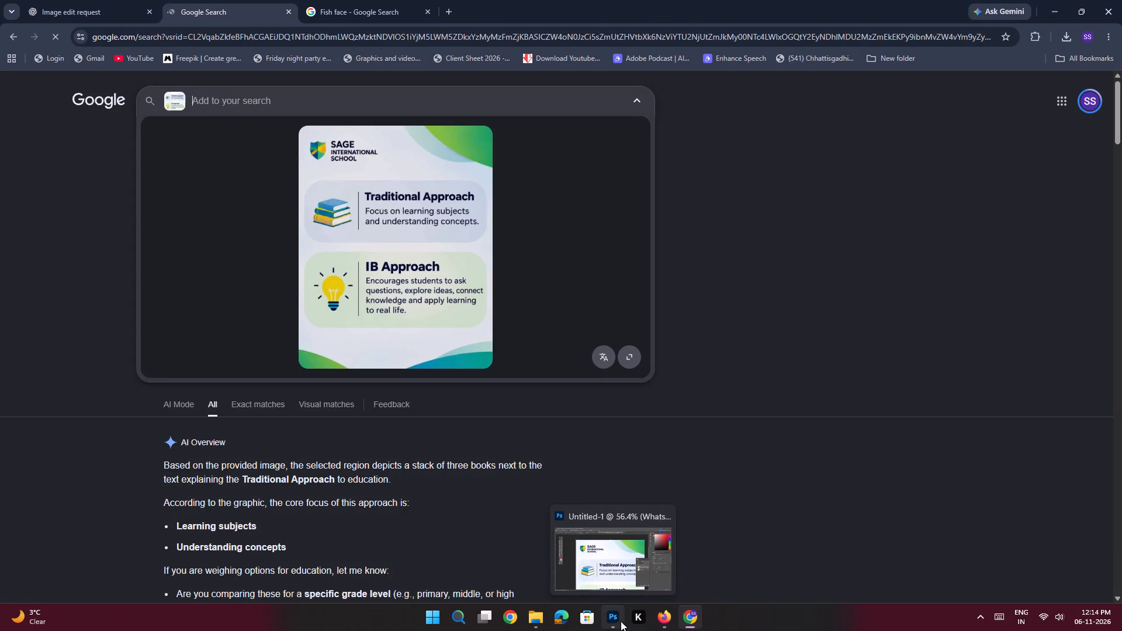
click(614, 620)
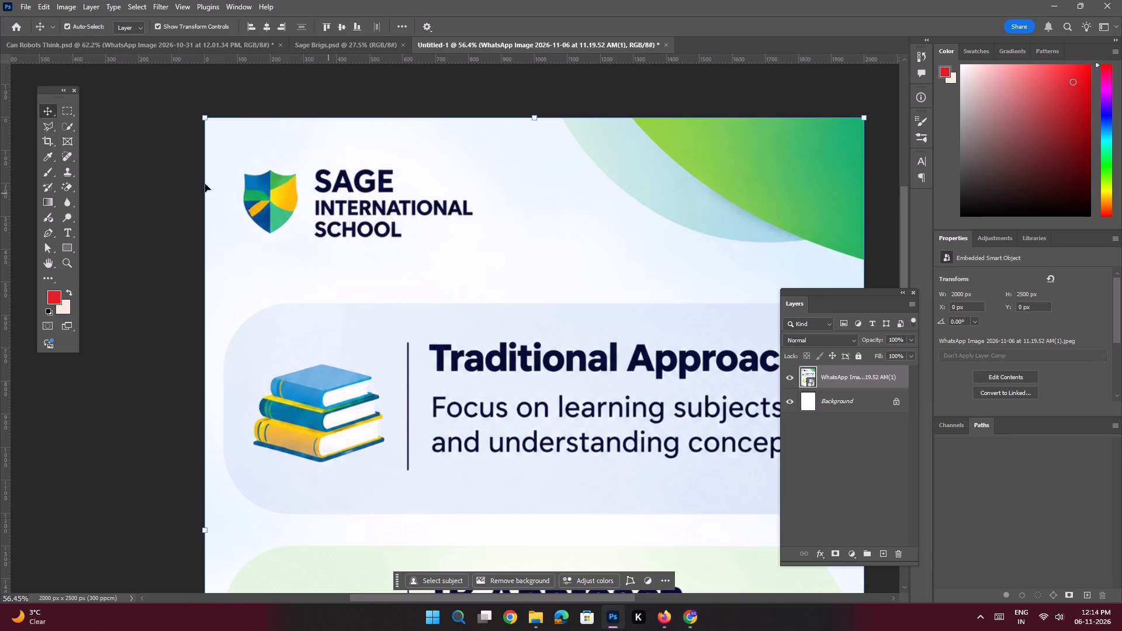
Rasterize the placed Traditional Approach / IB Approach image so its pixels can be edited.
key(space)
key(space)
key(space)
key(space)
key(space)
key(space)
key(space)
drag(396, 224, 384, 245)
key(e)
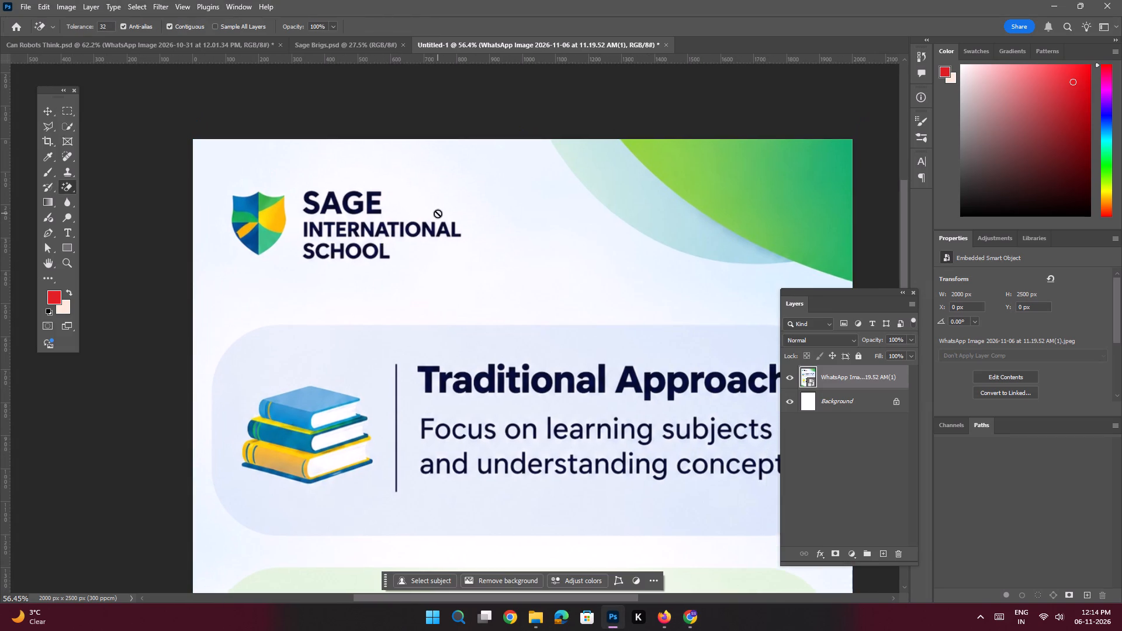
click(438, 213)
click(491, 230)
Remove the SAGE International School logo and text from the poster image using a polygonal lasso selection and Content-Aware fill.
click(48, 126)
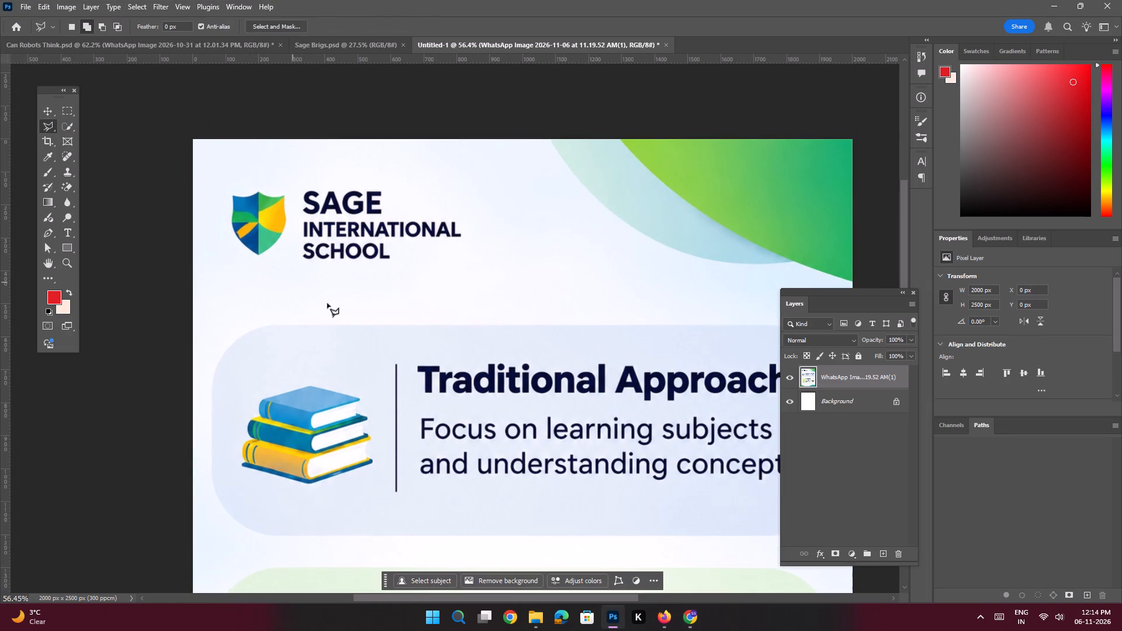
click(292, 260)
shift+click(394, 268)
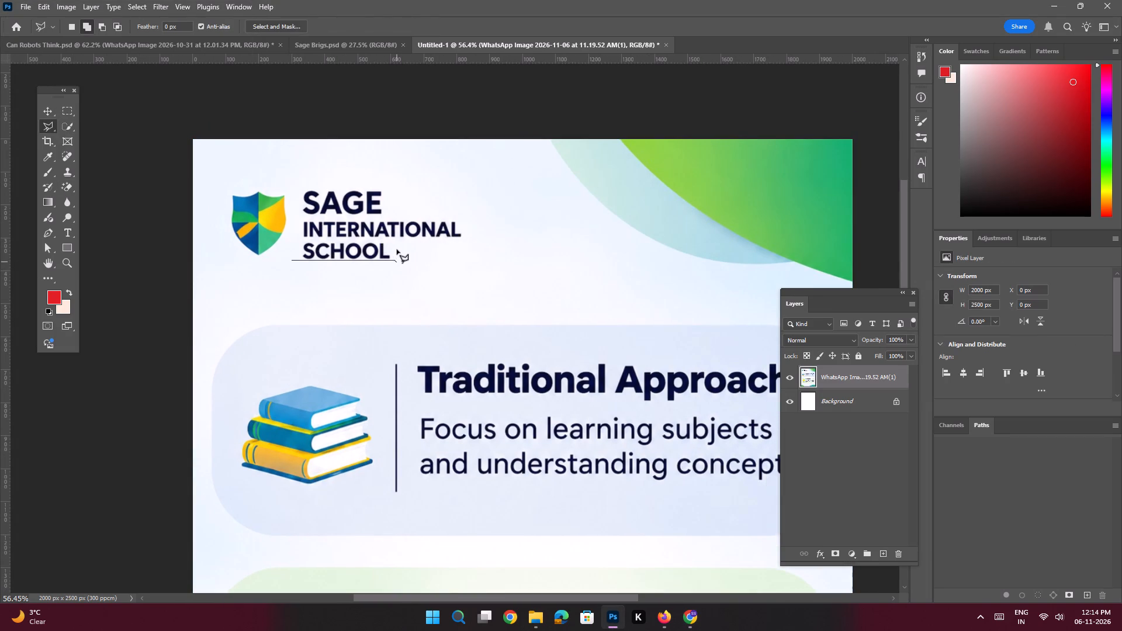
shift+click(396, 244)
shift+click(465, 239)
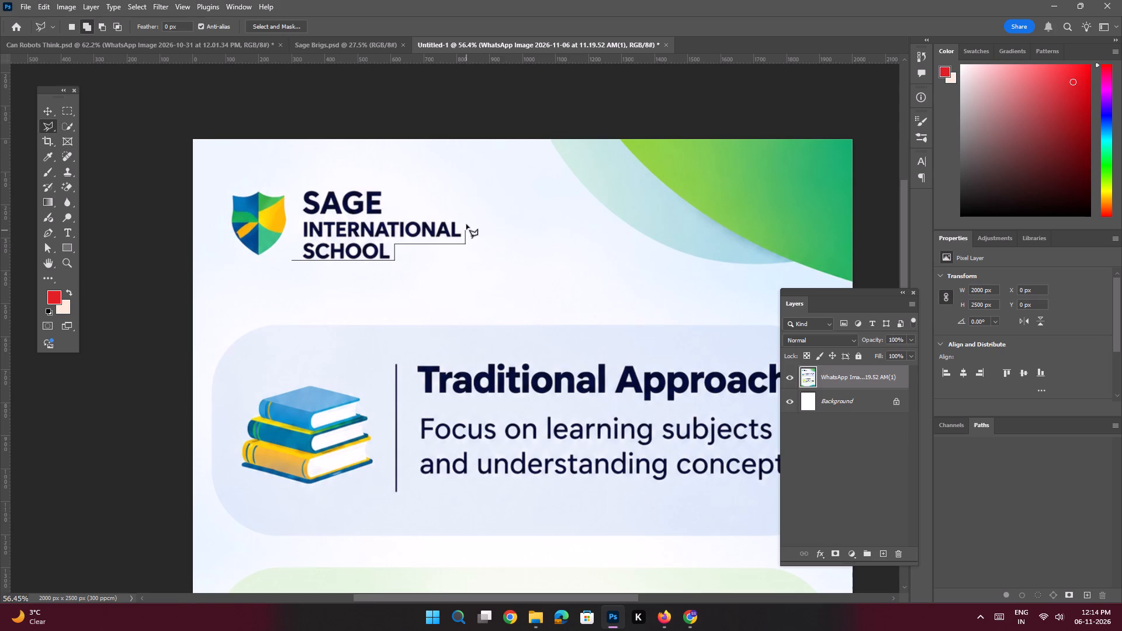
shift+click(465, 215)
shift+click(389, 217)
shift+click(386, 179)
shift+click(219, 186)
shift+click(221, 265)
click(259, 269)
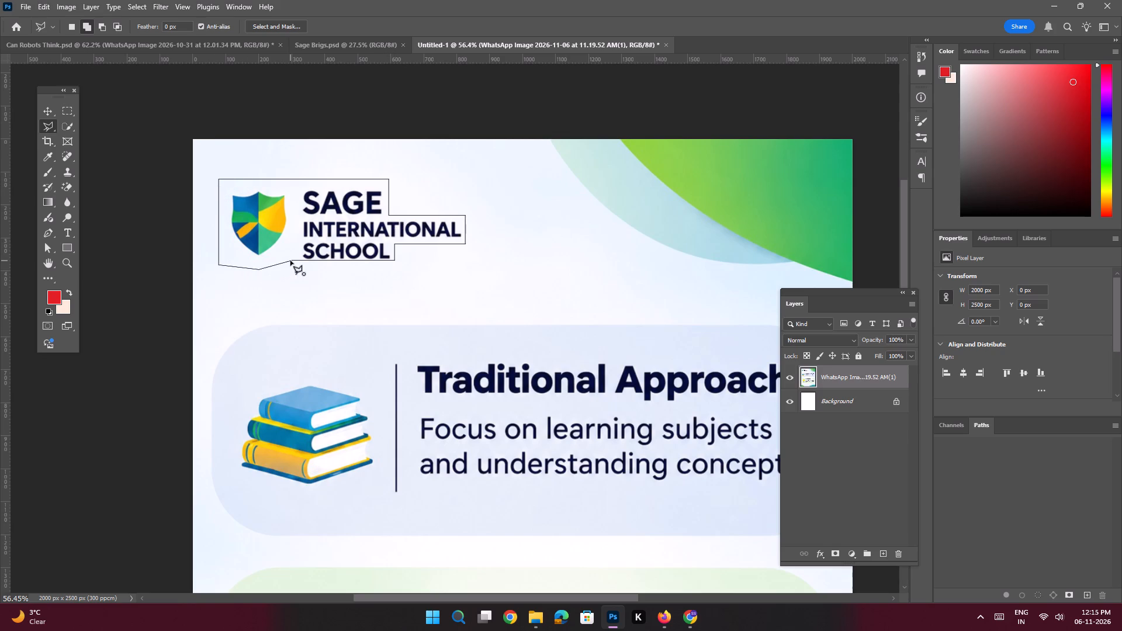
click(290, 261)
key(shift+BackSpace)
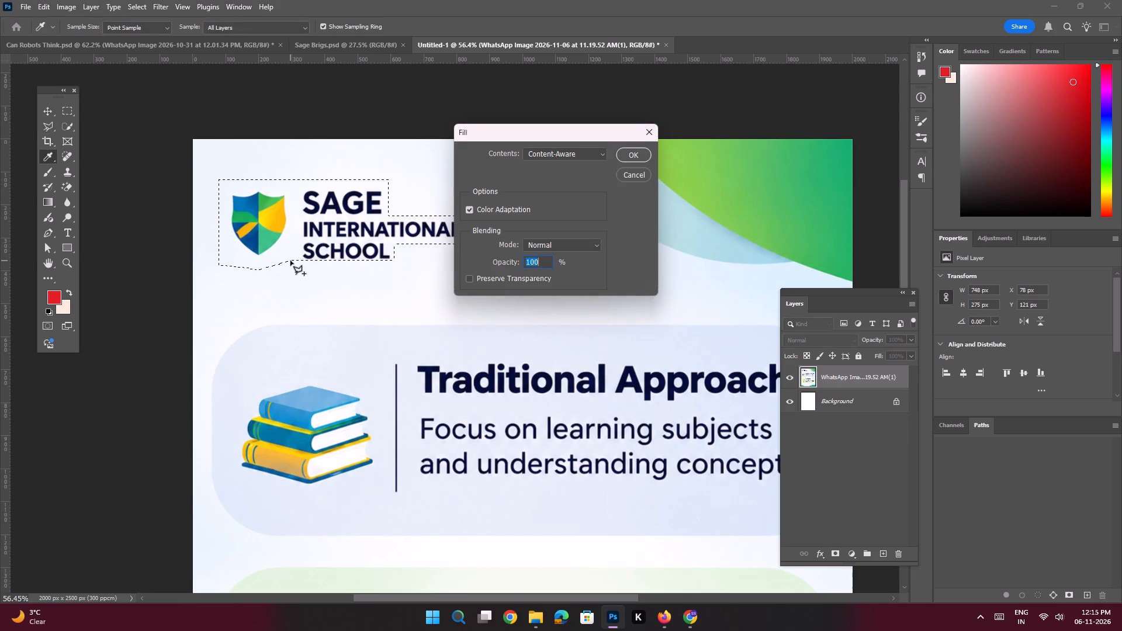
key(Return)
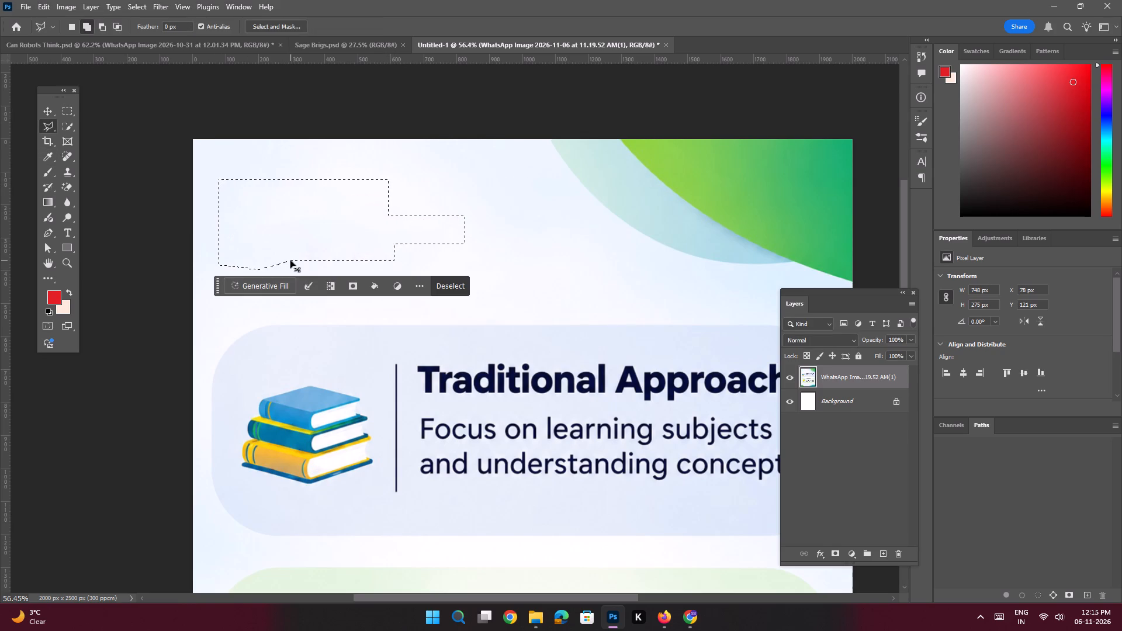
key(ctrl+d)
Add a red guide layout to the canvas with 75 px margins on all four sides.
key(ctrl+0)
key(space)
key(space)
key(space)
key(space)
key(space)
key(space)
key(space)
key(space)
key(space)
key(space)
key(space)
key(space)
key(space)
key(space)
key(space)
key(space)
drag(559, 218, 559, 226)
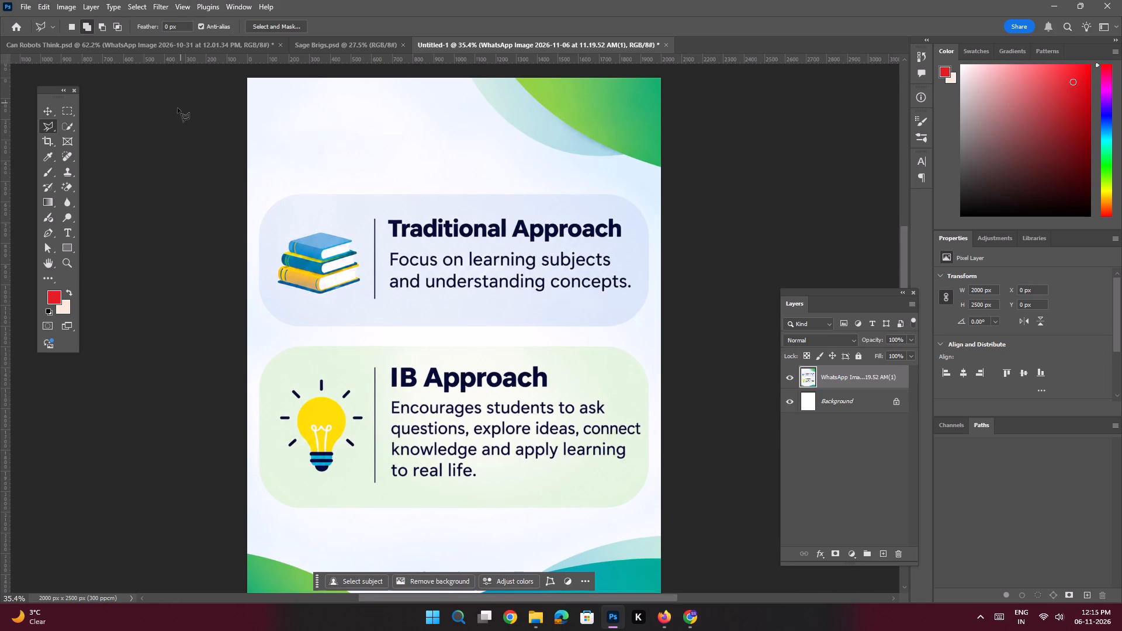
click(43, 109)
click(131, 167)
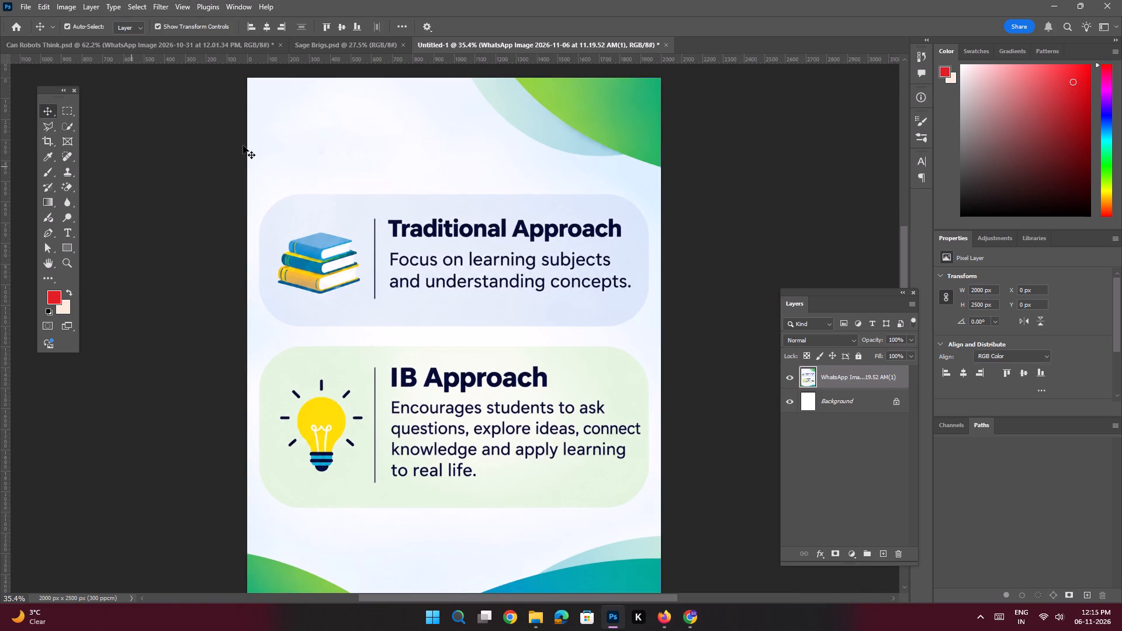
click(178, 6)
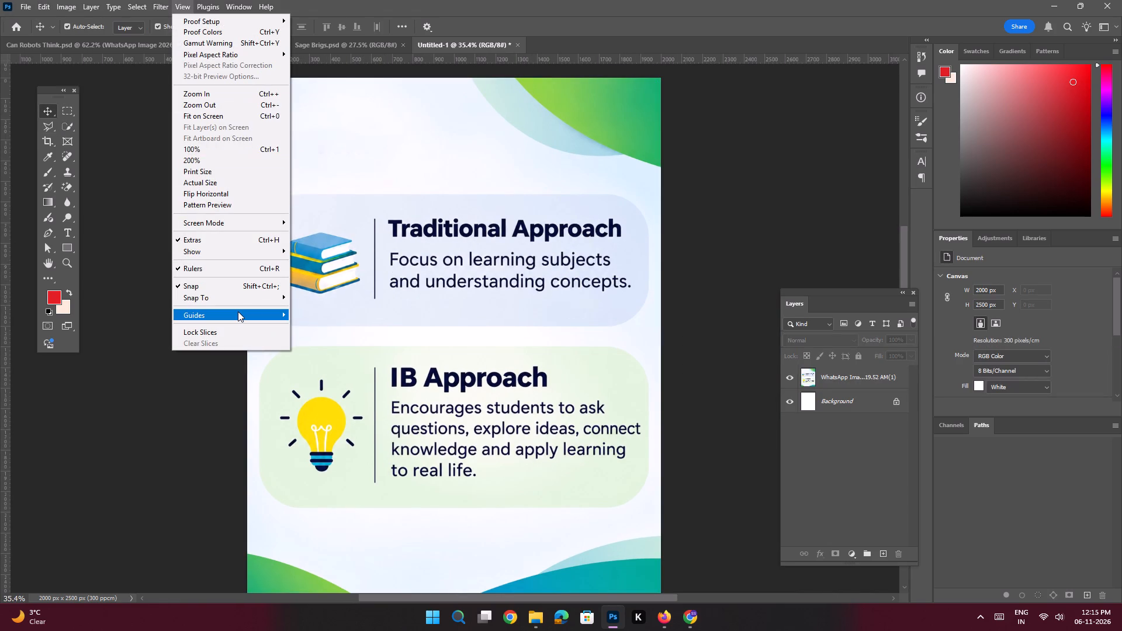
click(346, 391)
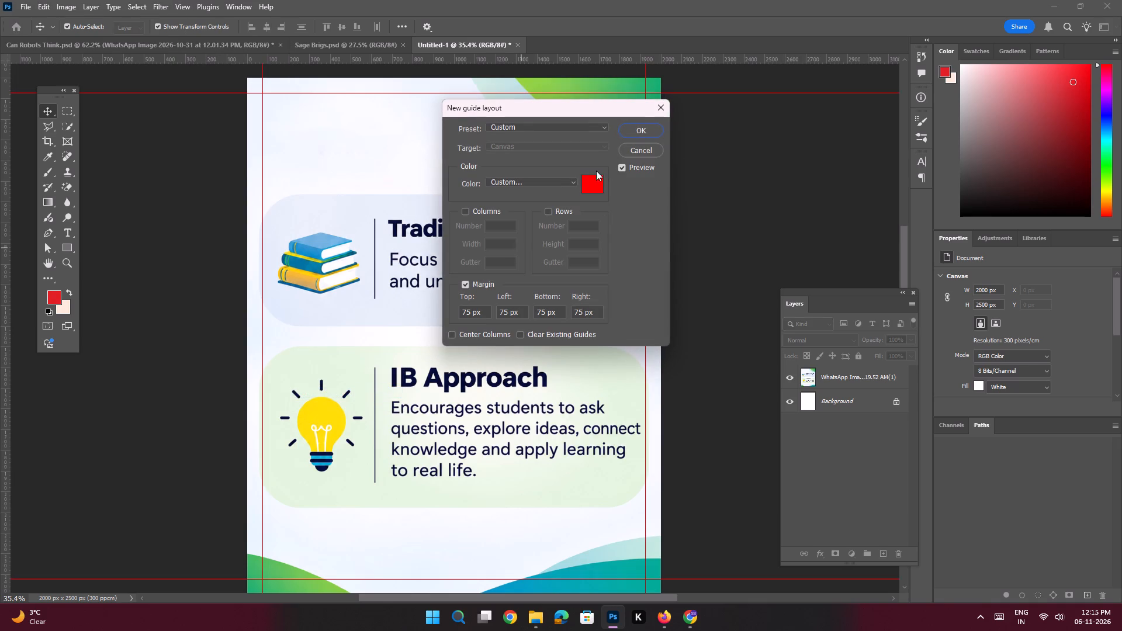
click(627, 130)
click(324, 41)
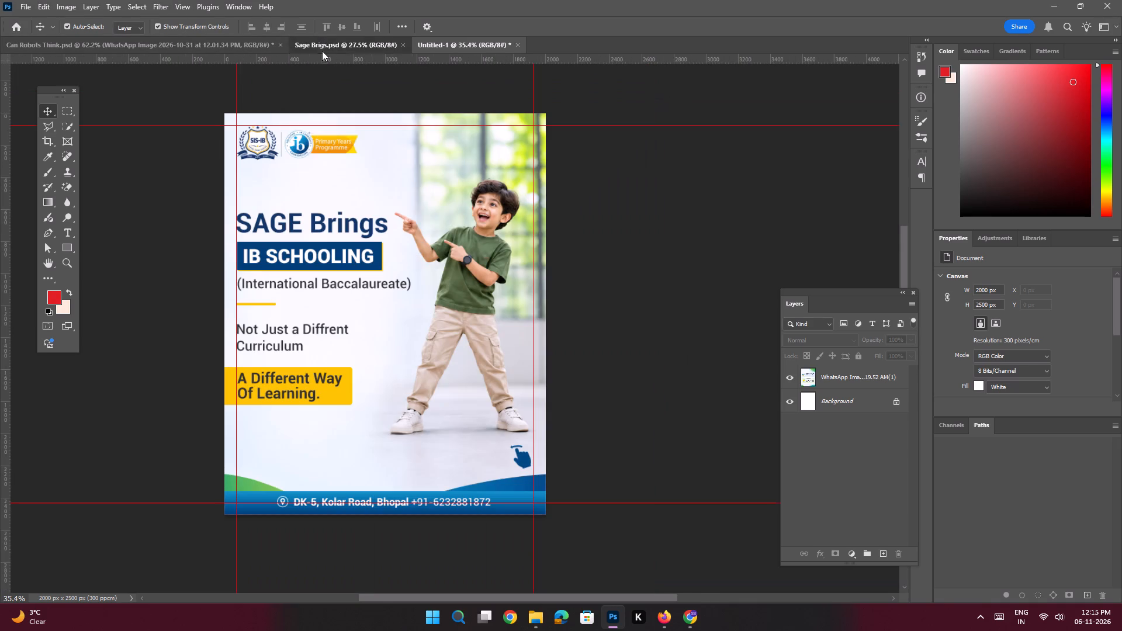
click(305, 143)
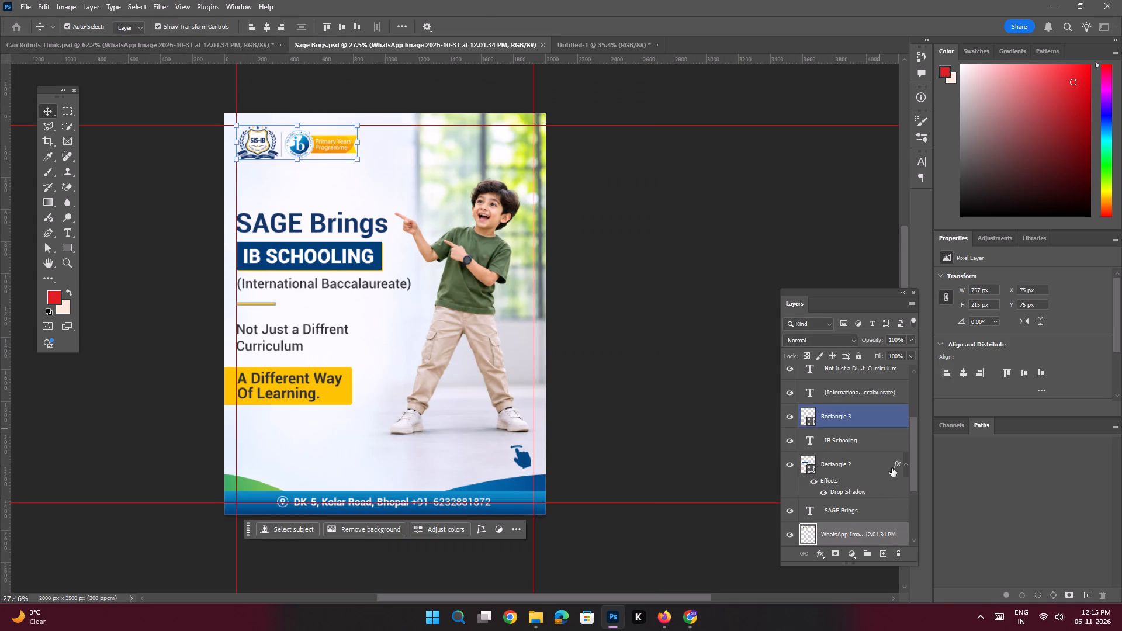
drag(872, 530, 556, 110)
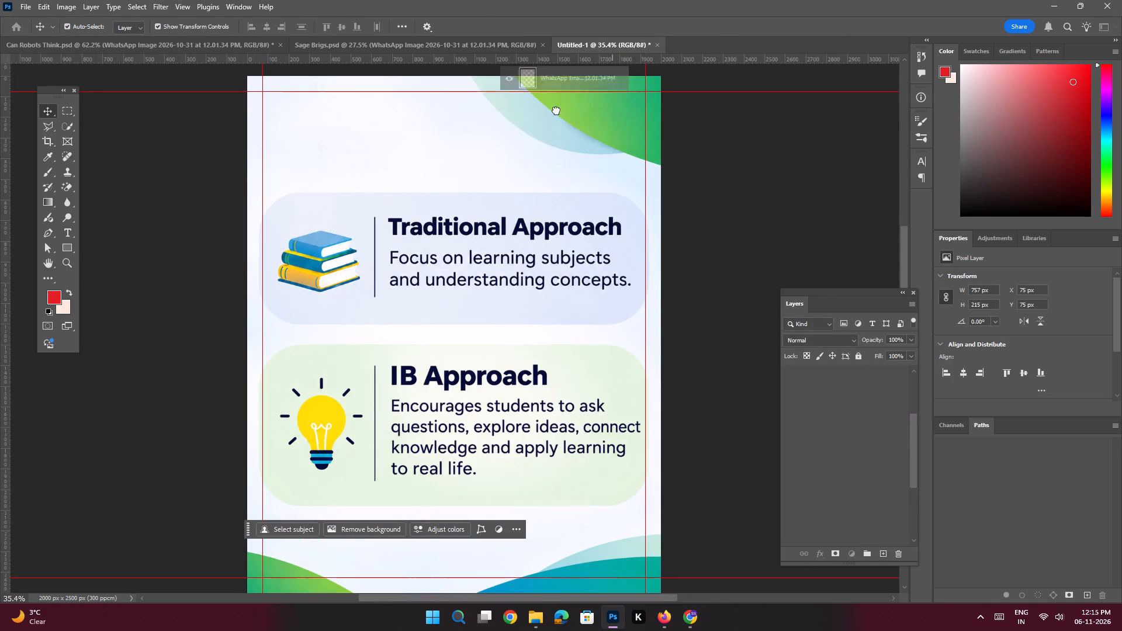
drag(556, 110, 386, 121)
Move the logo strip into the poster's upper-left corner, snapped to the top and left margin guides, and deselect it.
key(space)
ctrl+drag(361, 119, 415, 177)
drag(421, 148, 510, 272)
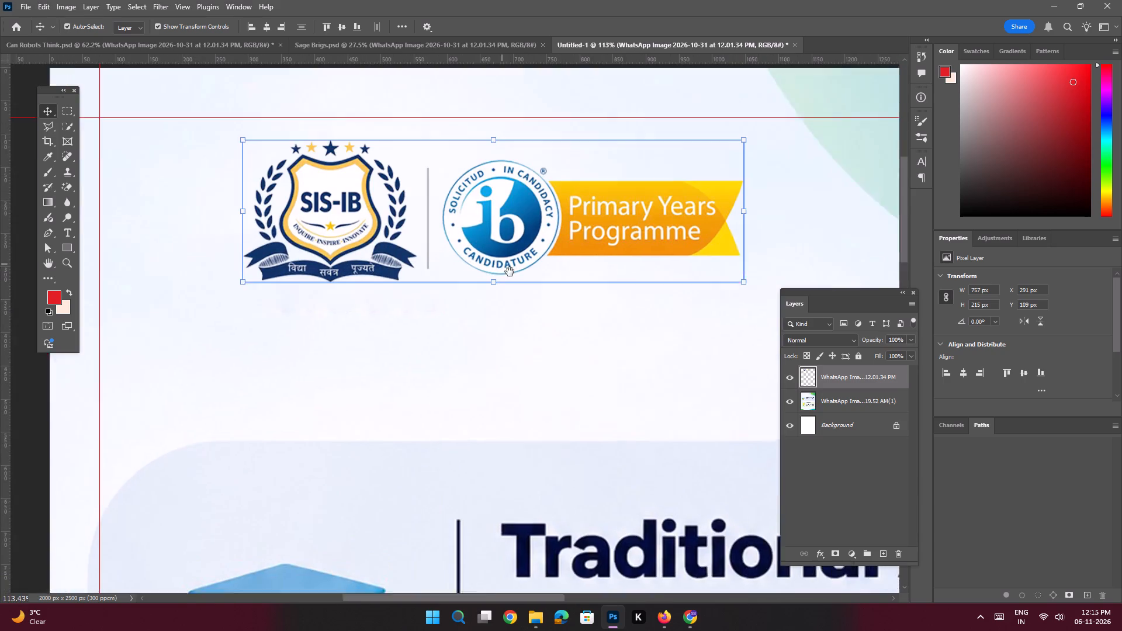
drag(510, 272, 511, 273)
drag(535, 245, 393, 223)
key(space)
ctrl+drag(413, 234, 361, 221)
click(193, 261)
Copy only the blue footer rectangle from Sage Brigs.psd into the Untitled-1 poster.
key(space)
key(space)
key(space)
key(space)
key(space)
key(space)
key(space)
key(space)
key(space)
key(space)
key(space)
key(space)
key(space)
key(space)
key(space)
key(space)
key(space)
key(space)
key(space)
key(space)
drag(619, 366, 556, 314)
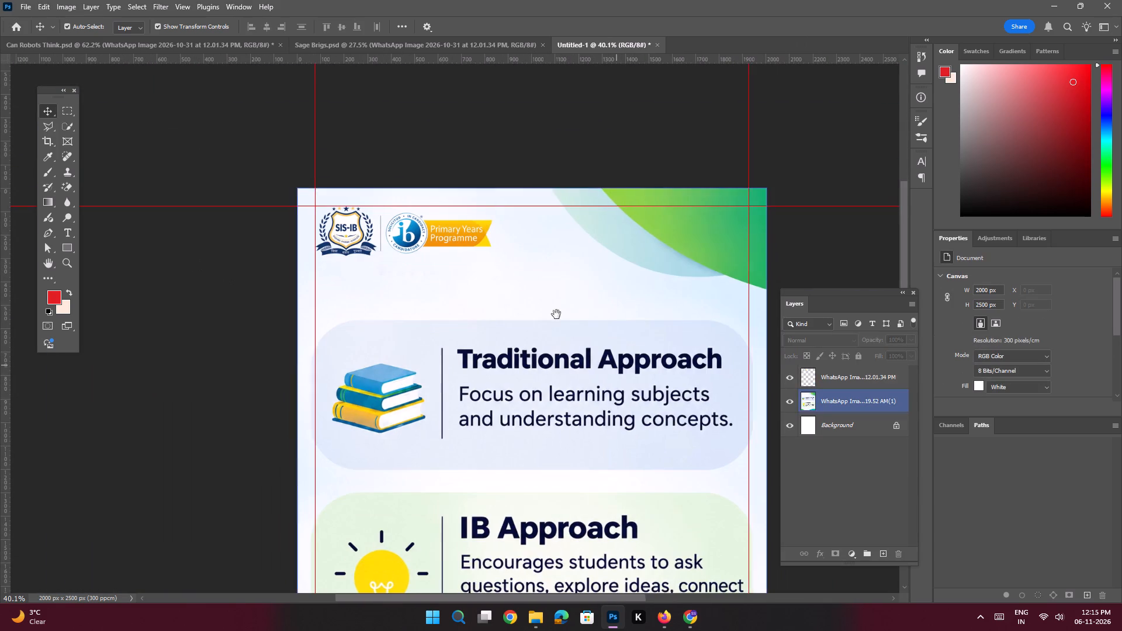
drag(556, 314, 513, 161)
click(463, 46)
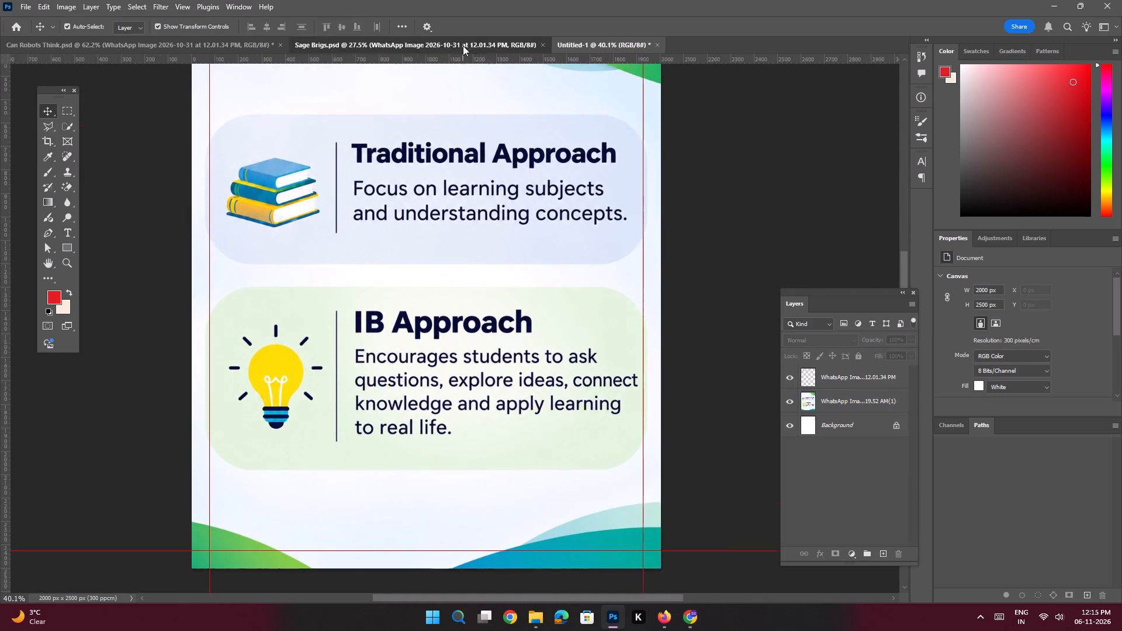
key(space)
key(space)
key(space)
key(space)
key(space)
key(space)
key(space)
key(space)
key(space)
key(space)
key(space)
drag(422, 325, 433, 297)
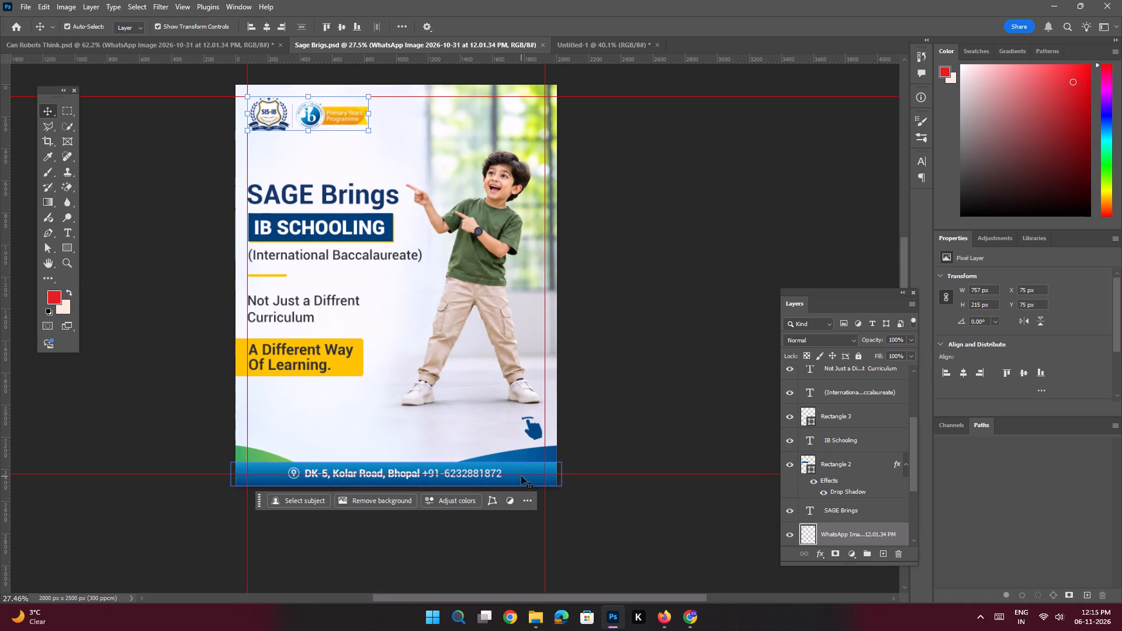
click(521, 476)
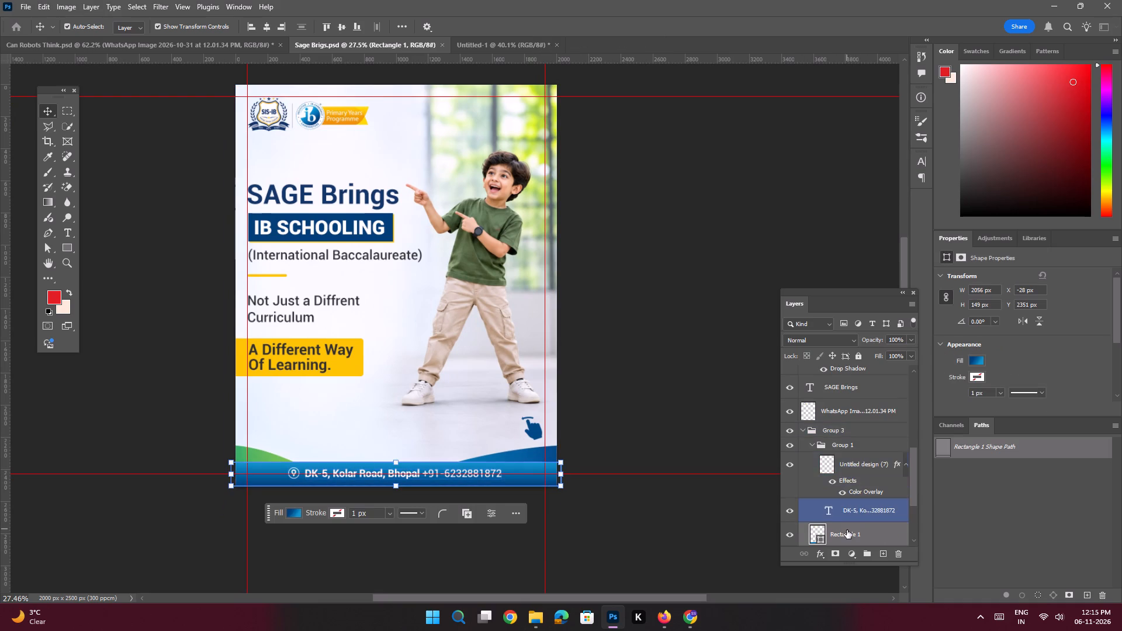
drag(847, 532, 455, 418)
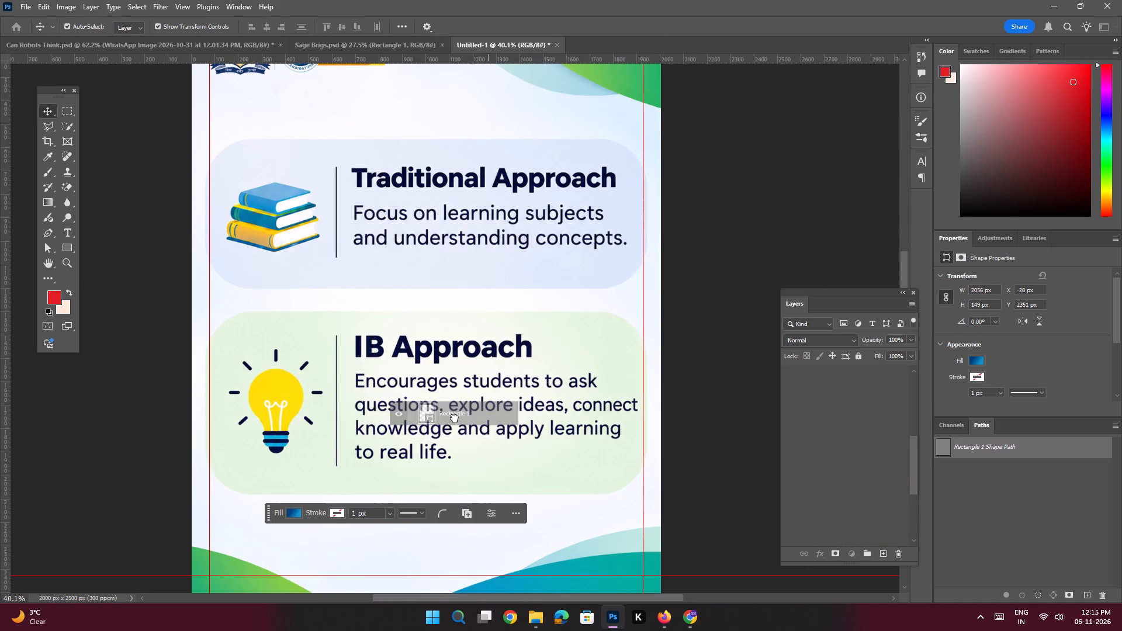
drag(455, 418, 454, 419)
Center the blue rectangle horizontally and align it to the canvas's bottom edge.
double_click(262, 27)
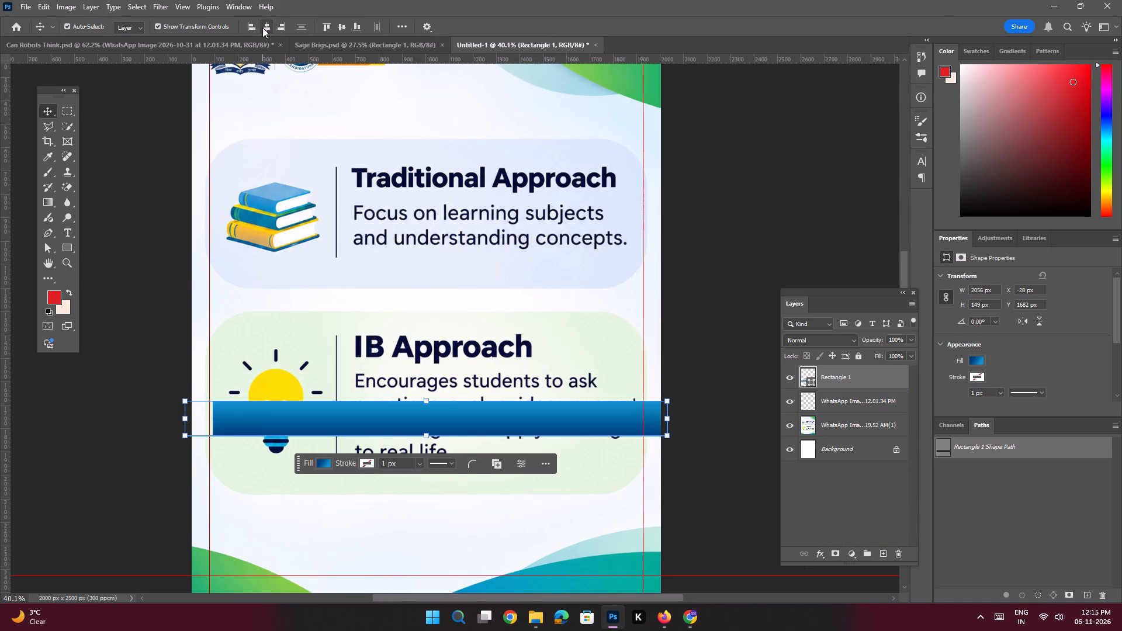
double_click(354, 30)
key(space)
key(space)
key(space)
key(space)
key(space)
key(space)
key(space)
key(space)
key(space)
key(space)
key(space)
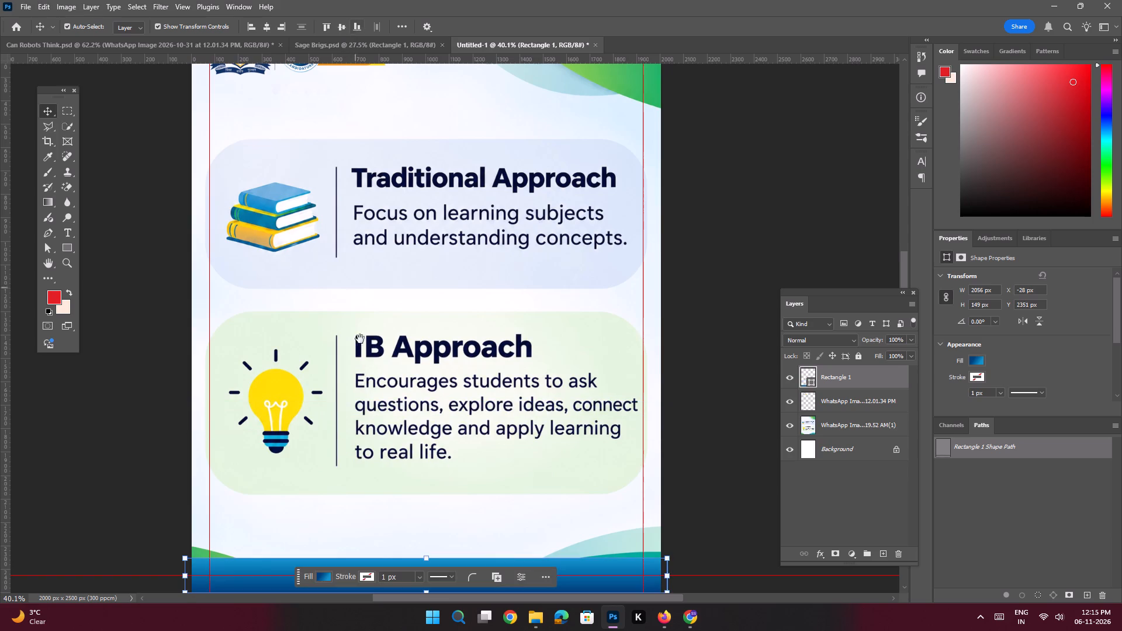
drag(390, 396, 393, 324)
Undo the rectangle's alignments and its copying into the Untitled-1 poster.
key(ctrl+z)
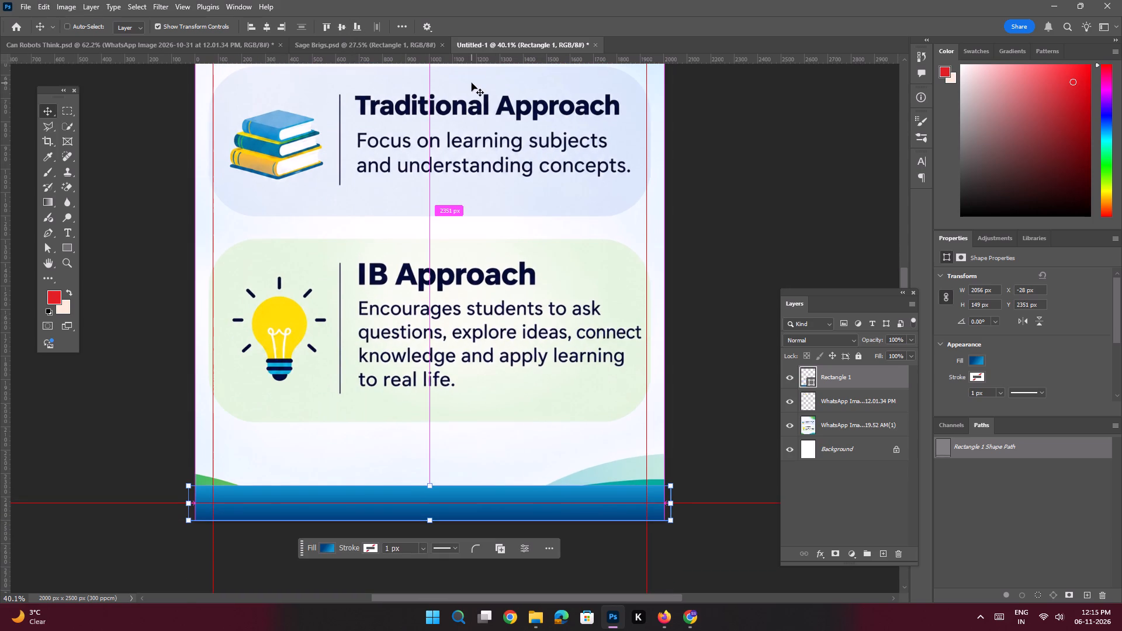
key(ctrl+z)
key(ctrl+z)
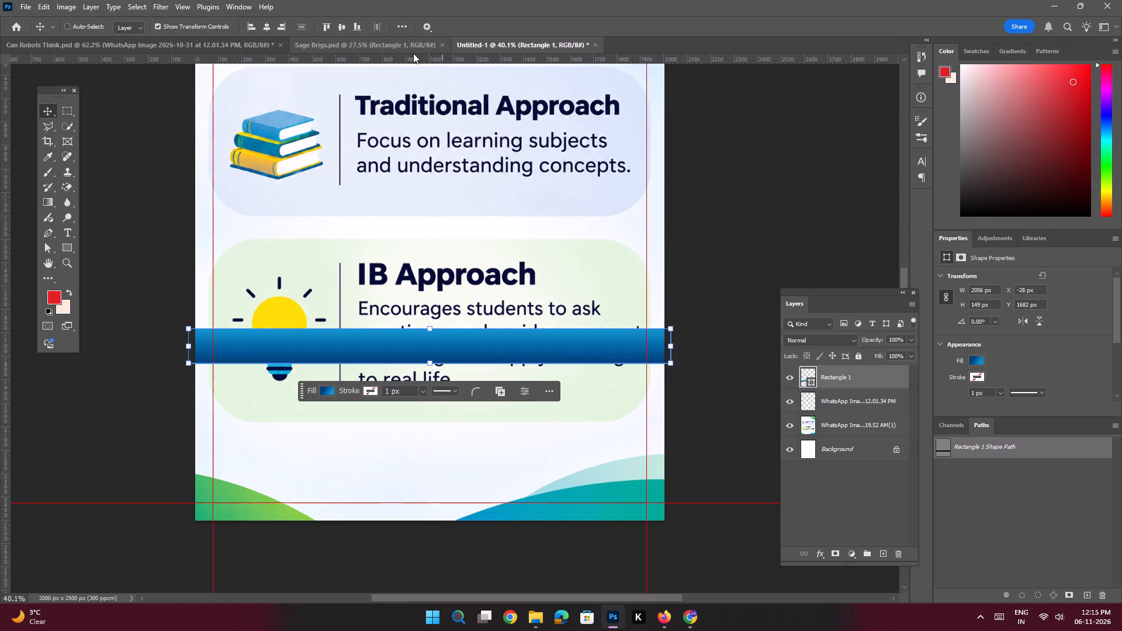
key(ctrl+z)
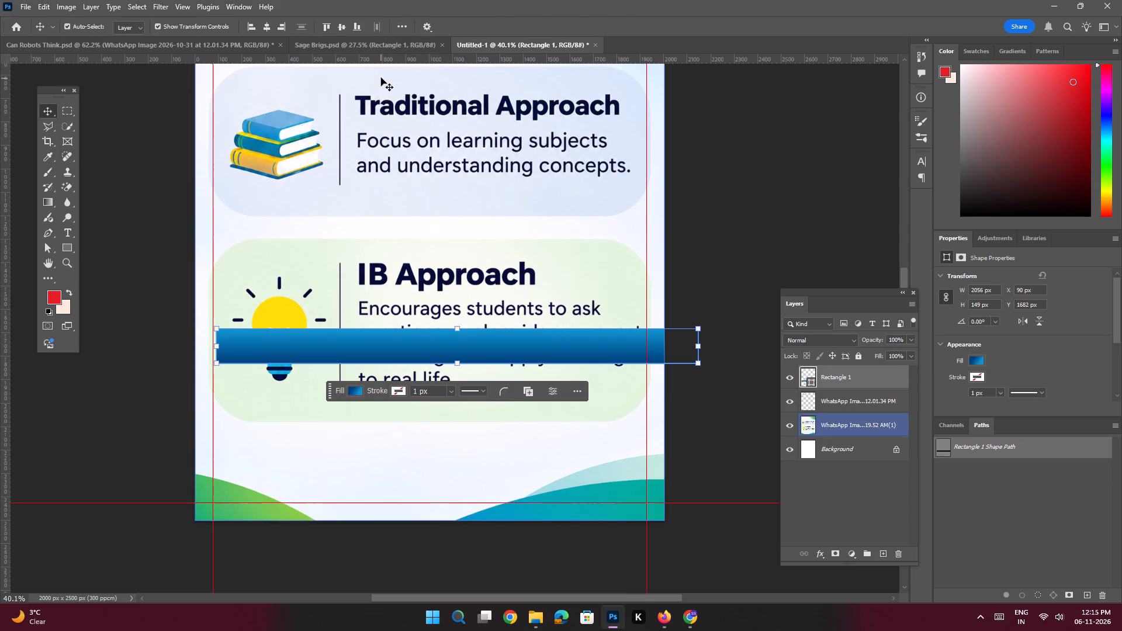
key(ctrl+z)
In Sage Brigs.psd, set Auto-Select to Group and copy the complete address footer group into the Untitled-1 poster.
click(377, 47)
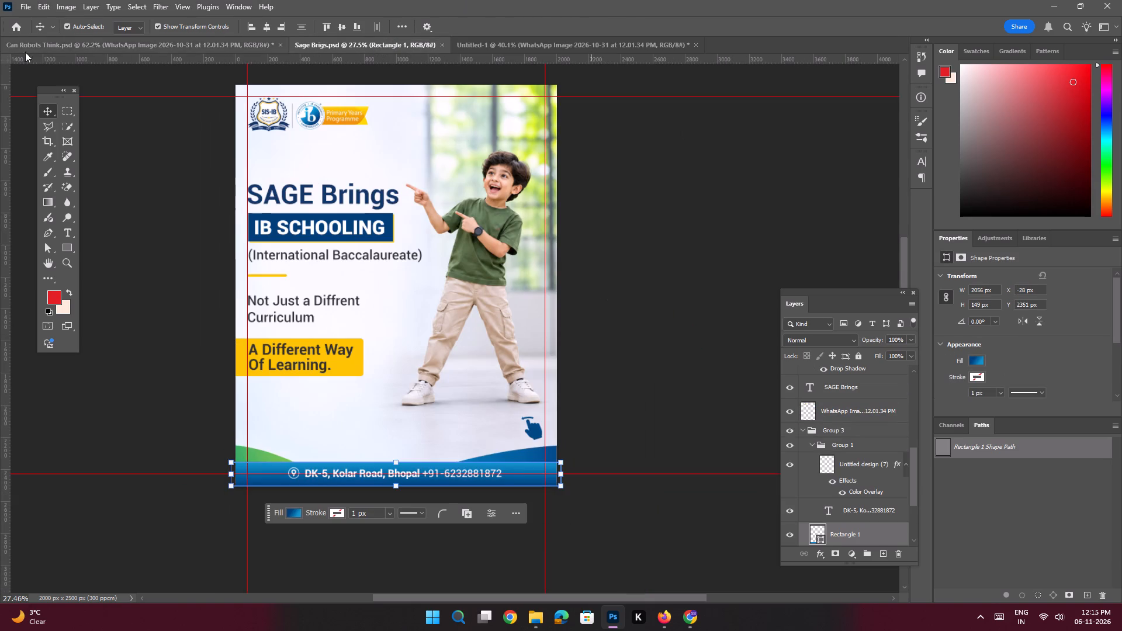
click(124, 30)
click(125, 38)
click(127, 154)
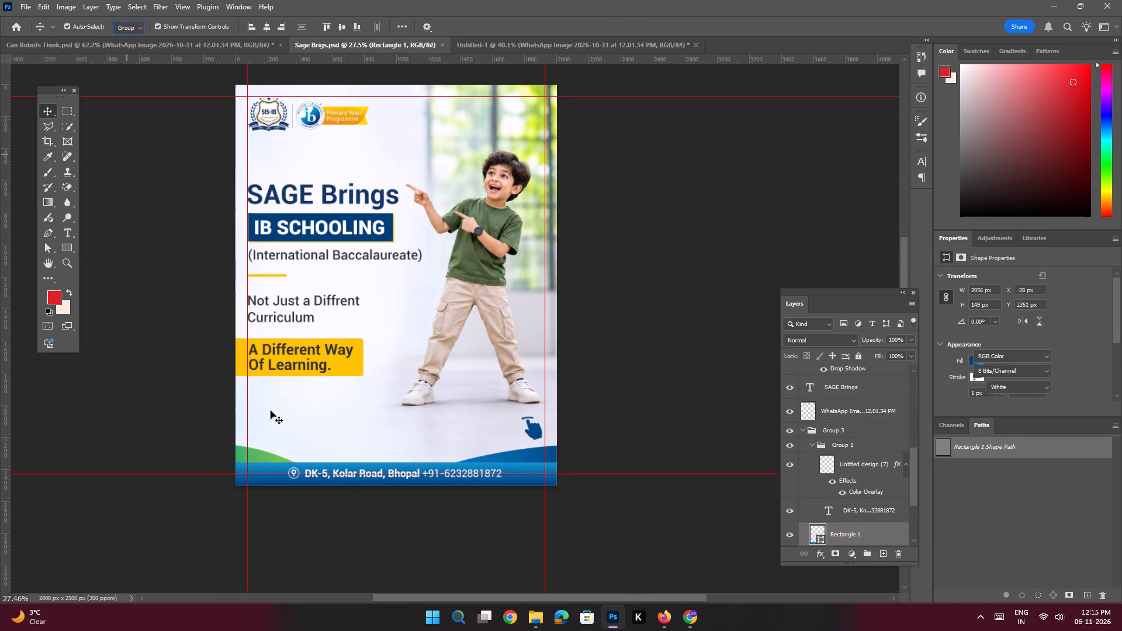
click(346, 484)
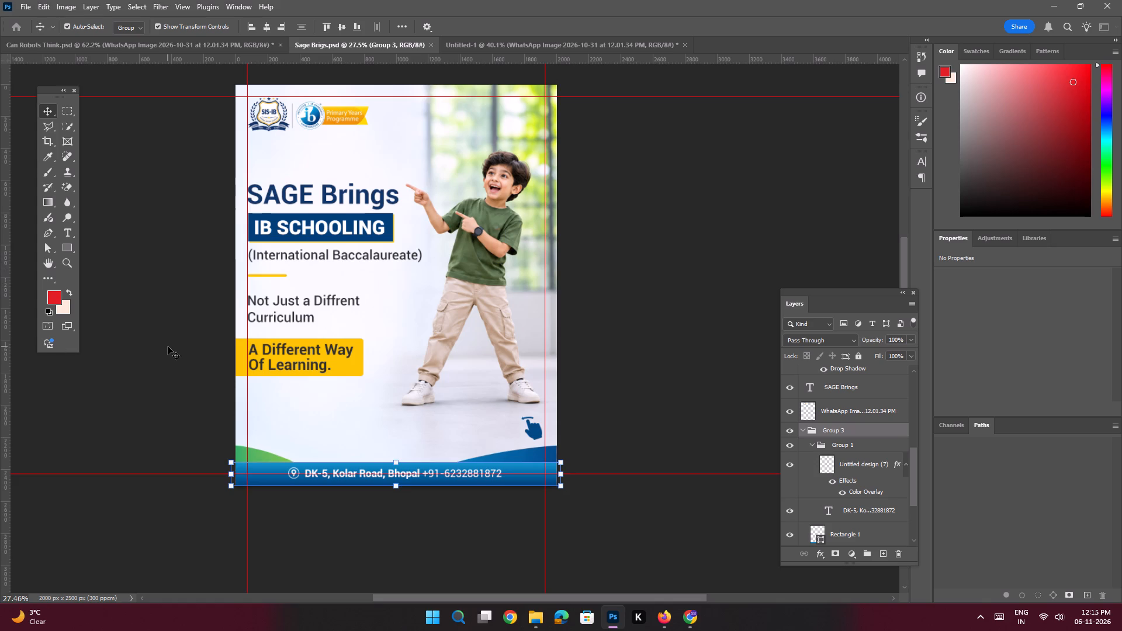
drag(836, 429, 247, 60)
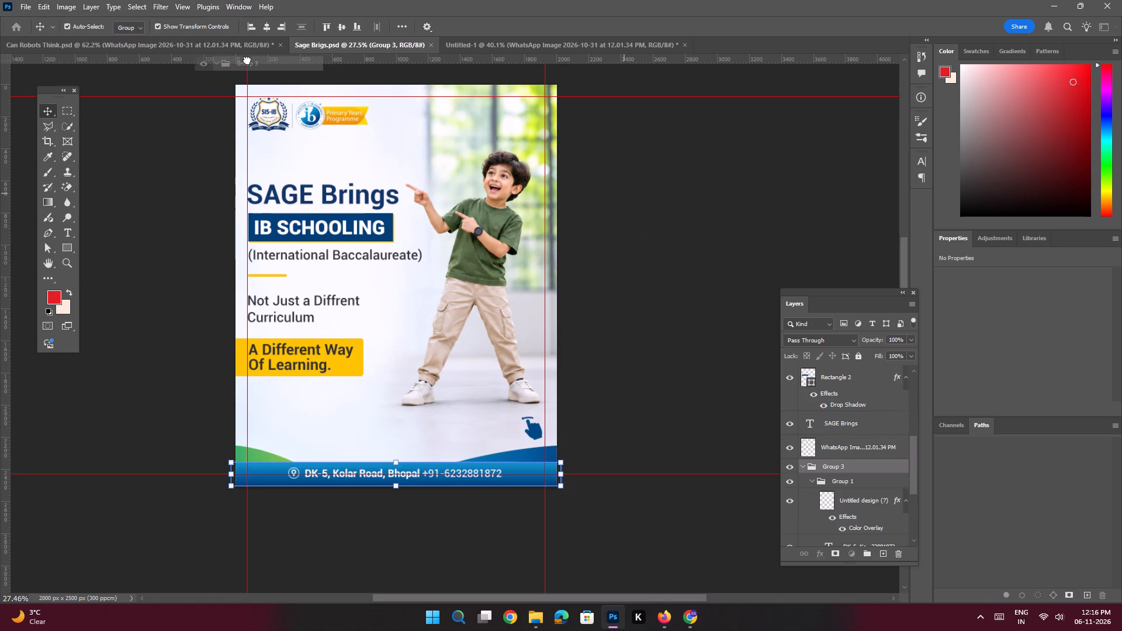
drag(247, 60, 411, 484)
Center the footer group horizontally, align it to the canvas's bottom edge, and deselect it.
double_click(265, 29)
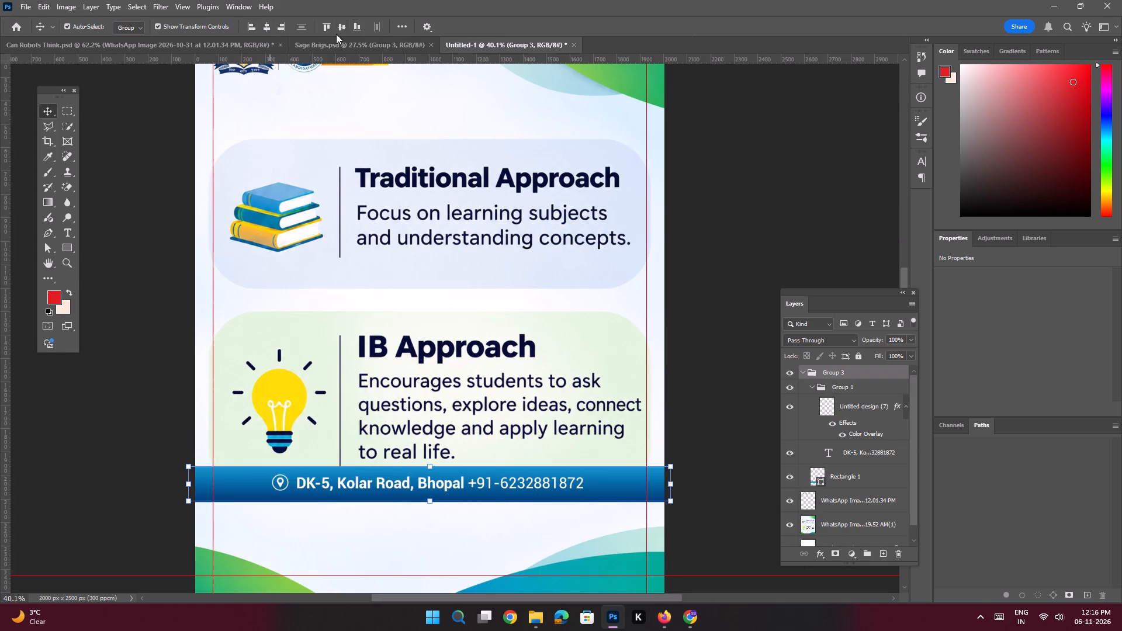
double_click(355, 29)
click(155, 366)
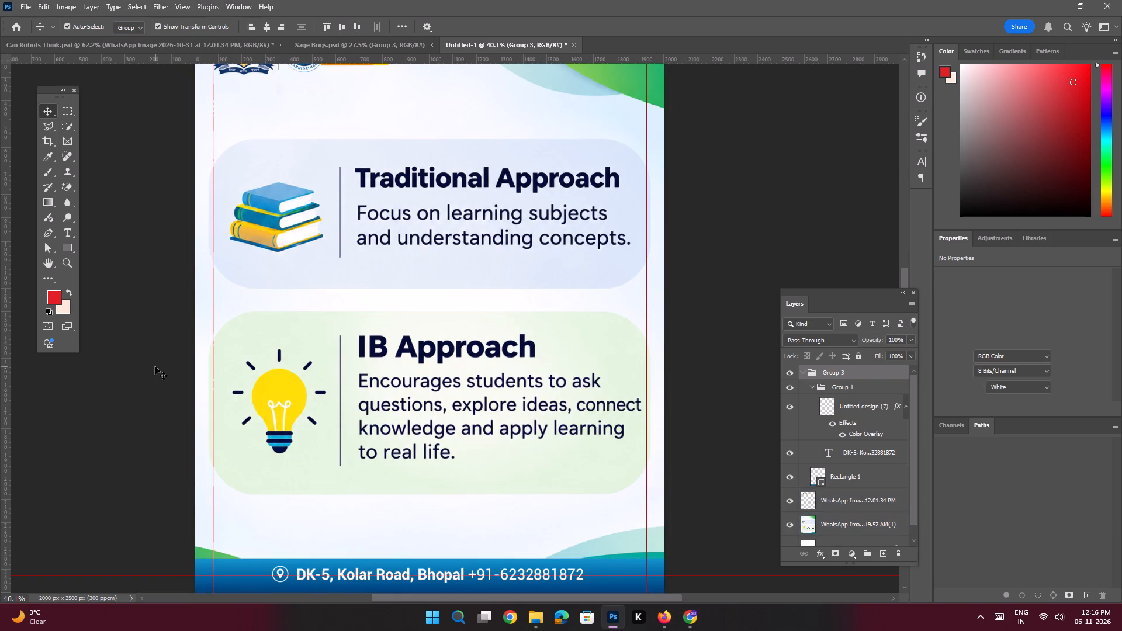
Save the poster as a Photoshop file named "Traditional Approch" in the Sage IB folder.
key(space)
key(space)
key(space)
key(space)
key(space)
key(space)
key(space)
key(space)
key(space)
key(space)
key(space)
key(space)
key(space)
key(space)
key(space)
key(space)
key(space)
key(space)
key(space)
key(space)
drag(348, 464, 350, 404)
drag(469, 269, 456, 396)
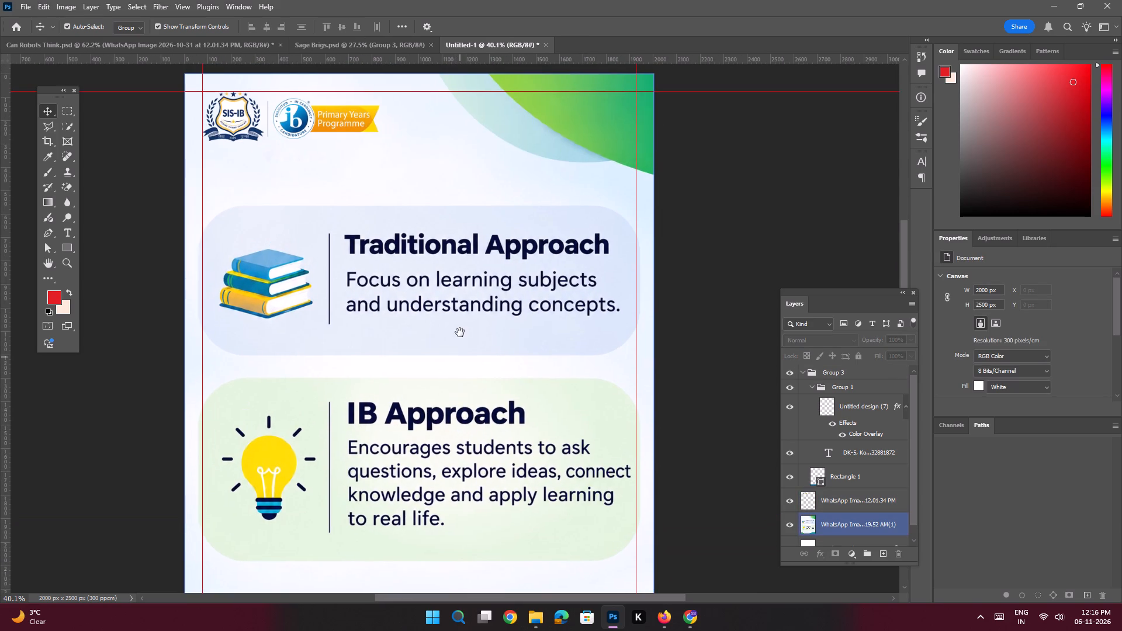
key(ctrl+s)
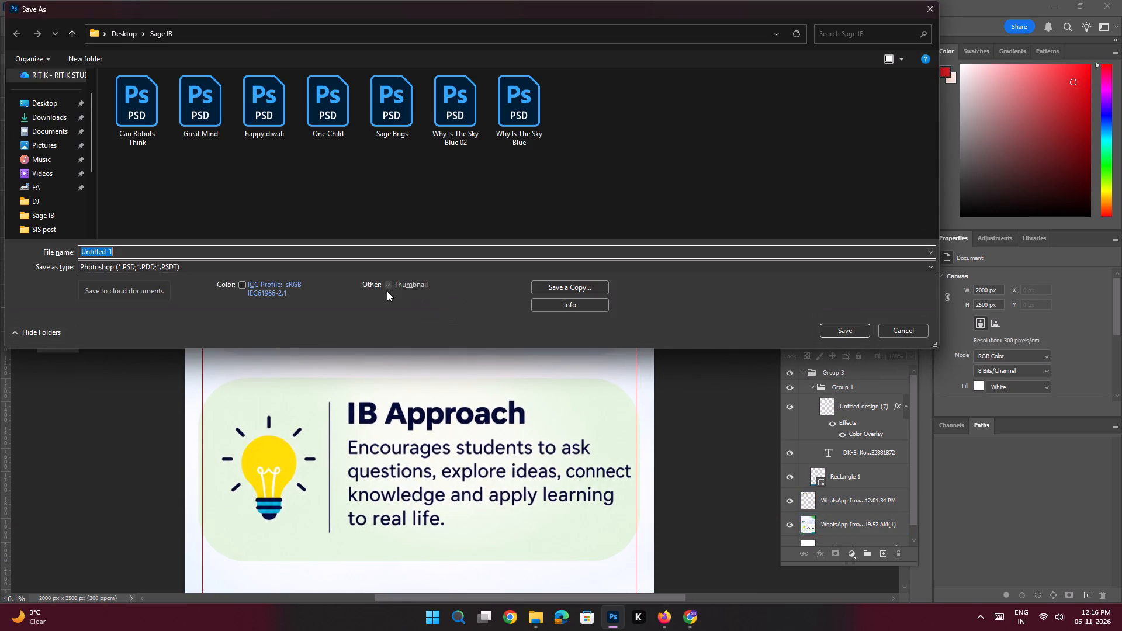
text(YTr)
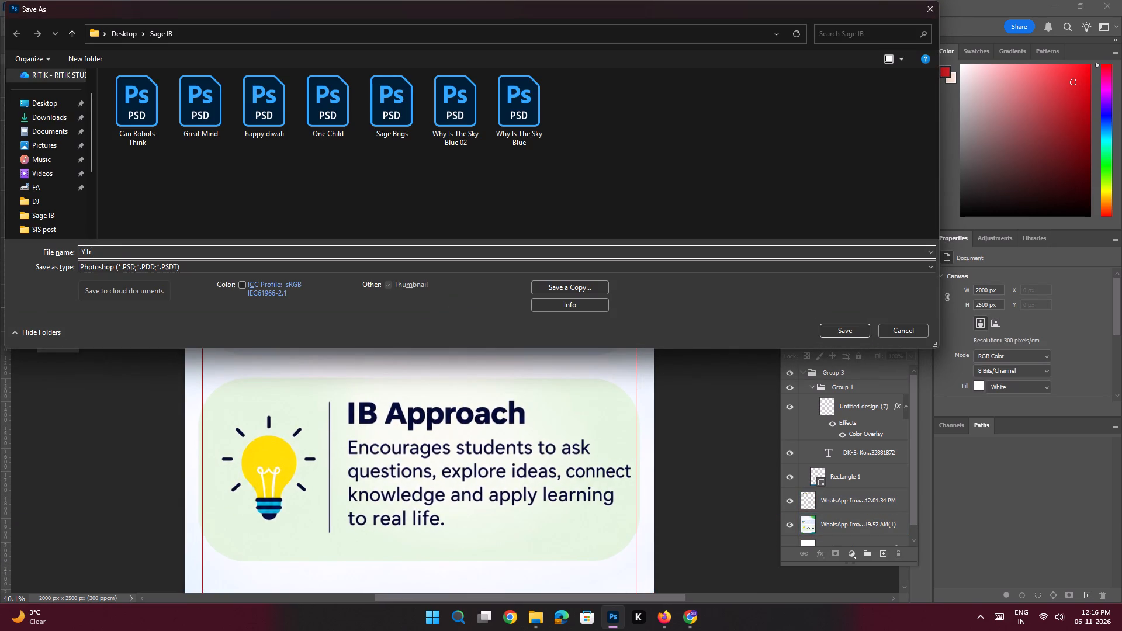
key(BackSpace)
key(BackSpace)
key(BackSpace)
key(BackSpace)
text(Traditional)
key(space)
key(shift+a)
text(pproch)
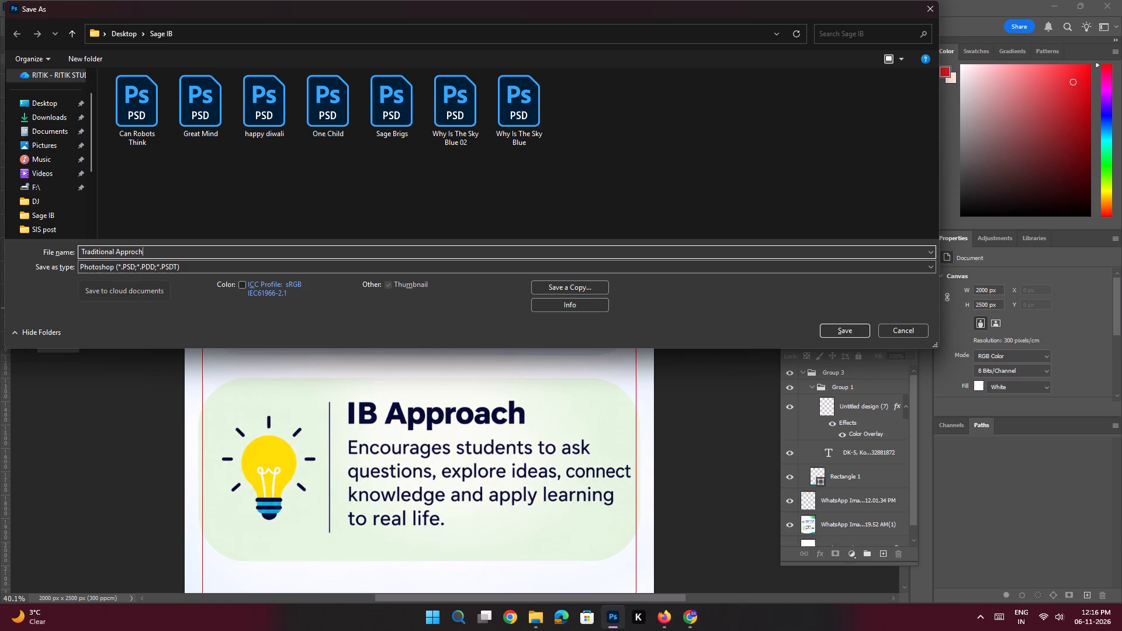
key(Return)
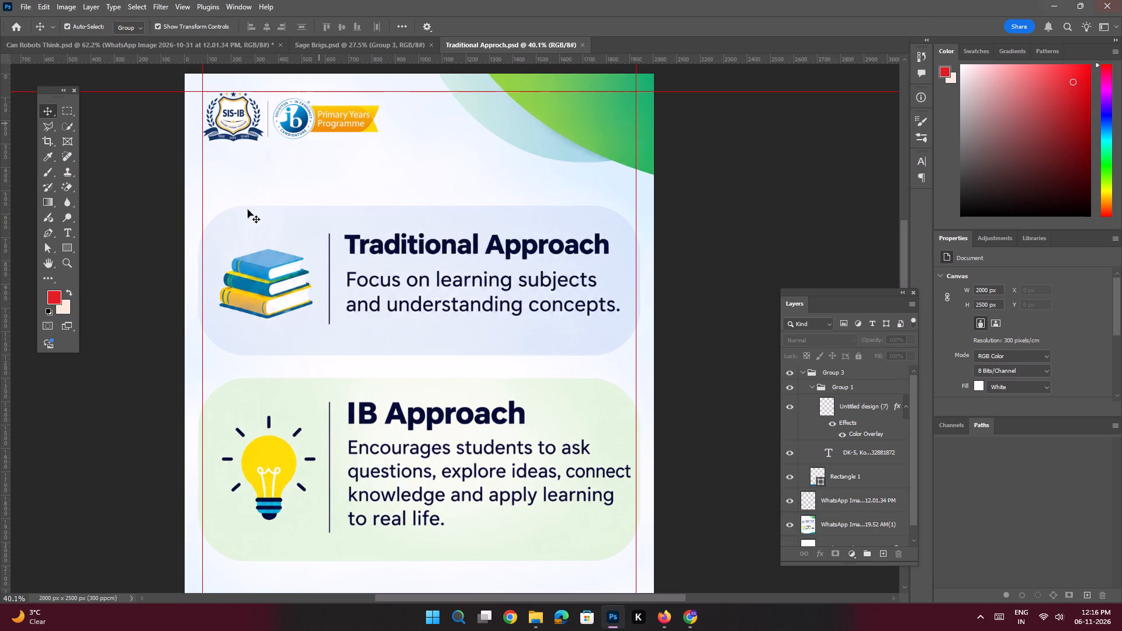
Copy the "Traditional Approach" heading text from the Google image search into a new text layer on the poster.
click(698, 616)
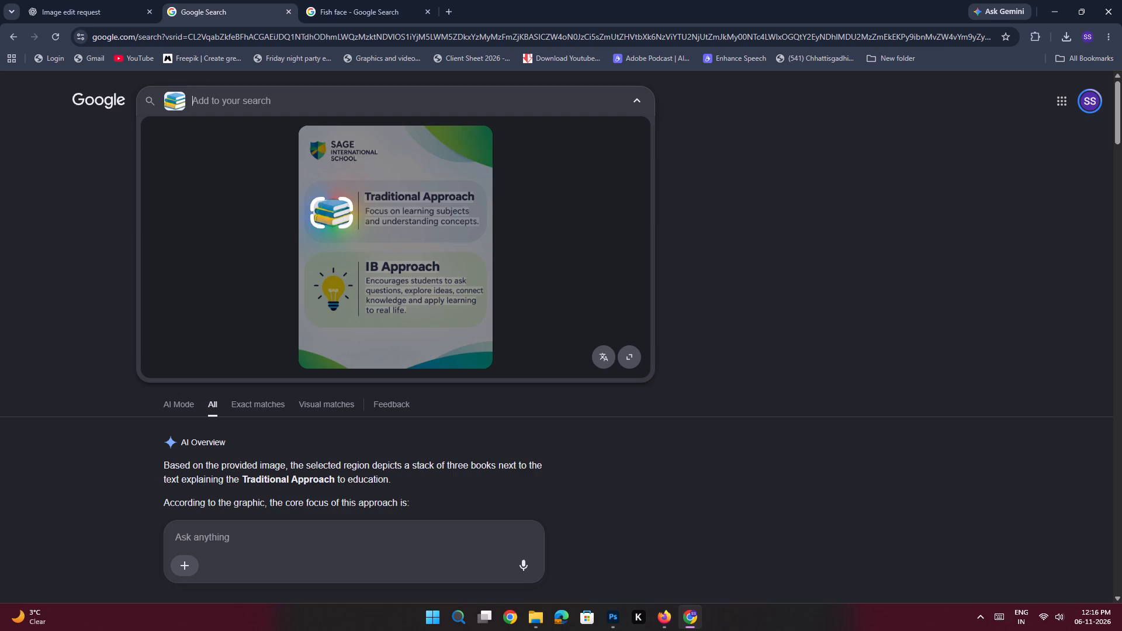
drag(473, 193, 385, 193)
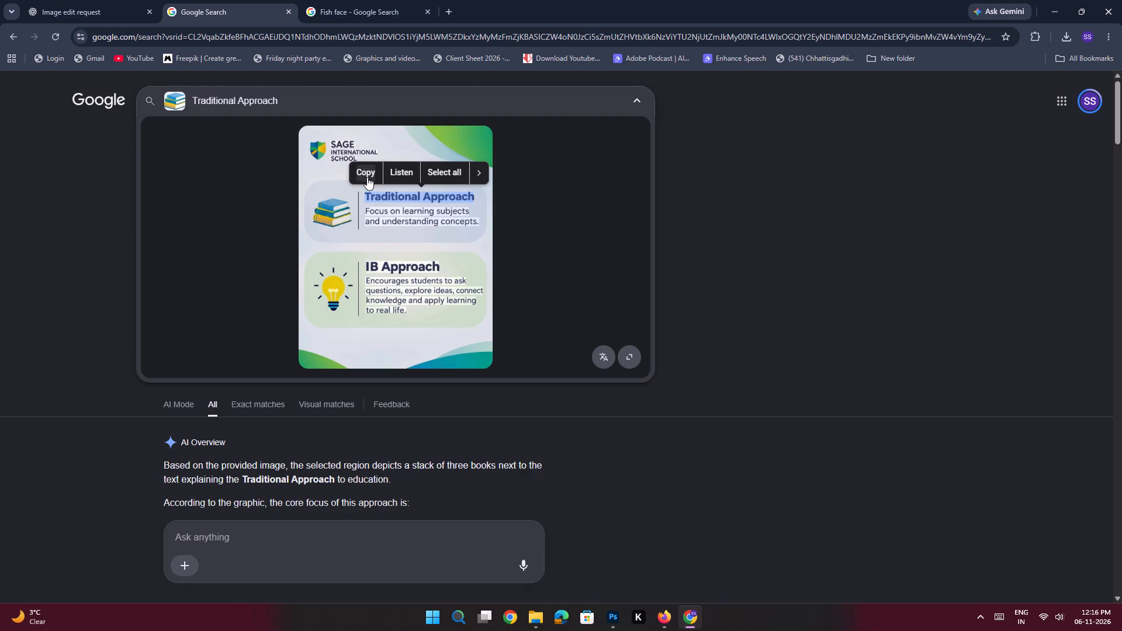
click(367, 177)
key(alt+Tab)
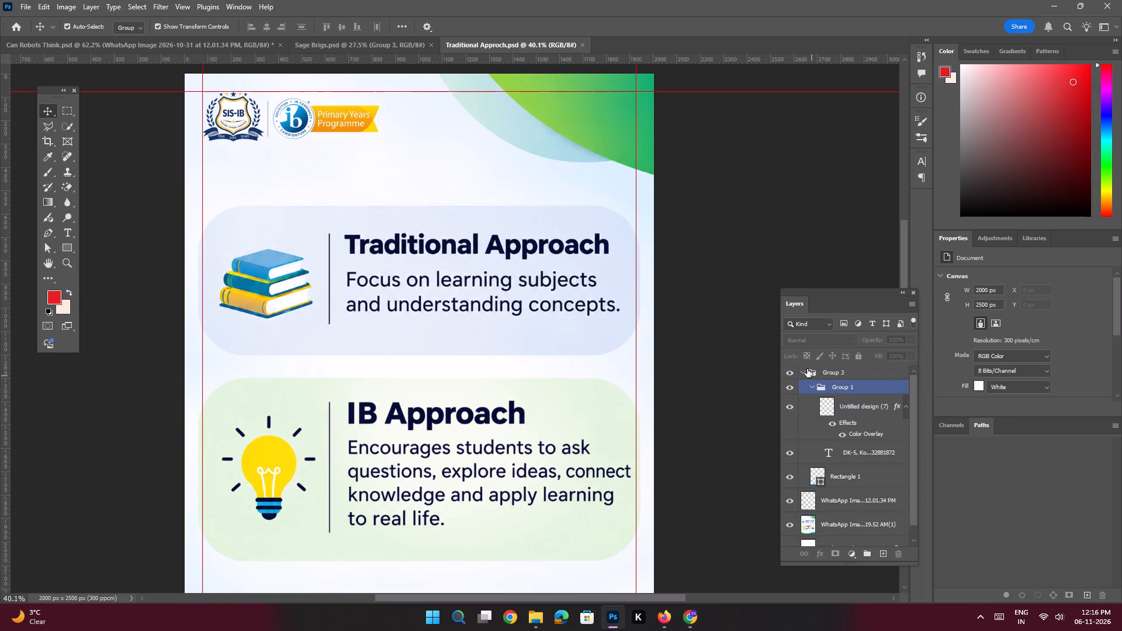
click(804, 373)
click(880, 551)
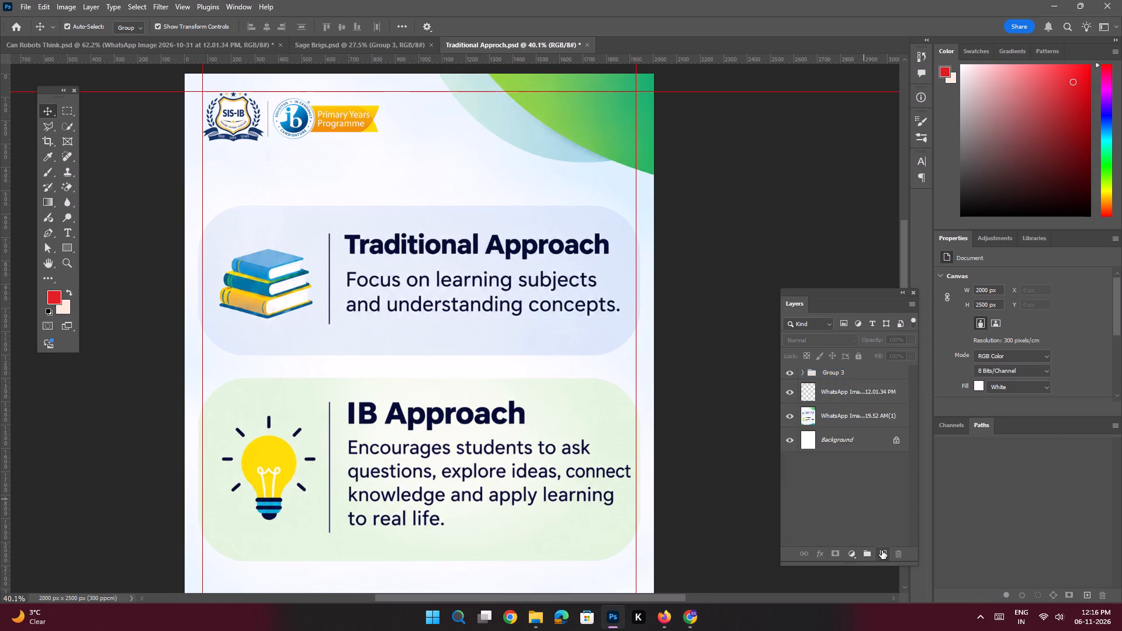
key(space)
key(space)
key(space)
key(space)
key(space)
key(space)
drag(475, 223, 480, 234)
key(t)
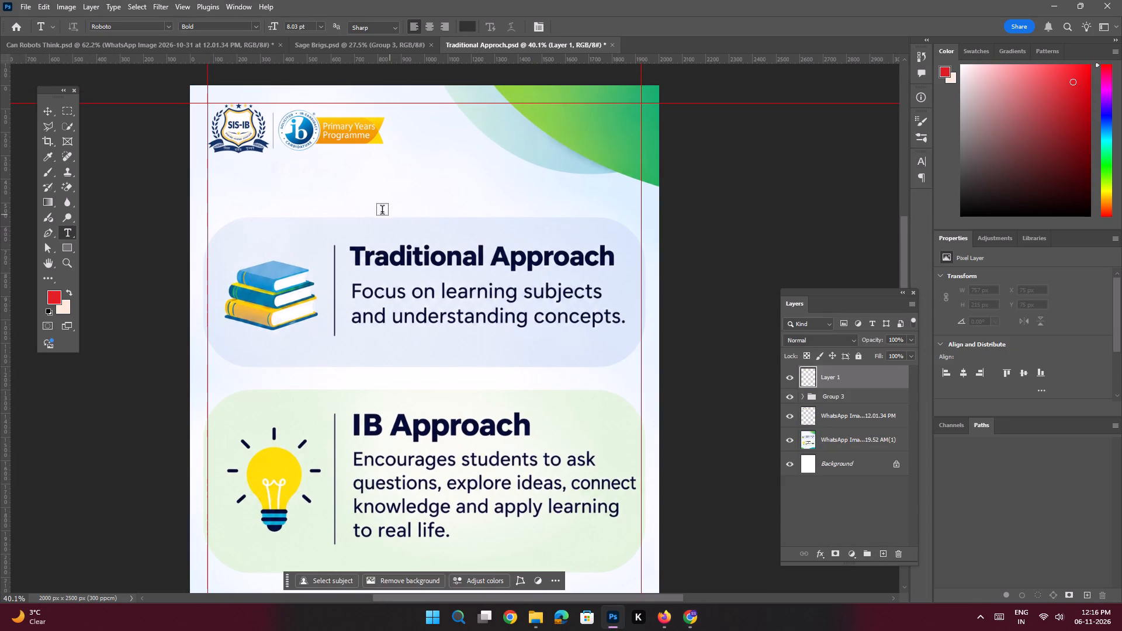
click(381, 211)
key(ctrl+v)
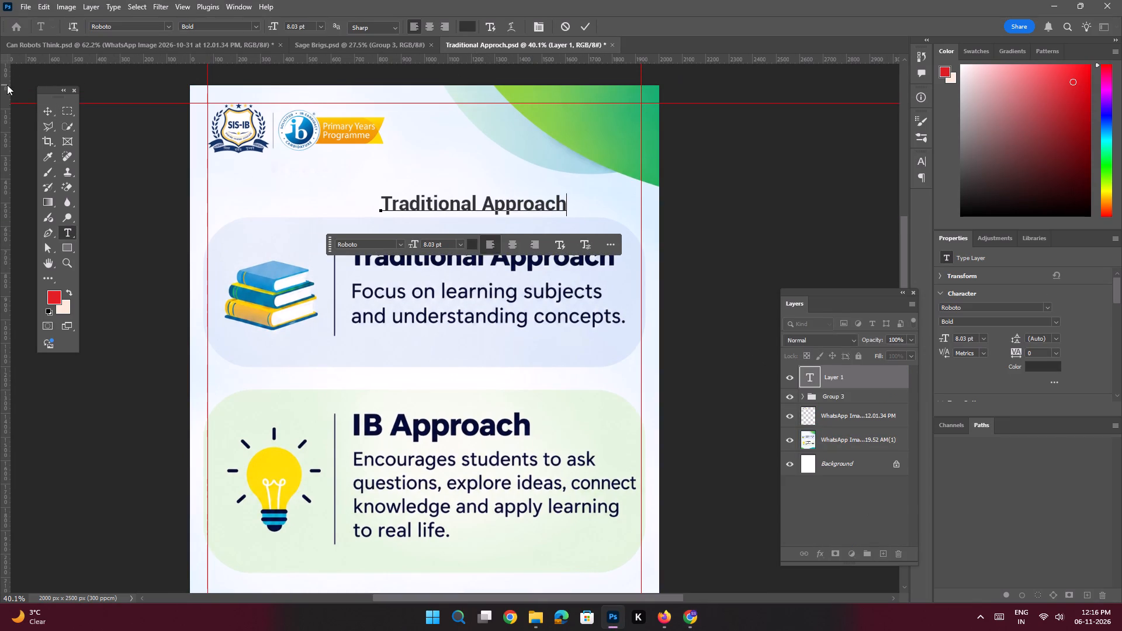
click(41, 110)
Move the new heading over the original Traditional Approach heading, scale it to about 141%, and nudge it to match.
key(space)
ctrl+drag(452, 206, 483, 257)
drag(442, 206, 388, 304)
key(space)
key(space)
key(space)
key(space)
key(space)
key(space)
key(space)
key(space)
key(space)
key(space)
key(space)
key(space)
drag(467, 272, 349, 261)
key(ctrl+t)
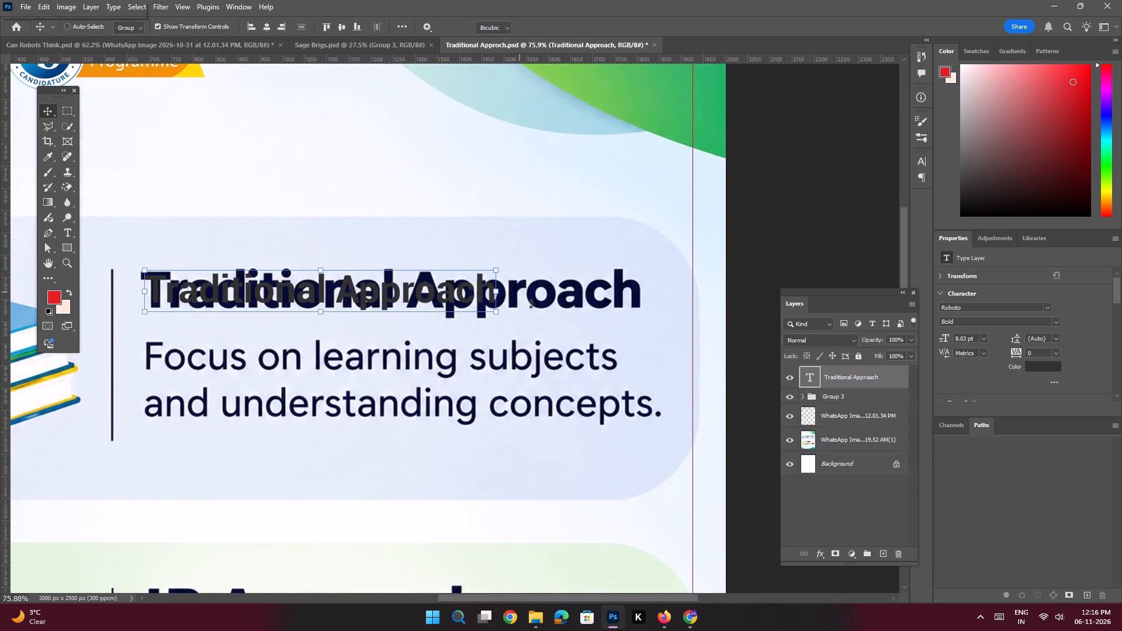
drag(497, 313, 666, 285)
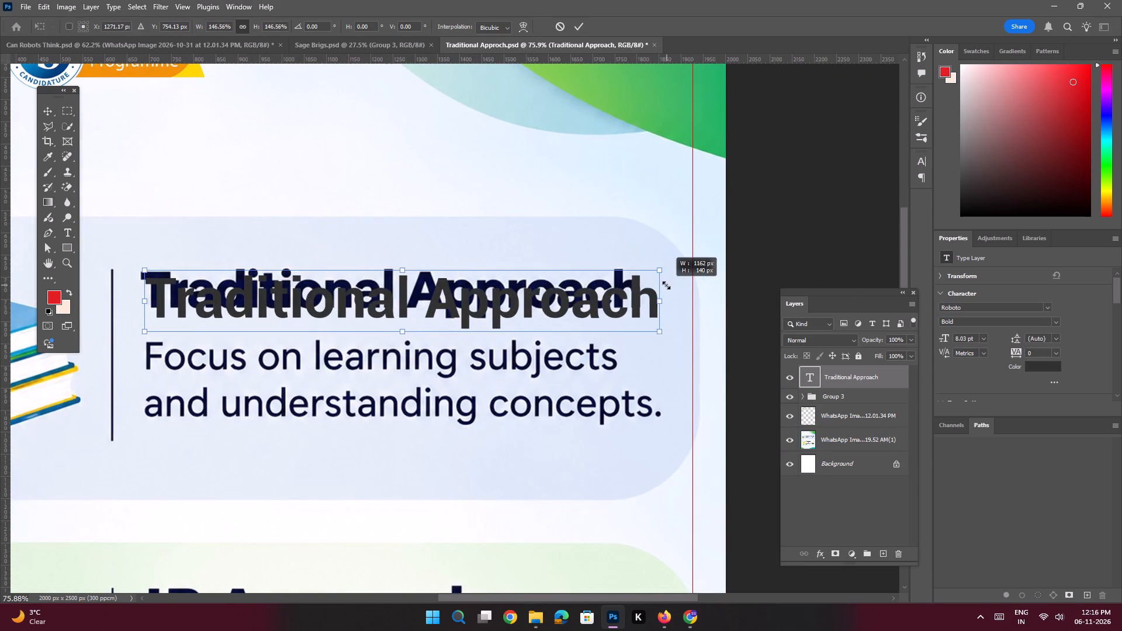
drag(666, 285, 649, 283)
key(Return)
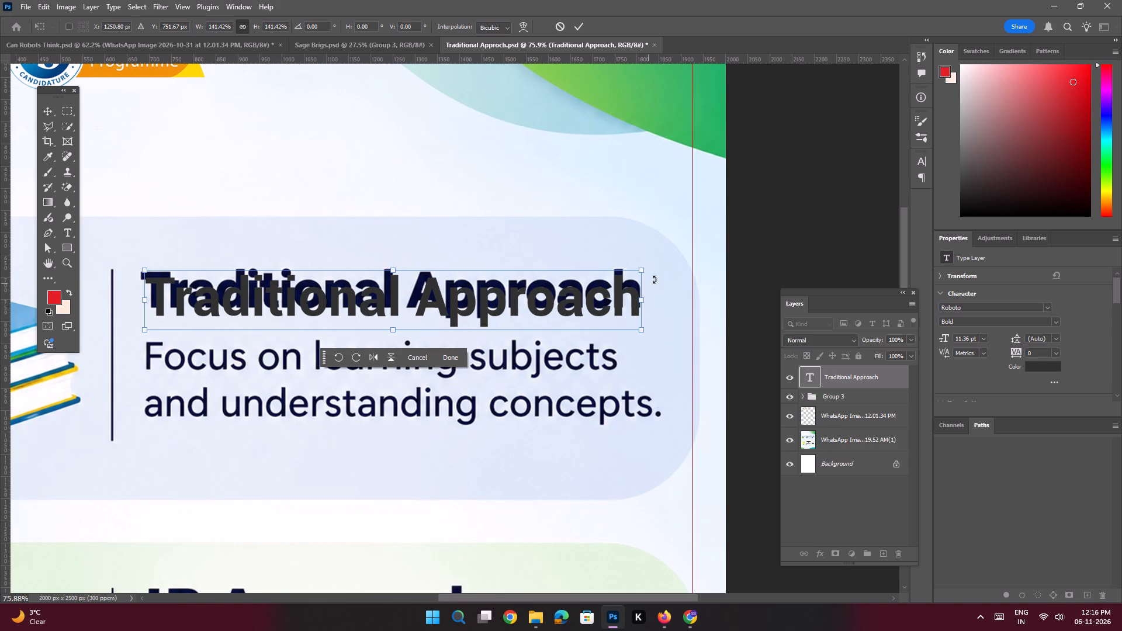
key(shift+Up)
key(Up)
key(Up)
key(Up)
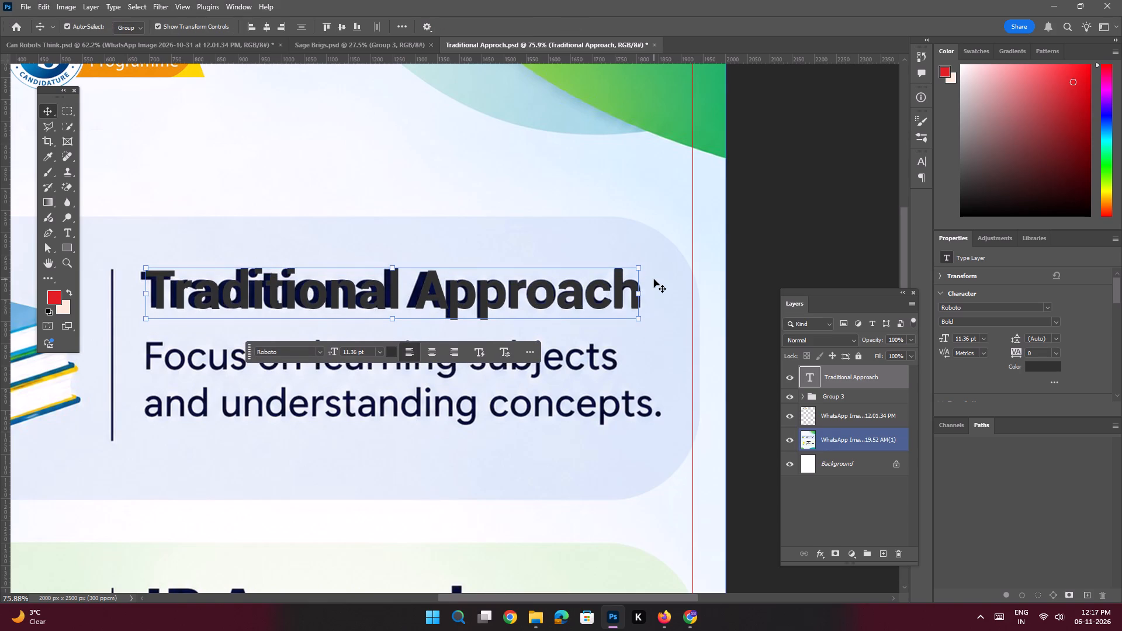
key(Left)
key(Left)
key(Left)
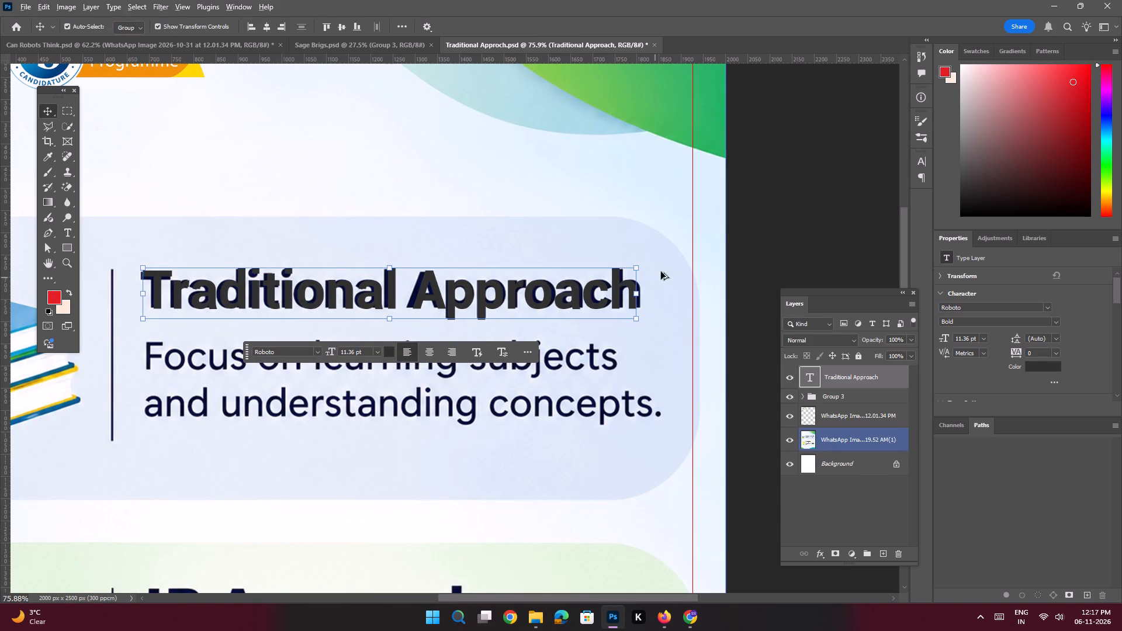
Copy "Focus on learning subjects and understanding concepts." from the Google image search into a new text layer below the original lines.
key(alt+Tab)
drag(477, 223, 470, 223)
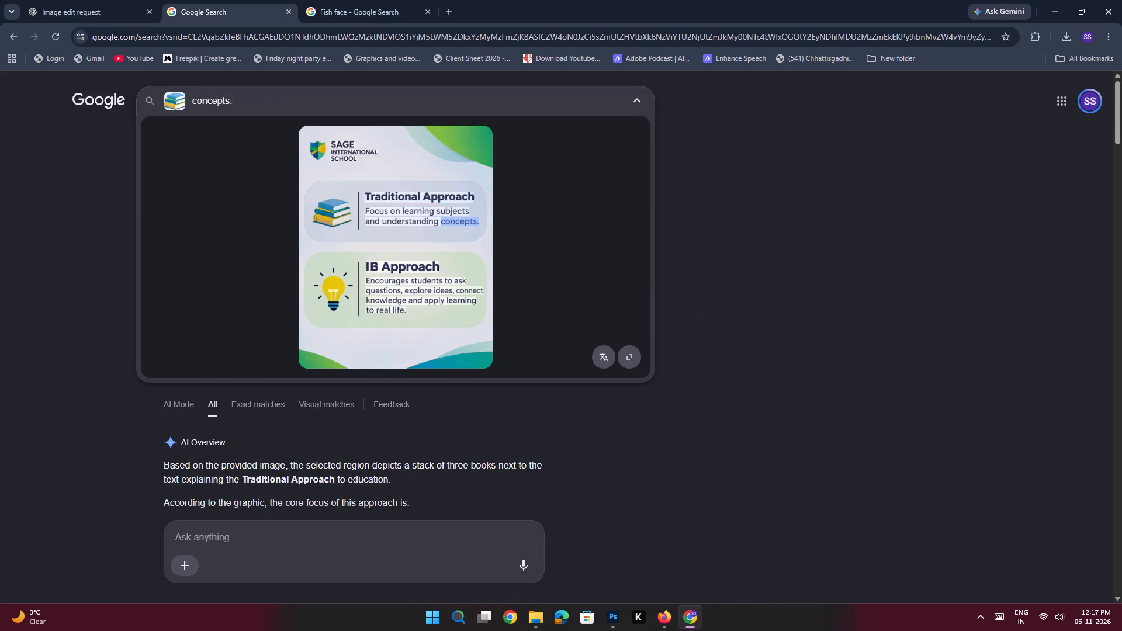
drag(470, 223, 364, 209)
click(370, 188)
key(alt+Tab)
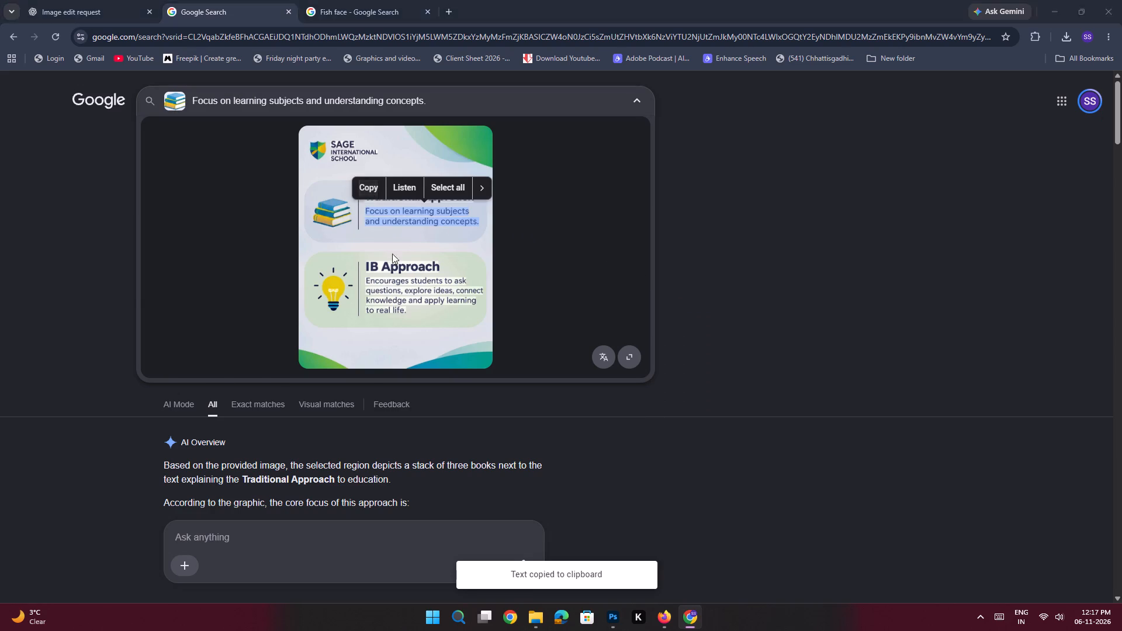
click(886, 556)
key(space)
key(space)
key(space)
key(space)
key(space)
key(space)
key(space)
key(space)
key(space)
key(space)
key(space)
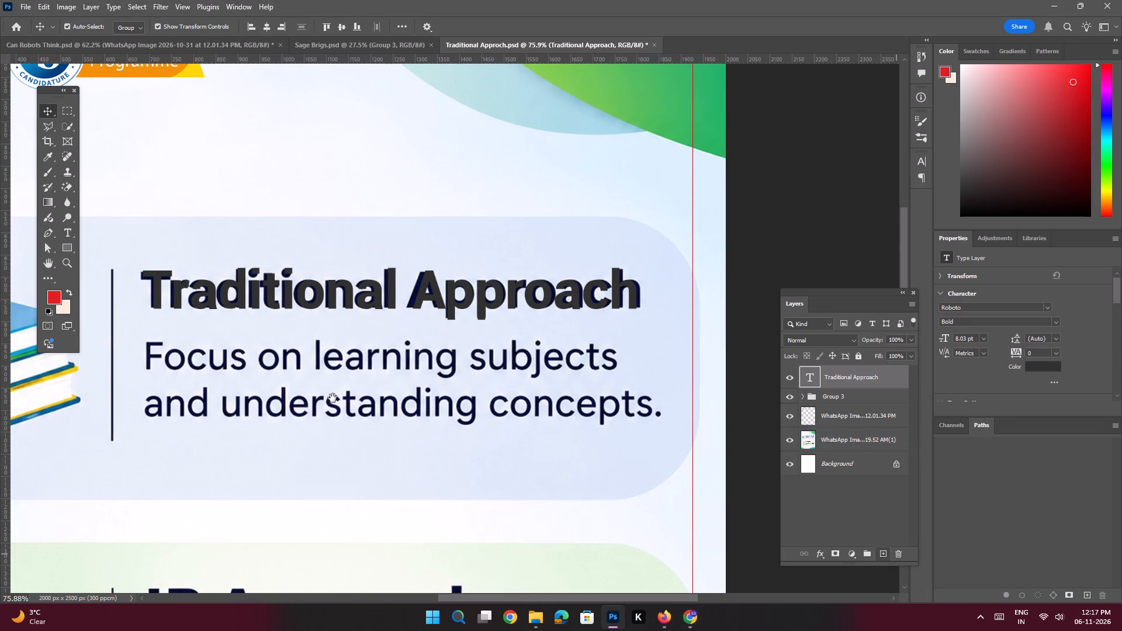
drag(311, 410, 392, 326)
key(t)
click(276, 383)
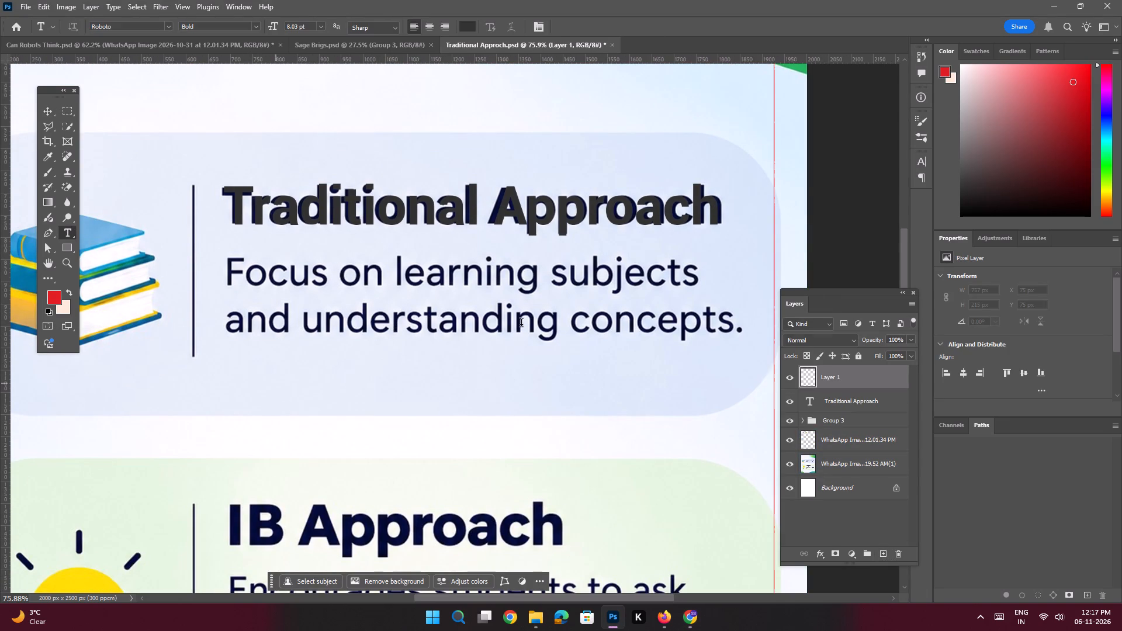
key(ctrl+v)
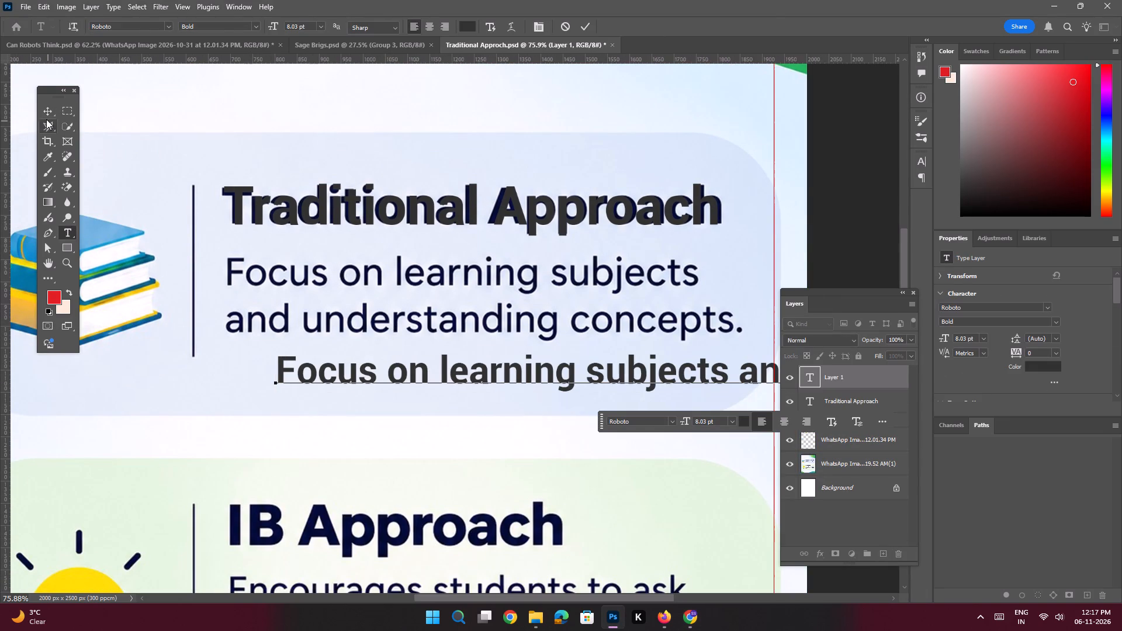
click(44, 113)
Set the new "Focus on learning subjects" text to Roboto Regular at 6 pt.
click(1056, 324)
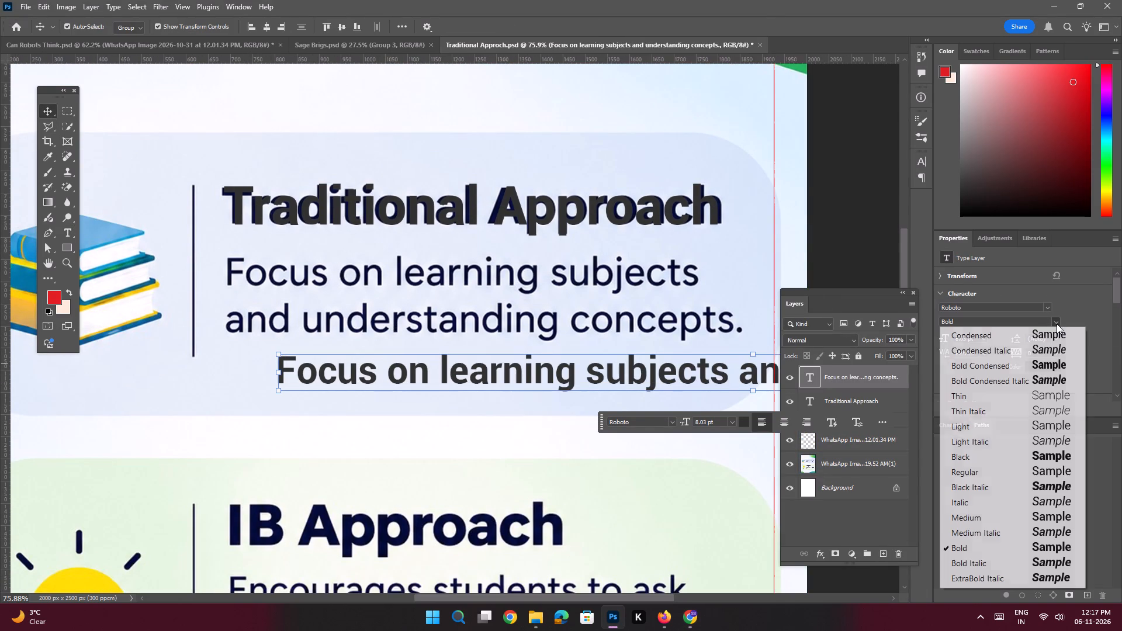
click(966, 476)
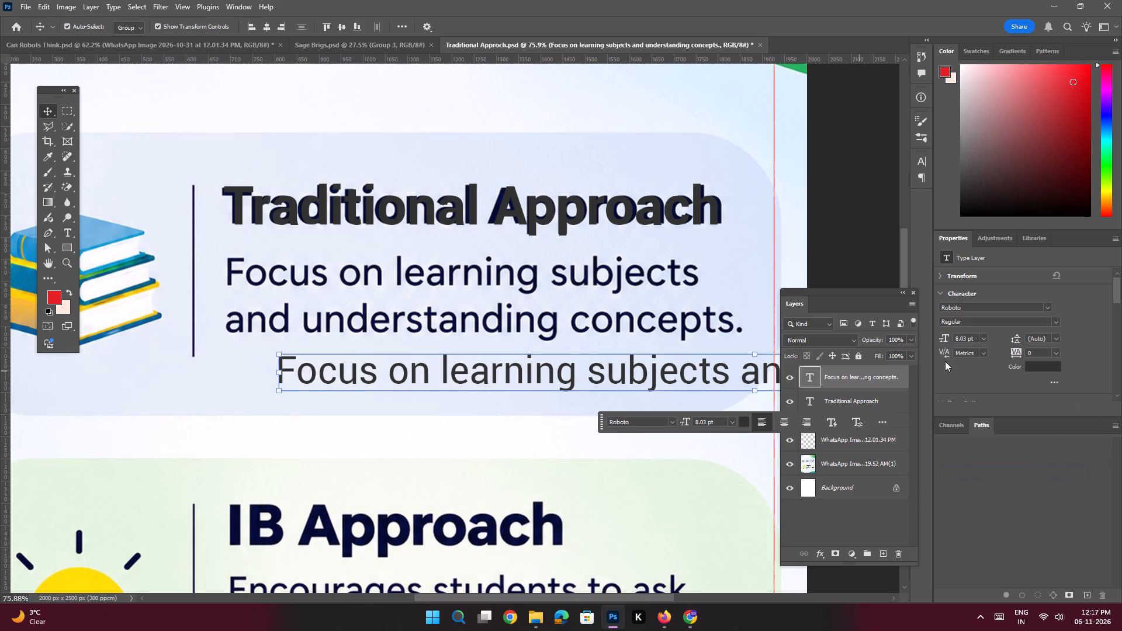
drag(968, 336, 914, 316)
key(6)
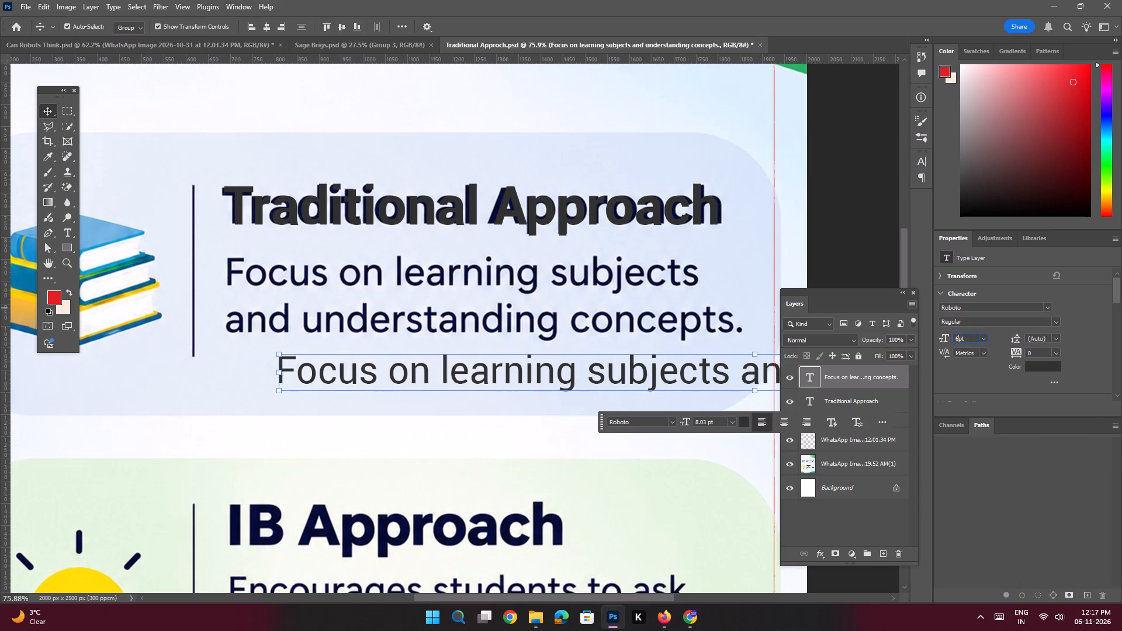
key(Return)
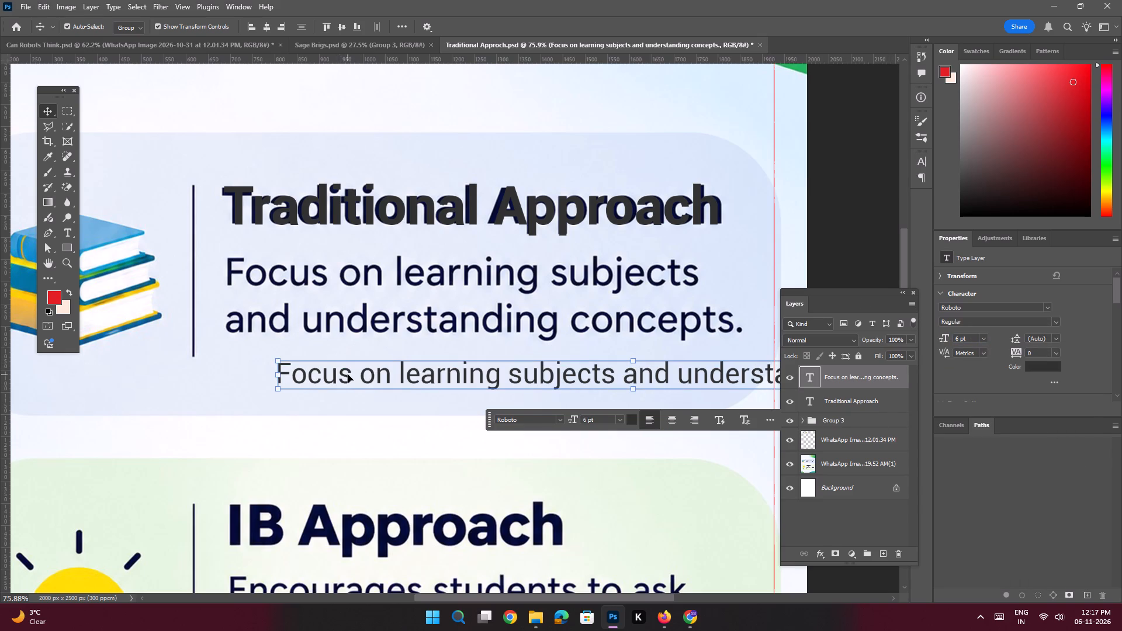
Align the description text's start with the original lines and break it before "and understanding concepts.".
drag(348, 375, 300, 373)
key(space)
key(space)
key(space)
key(space)
key(space)
key(space)
key(space)
key(space)
key(space)
drag(462, 352, 451, 352)
double_click(586, 370)
click(564, 372)
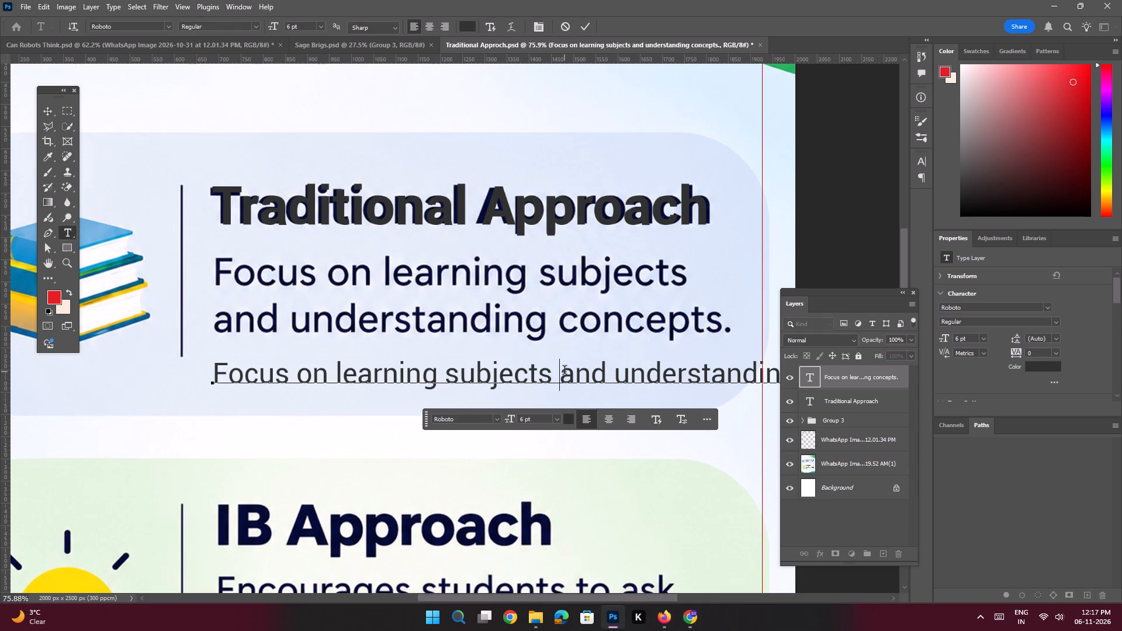
key(Return)
key(Return)
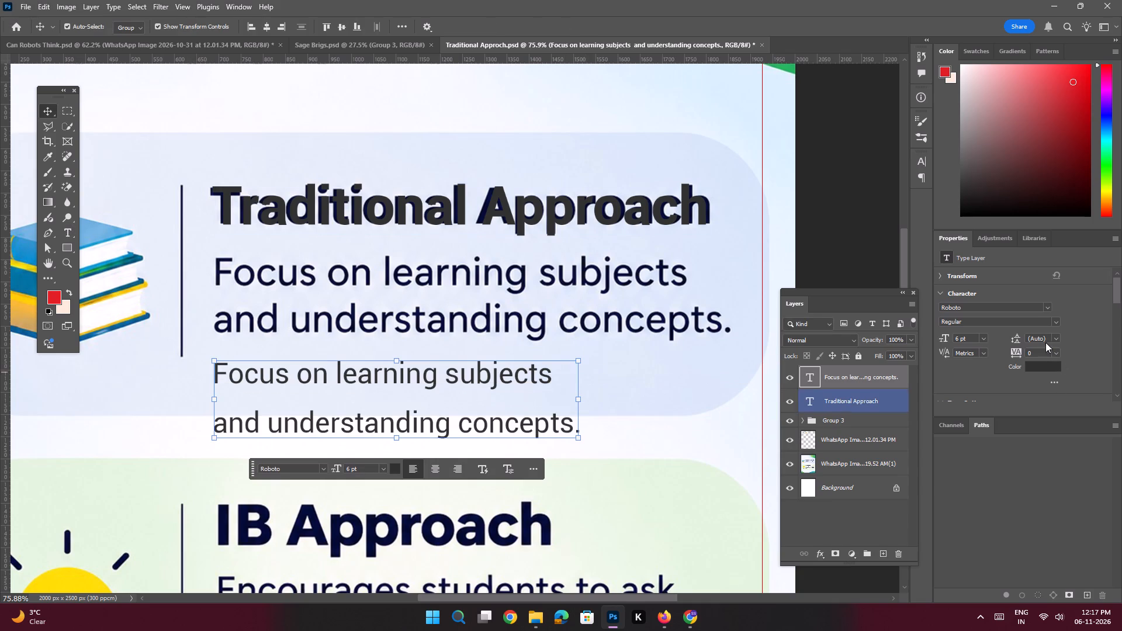
Set the description text's leading to 7 pt.
drag(1046, 339, 1020, 327)
key(7)
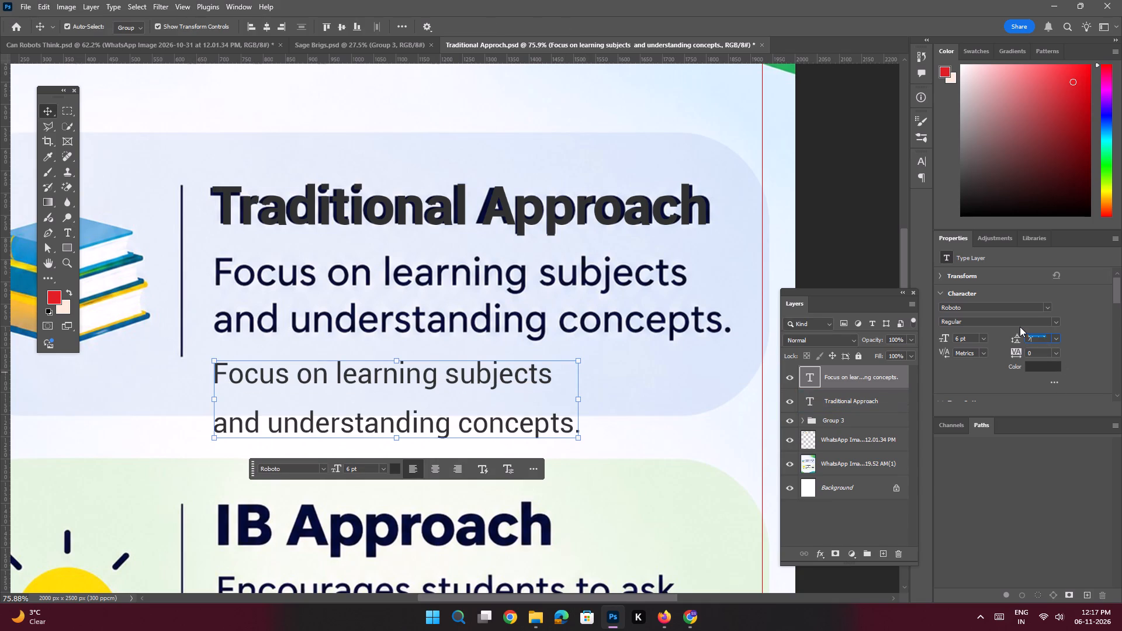
key(Return)
Move the two-line description over the original lines under Traditional Approach and scale it up to about 7.63 pt.
drag(503, 401, 507, 358)
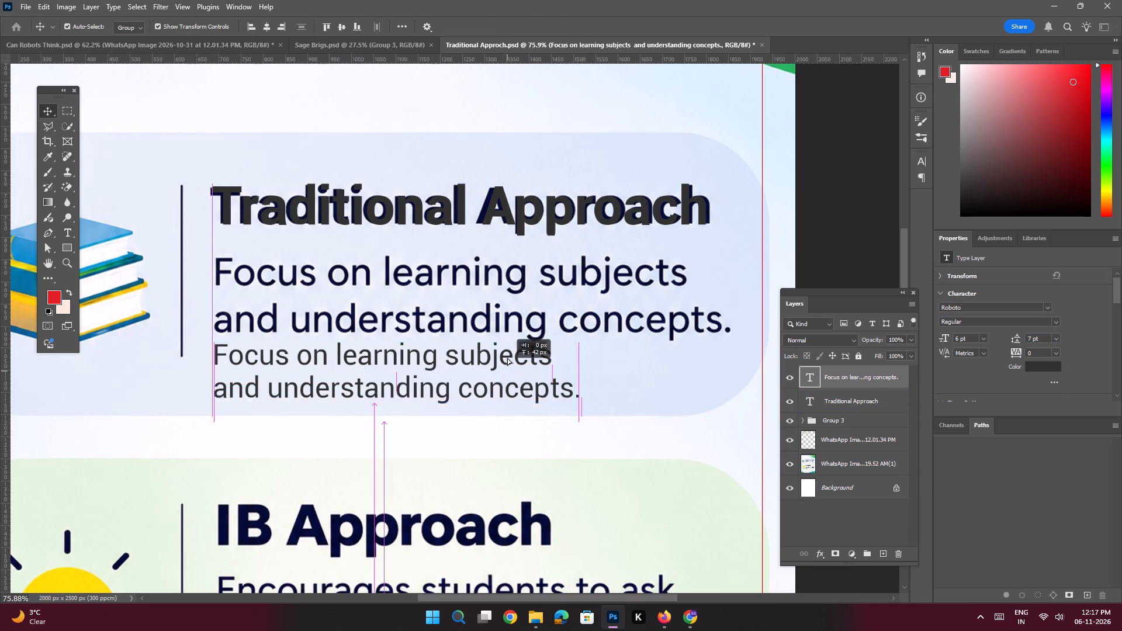
drag(507, 358, 505, 294)
key(ctrl+t)
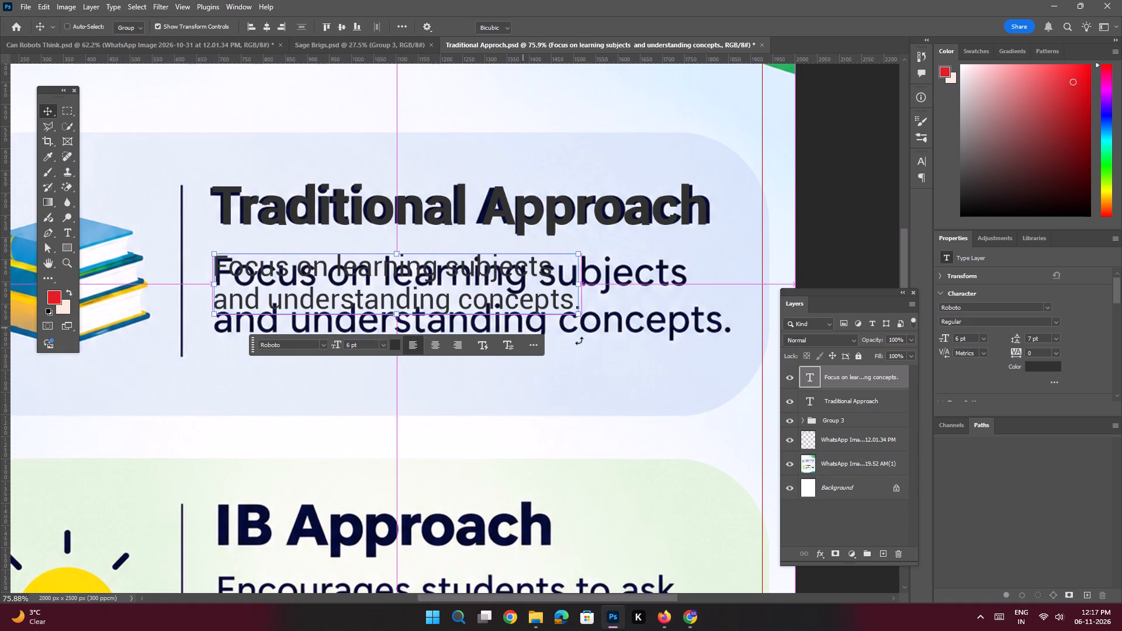
drag(584, 318, 669, 353)
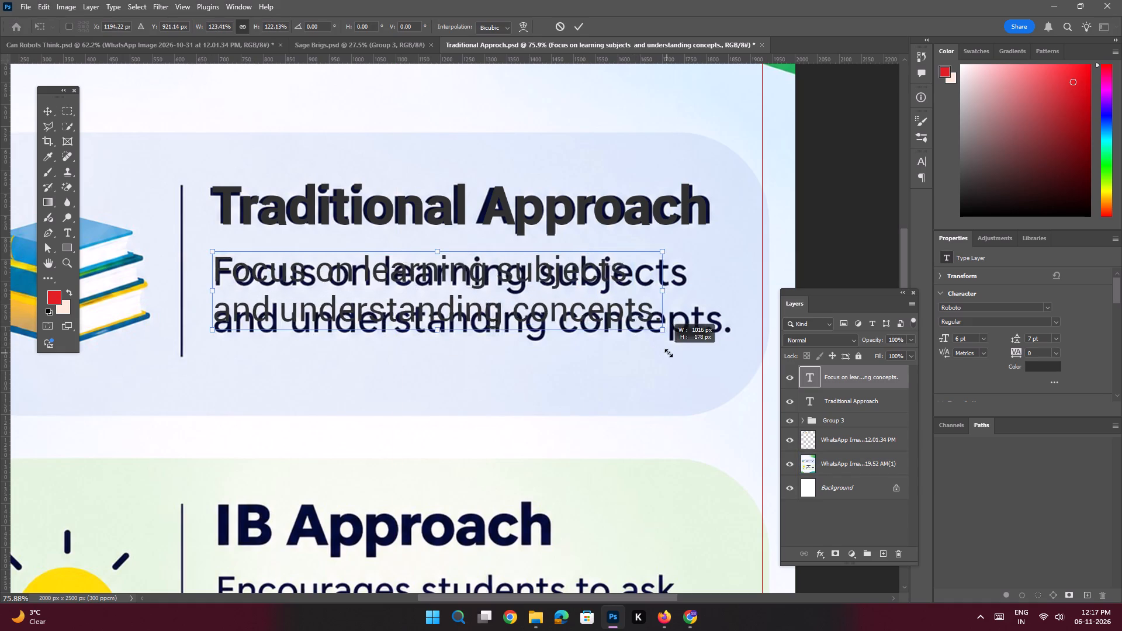
drag(669, 353, 680, 358)
key(Return)
Switch to Chrome and copy the "IB Approach" heading text from the poster image in the Google search page.
key(space)
key(space)
key(space)
key(space)
key(space)
key(space)
key(space)
key(space)
key(space)
key(space)
key(space)
key(space)
drag(463, 282, 482, 247)
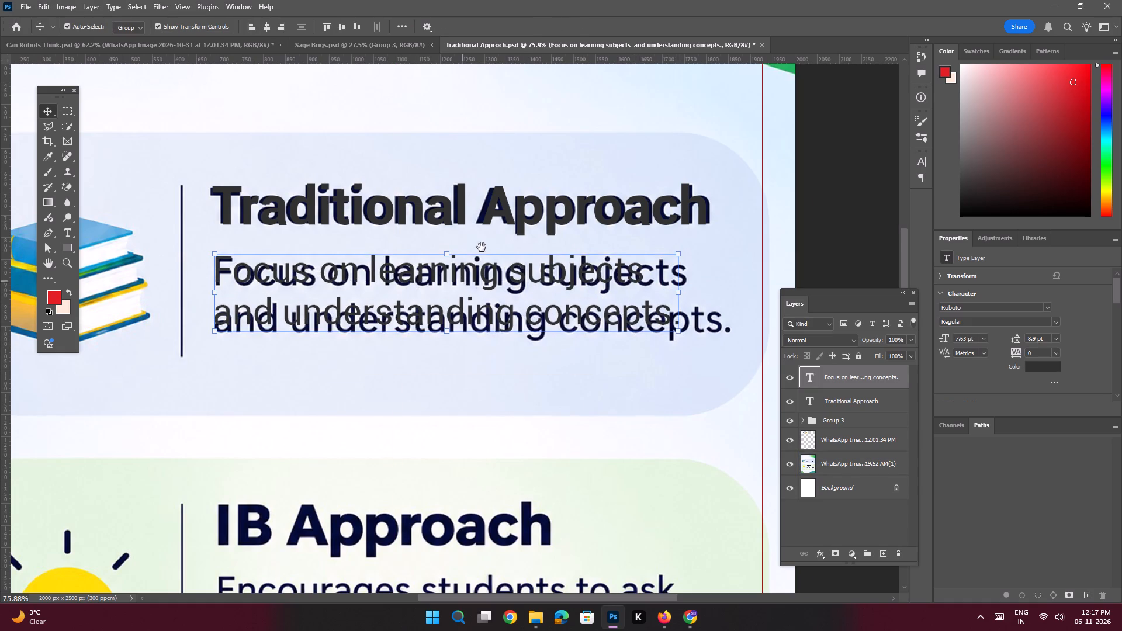
drag(482, 247, 501, 213)
key(alt+Tab)
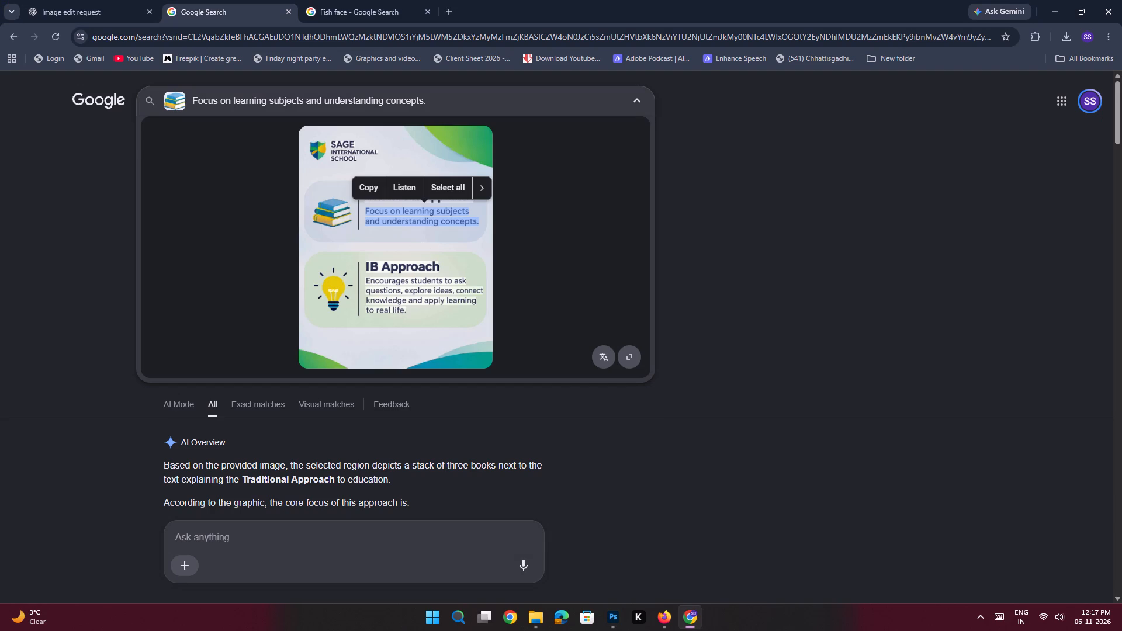
drag(438, 264, 411, 262)
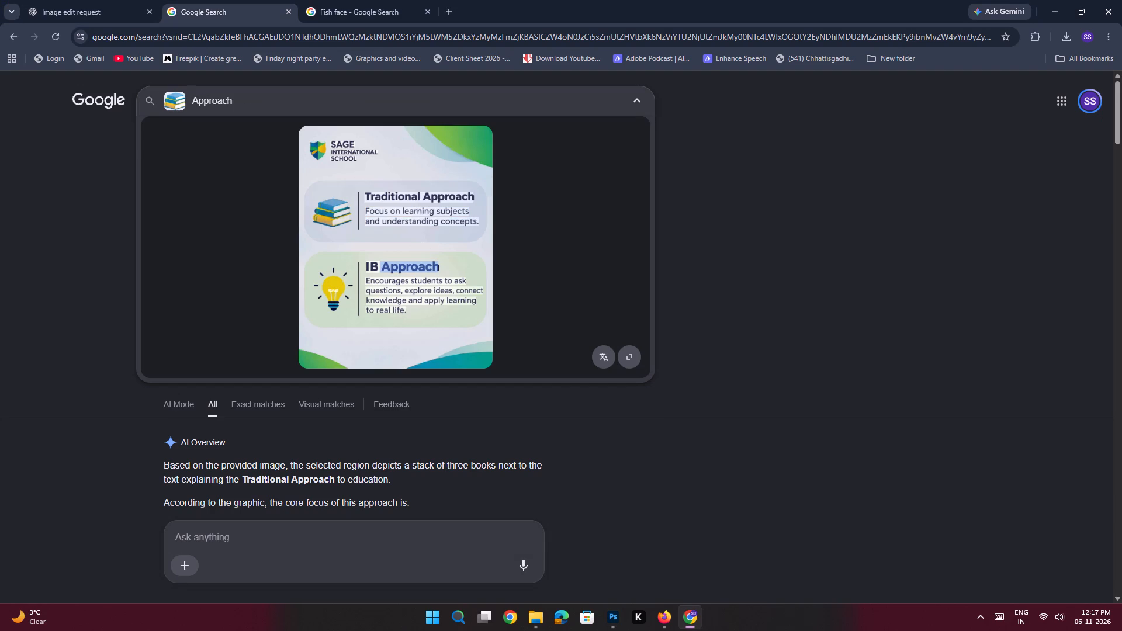
drag(411, 262, 365, 262)
click(351, 241)
key(alt+Tab)
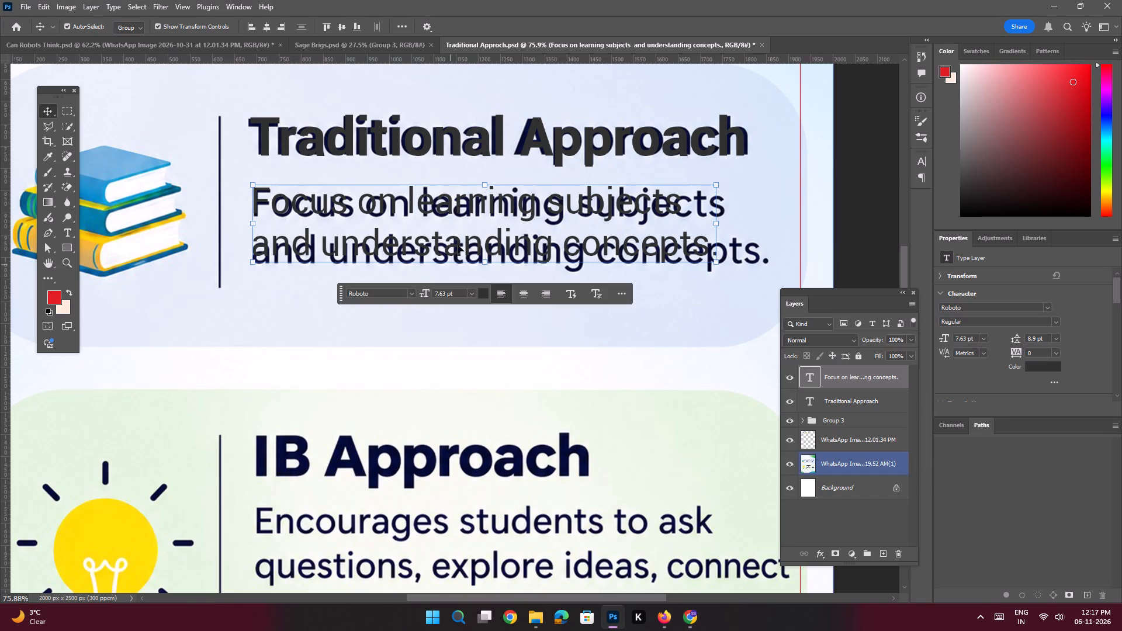
Duplicate the editable "Traditional Approach" heading over the original IB Approach heading and replace its text with the copied "IB Approach".
key(space)
ctrl+drag(465, 213, 430, 207)
click(430, 171)
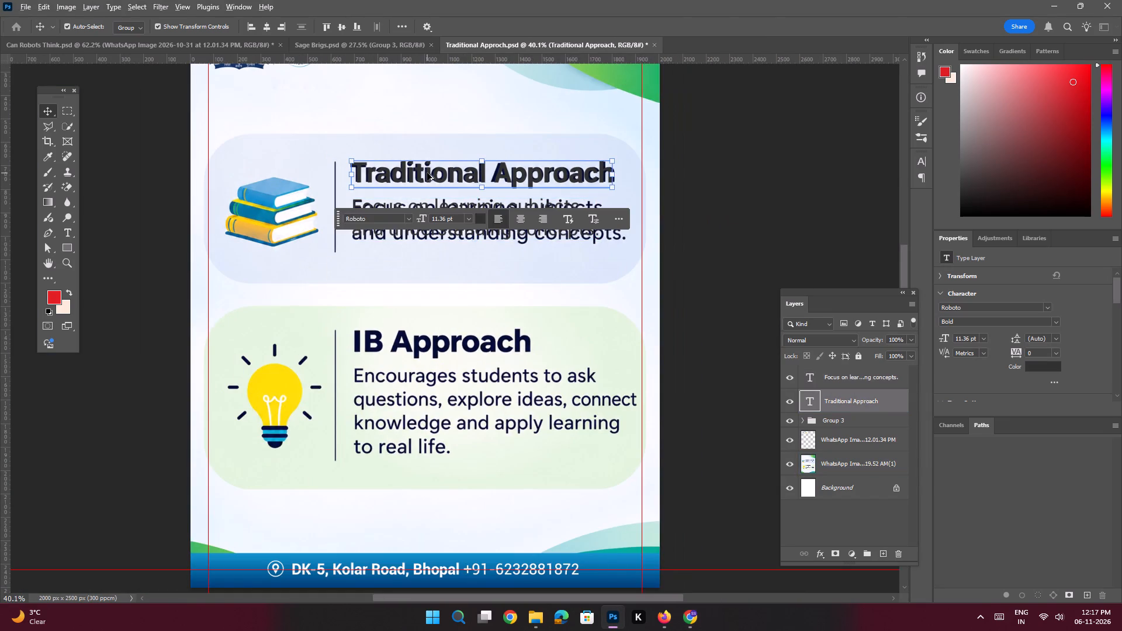
alt+shift+drag(427, 173, 431, 341)
double_click(431, 341)
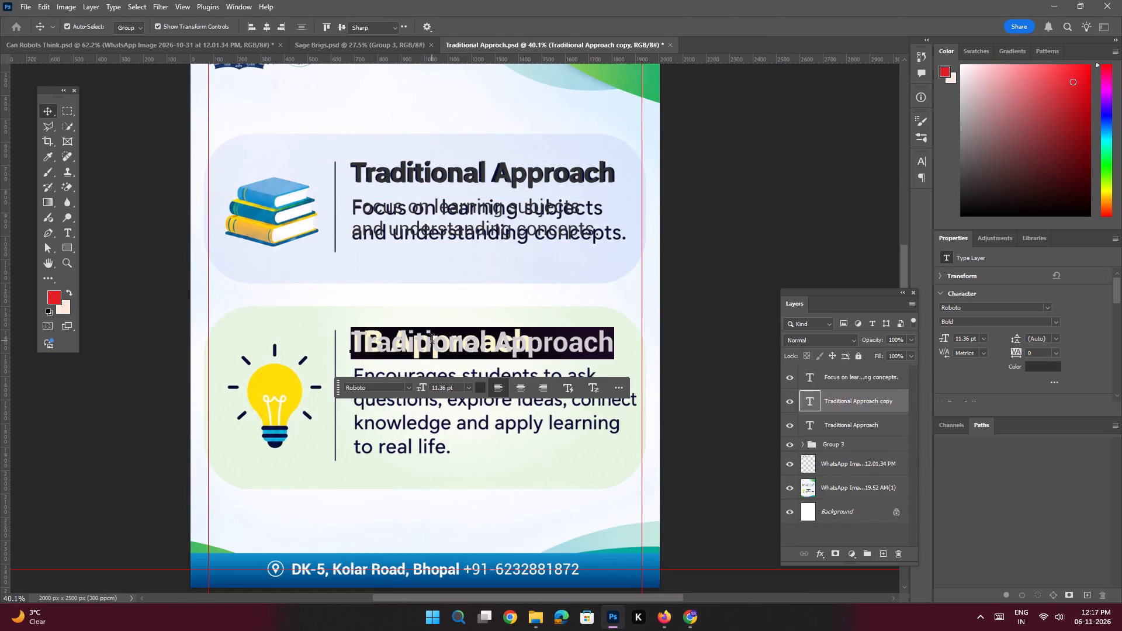
key(ctrl+v)
key(Return)
Switch to Chrome and copy the full "Encourages students to ask questions..." paragraph from the poster image.
key(alt+Tab)
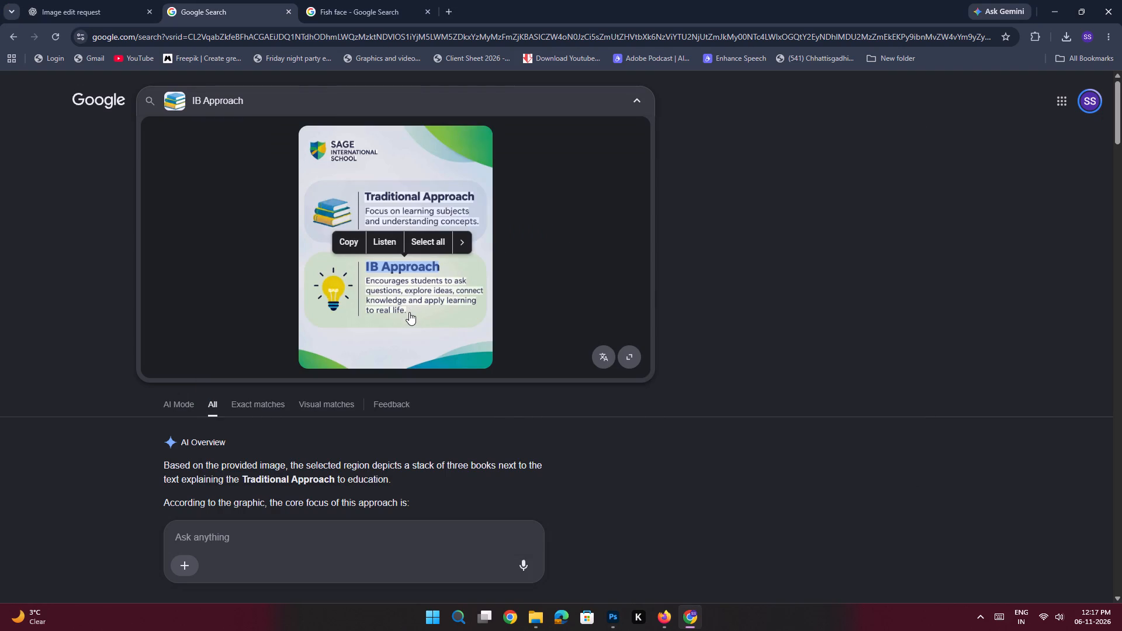
drag(366, 281, 411, 314)
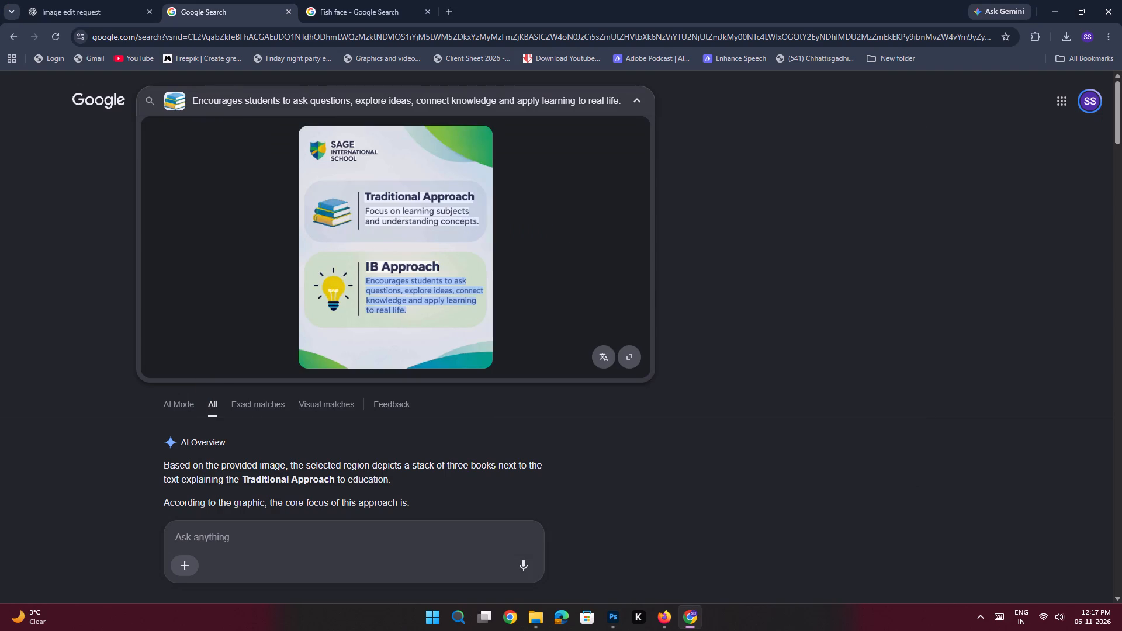
click(377, 263)
key(alt+Tab)
Duplicate the editable "Focus on learning subjects" description below the IB Approach heading and replace its text with the copied paragraph.
key(space)
drag(428, 331, 431, 301)
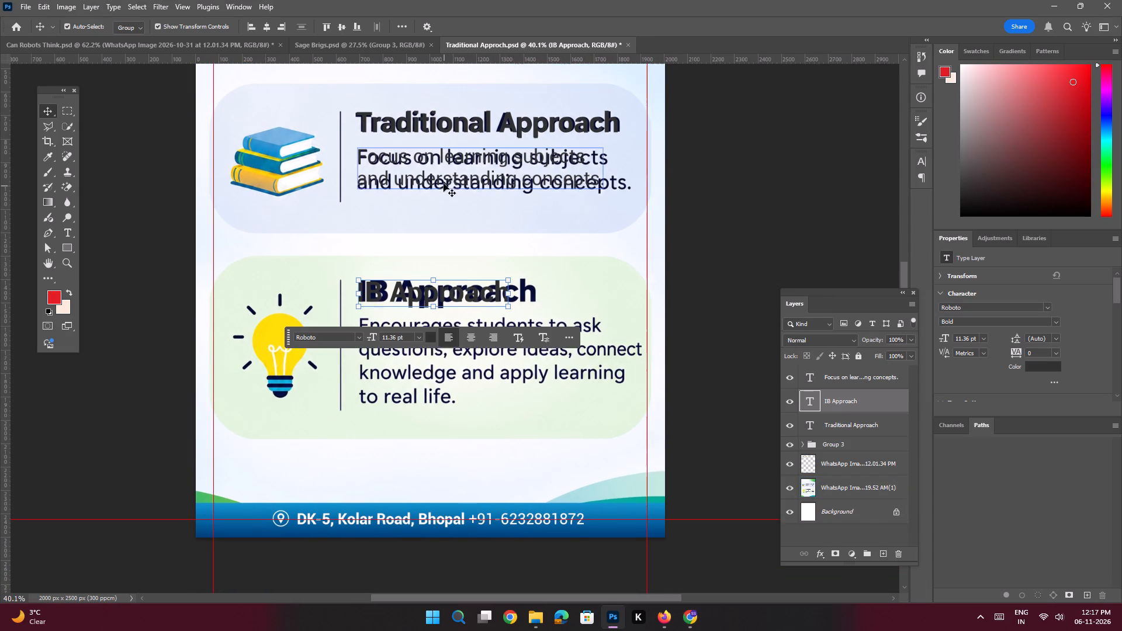
click(441, 177)
alt+shift+drag(428, 160, 431, 332)
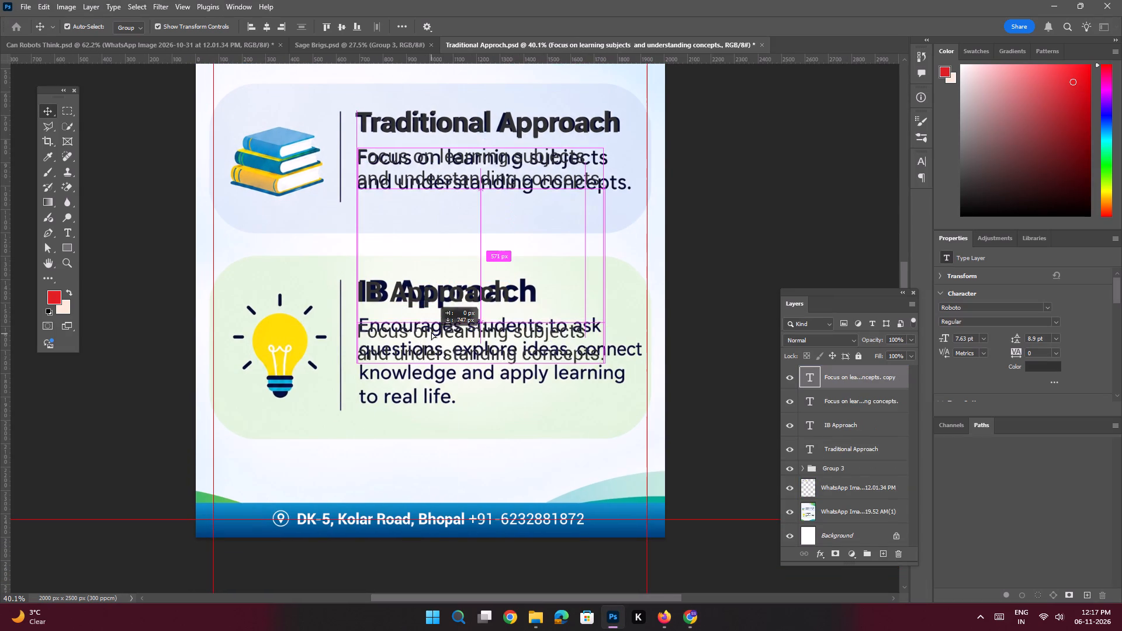
alt+shift+drag(431, 332, 431, 331)
double_click(431, 331)
key(ctrl+v)
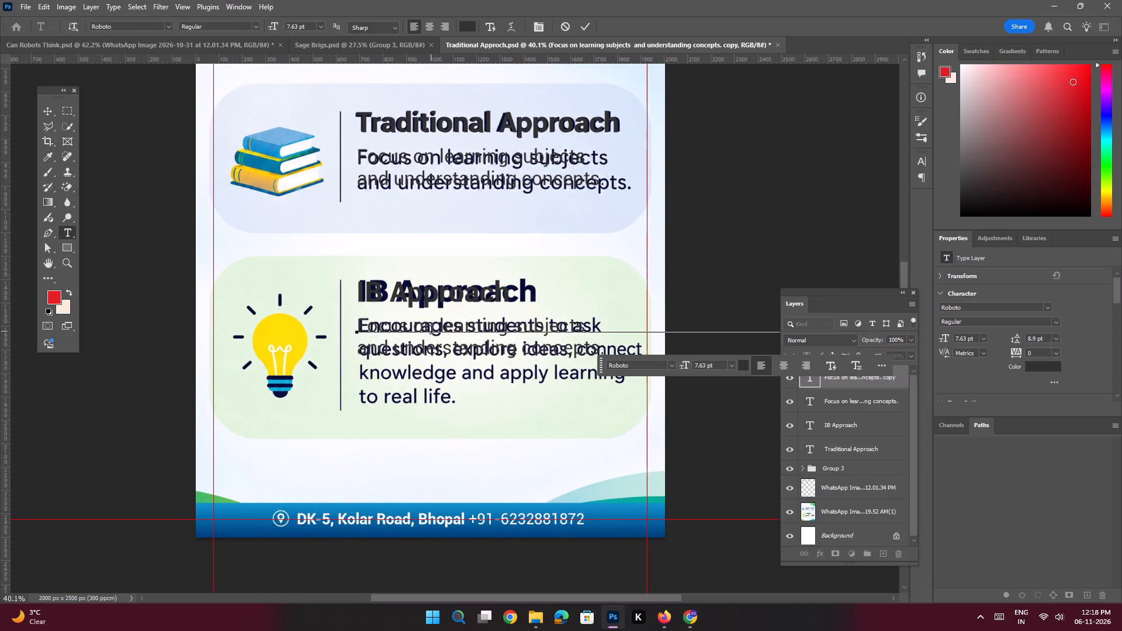
key(Return)
Move the new paragraph below the original text and break its lines before "questions", "knowledge" and "to real life.".
shift+drag(495, 325, 496, 414)
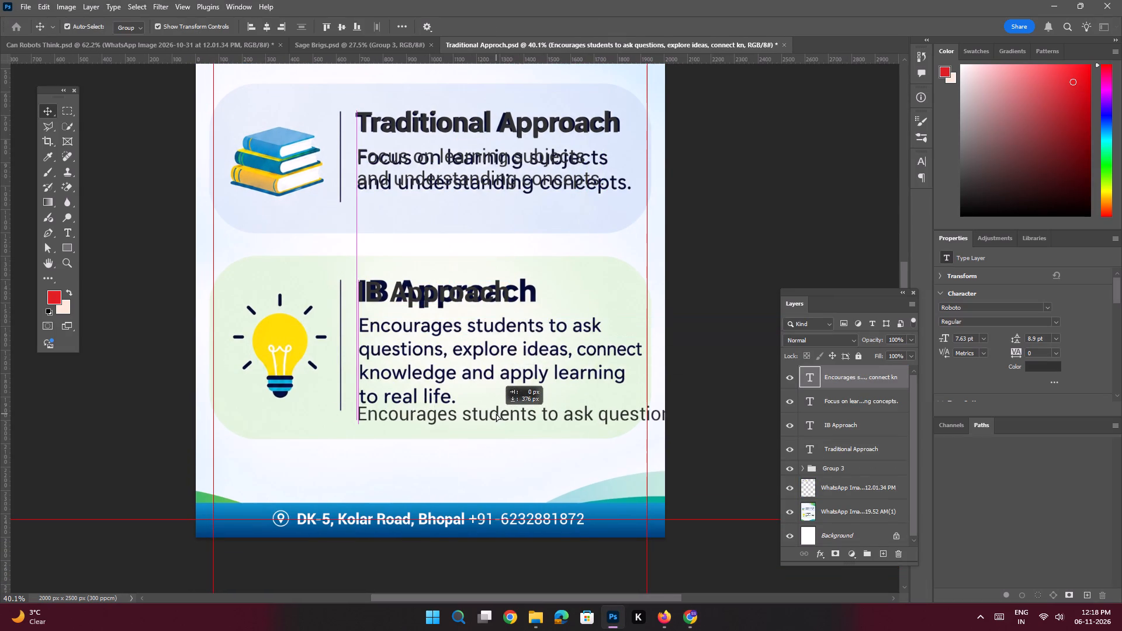
shift+drag(496, 414, 498, 418)
double_click(581, 421)
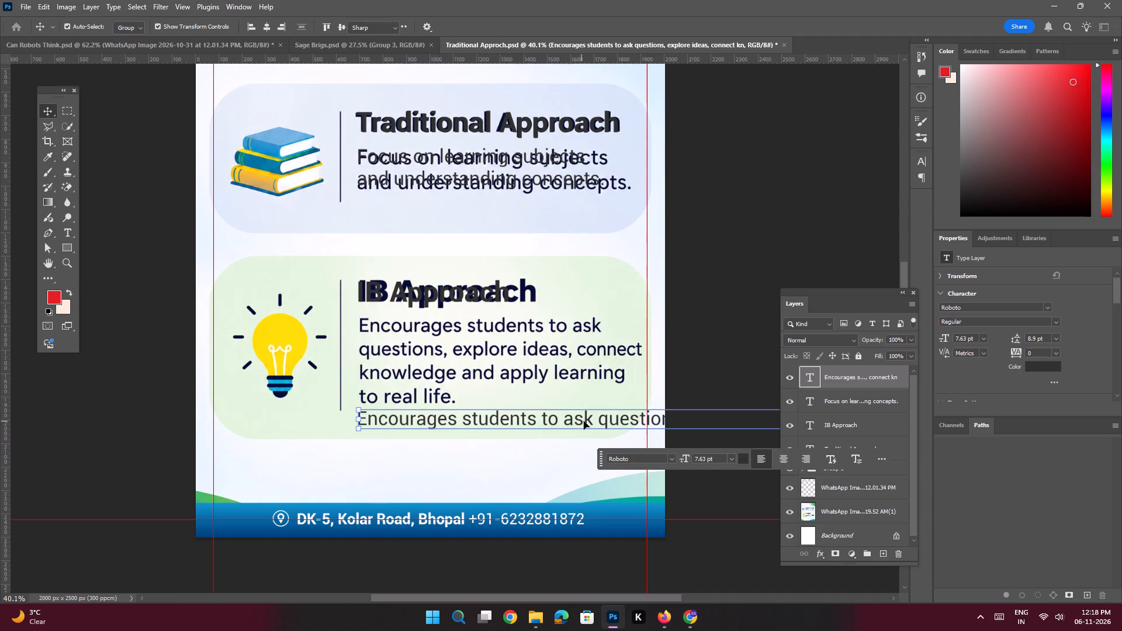
click(600, 420)
key(Return)
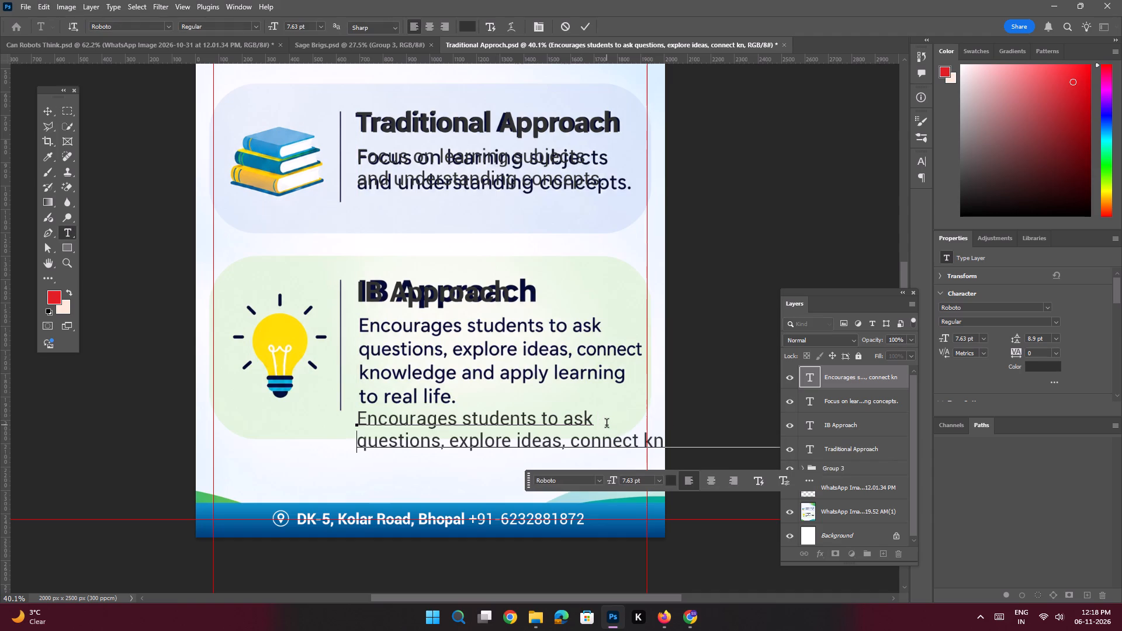
click(642, 438)
key(Return)
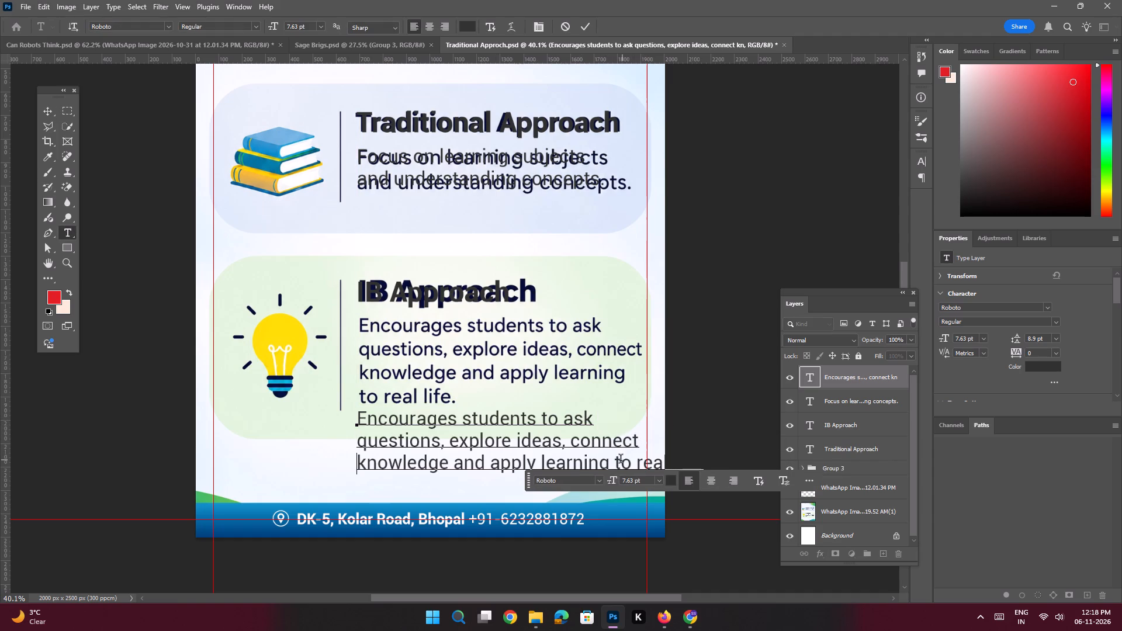
click(615, 460)
key(Return)
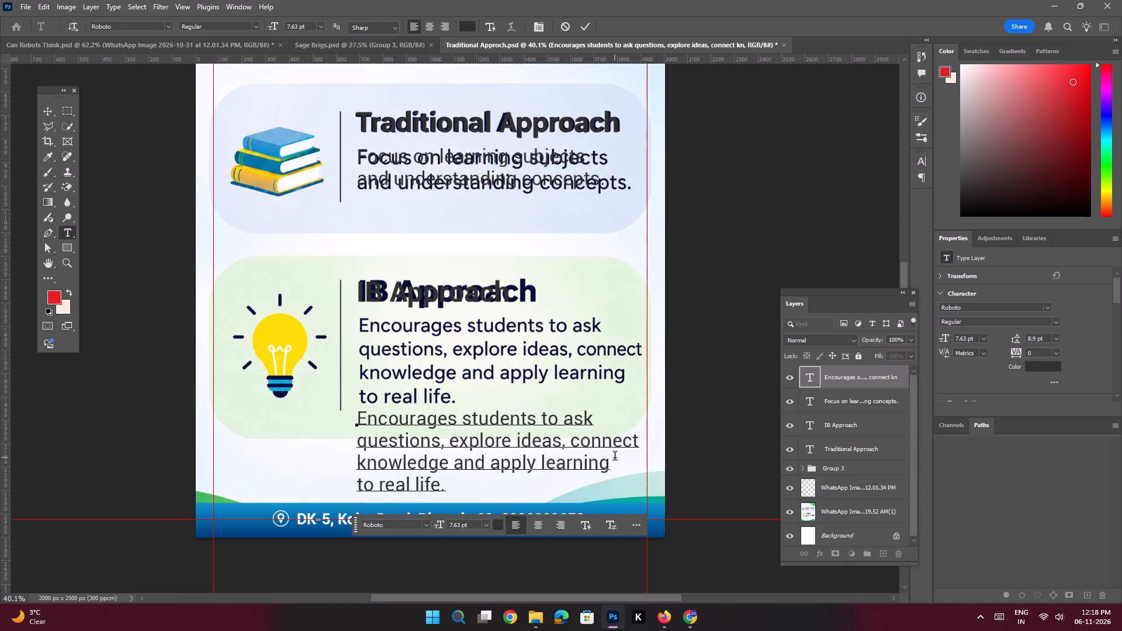
key(Return)
Move the four-line paragraph up over the original IB Approach description.
shift+drag(577, 447, 574, 362)
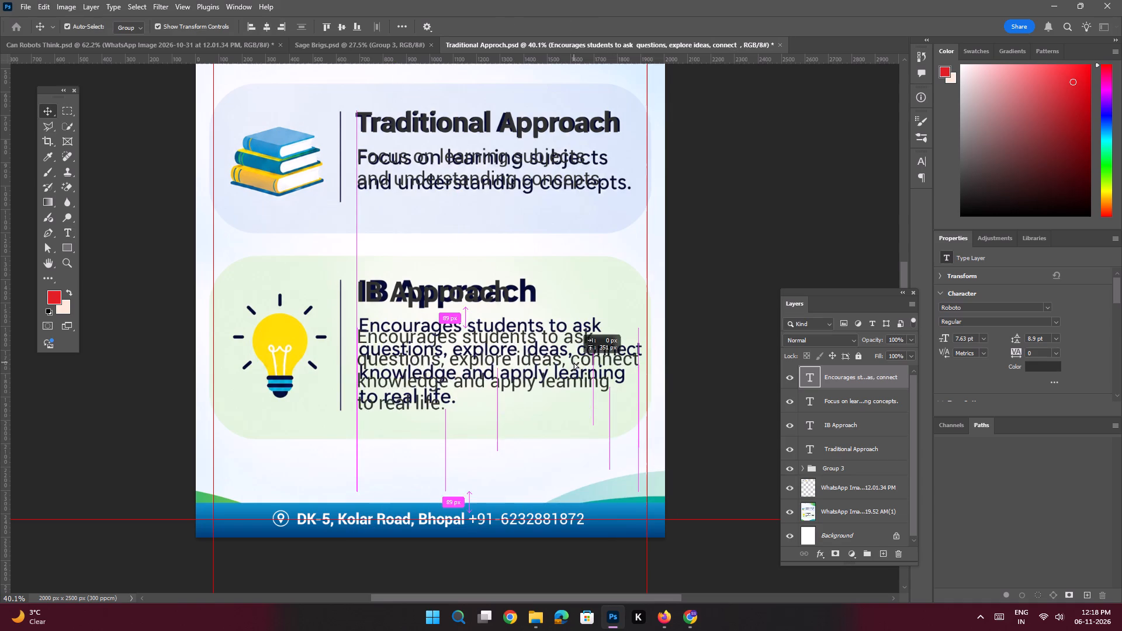
shift+drag(574, 362, 574, 358)
On the poster image layer, lasso the original Traditional Approach heading and description and fill them with a colour sampled from the blue card, then deselect.
key(space)
key(space)
key(space)
key(space)
key(space)
key(space)
key(space)
key(space)
key(space)
key(space)
key(space)
key(space)
drag(520, 295, 503, 396)
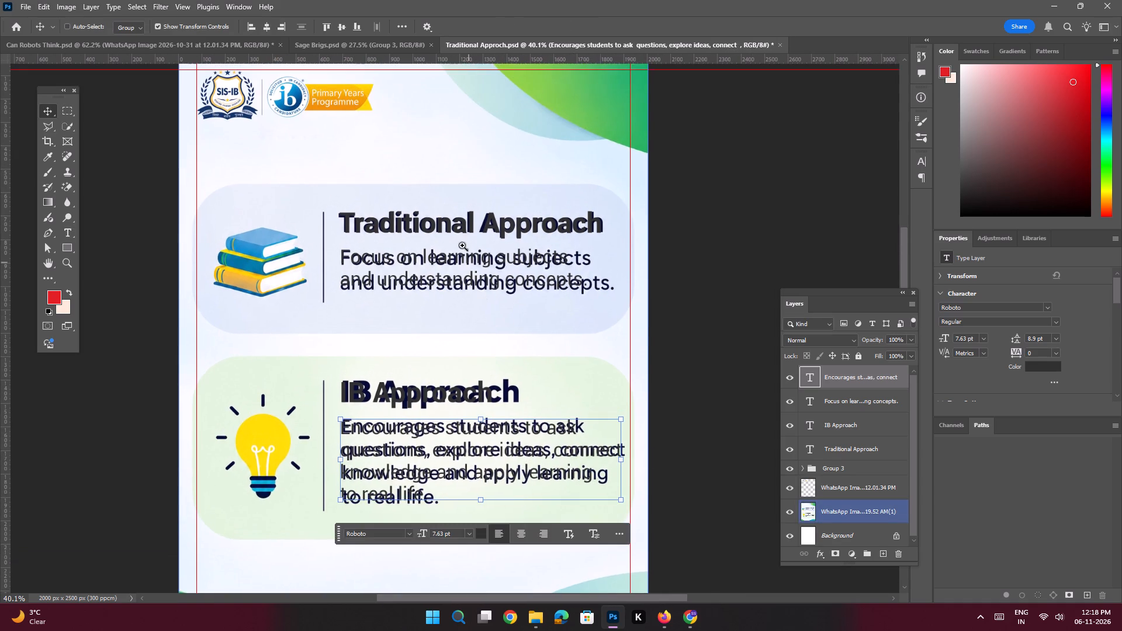
ctrl+drag(462, 242, 475, 301)
drag(504, 265, 497, 319)
click(456, 234)
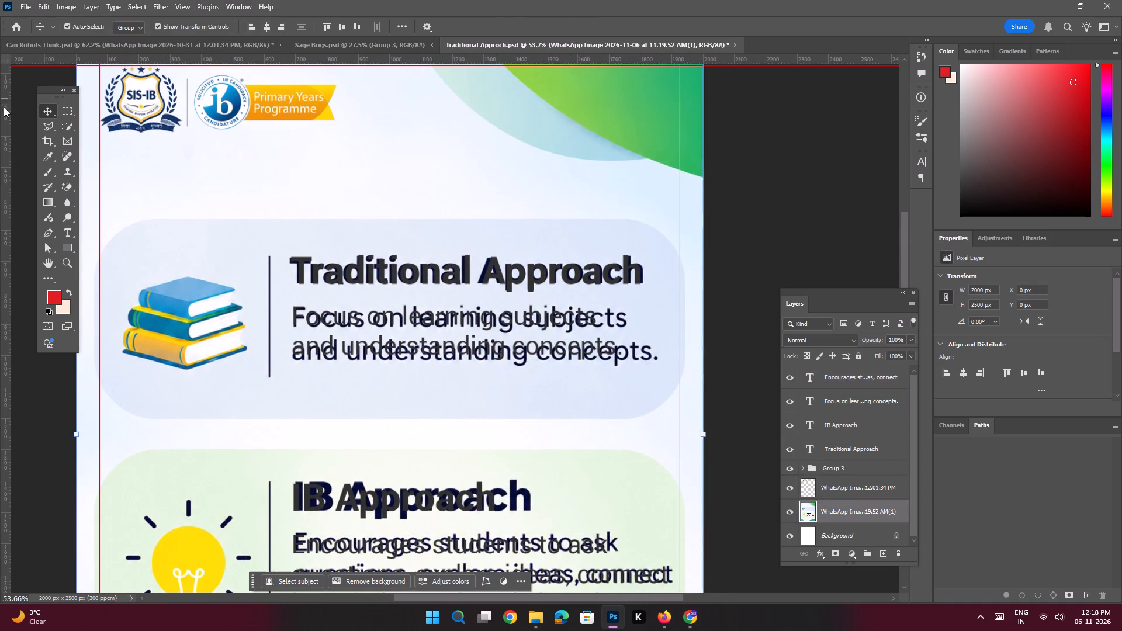
click(53, 122)
click(288, 248)
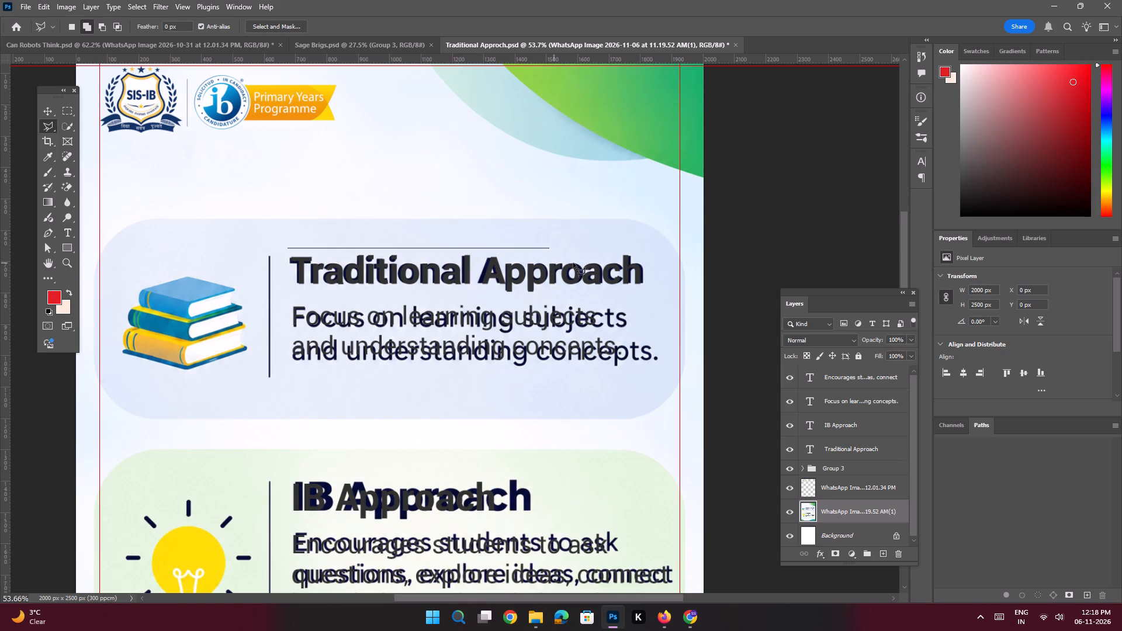
shift+click(639, 259)
click(653, 267)
drag(668, 328, 666, 337)
drag(663, 362, 660, 370)
click(655, 377)
shift+click(288, 376)
click(285, 346)
click(283, 277)
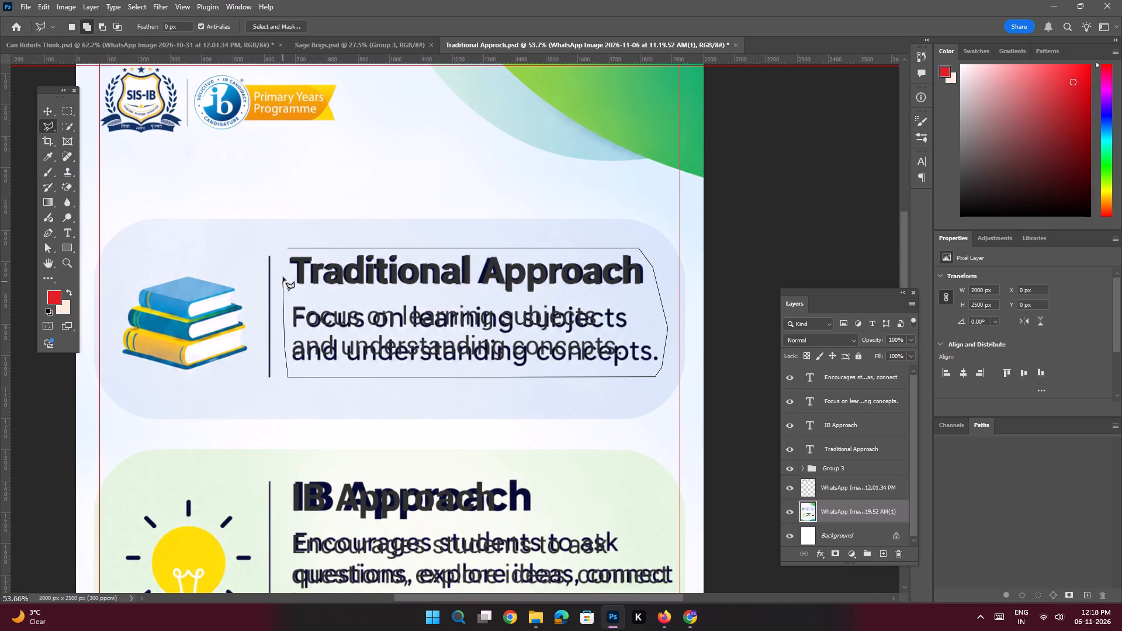
double_click(284, 250)
key(shift+BackSpace)
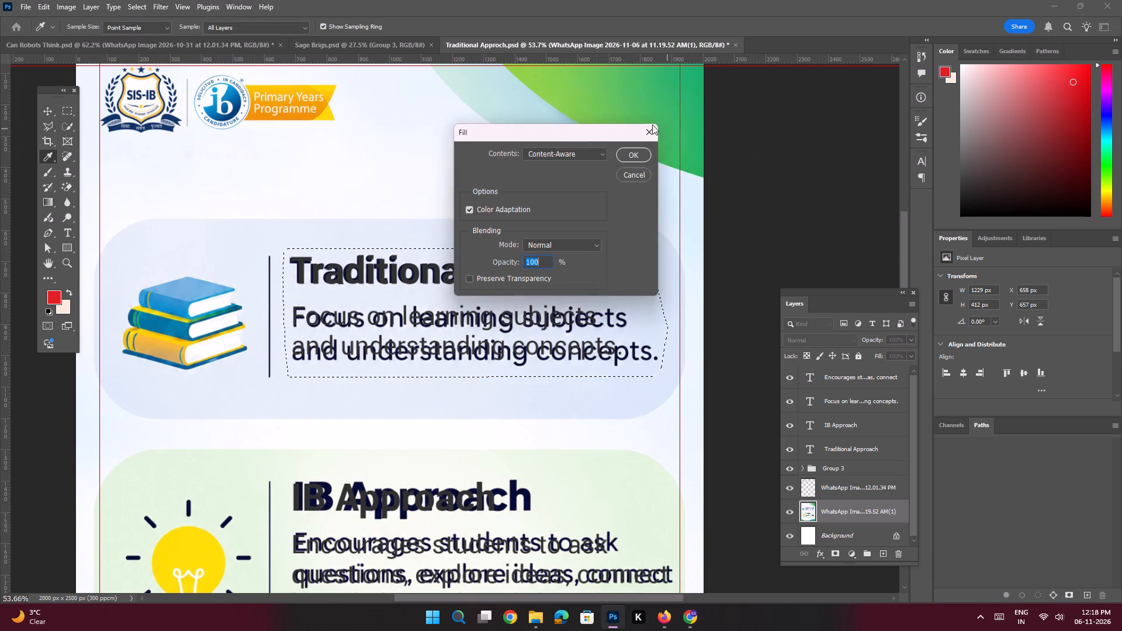
click(573, 149)
click(563, 182)
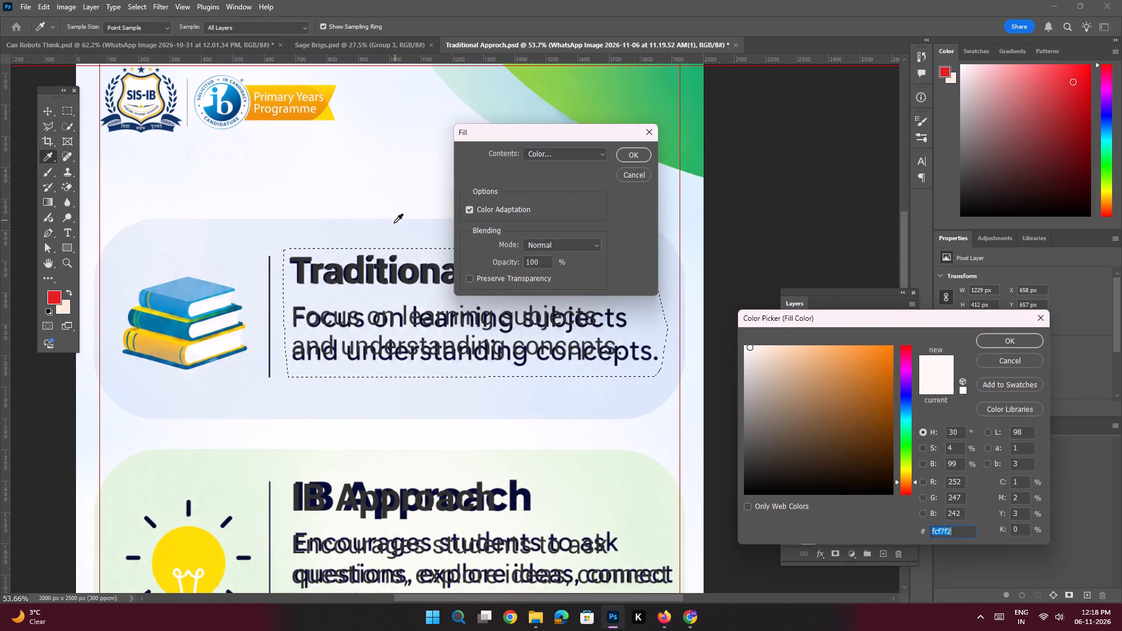
click(386, 235)
key(Return)
key(Return)
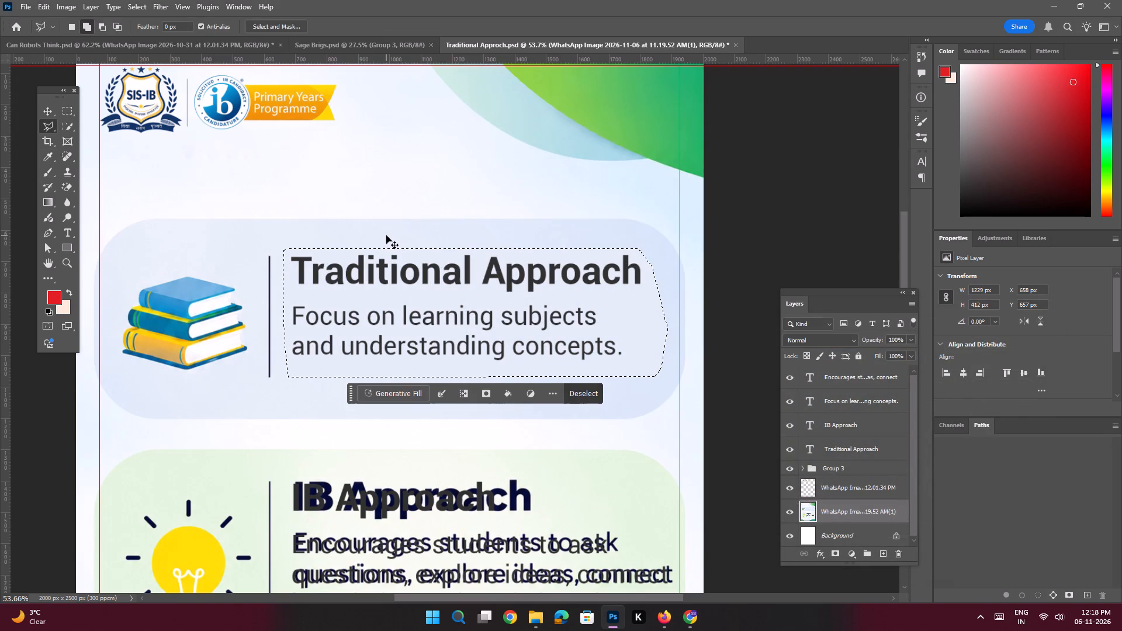
key(ctrl+d)
Lasso the original IB Approach heading and description on the poster image layer and give Generative Fill the prompt "Remove".
key(space)
key(space)
key(space)
key(space)
key(space)
key(space)
key(space)
key(space)
key(space)
key(space)
key(space)
key(space)
key(space)
key(space)
key(space)
key(space)
key(space)
key(space)
key(space)
key(space)
drag(392, 345, 393, 286)
drag(392, 280, 375, 280)
click(275, 261)
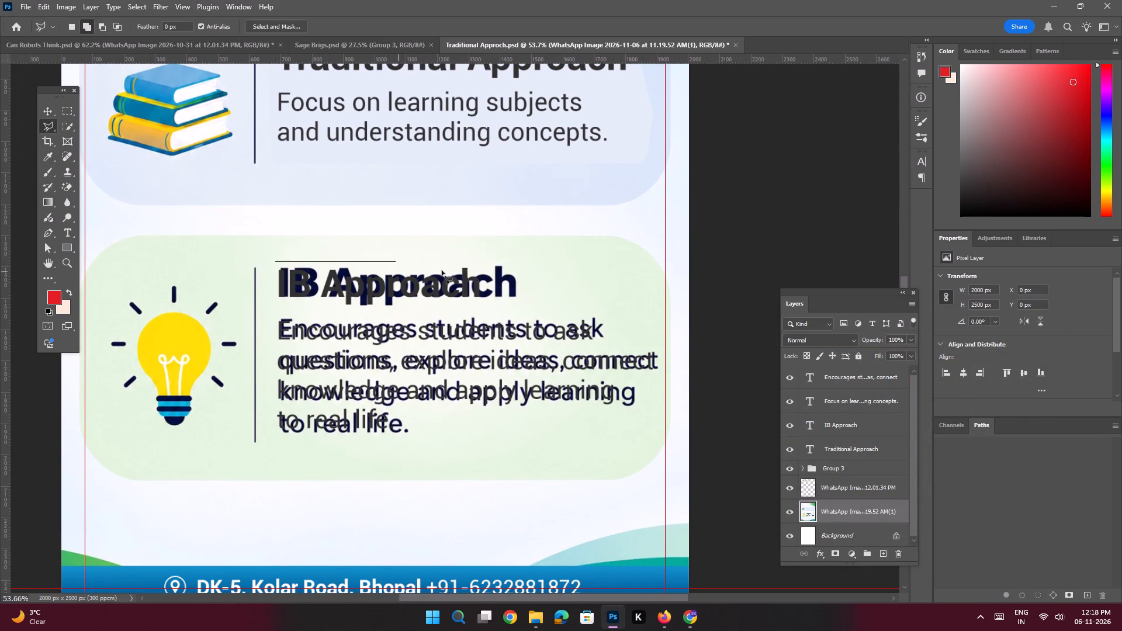
shift+click(518, 266)
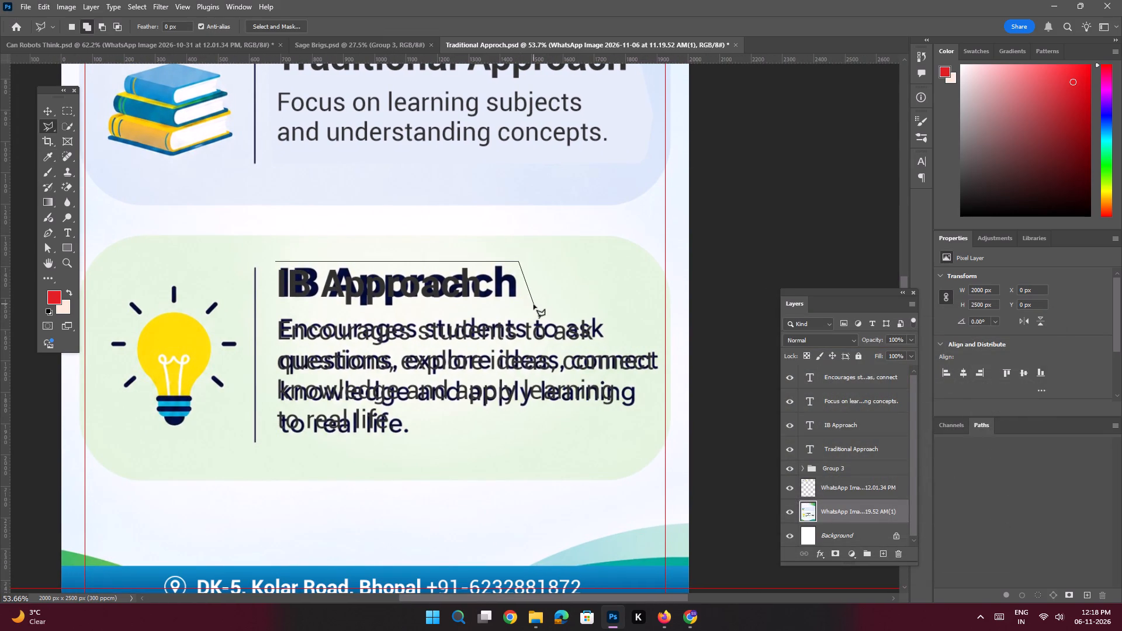
click(534, 304)
shift+click(606, 313)
click(617, 327)
click(635, 353)
click(658, 342)
click(662, 360)
drag(659, 380, 653, 390)
click(642, 410)
click(624, 420)
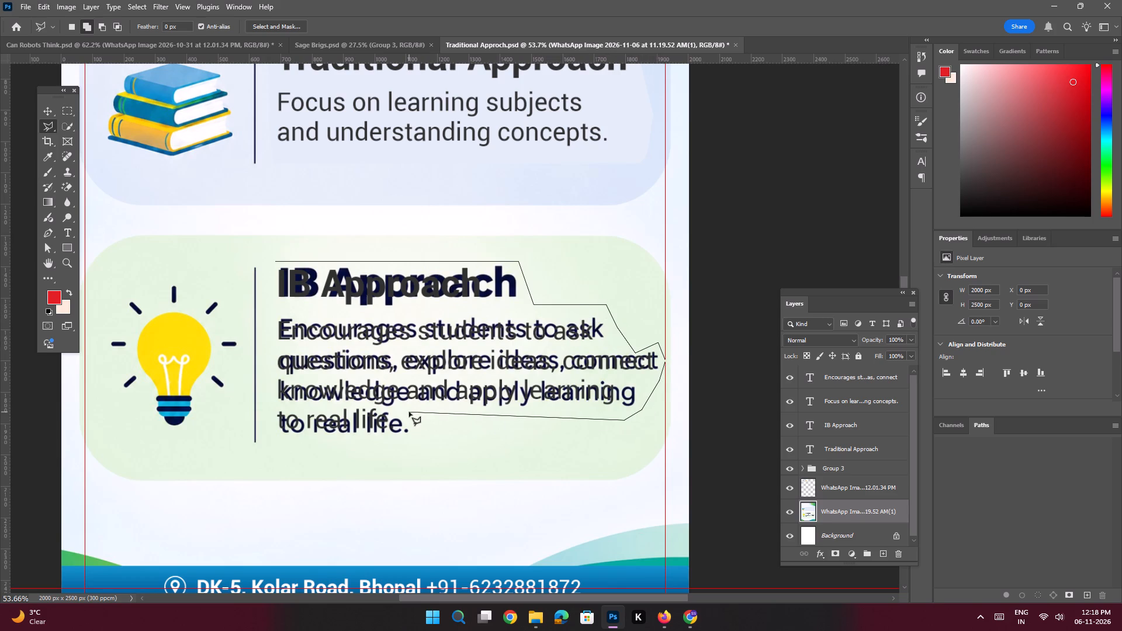
click(409, 412)
click(415, 442)
click(410, 443)
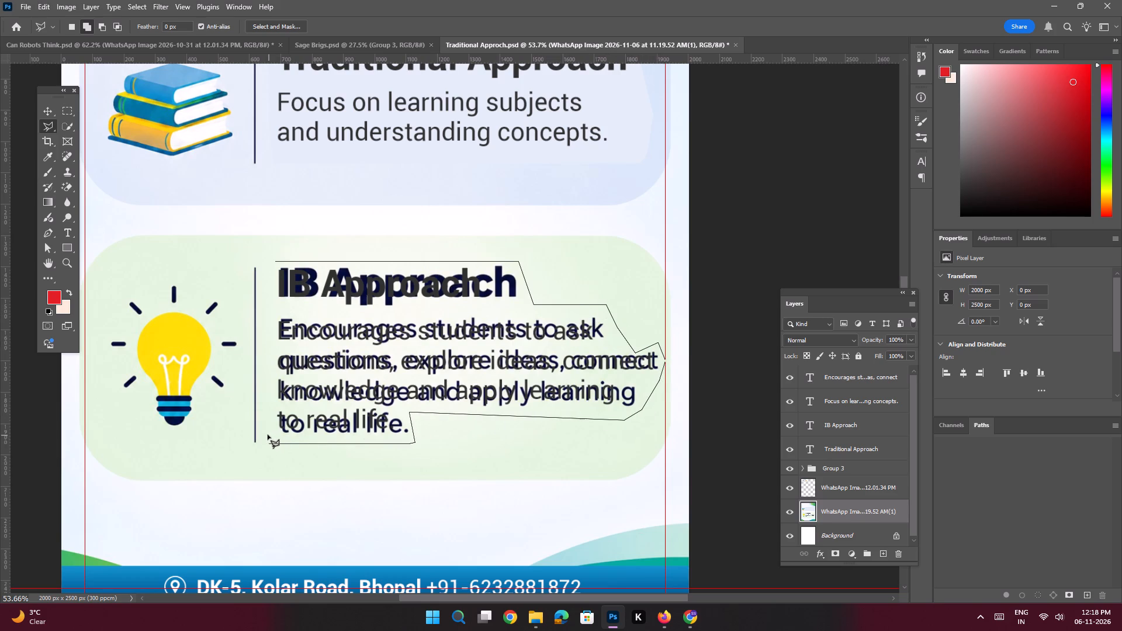
shift+click(268, 435)
shift+click(272, 285)
double_click(272, 261)
click(372, 450)
click(380, 456)
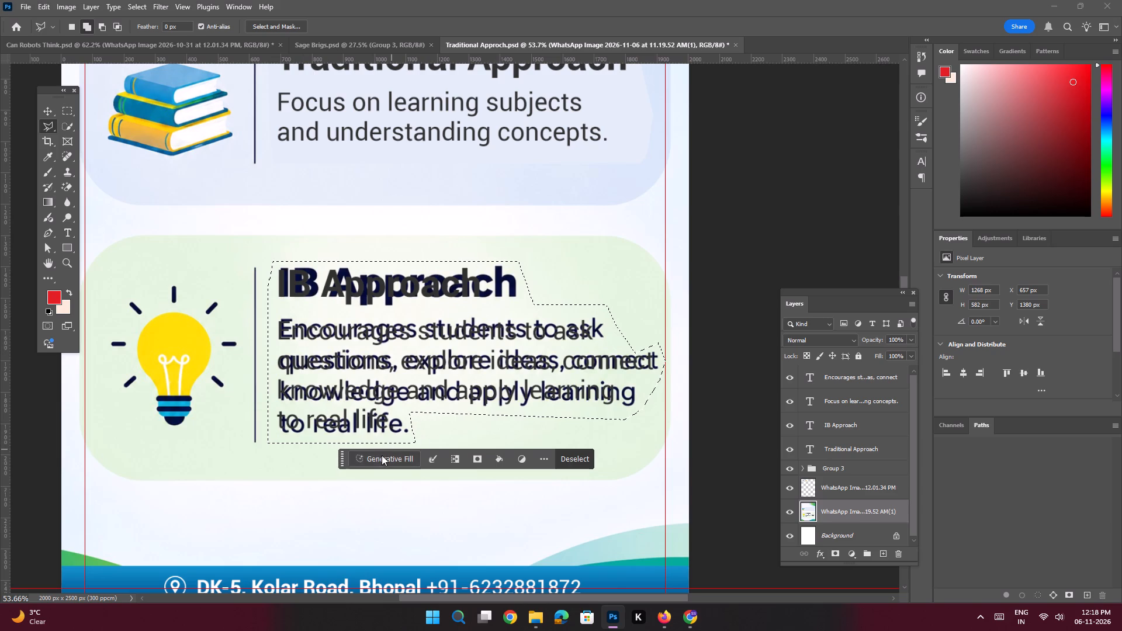
text(Remove)
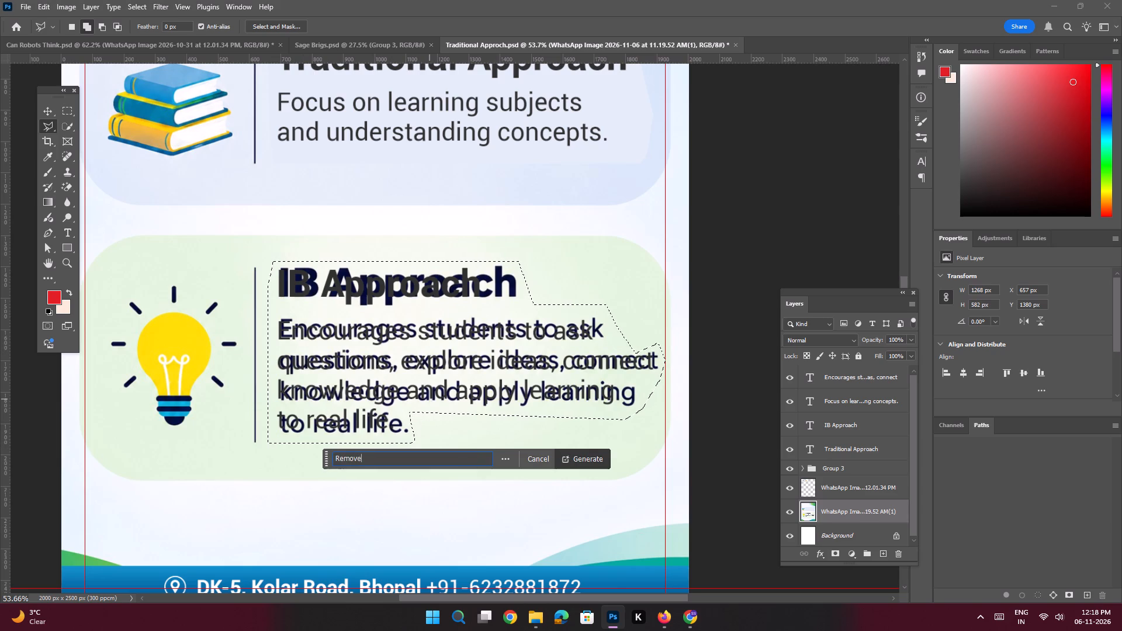
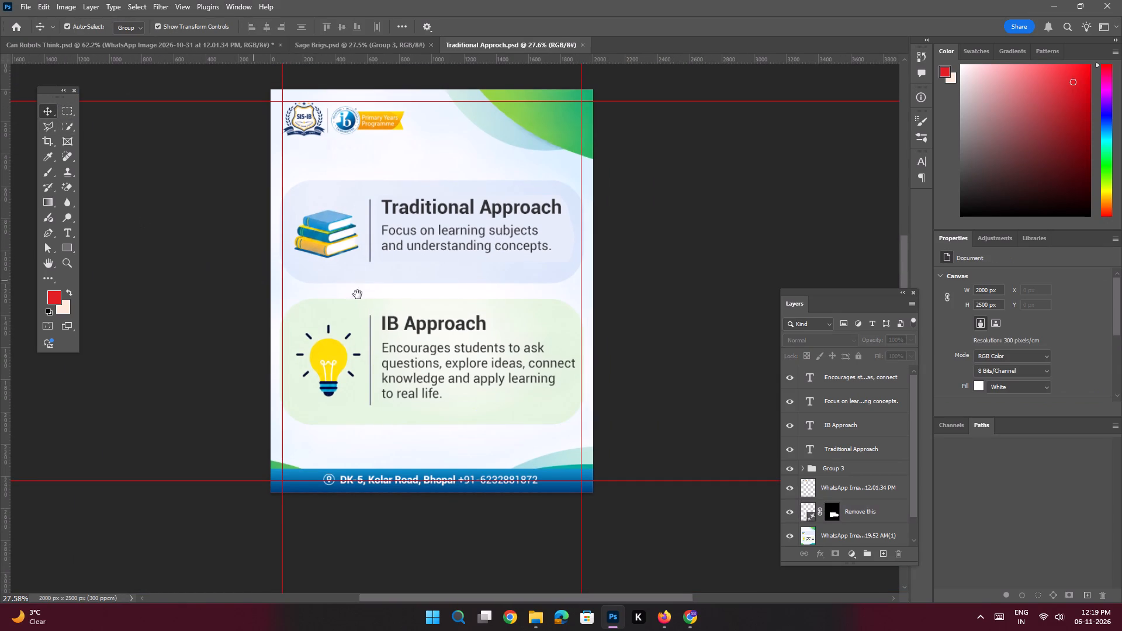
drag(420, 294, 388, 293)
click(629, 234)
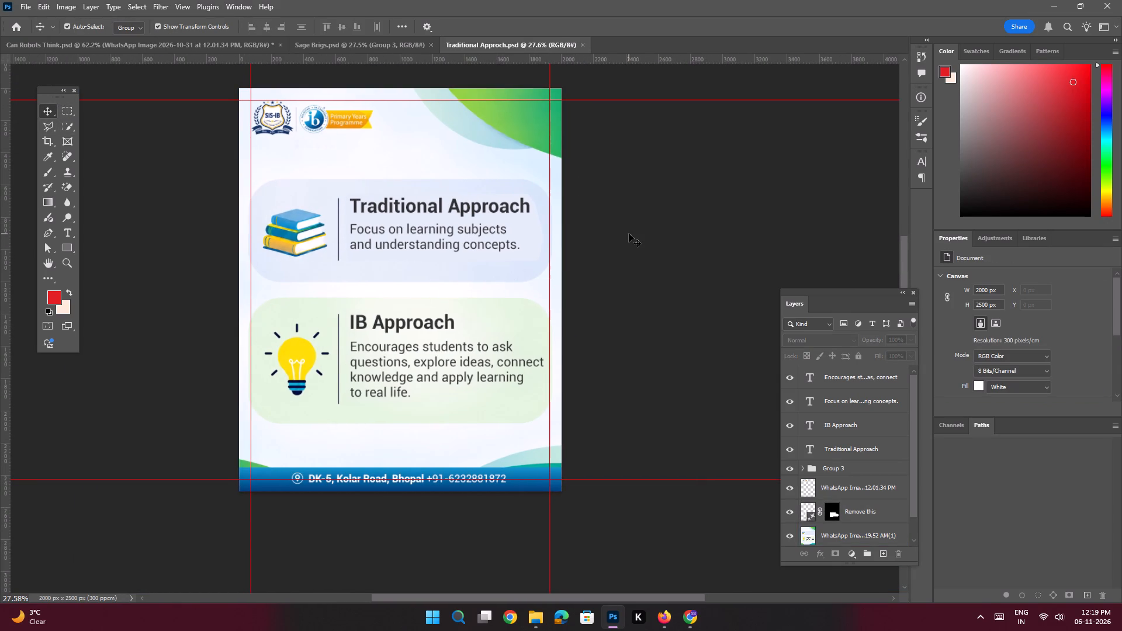
Create a new blank document from the recent 2000 x 2500 px, 300 ppcm custom preset.
key(ctrl+n)
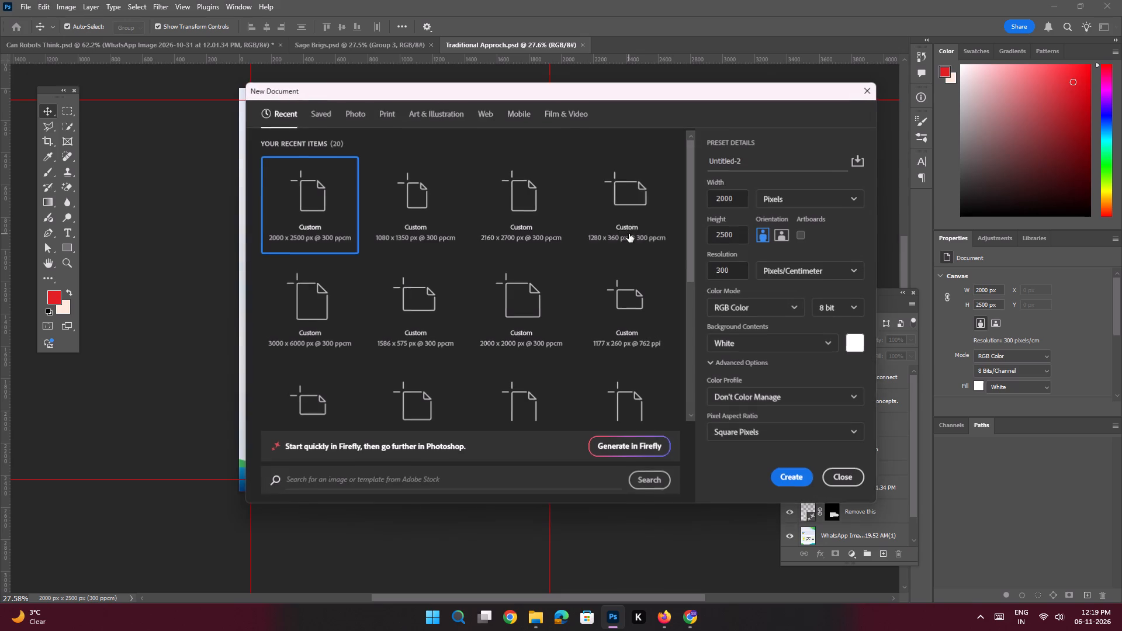
double_click(323, 215)
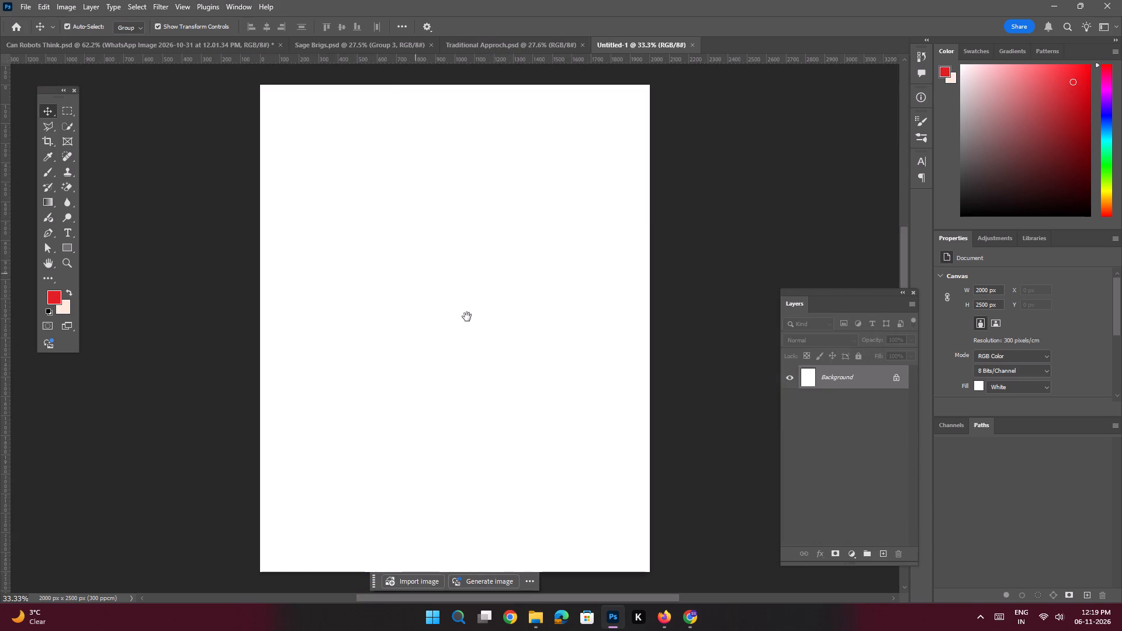
Start a new guide layout for the blank 2000 x 2500 px document.
key(space)
ctrl+drag(476, 317, 470, 317)
ctrl+drag(470, 317, 437, 308)
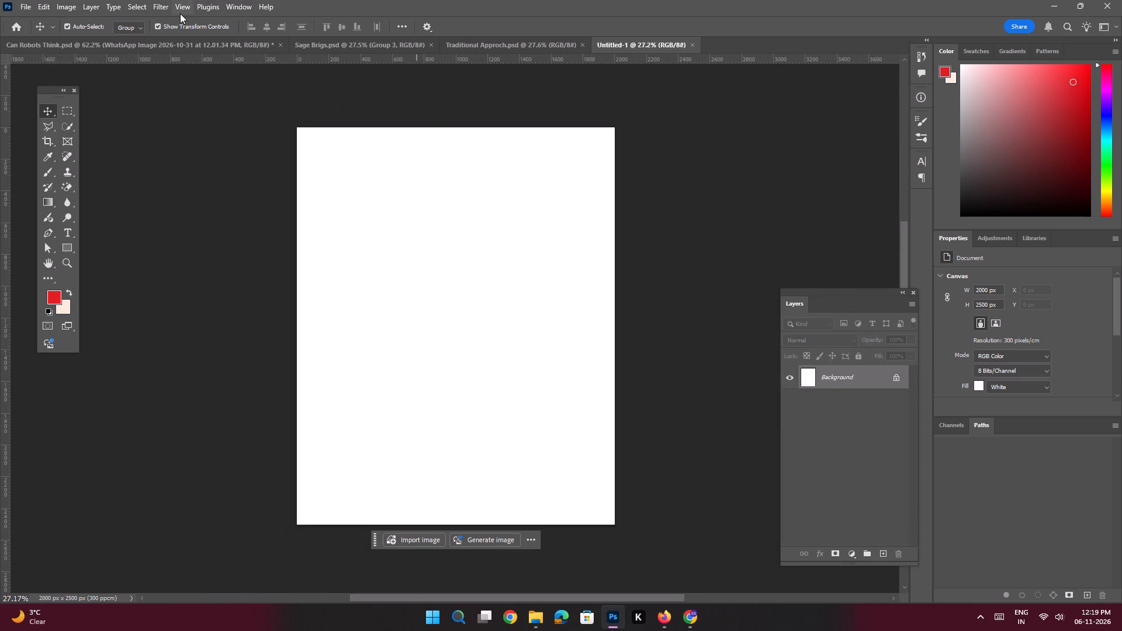
click(178, 11)
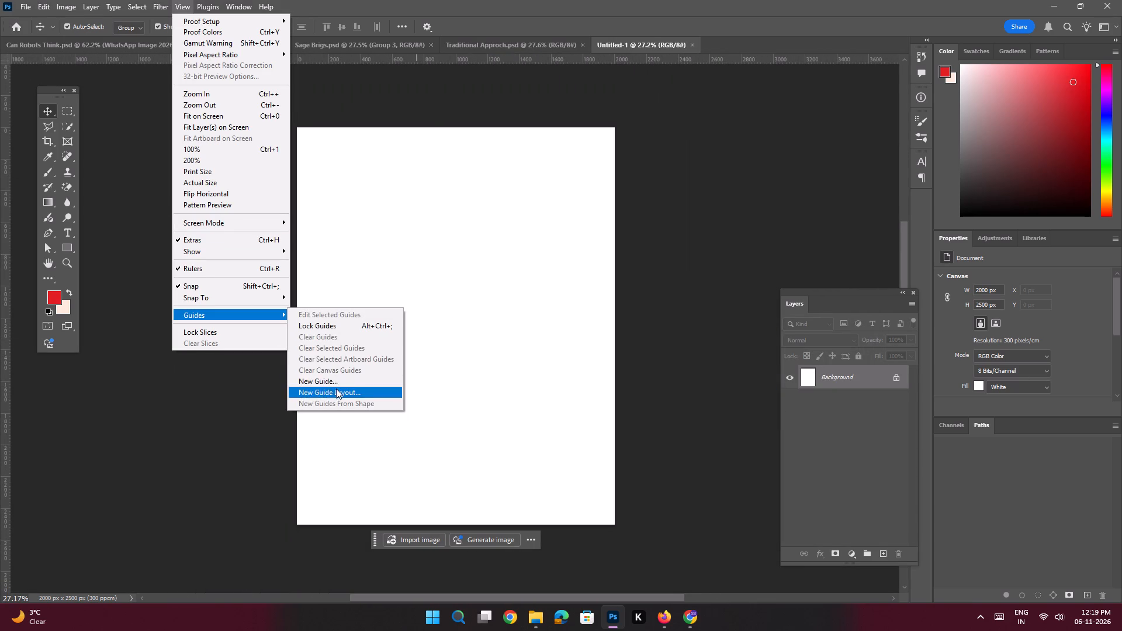
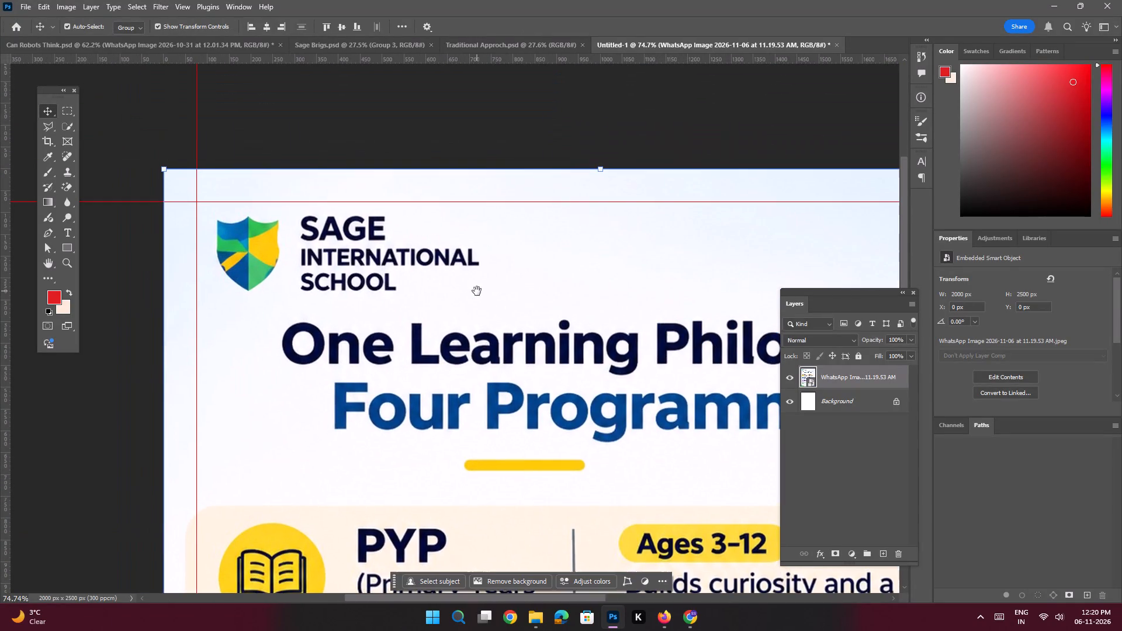
Rasterize the placed One Learning Philosophy reference image so its pixels can be edited directly.
key(e)
click(486, 290)
click(526, 230)
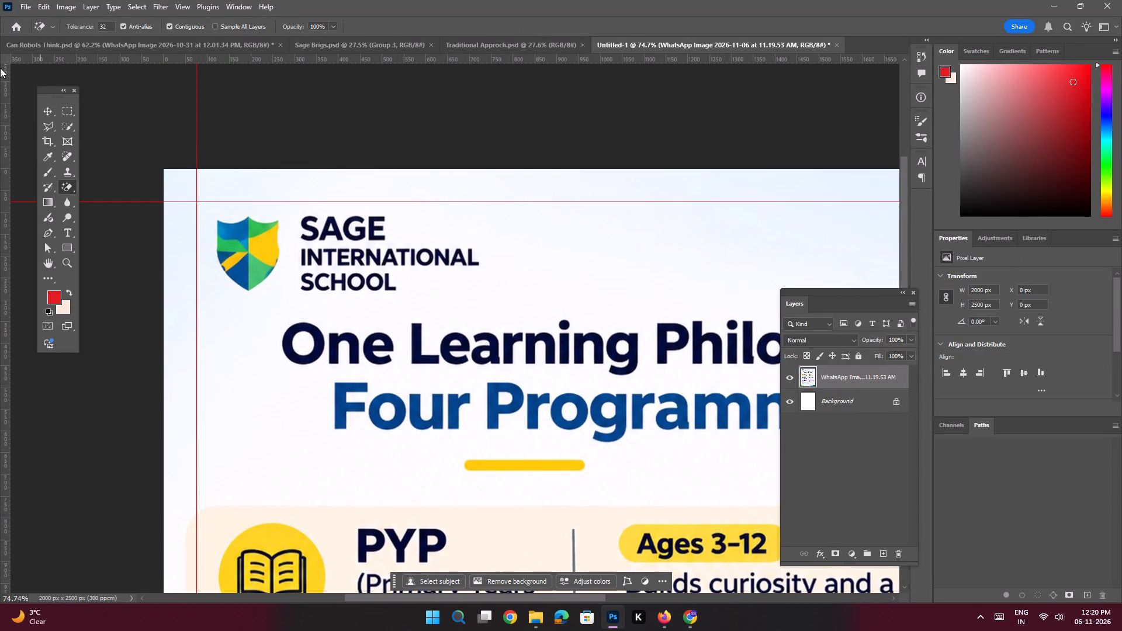
Outline the SAGE International School logo and name with the Polygonal Lasso and remove them using a Content-Aware fill.
click(50, 122)
click(226, 194)
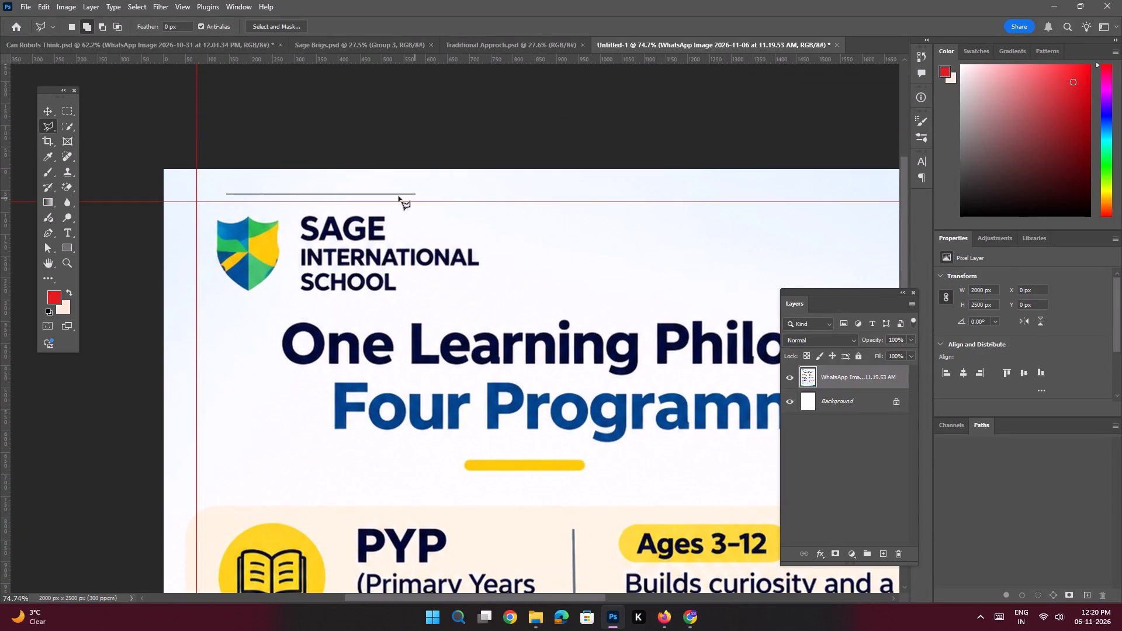
shift+click(393, 196)
click(391, 234)
shift+click(489, 248)
click(489, 277)
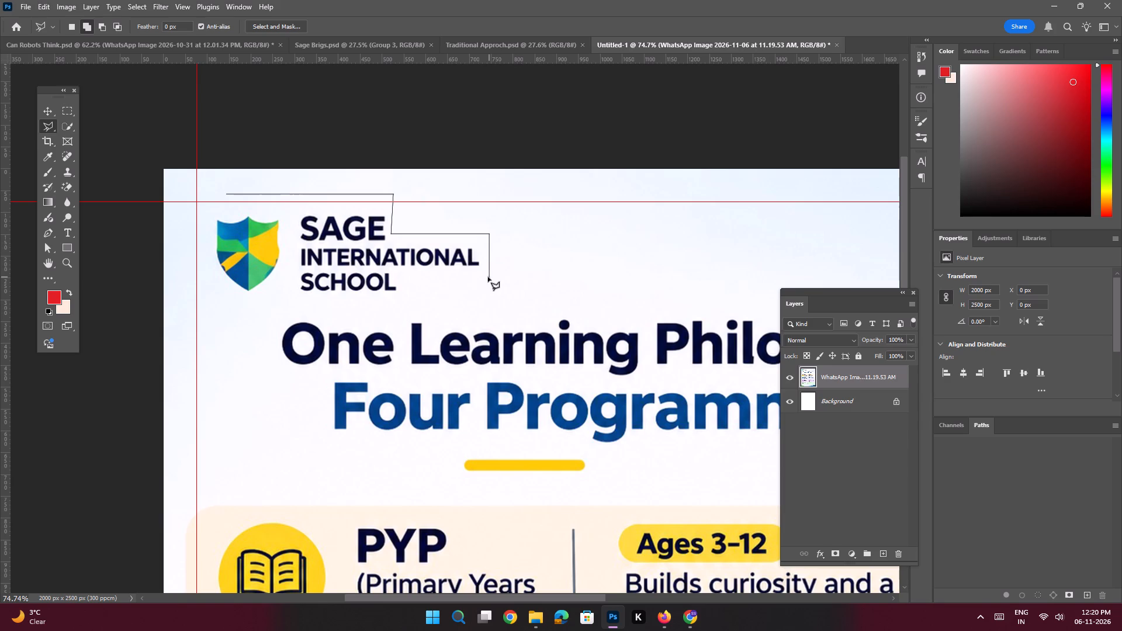
drag(458, 279, 452, 279)
click(414, 278)
click(406, 299)
shift+click(222, 307)
click(213, 272)
click(203, 226)
click(217, 199)
double_click(232, 190)
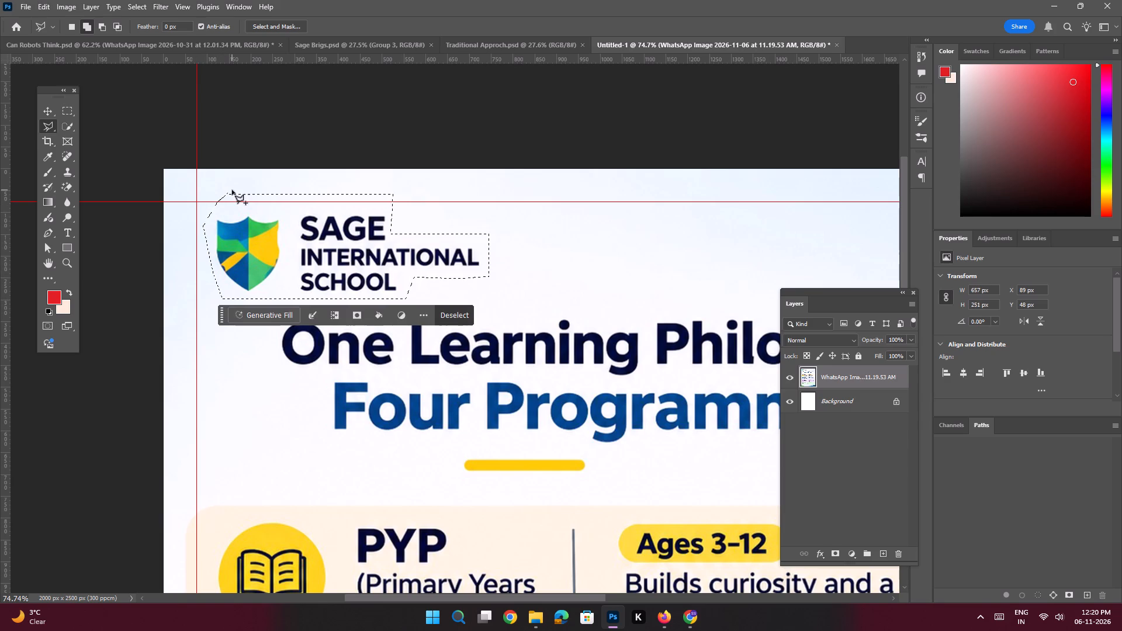
key(shift+BackSpace)
key(Return)
key(ctrl+z)
key(shift+BackSpace)
click(535, 152)
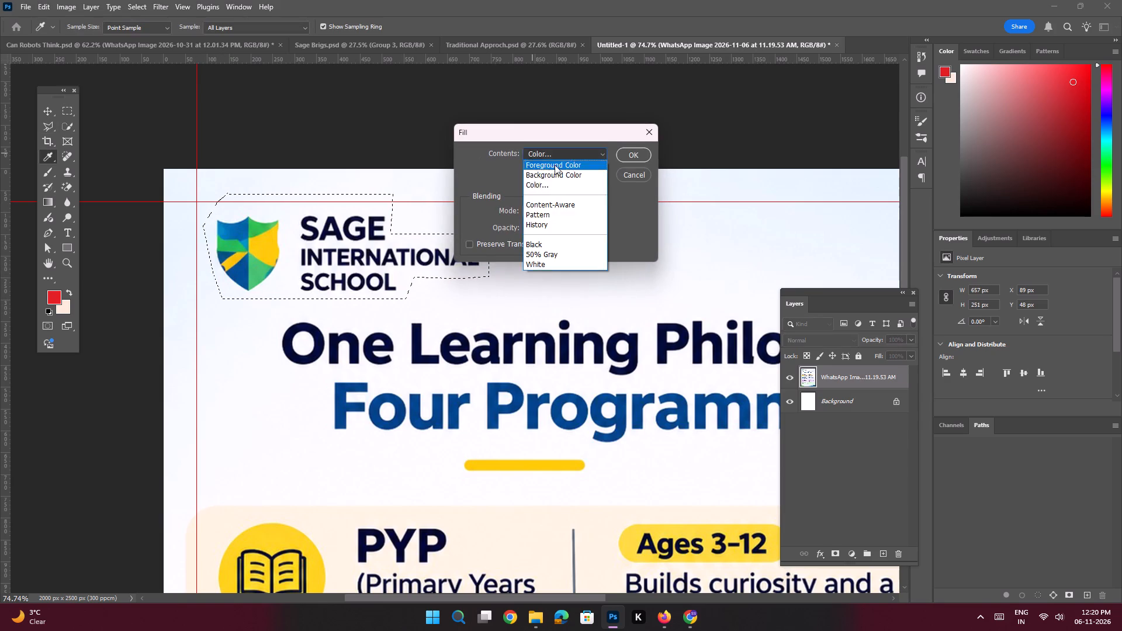
click(583, 205)
click(630, 153)
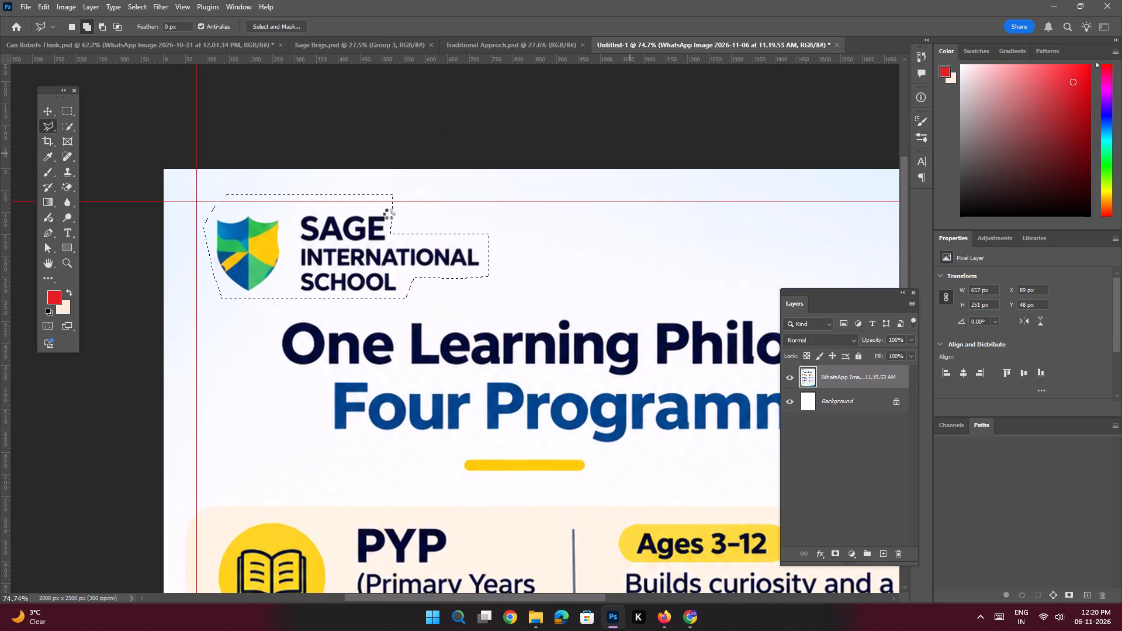
key(ctrl+d)
Save the document as a PSD named One learning in the Sage IB folder.
key(ctrl+space)
key(ctrl+space)
key(ctrl+space)
ctrl+drag(393, 275, 357, 269)
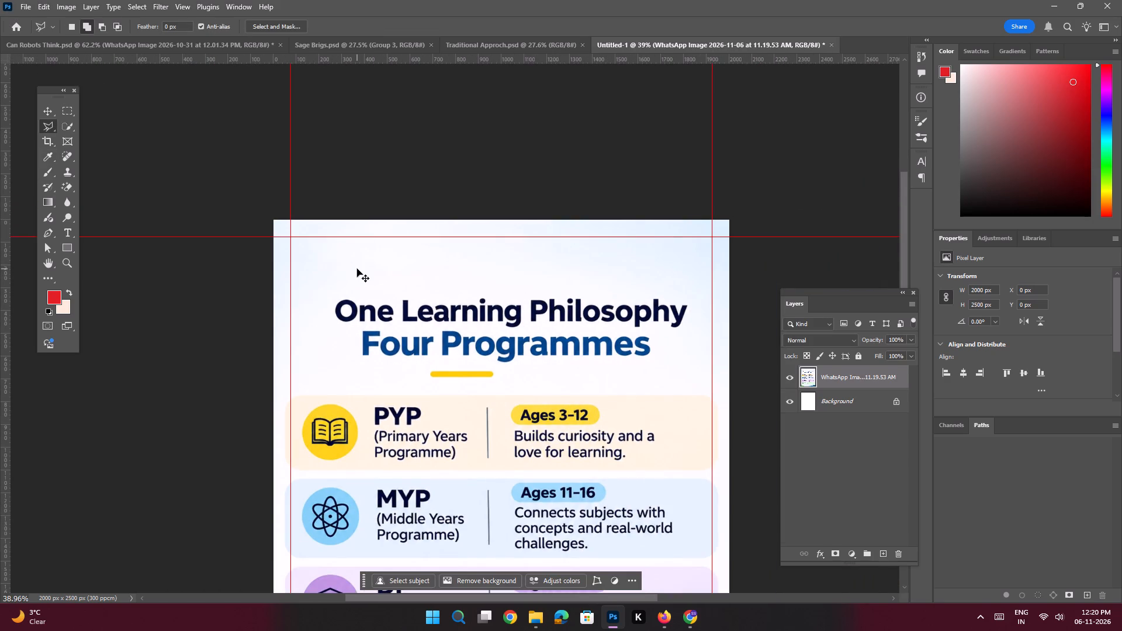
key(ctrl+s)
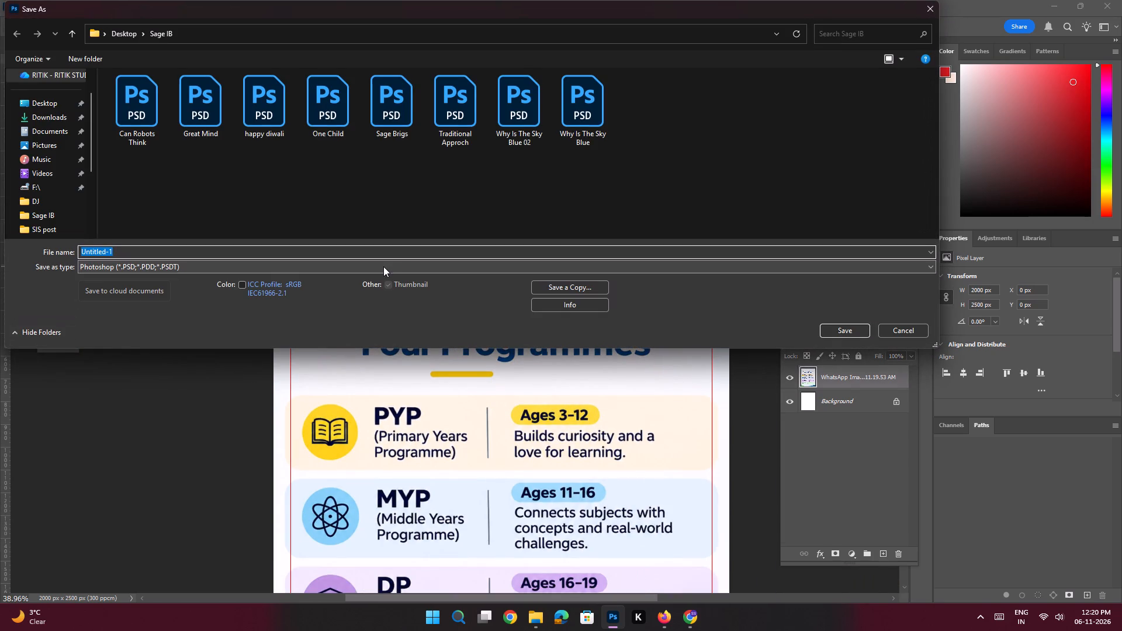
text(One learning)
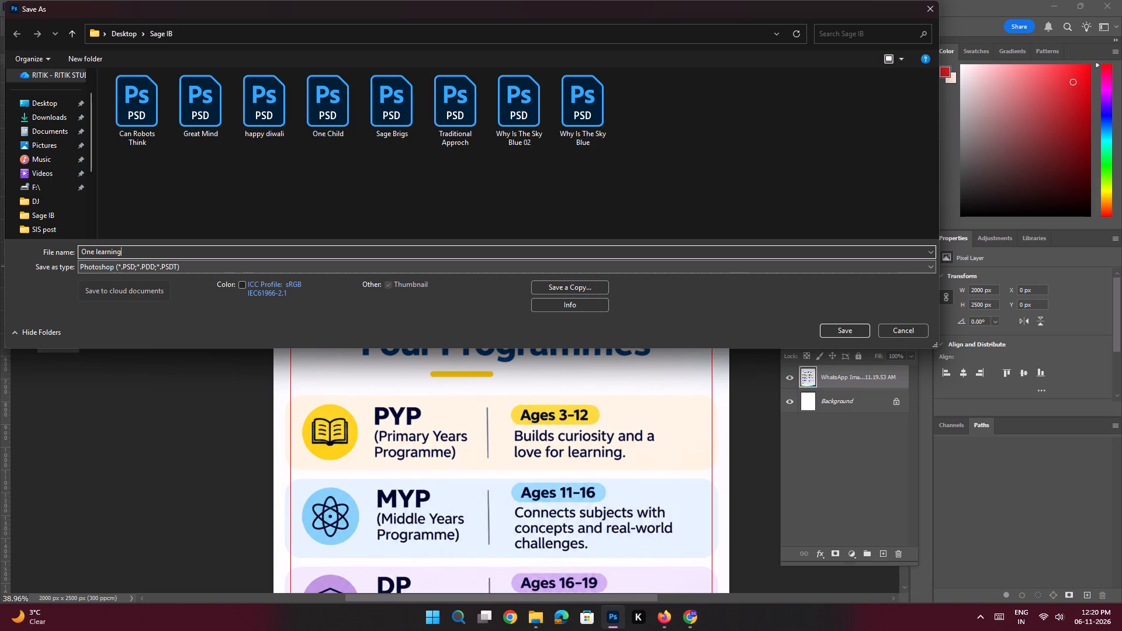
key(Return)
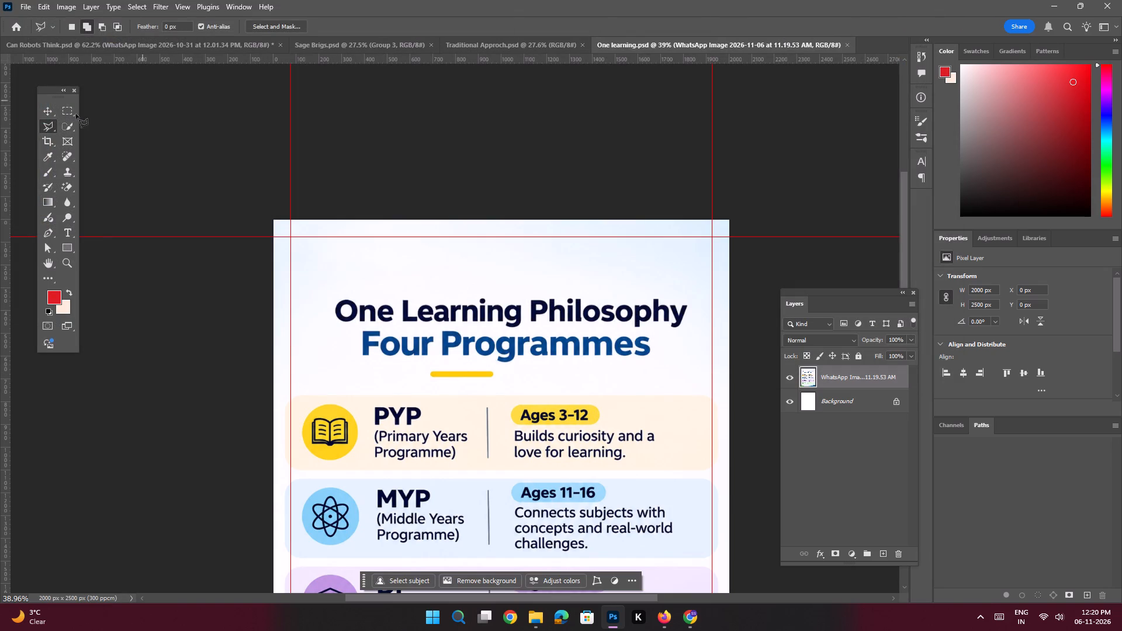
Copy the SIS-IB and Primary Years Programme logo layer from Traditional Approch.psd into One learning.psd, placing it at the upper-left margin guides.
click(51, 110)
click(126, 151)
click(510, 45)
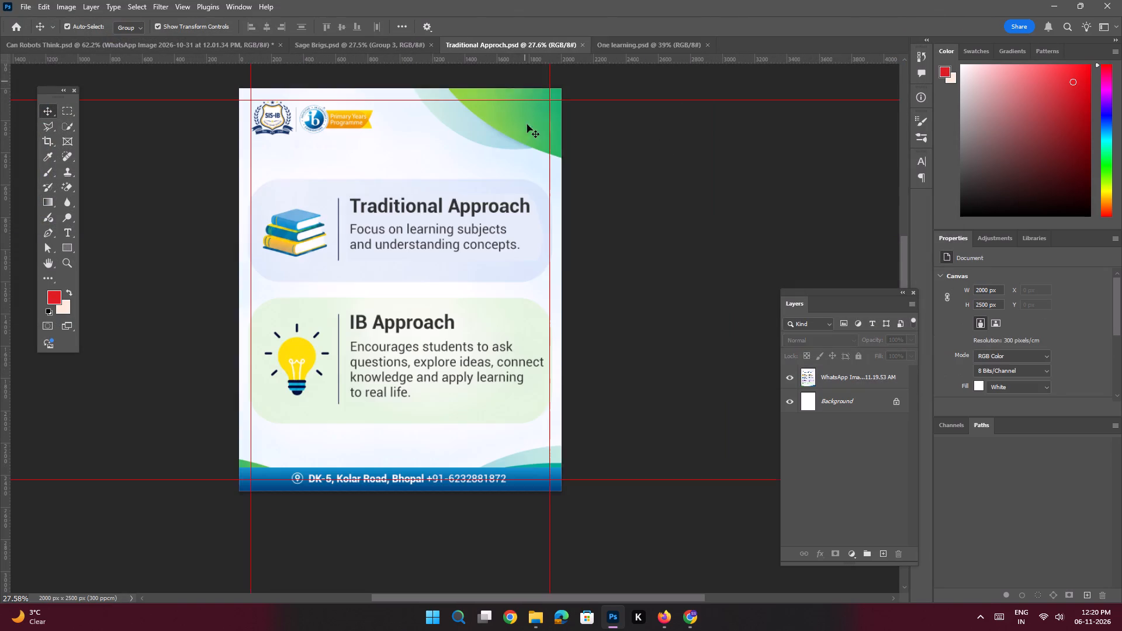
click(327, 118)
drag(861, 488, 843, 320)
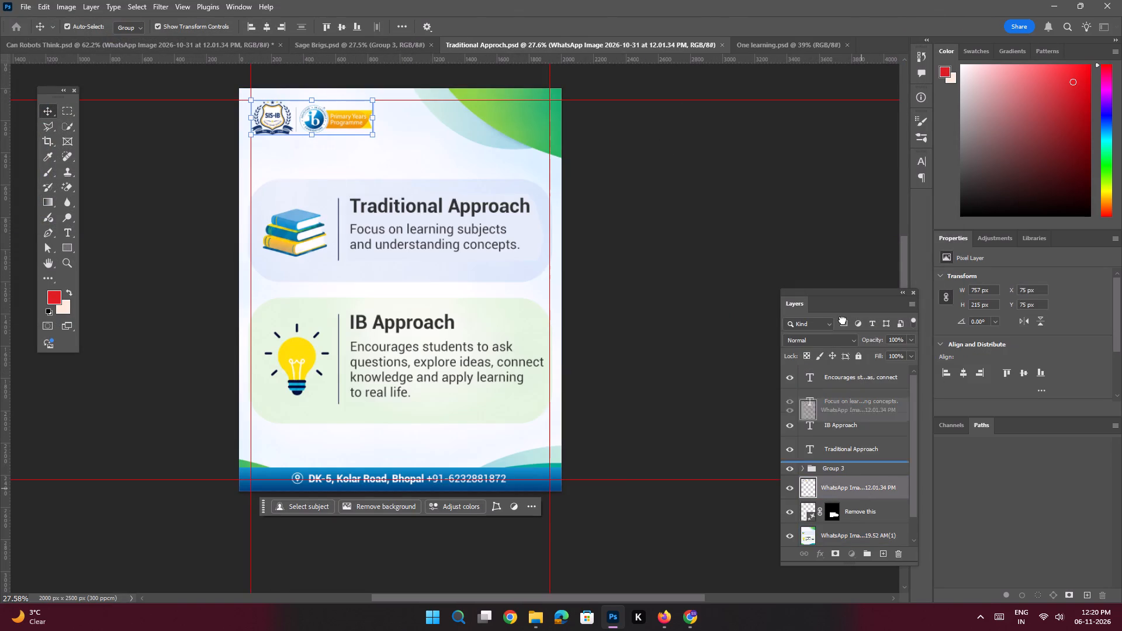
drag(843, 320, 393, 110)
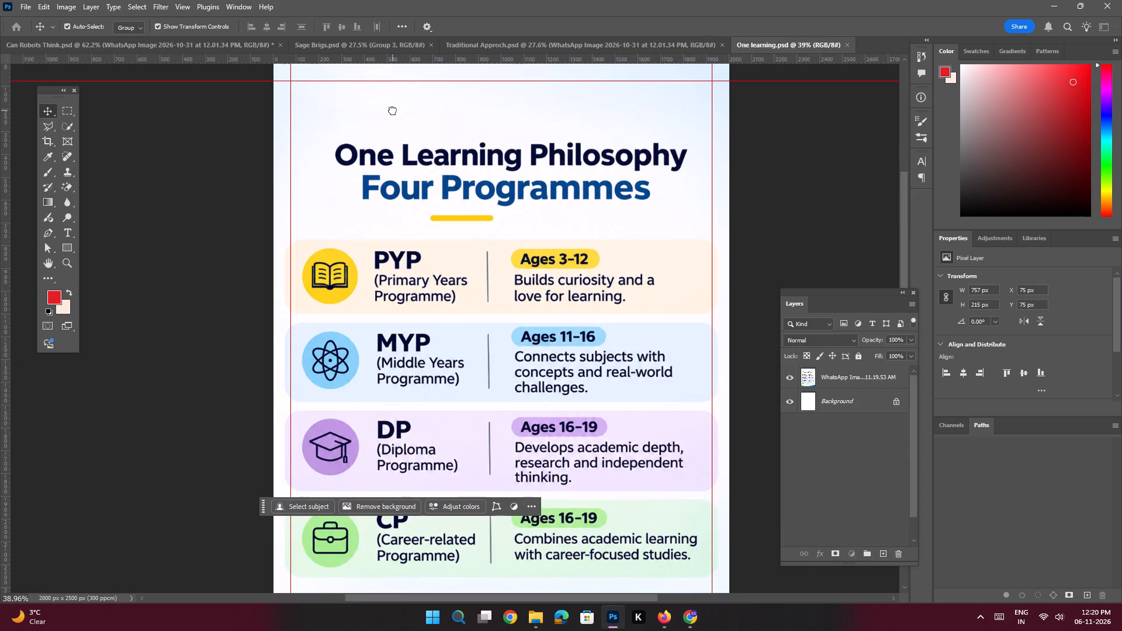
key(space)
key(space)
key(space)
key(space)
key(space)
key(space)
key(space)
key(space)
key(space)
key(space)
drag(385, 111, 421, 186)
ctrl+drag(403, 174, 444, 235)
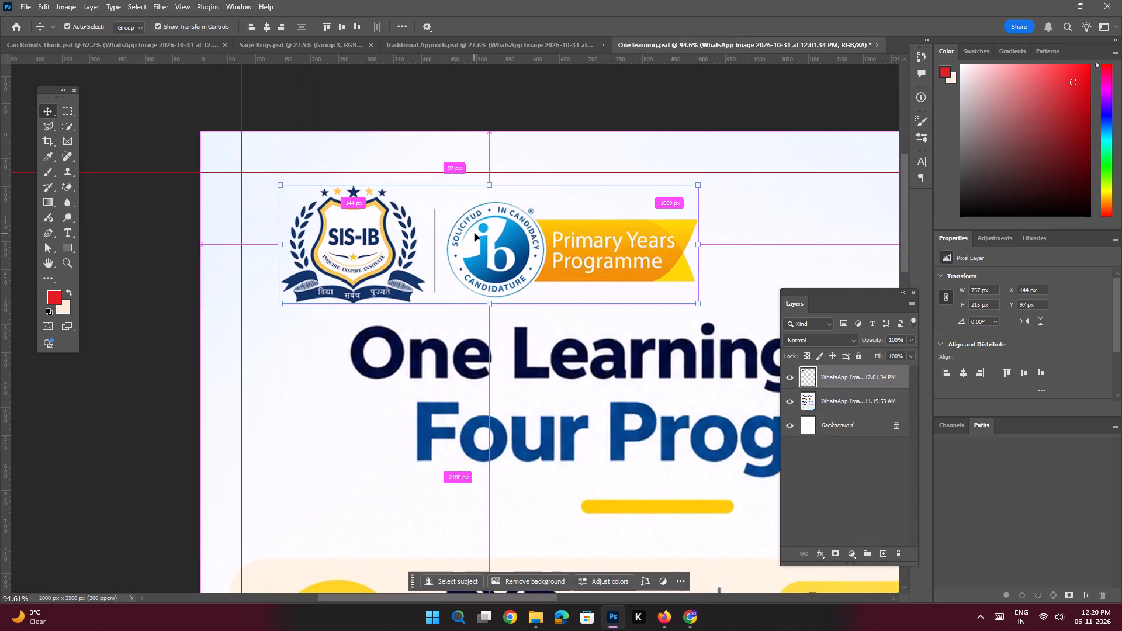
drag(480, 261, 441, 244)
key(space)
ctrl+drag(458, 241, 380, 224)
click(318, 273)
In Traditional Approch.psd, convert the blue contact footer's group, Group 3, to a smart object.
key(space)
key(space)
key(space)
key(space)
key(space)
key(space)
drag(459, 369, 438, 346)
click(594, 51)
key(space)
key(space)
key(space)
key(space)
key(space)
key(space)
key(space)
drag(424, 361, 453, 317)
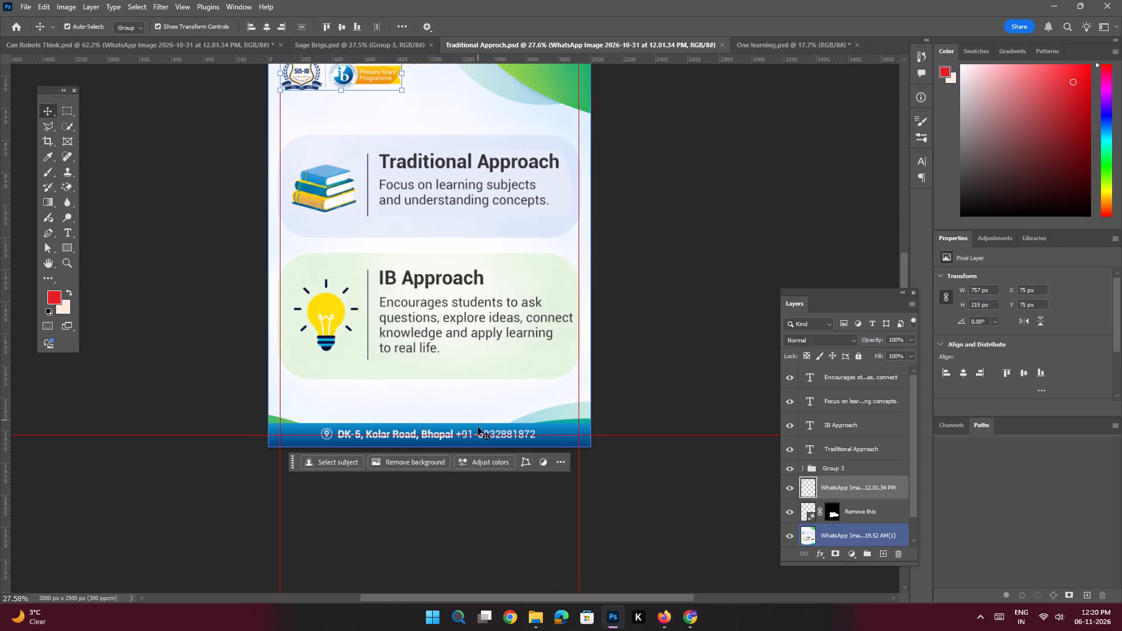
click(478, 439)
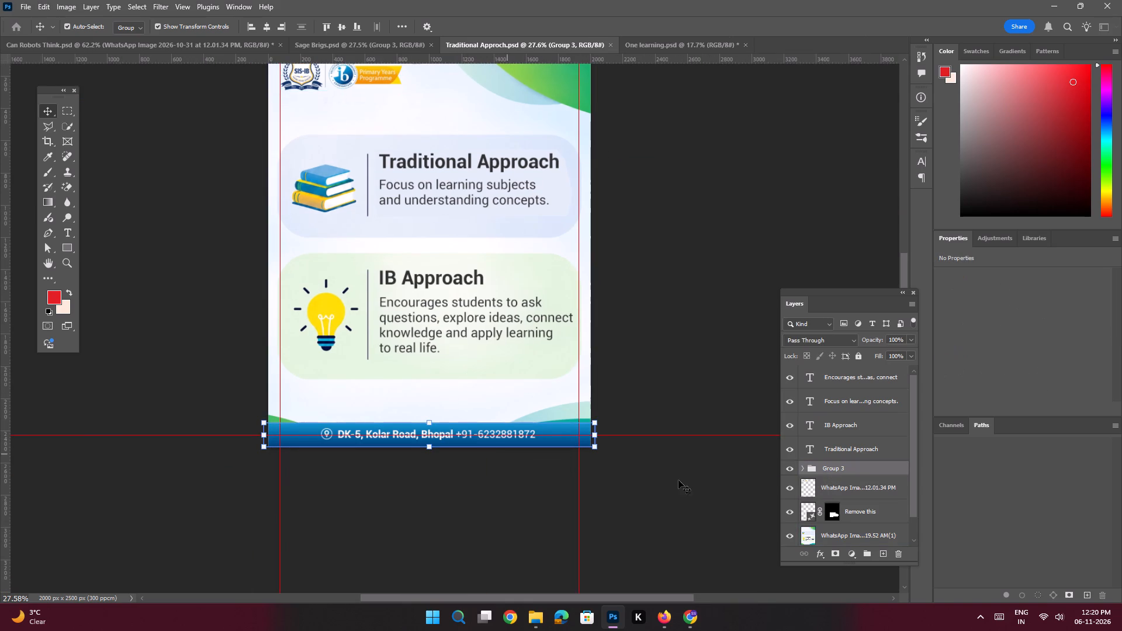
right_click(837, 468)
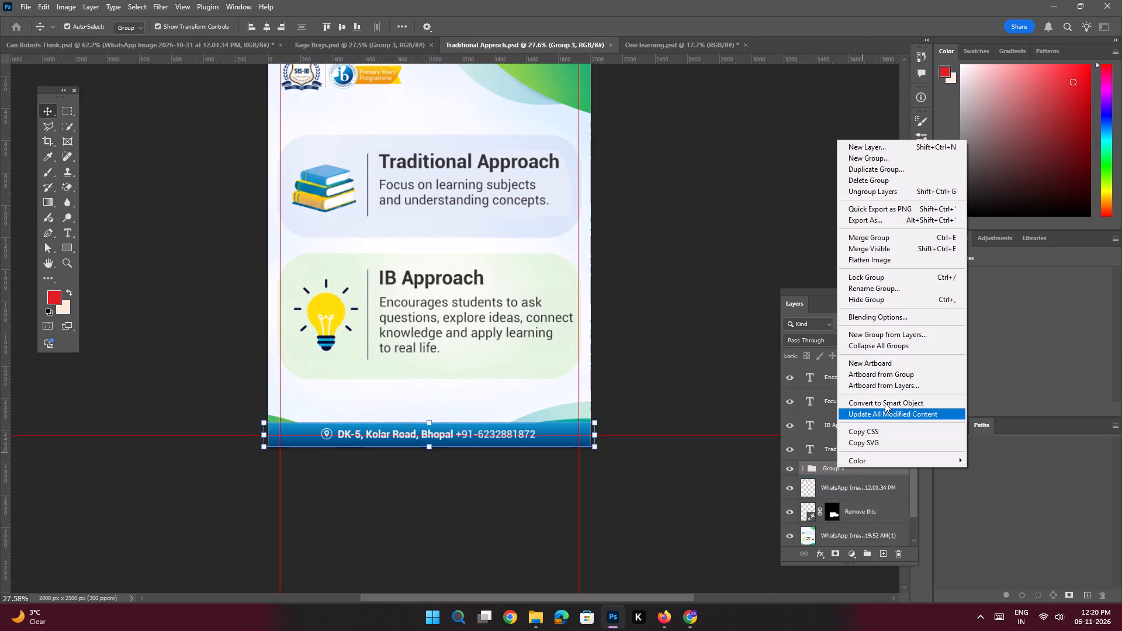
click(885, 403)
Copy the contact footer smart object into One learning.psd and align it to the canvas's horizontal centre and bottom edge.
drag(836, 473, 674, 43)
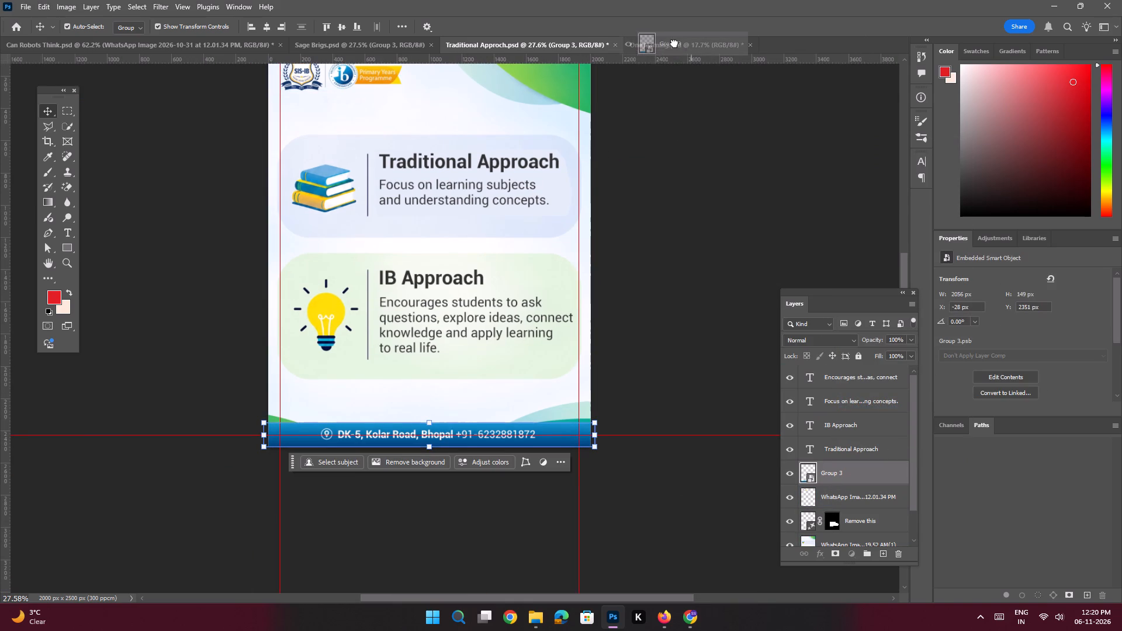
drag(674, 43, 444, 431)
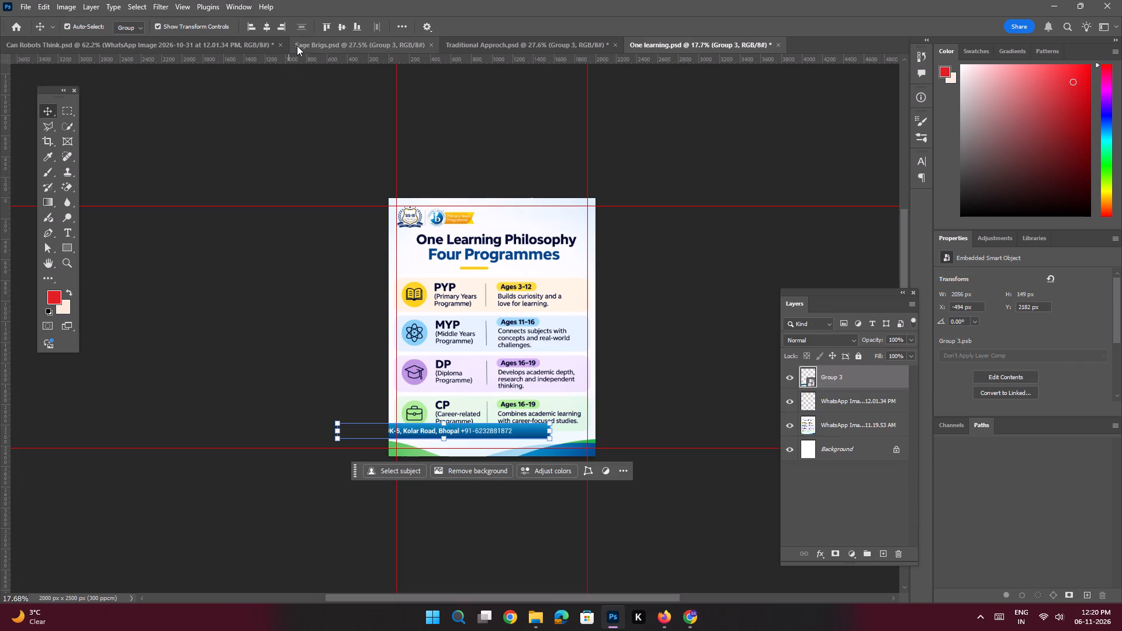
double_click(272, 29)
click(359, 29)
click(311, 212)
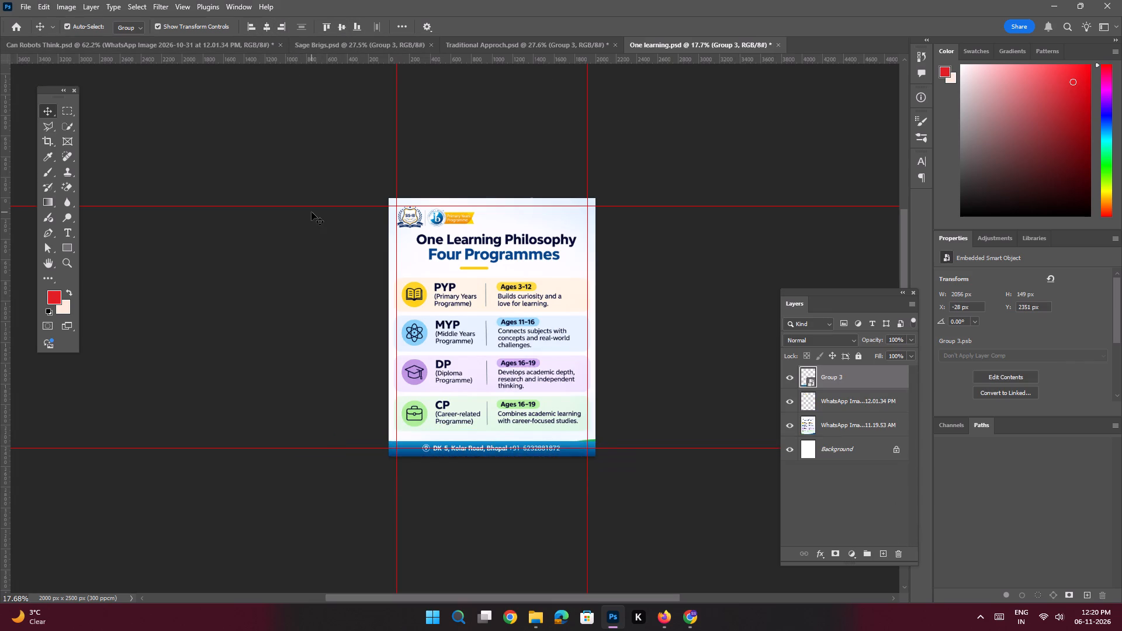
Save the One learning.psd poster with its new logo and footer.
key(space)
ctrl+drag(473, 401, 505, 449)
drag(562, 317, 539, 372)
ctrl+drag(573, 324, 550, 319)
drag(593, 251, 593, 258)
key(ctrl+s)
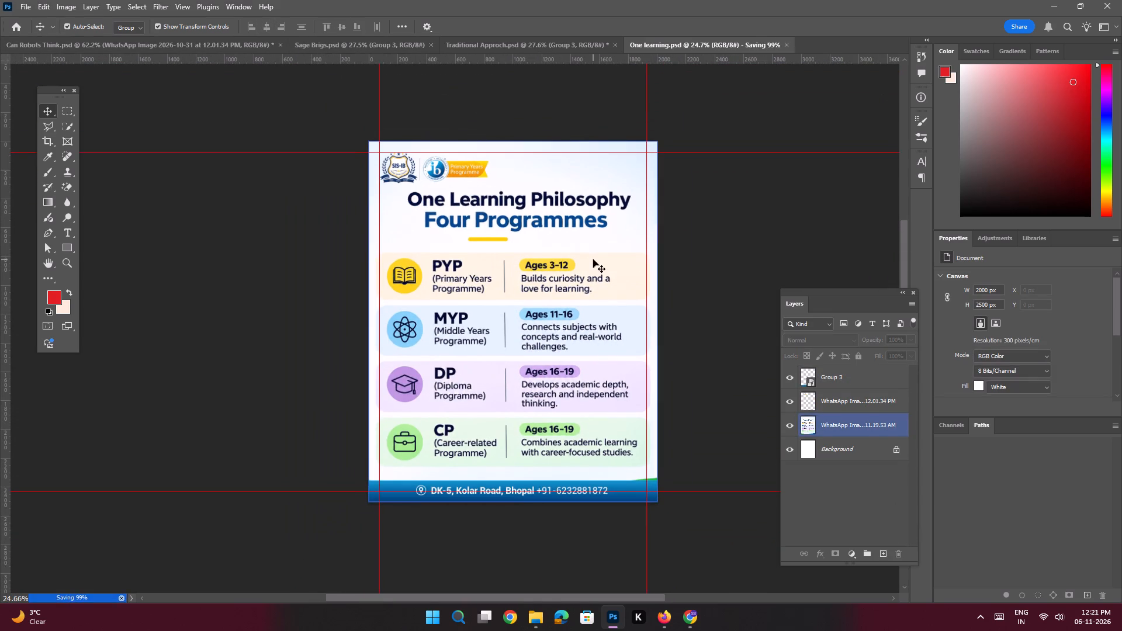
Outline the yellow bar under the Four Programmes heading on the reference image layer and remove it with a Content-Aware fill.
key(space)
ctrl+drag(539, 221, 576, 318)
drag(504, 271, 510, 283)
click(510, 283)
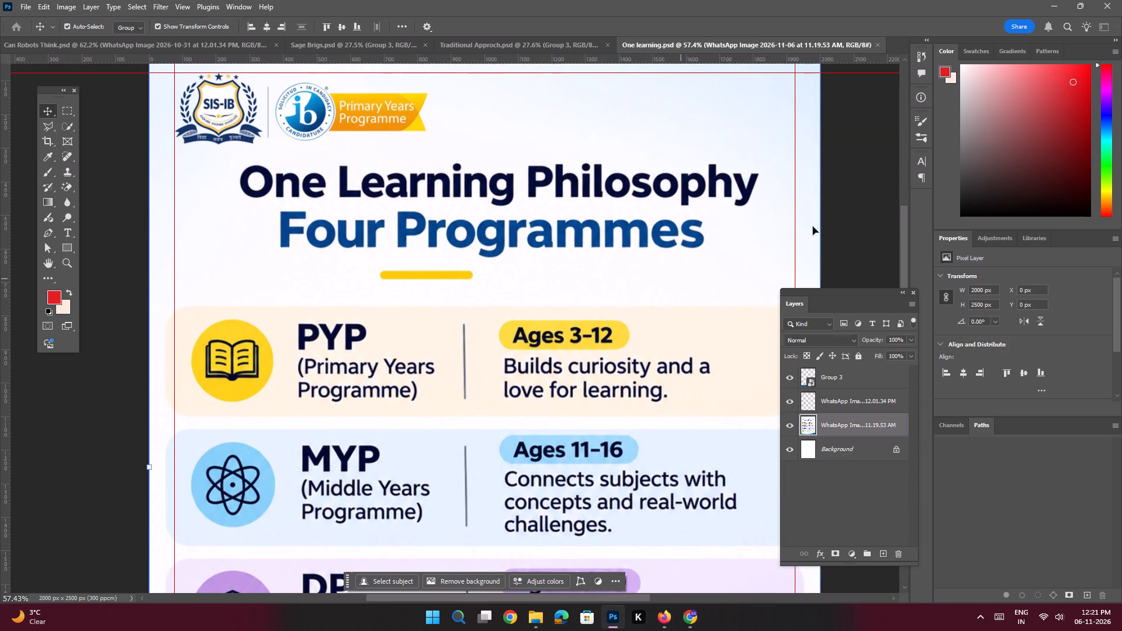
click(44, 129)
key(space)
ctrl+drag(430, 246, 438, 269)
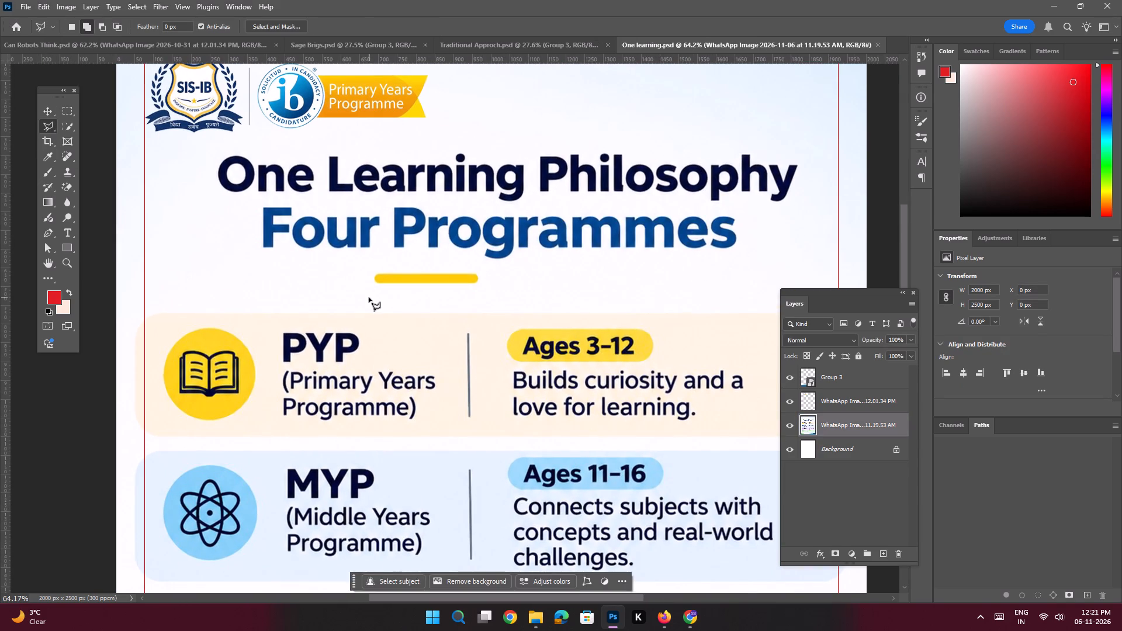
click(368, 290)
shift+click(476, 294)
click(486, 283)
click(483, 273)
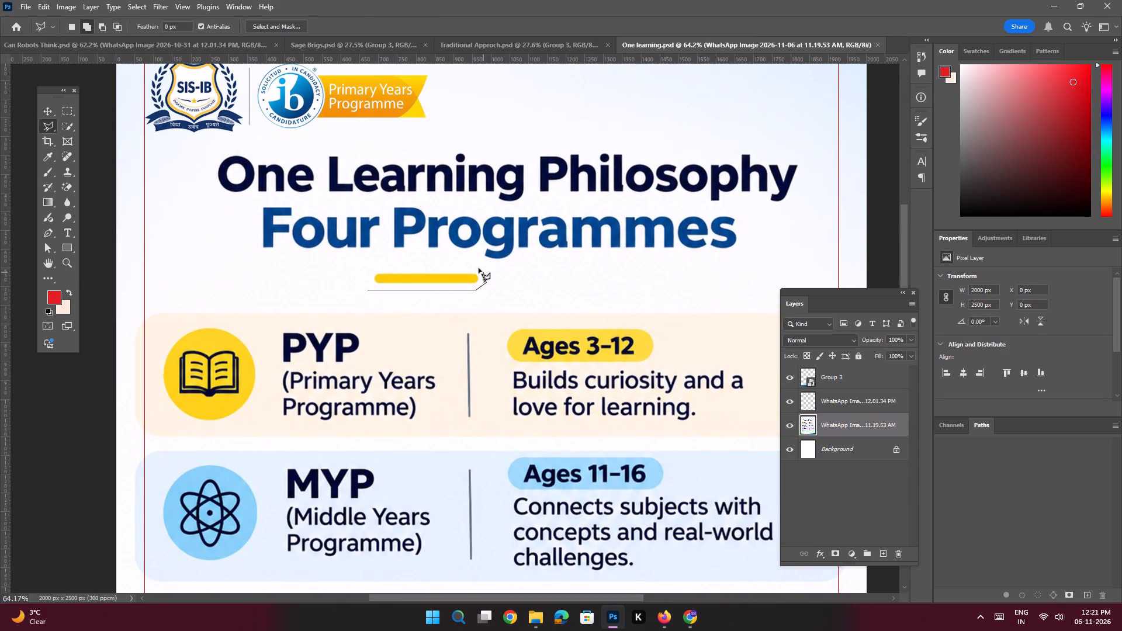
click(478, 268)
shift+click(369, 268)
click(369, 285)
click(367, 292)
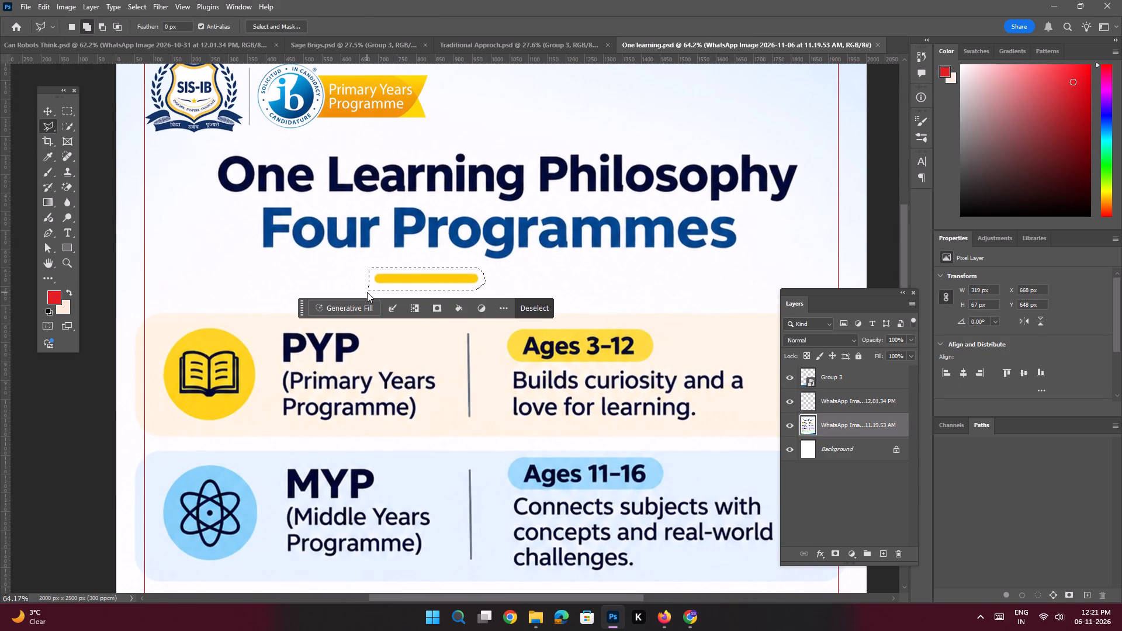
key(shift+BackSpace)
key(Return)
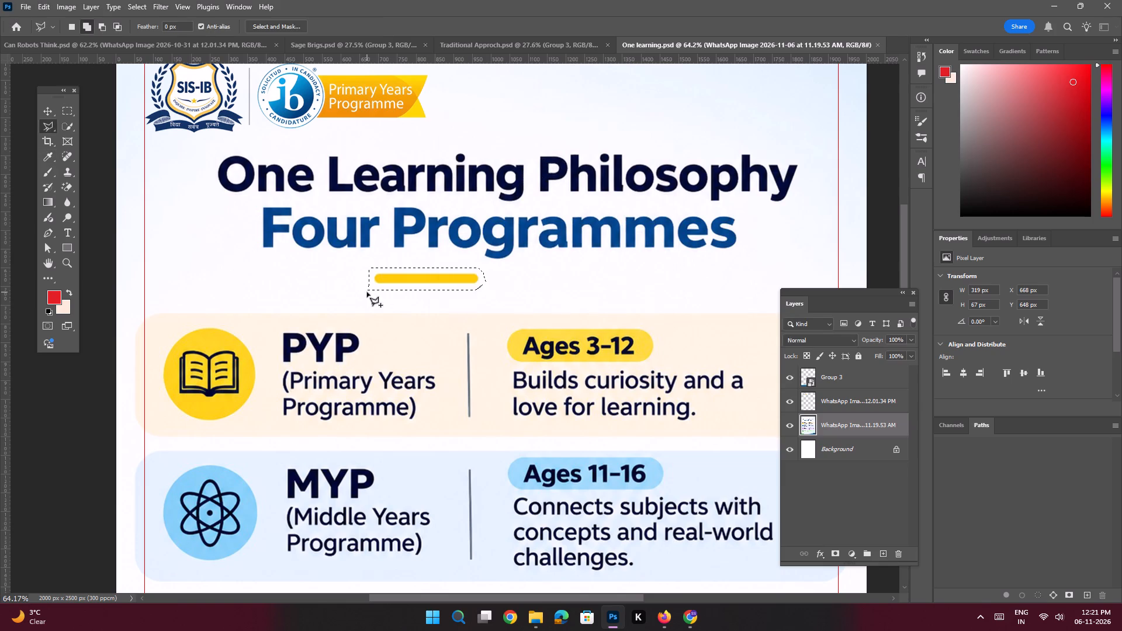
key(ctrl+d)
Copy the yellow divider shape, Rectangle 3, from Sage Brigs.psd into One learning.psd, placing it below the Four Programmes heading.
key(ctrl+space)
key(ctrl+space)
key(ctrl+space)
key(ctrl+space)
key(ctrl+space)
key(ctrl+space)
key(ctrl+space)
key(ctrl+space)
ctrl+drag(439, 286, 394, 271)
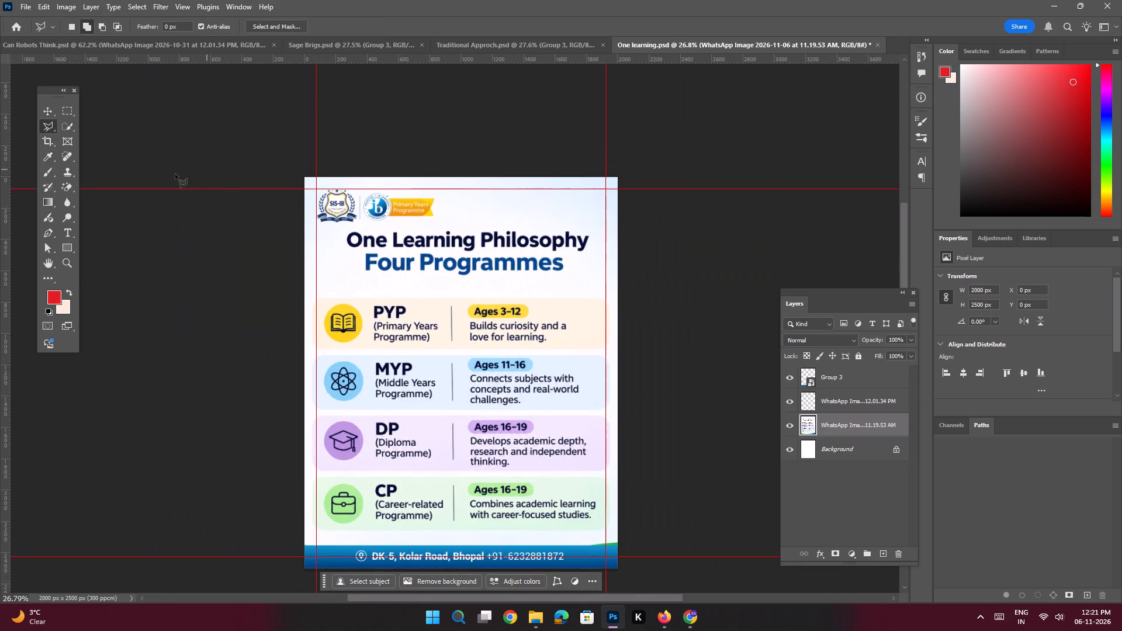
click(55, 107)
click(159, 303)
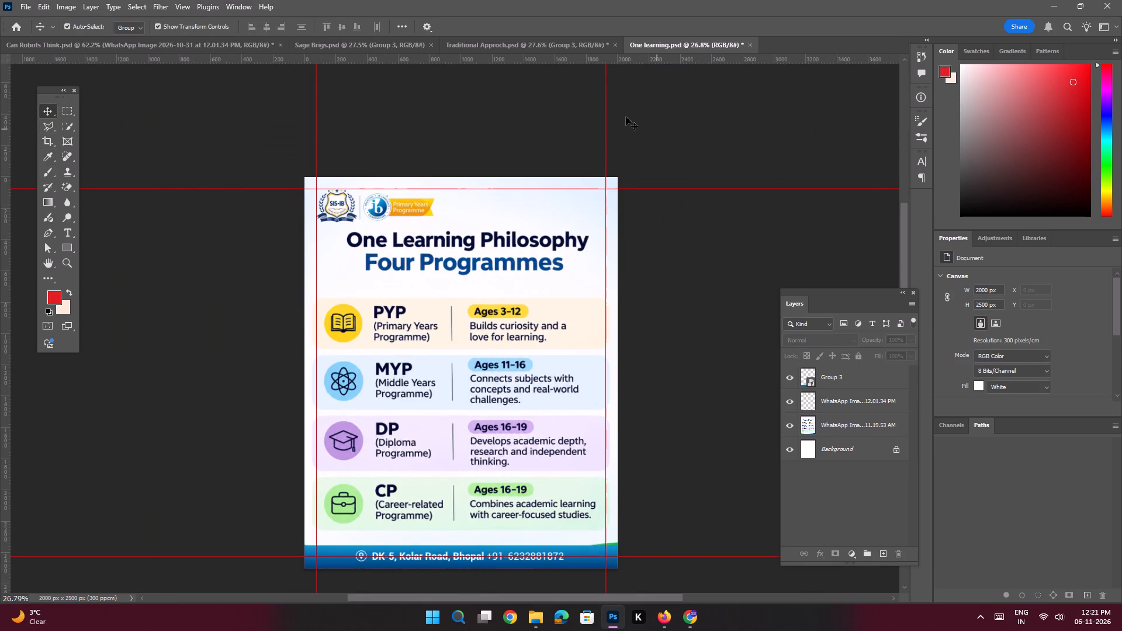
click(534, 42)
click(357, 45)
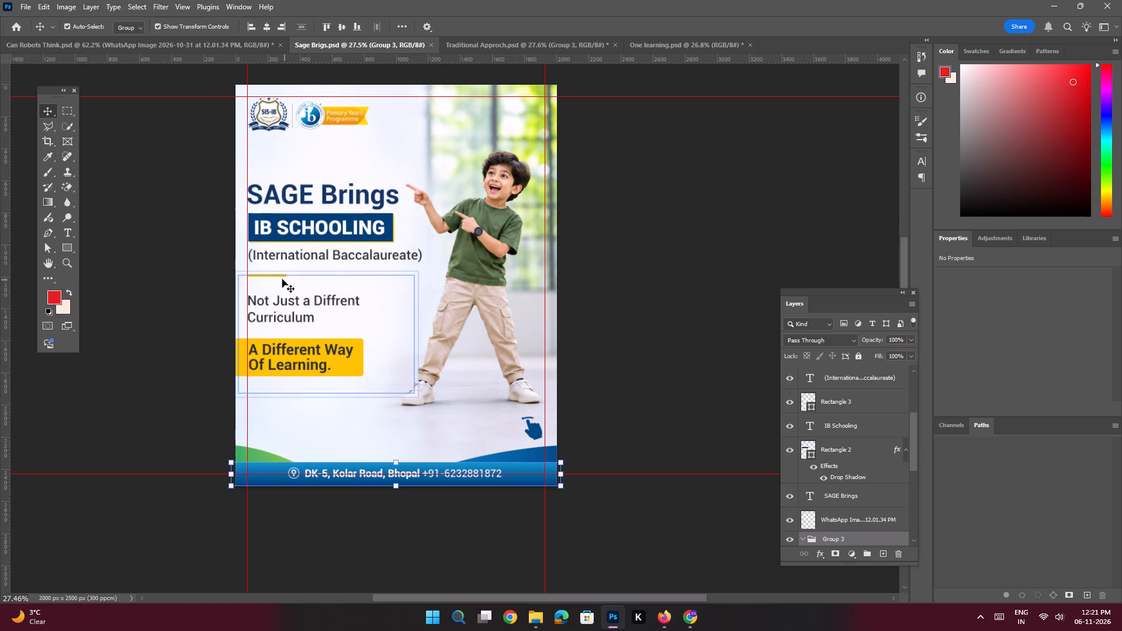
click(275, 275)
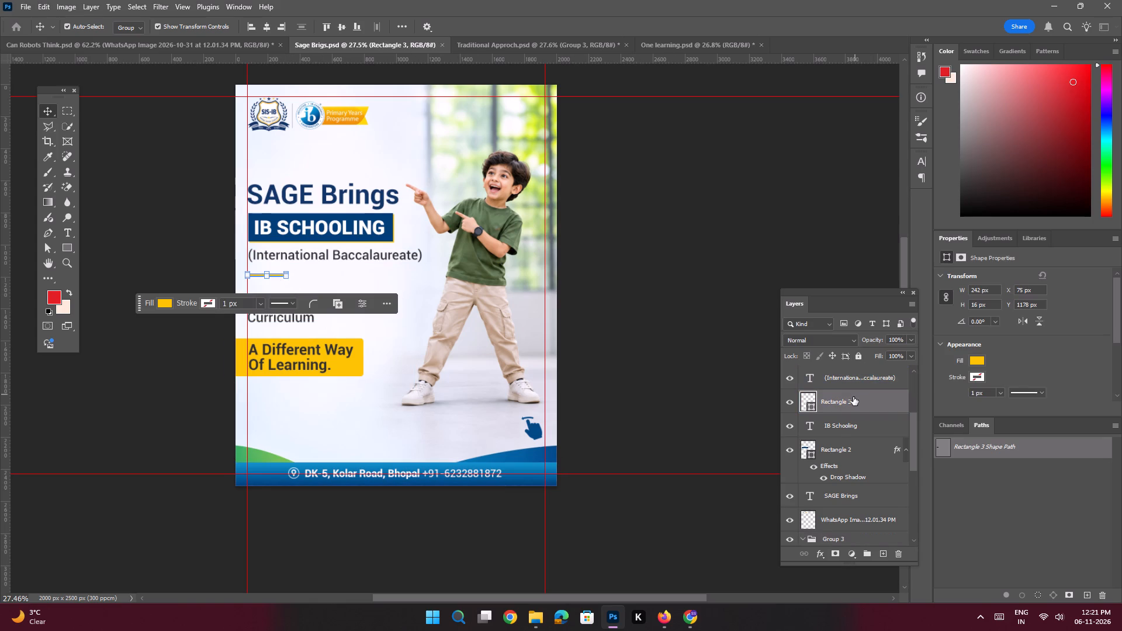
drag(853, 398, 513, 271)
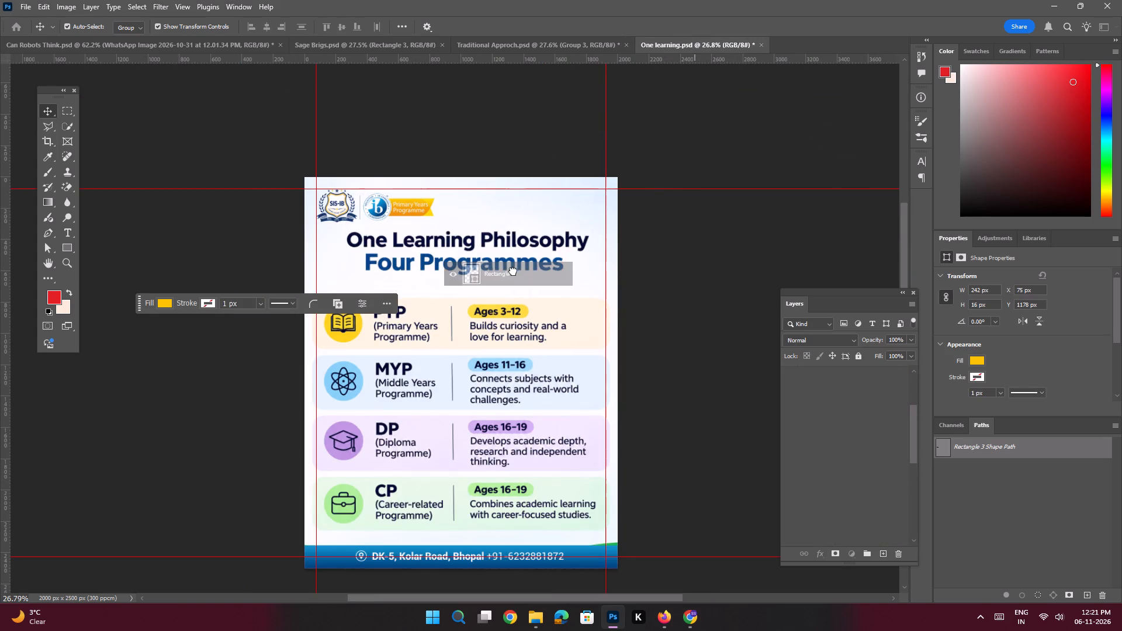
drag(513, 271, 494, 282)
Centre the yellow divider horizontally on the canvas and nudge it down to Y 700 px.
double_click(266, 26)
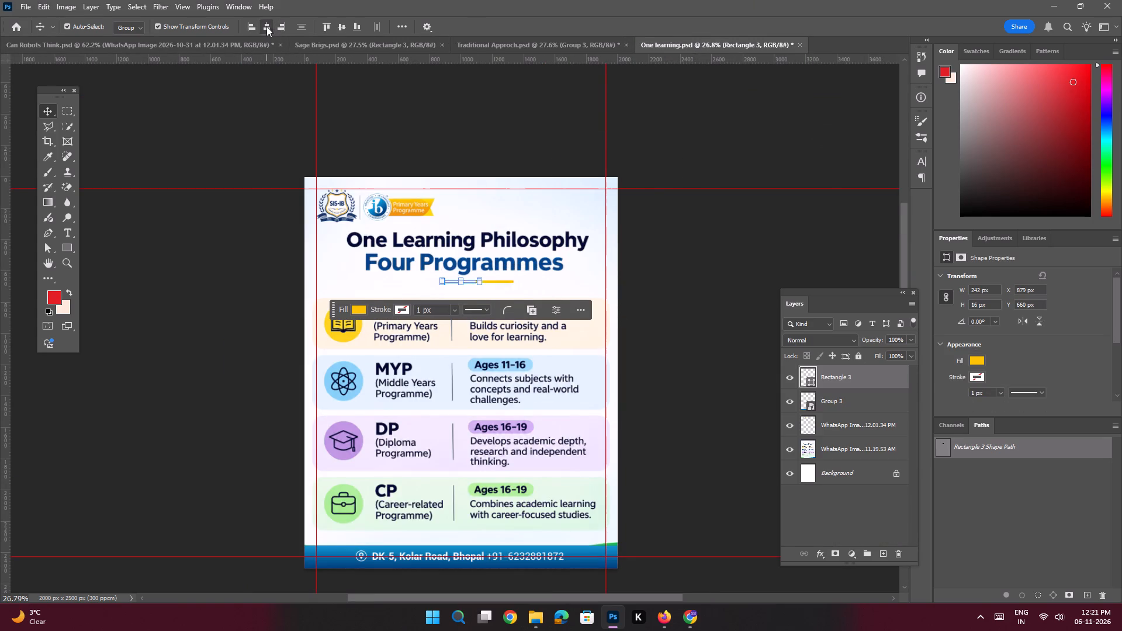
key(shift+Down)
key(shift+Down)
key(shift+Down)
key(shift+Down)
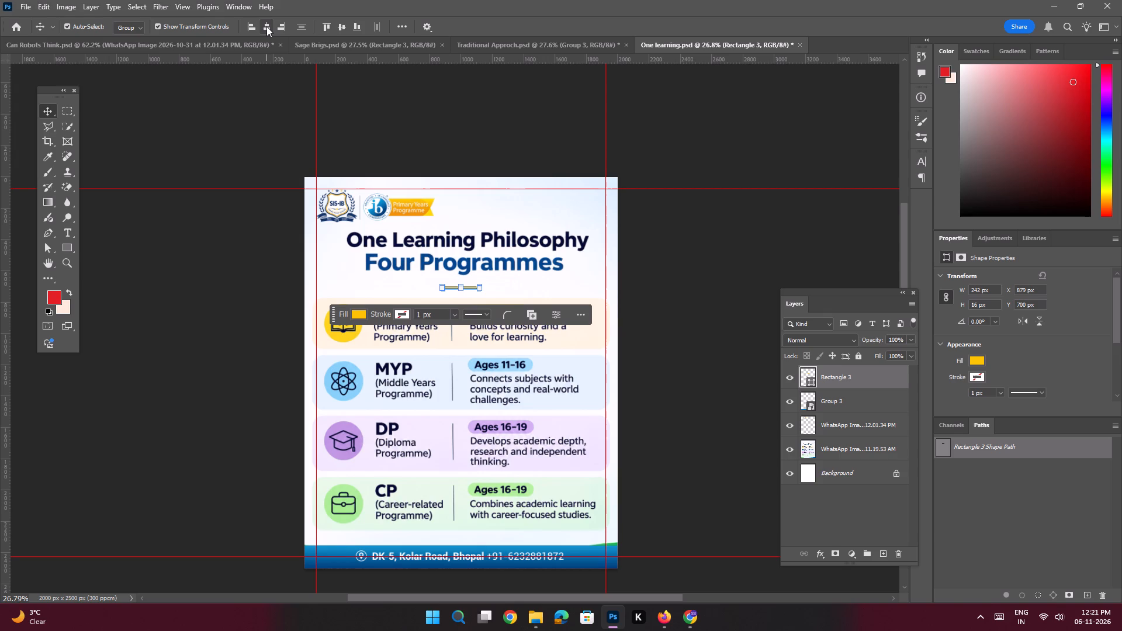
Nudge the yellow divider up to Y 690 px, widen it at both ends to about 406 px and recentre it horizontally.
key(shift+Up)
key(space)
ctrl+drag(460, 262, 534, 344)
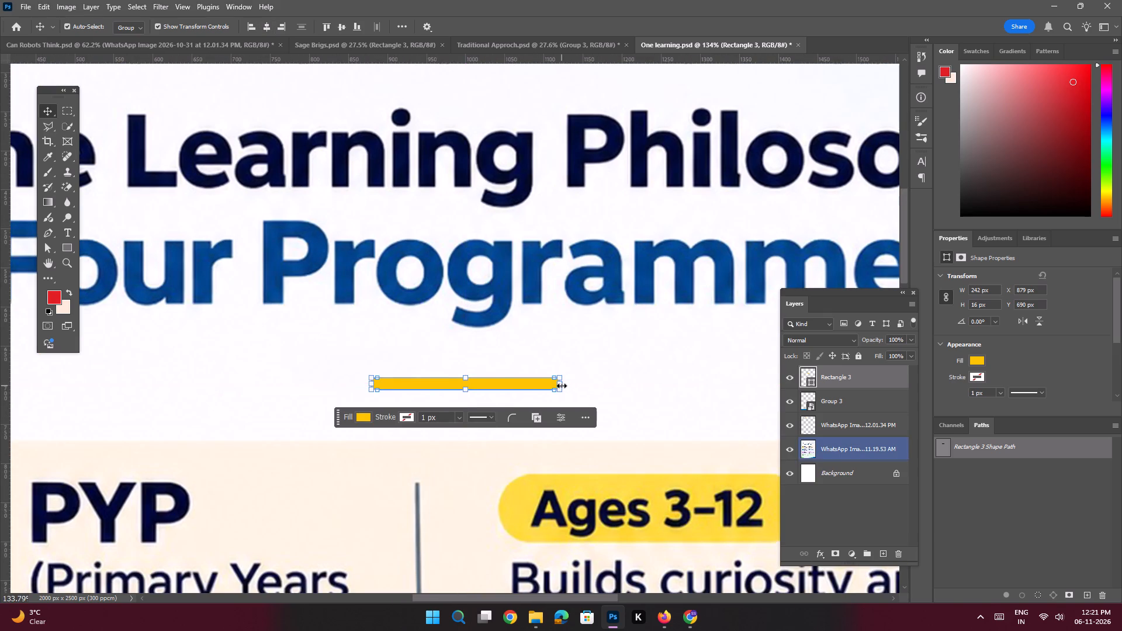
shift+drag(562, 386, 643, 389)
shift+drag(370, 385, 324, 376)
key(Return)
double_click(267, 29)
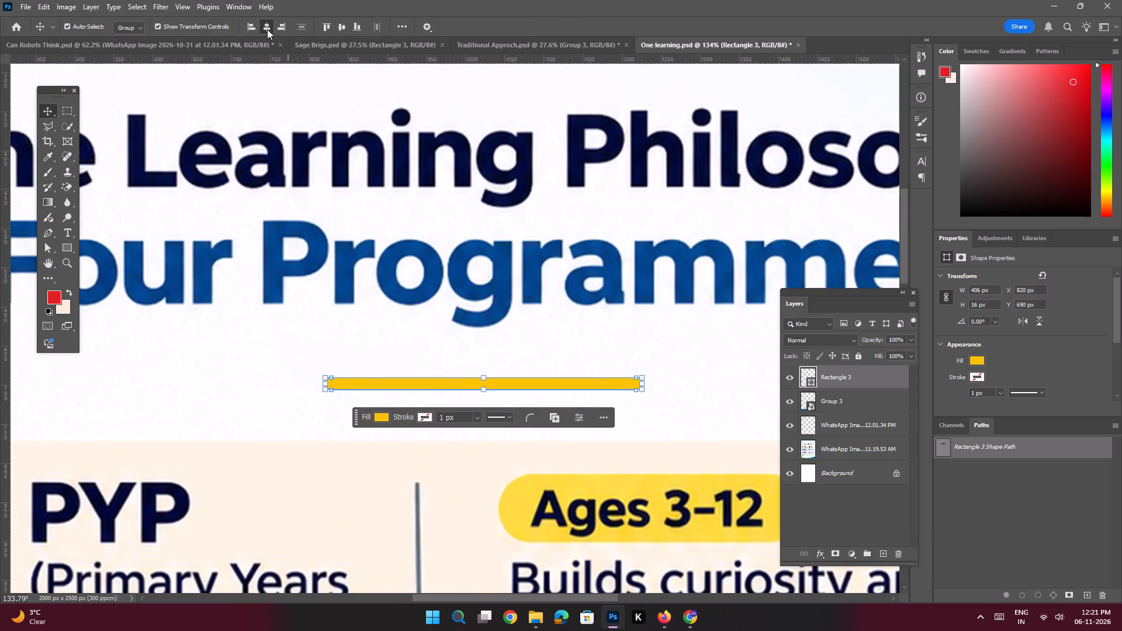
Deselect the divider and save One learning.psd.
key(space)
ctrl+drag(448, 311, 369, 289)
click(245, 318)
key(space)
ctrl+drag(453, 390, 429, 383)
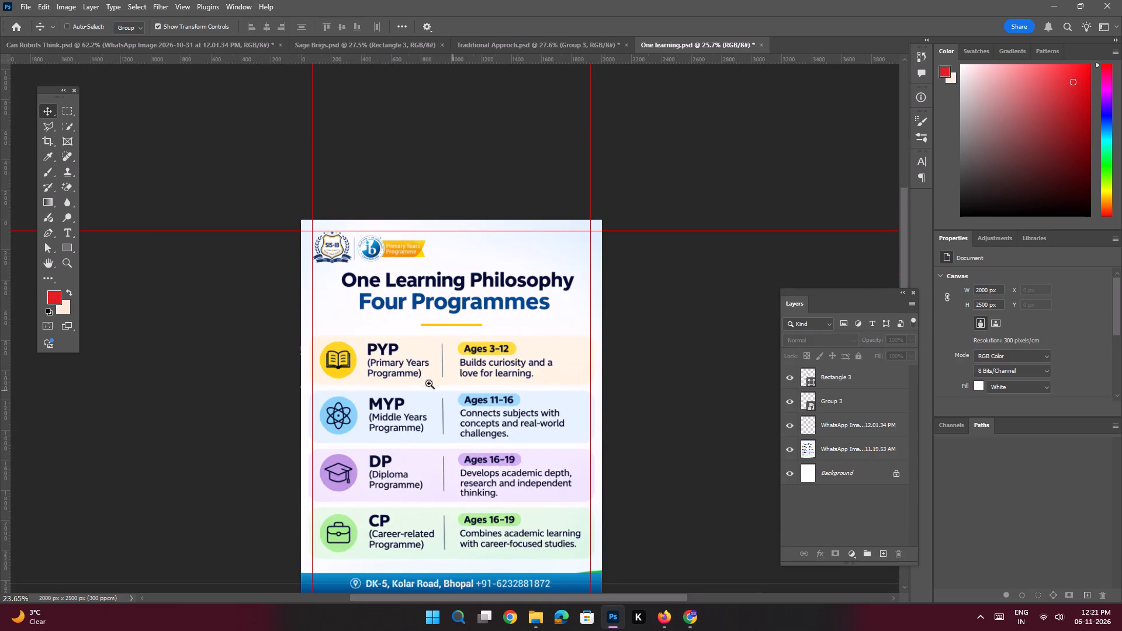
ctrl+drag(429, 383, 427, 383)
drag(449, 408, 449, 399)
key(ctrl+s)
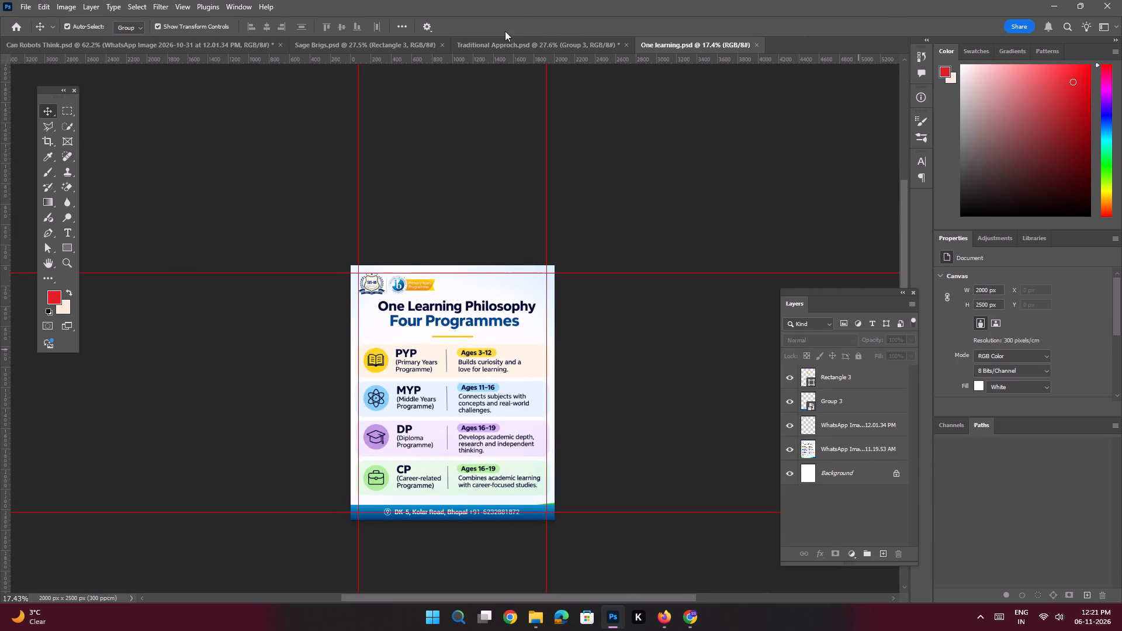
Sample the navy colour of the SAGE Brings heading in Sage Brigs.psd and copy its hex code 123668.
click(401, 42)
click(505, 45)
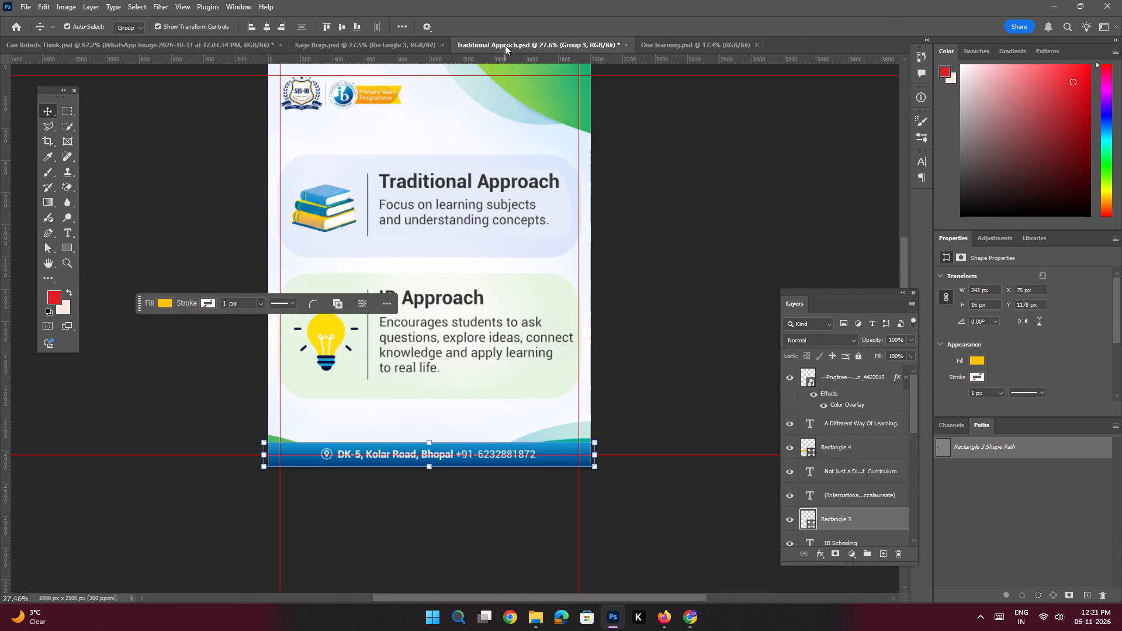
click(475, 183)
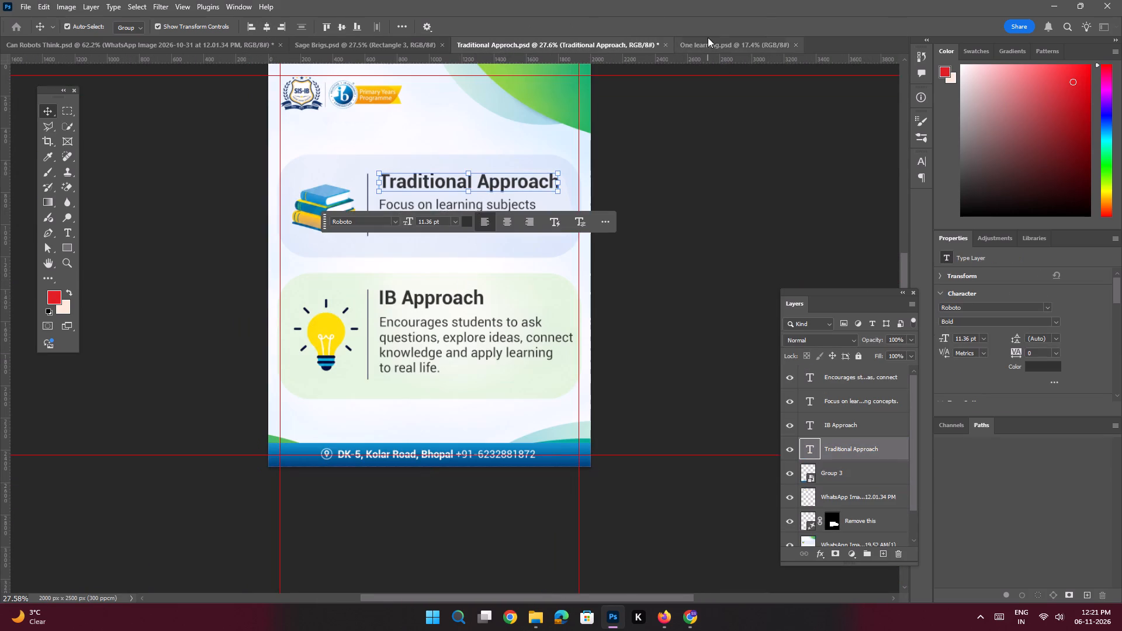
click(708, 37)
key(space)
click(388, 44)
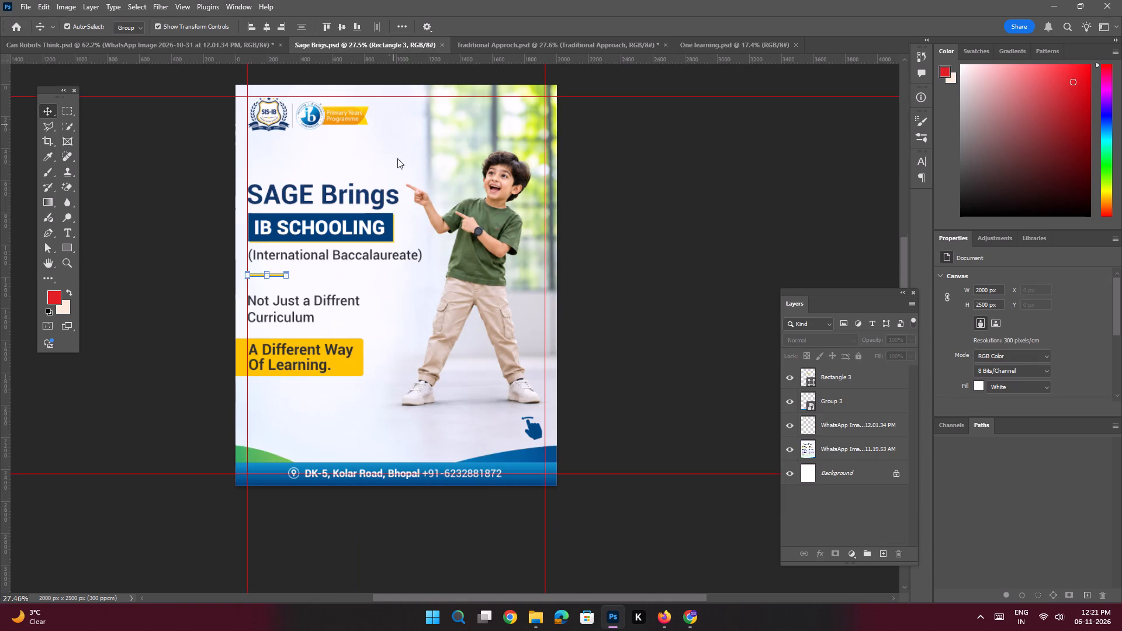
key(space)
ctrl+drag(324, 181, 423, 264)
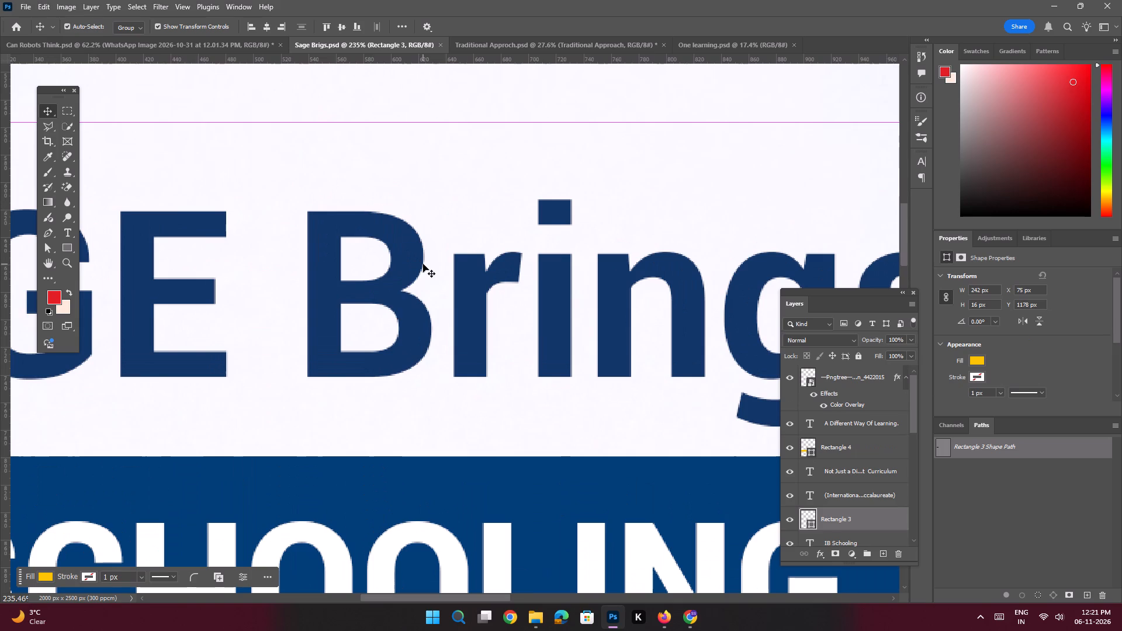
key(i)
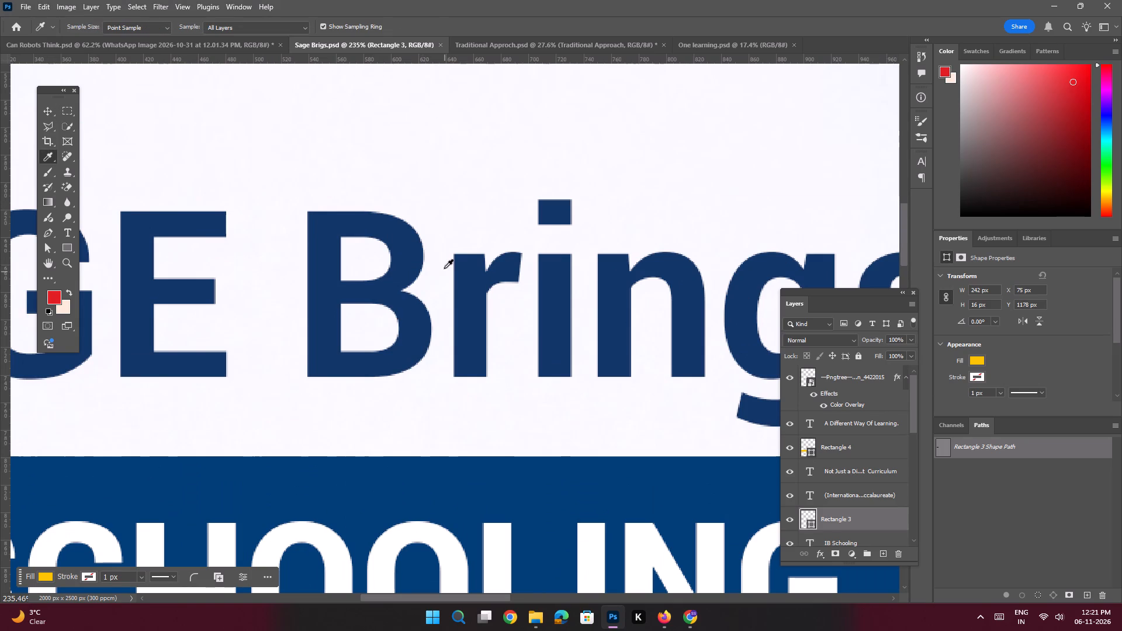
click(413, 242)
click(54, 293)
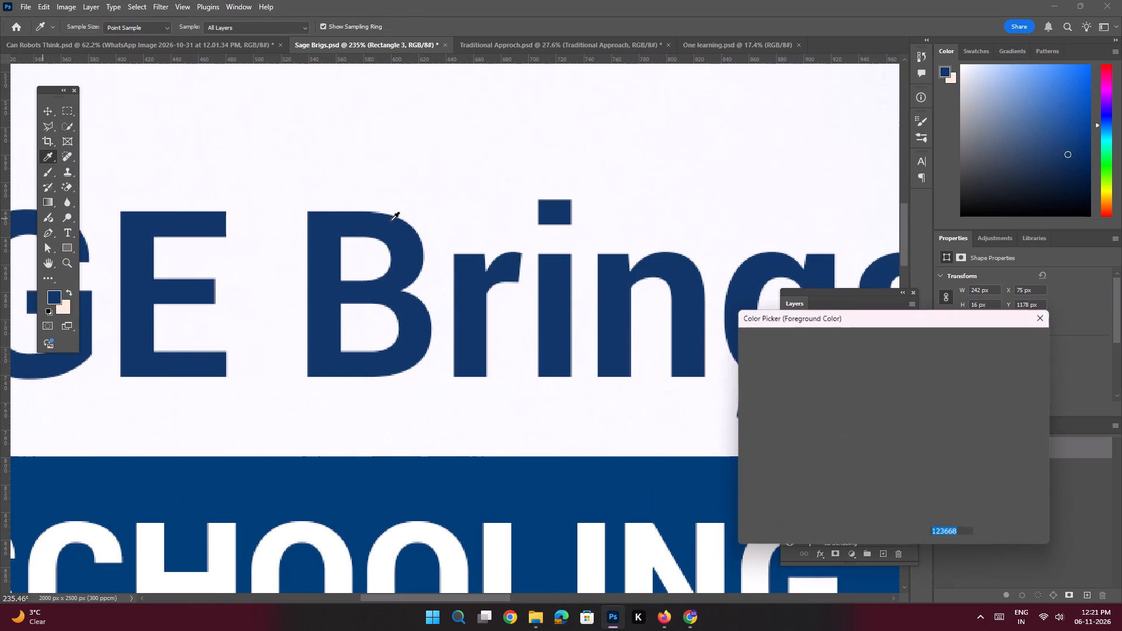
key(ctrl+c)
key(Return)
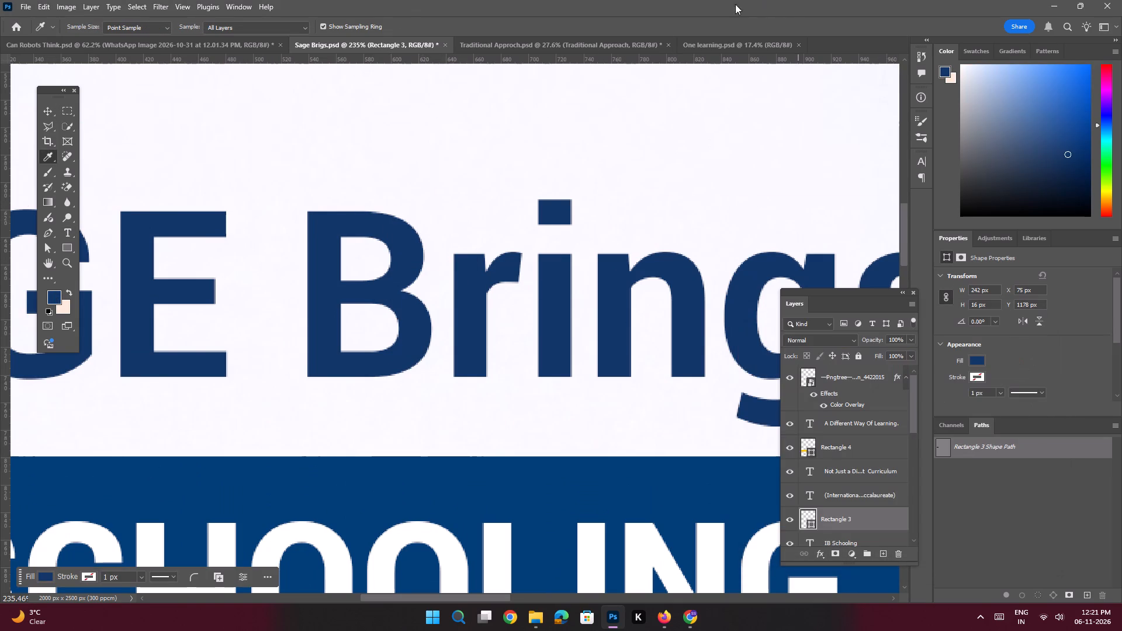
Recolour the Traditional Approach and IB Approach headings in Traditional Approch.psd to the copied navy, 123668.
click(541, 50)
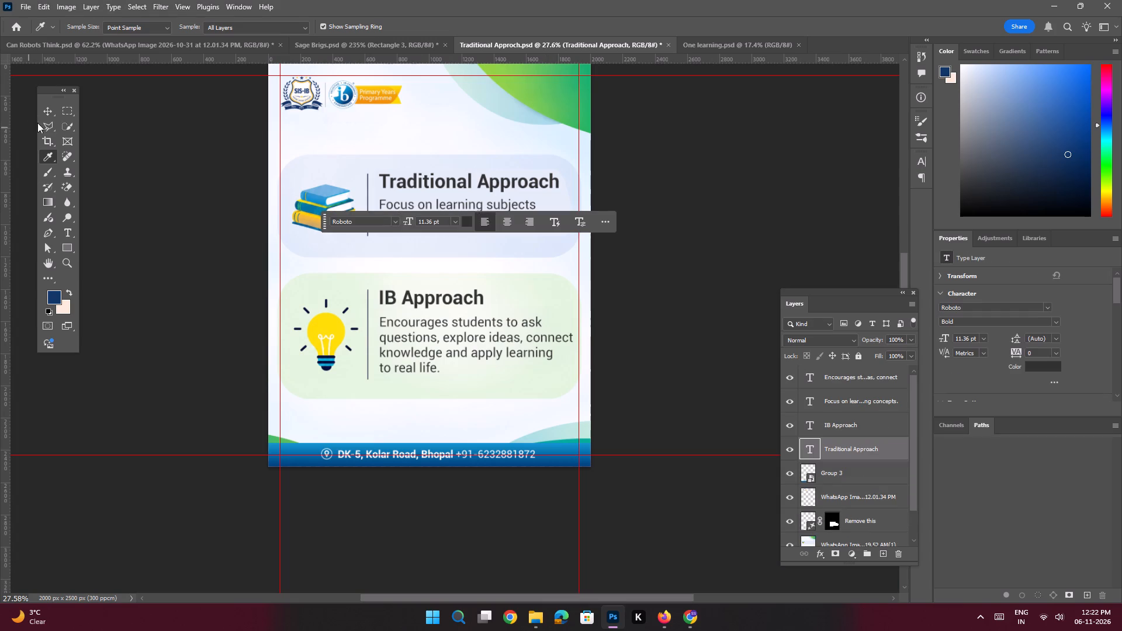
click(53, 112)
click(118, 182)
click(417, 184)
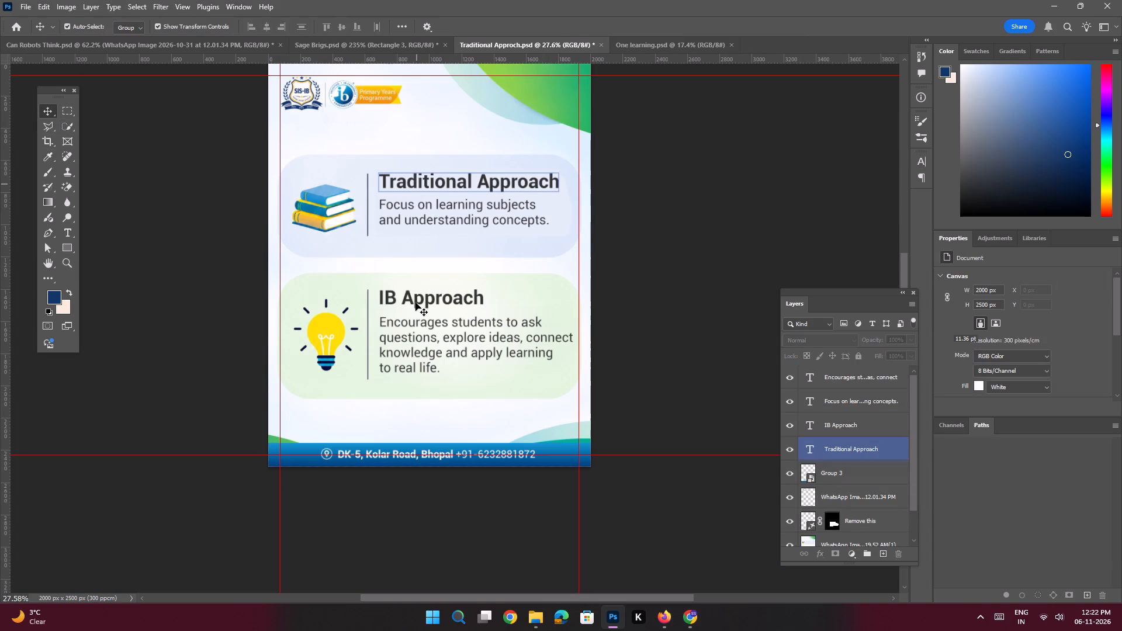
shift+click(415, 301)
click(1028, 366)
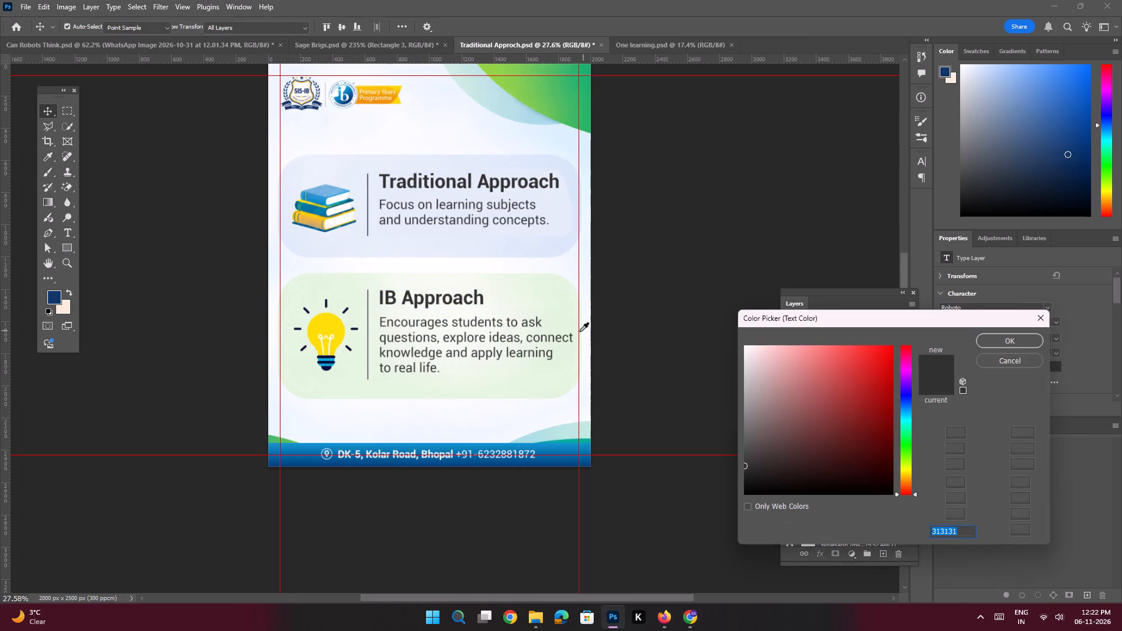
key(ctrl+v)
key(Return)
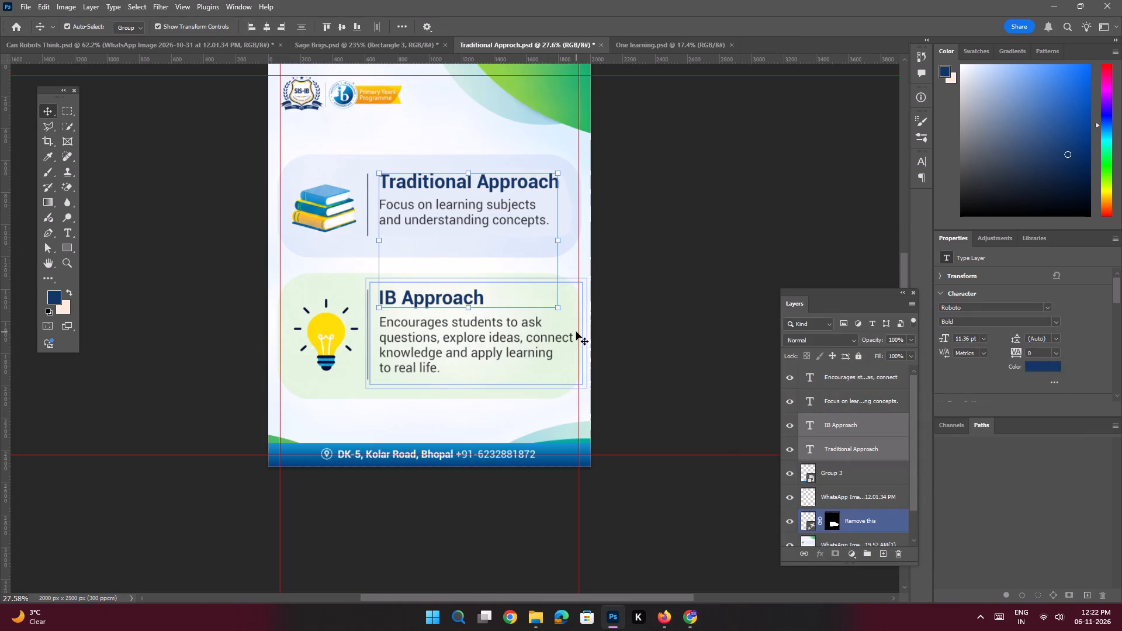
Save both the Traditional Approch.psd and One learning.psd posters.
click(678, 224)
key(ctrl+s)
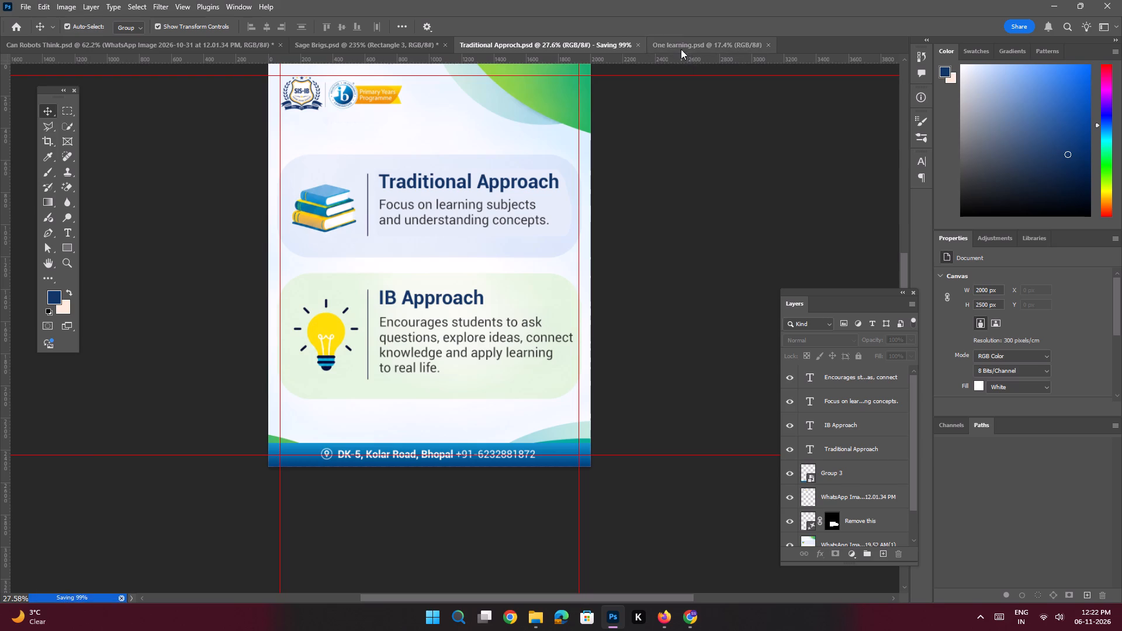
click(680, 46)
key(ctrl+s)
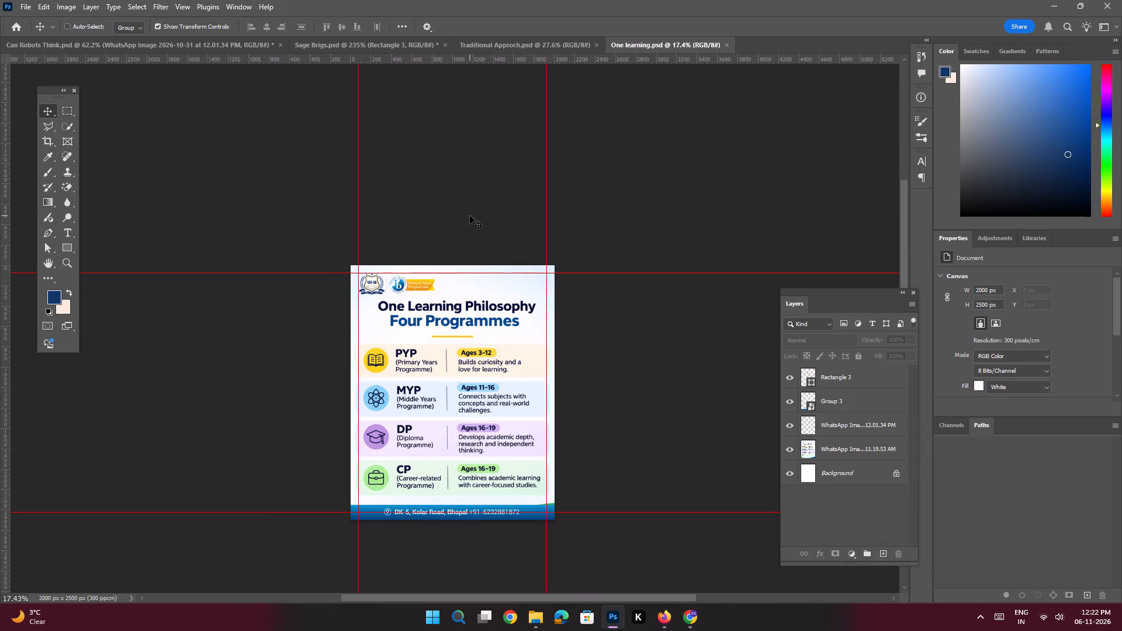
Create a new blank 2000 x 2500 px document at 300 pixels per centimetre with a white background.
key(ctrl+n)
double_click(323, 219)
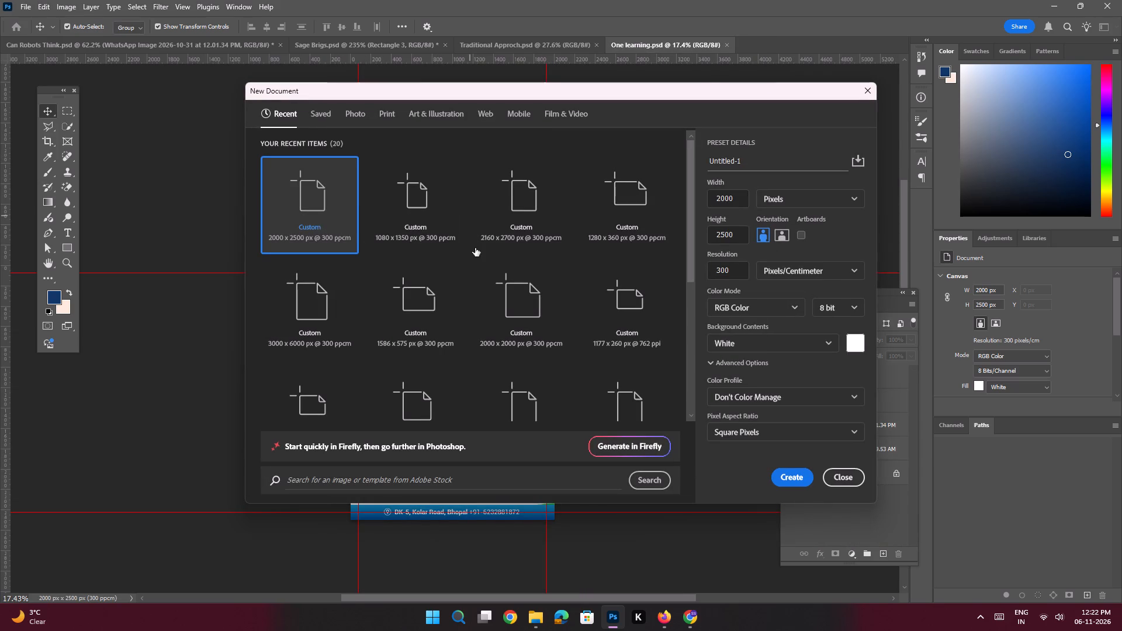
key(space)
ctrl+drag(518, 269, 508, 268)
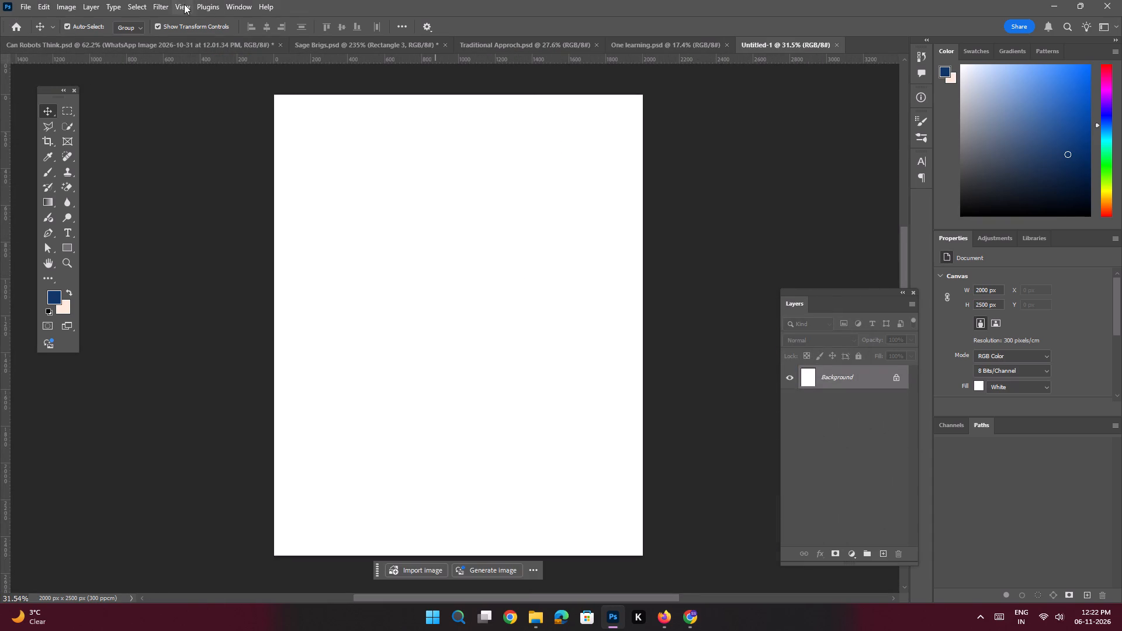
Set up guides on the new blank document.
click(184, 4)
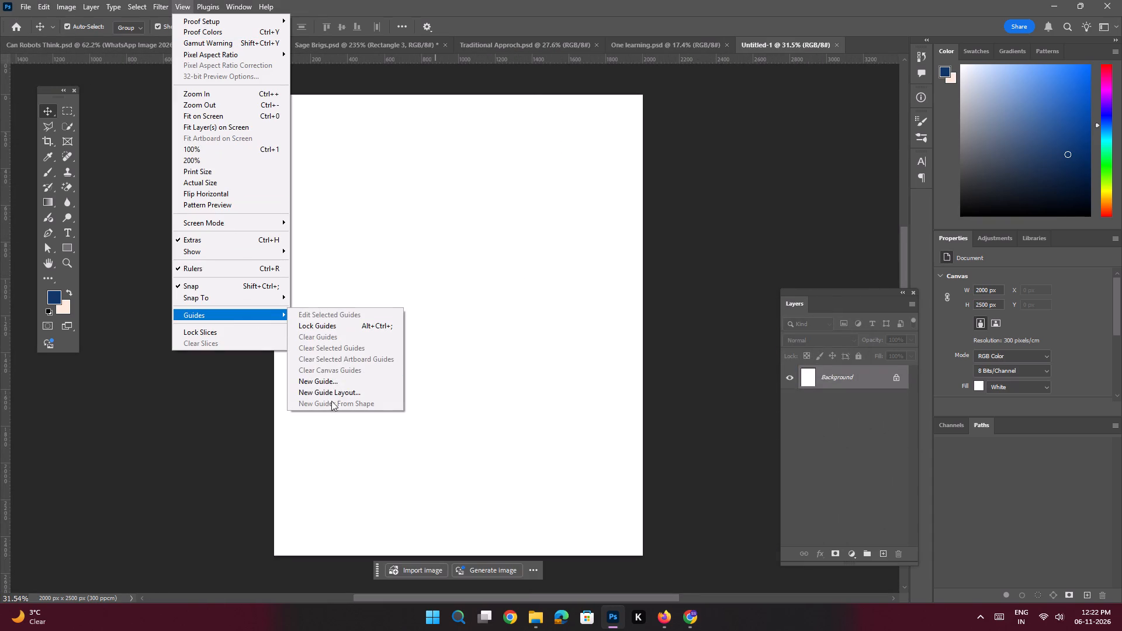
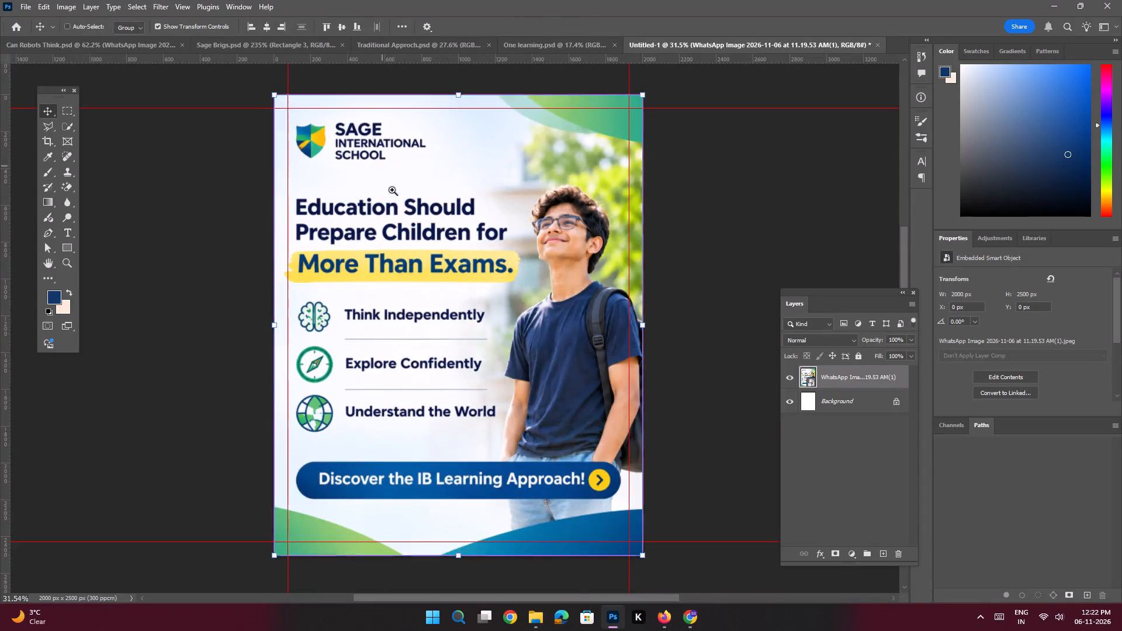
Rasterize the placed poster image's smart object so its pixels can be edited.
ctrl+drag(392, 190, 417, 260)
drag(383, 182, 420, 305)
key(e)
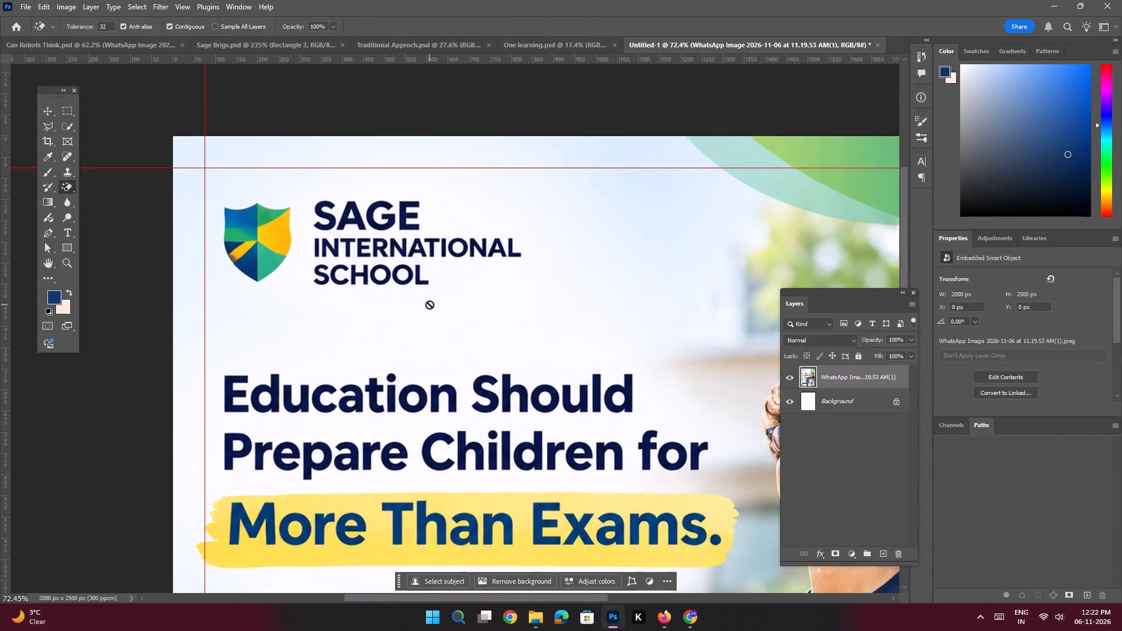
click(430, 304)
click(518, 235)
click(501, 226)
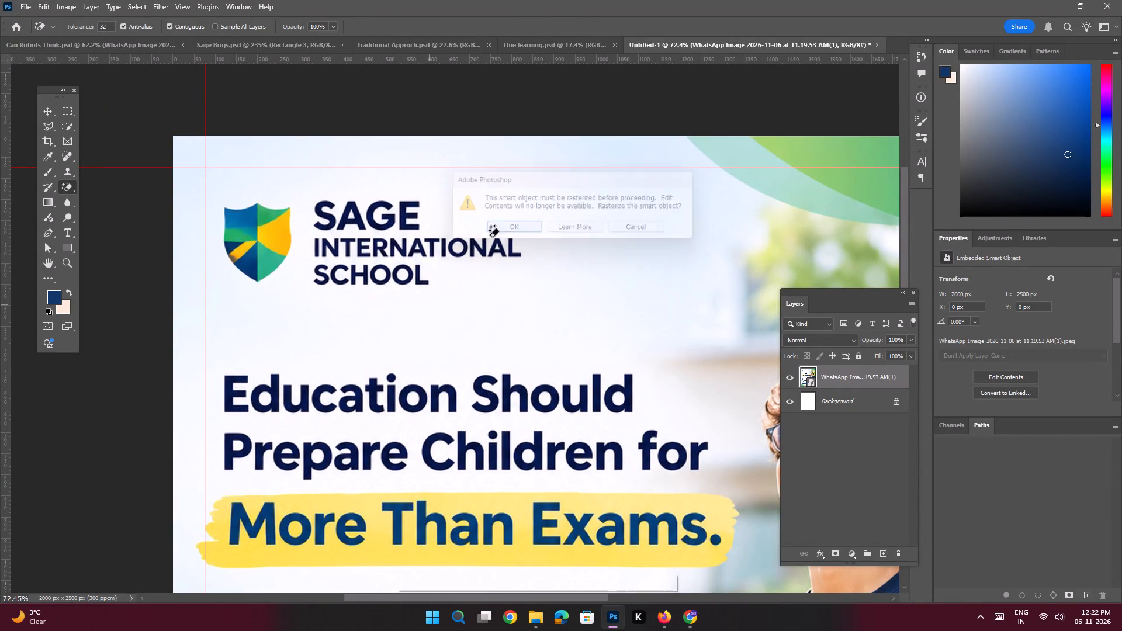
Remove the SAGE International School logo by outlining it with the Polygonal Lasso and applying a Content-Aware fill at 100% opacity.
key(space)
ctrl+drag(413, 217, 421, 235)
click(50, 124)
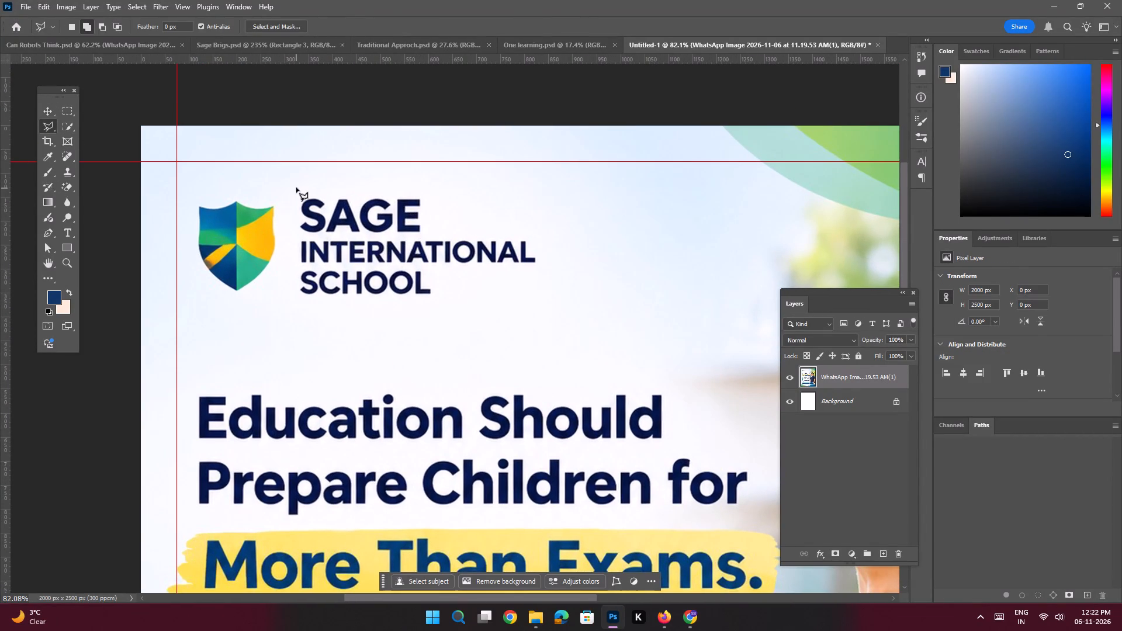
click(296, 188)
shift+click(428, 189)
click(434, 234)
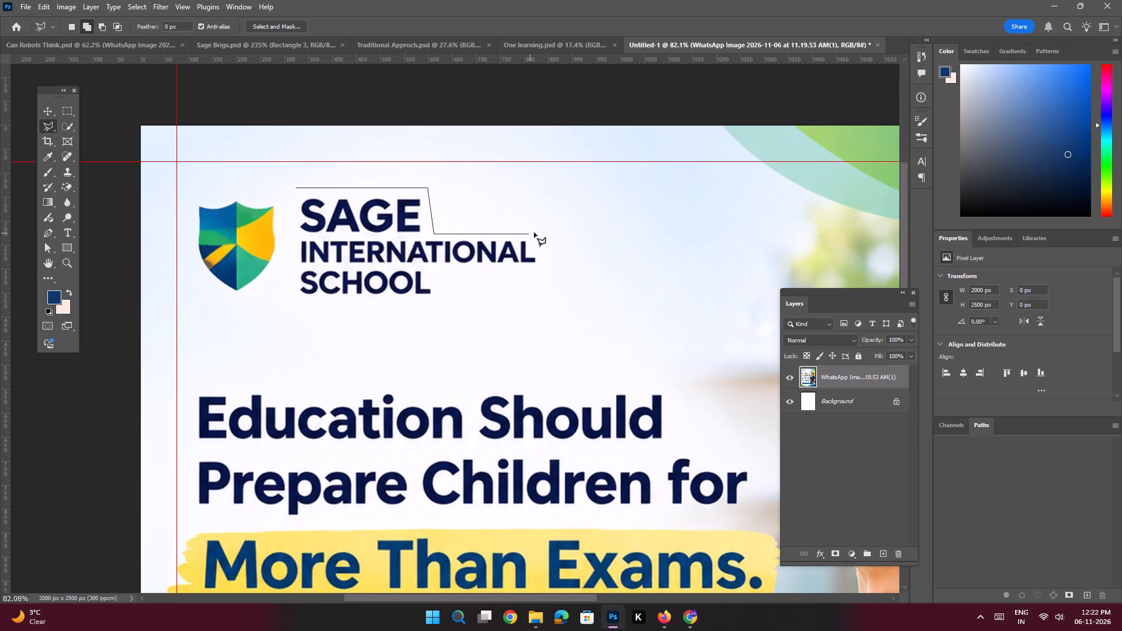
shift+click(535, 233)
click(542, 254)
click(541, 275)
click(444, 272)
click(448, 304)
click(434, 309)
shift+click(198, 306)
click(183, 244)
click(186, 197)
click(227, 184)
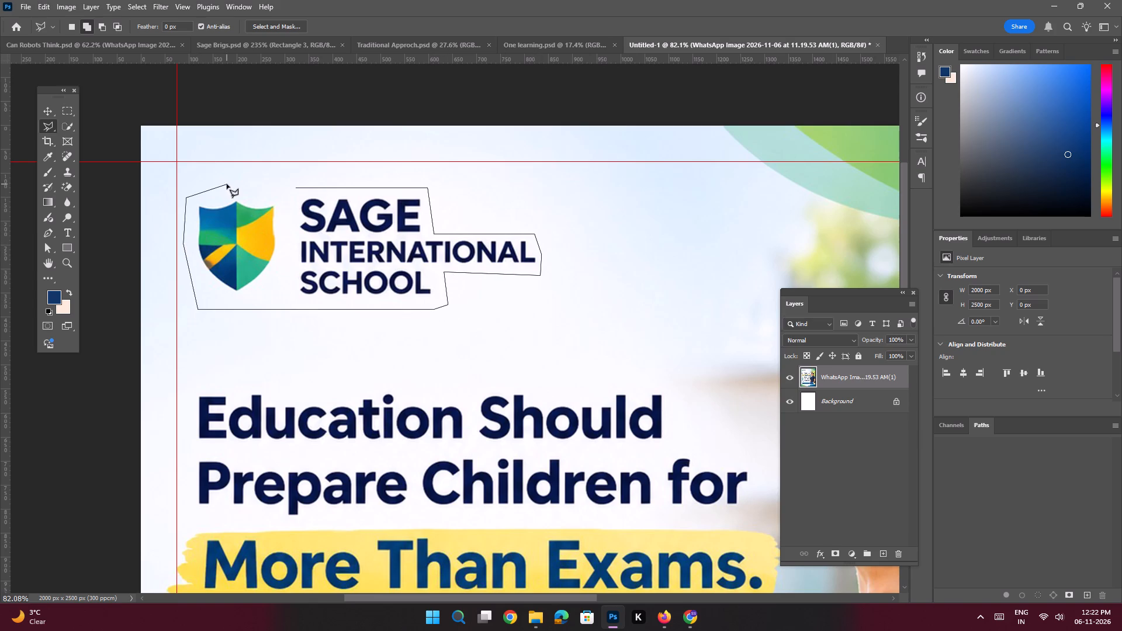
click(295, 187)
key(shift+BackSpace)
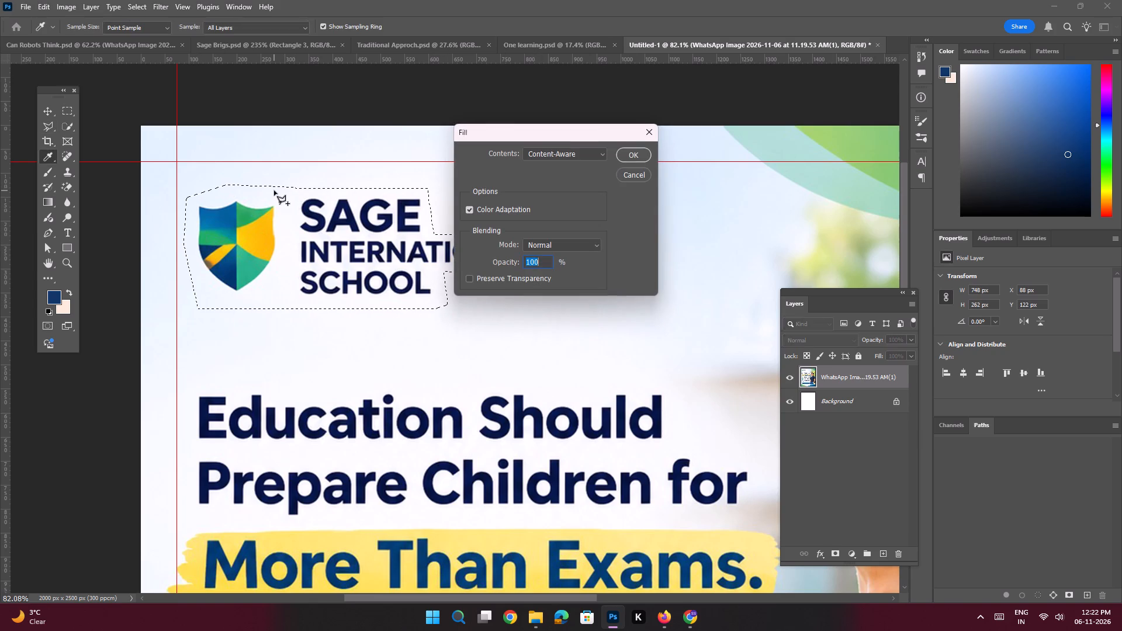
key(Return)
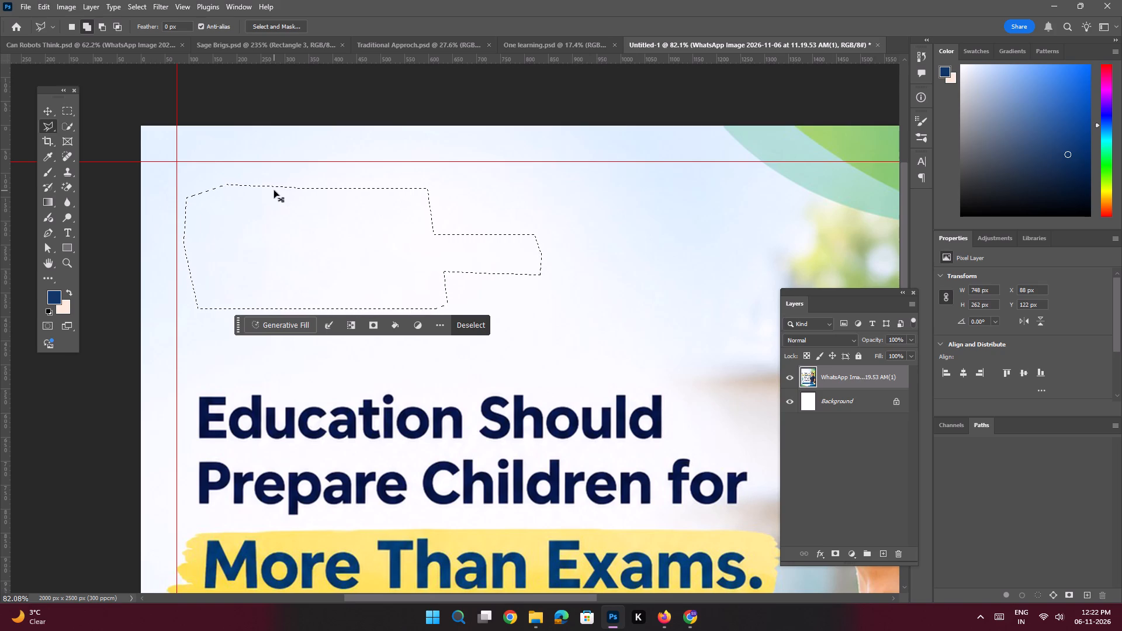
key(ctrl+d)
Save the poster as a Photoshop file named Education shoud in the Sage IB folder.
key(ctrl+0)
key(space)
key(space)
key(space)
key(space)
key(space)
key(space)
key(space)
key(space)
key(space)
key(space)
key(space)
key(space)
key(space)
key(space)
key(space)
key(space)
key(space)
key(space)
key(space)
key(space)
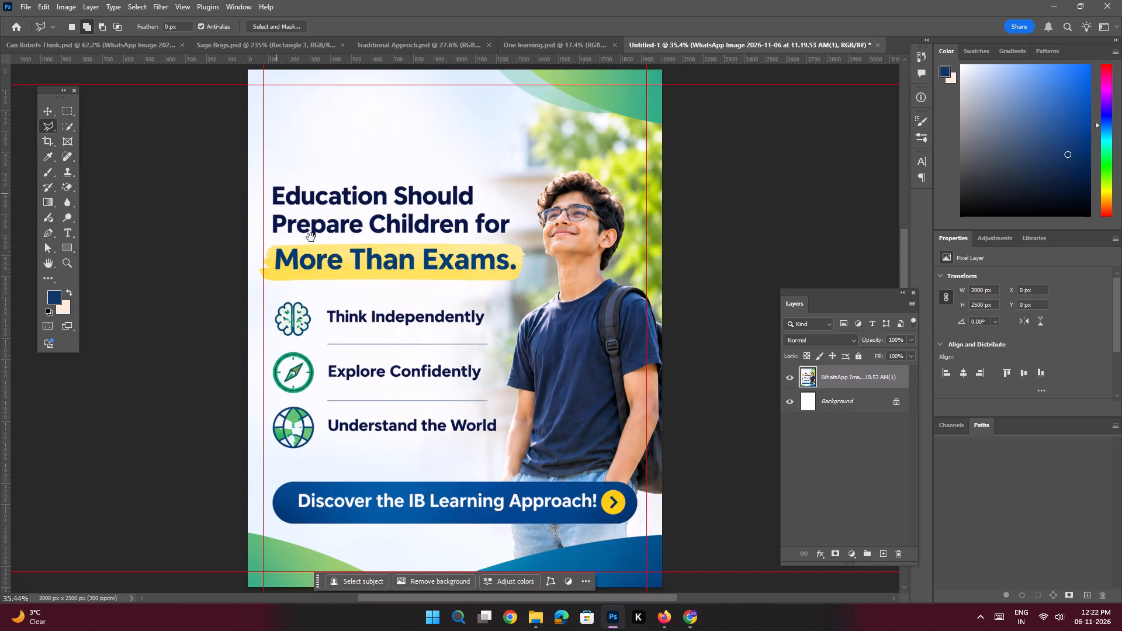
click(438, 231)
key(ctrl+s)
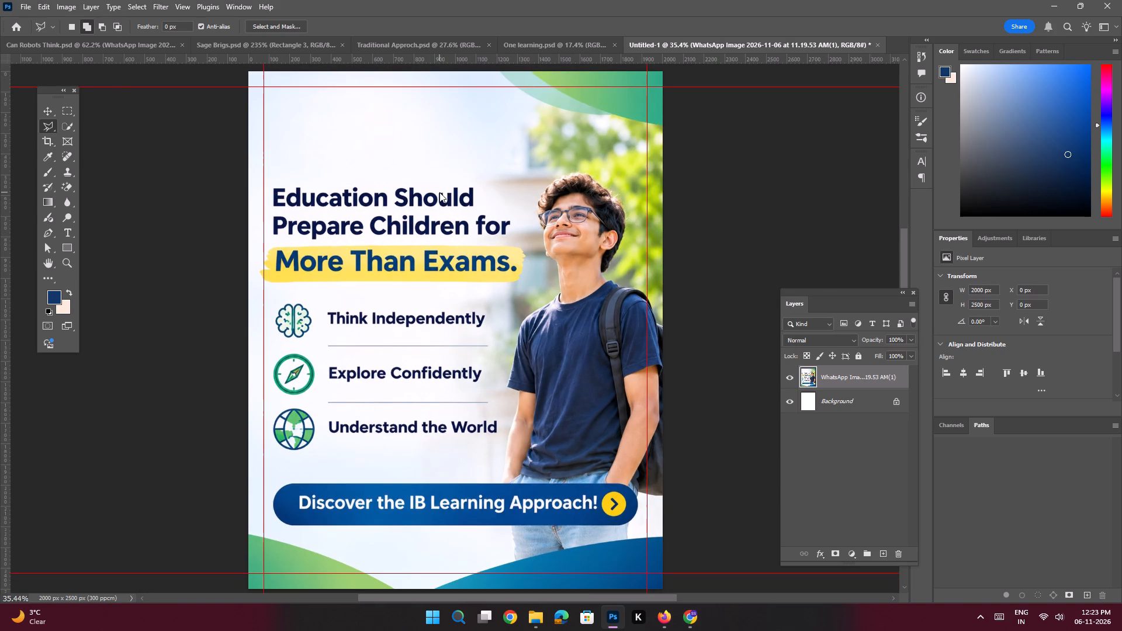
text(Education shoud)
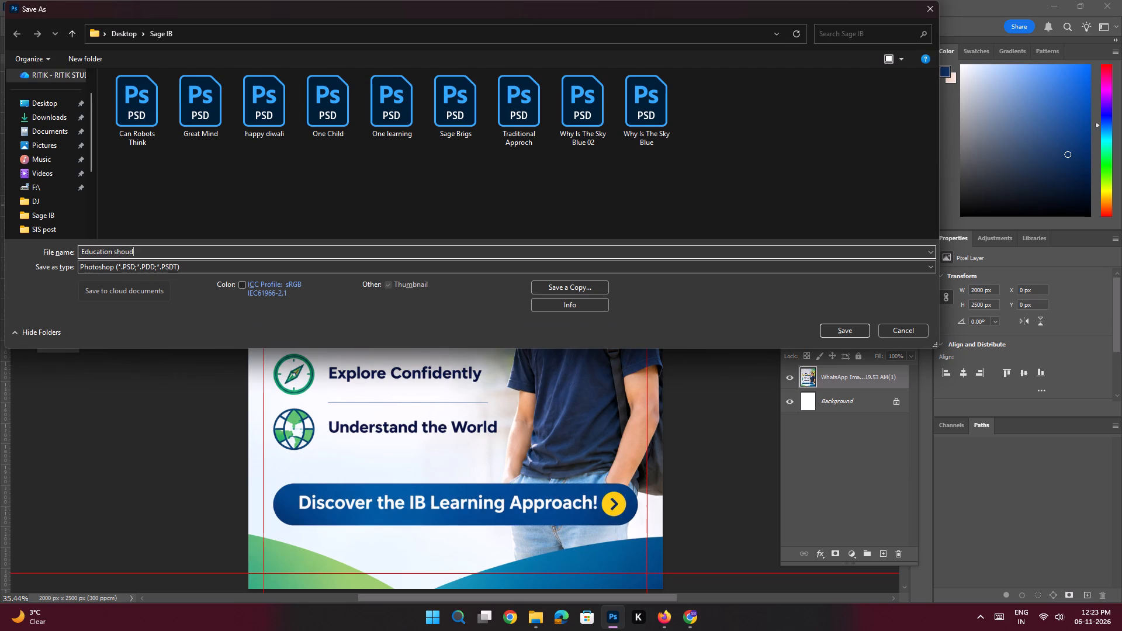
key(Return)
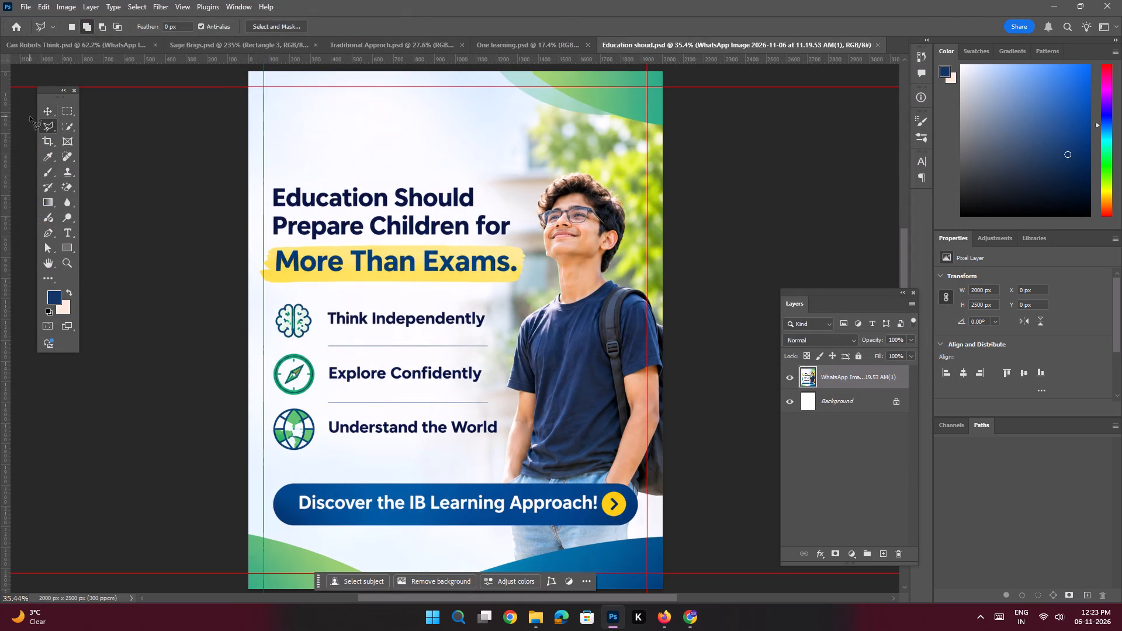
Copy the blue address footer layer, Group 3, from One learning.psd into Education shoud.psd.
click(46, 110)
click(115, 165)
key(space)
key(space)
key(space)
key(space)
key(space)
drag(379, 338, 380, 330)
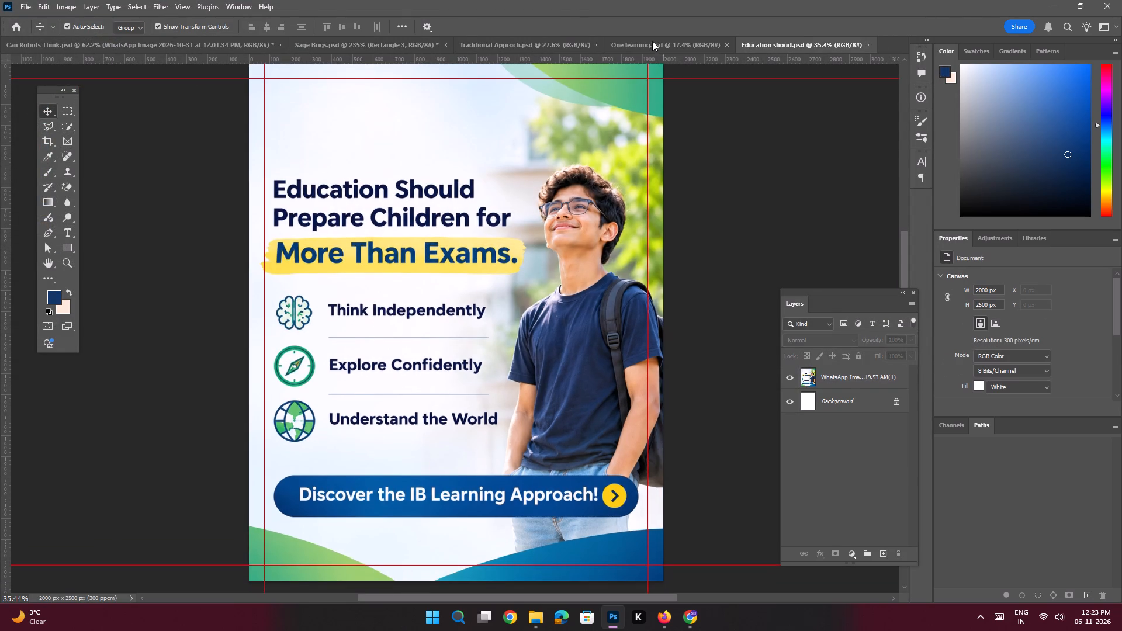
click(638, 44)
key(space)
key(space)
key(space)
drag(535, 374, 536, 357)
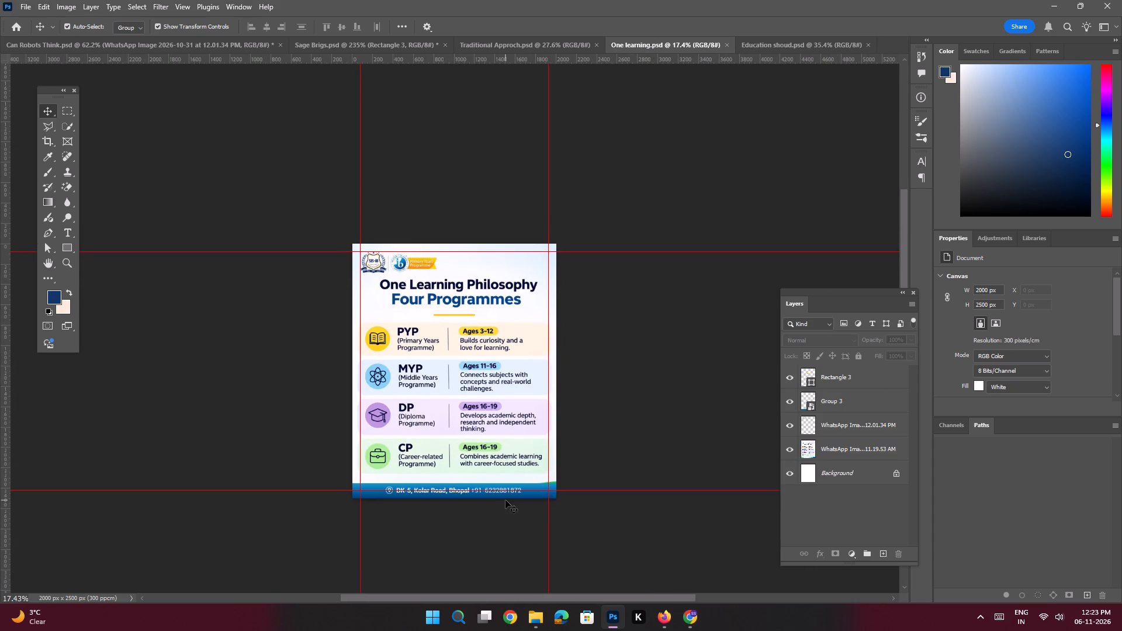
click(504, 497)
drag(863, 404, 784, 94)
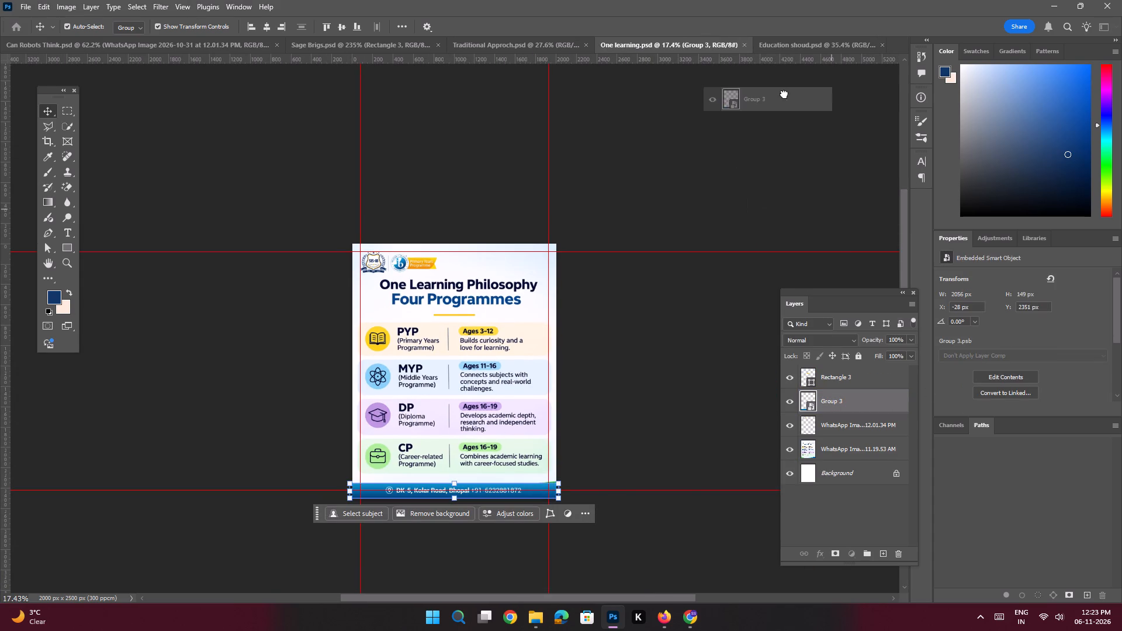
drag(784, 94, 491, 366)
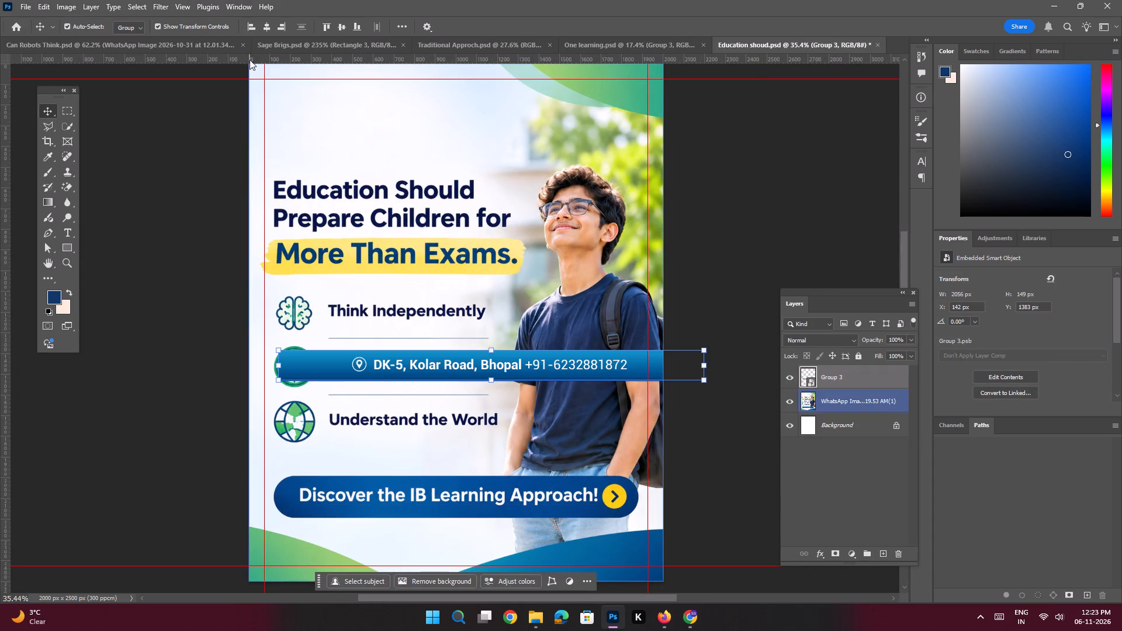
Align the footer bar to the poster's horizontal centre and bottom edge.
double_click(265, 27)
click(360, 28)
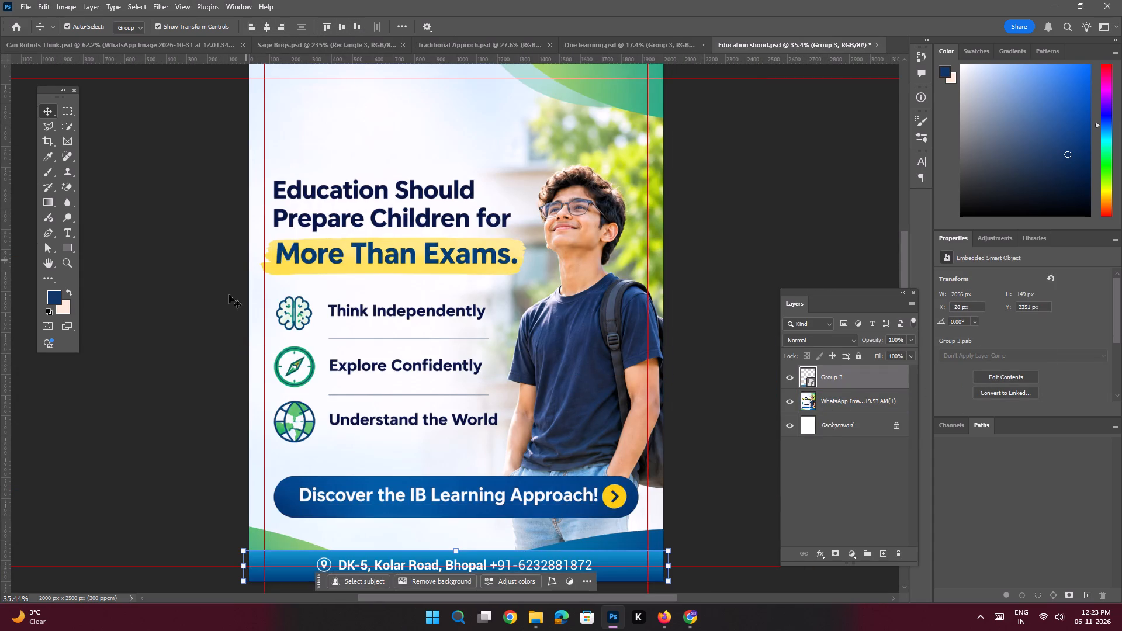
click(219, 303)
Copy the SIS-IB and Primary Years Programme logo layer from One learning.psd into Education shoud.psd.
key(space)
ctrl+drag(395, 209, 396, 209)
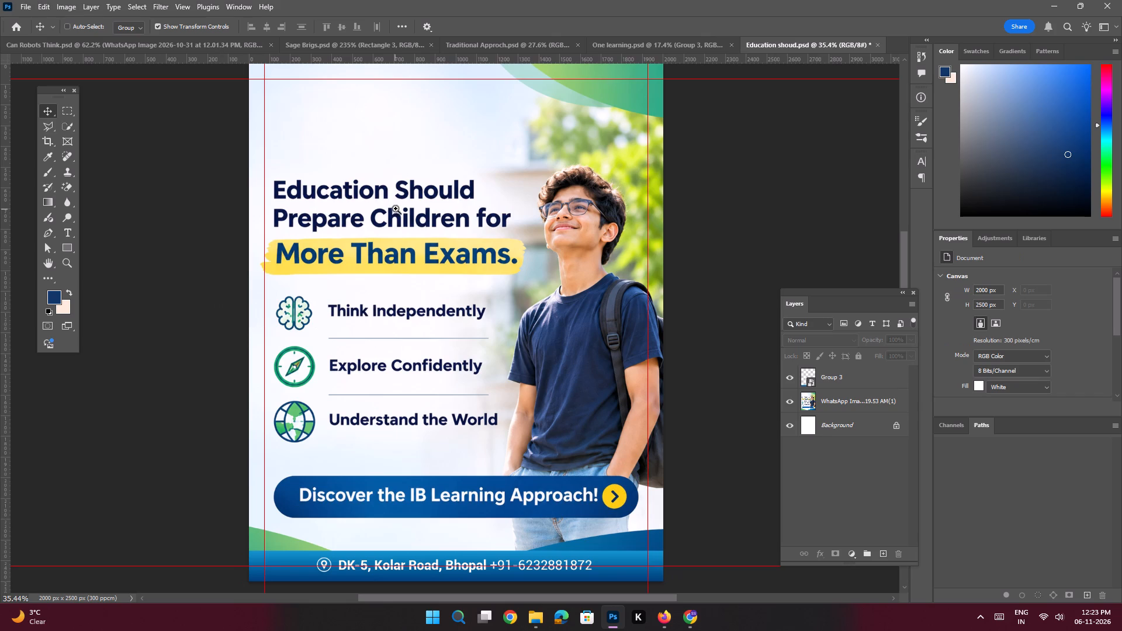
ctrl+drag(396, 209, 406, 227)
drag(441, 202, 442, 223)
click(605, 44)
key(space)
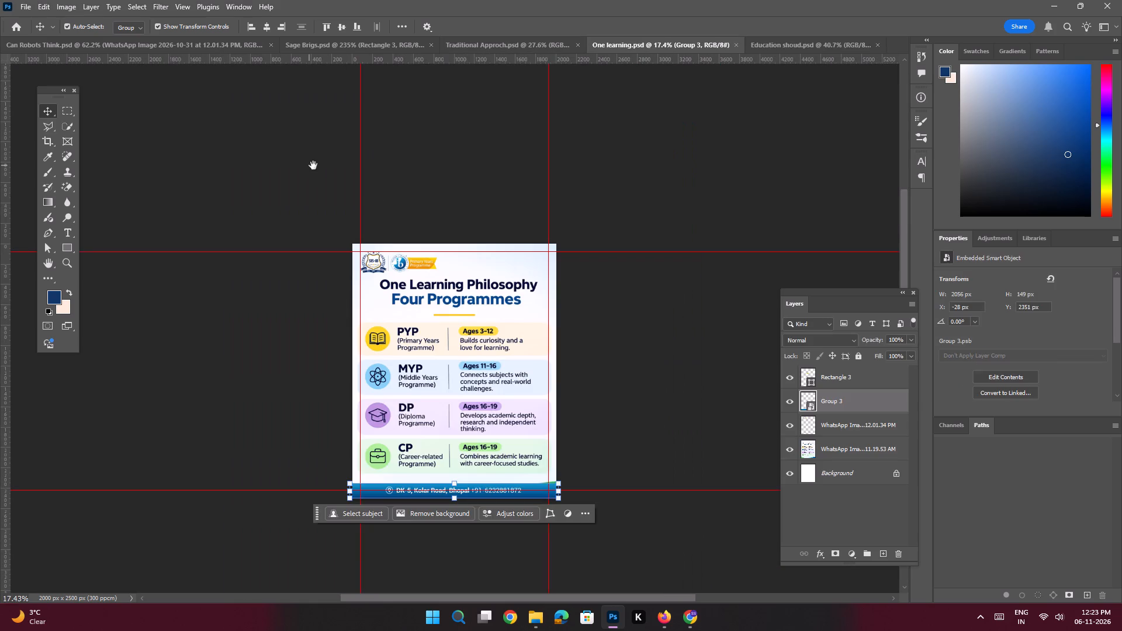
ctrl+drag(399, 256, 431, 330)
click(428, 273)
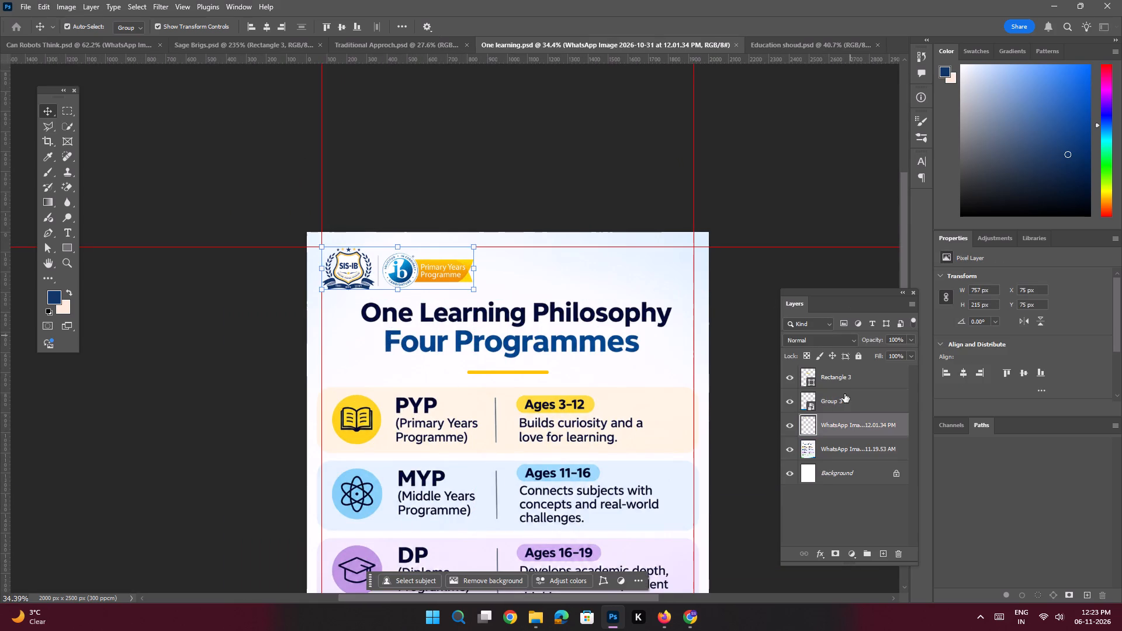
drag(848, 417, 538, 109)
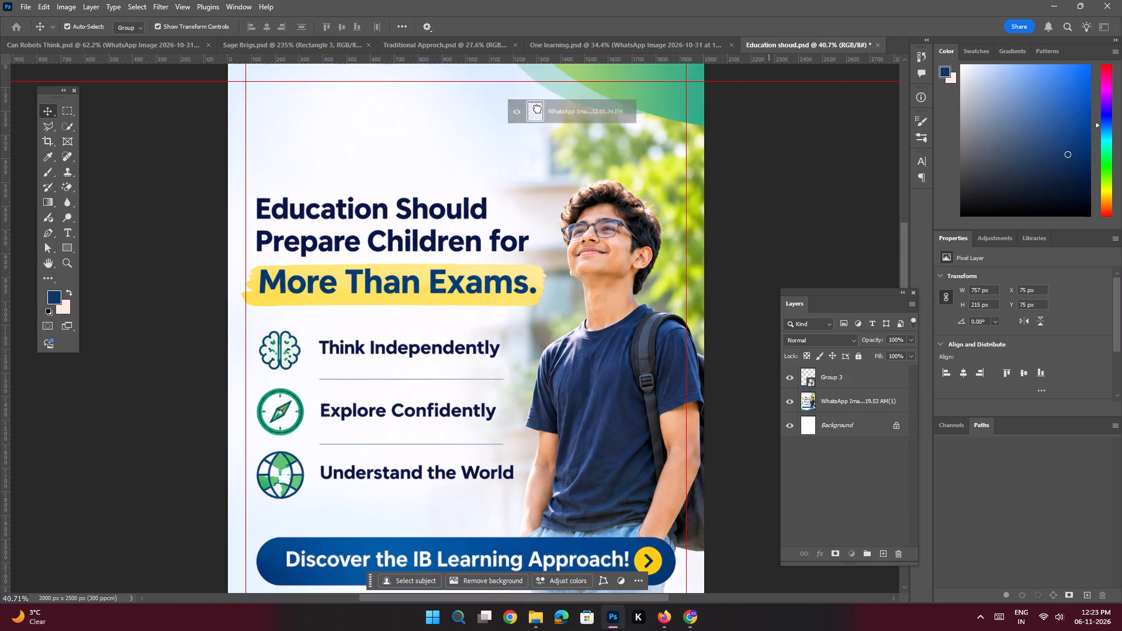
drag(538, 109, 363, 117)
Place the logo strip against the poster's top and left guides, 75 px from both edges.
key(space)
key(space)
key(space)
key(space)
key(space)
key(space)
key(space)
key(space)
drag(362, 116, 393, 179)
ctrl+drag(375, 161, 397, 193)
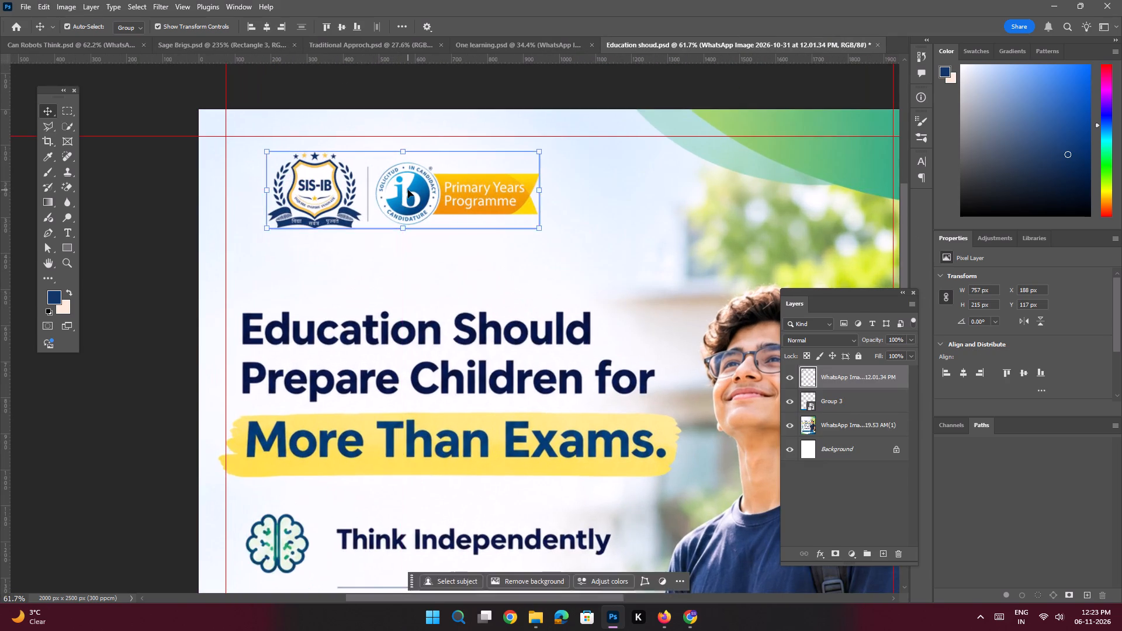
drag(408, 190, 367, 173)
key(space)
ctrl+drag(394, 233, 363, 226)
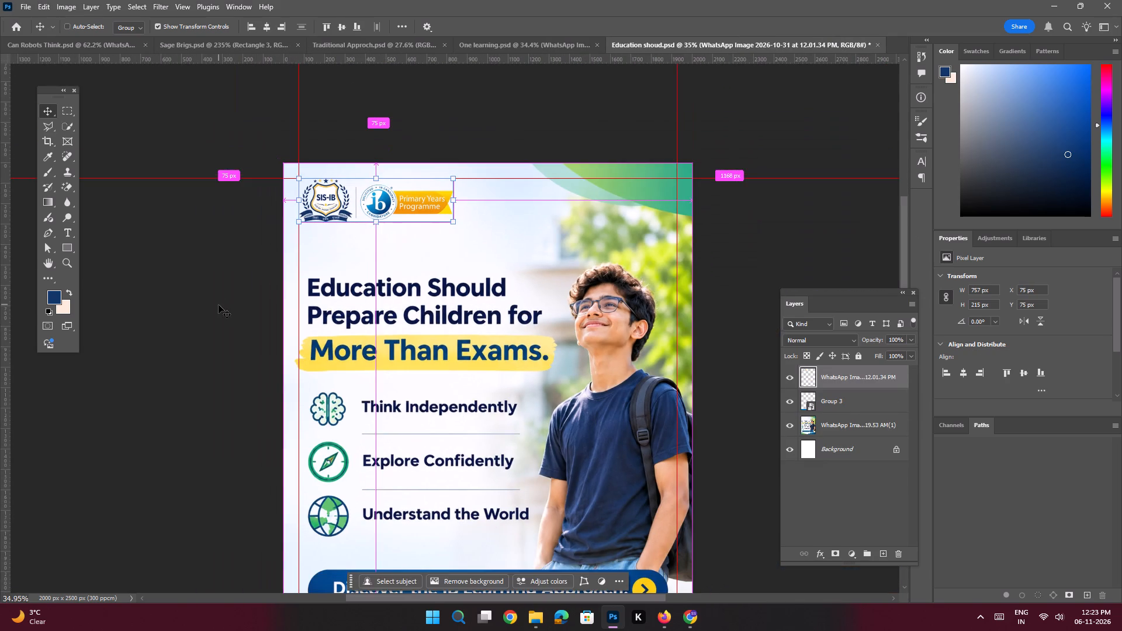
click(219, 305)
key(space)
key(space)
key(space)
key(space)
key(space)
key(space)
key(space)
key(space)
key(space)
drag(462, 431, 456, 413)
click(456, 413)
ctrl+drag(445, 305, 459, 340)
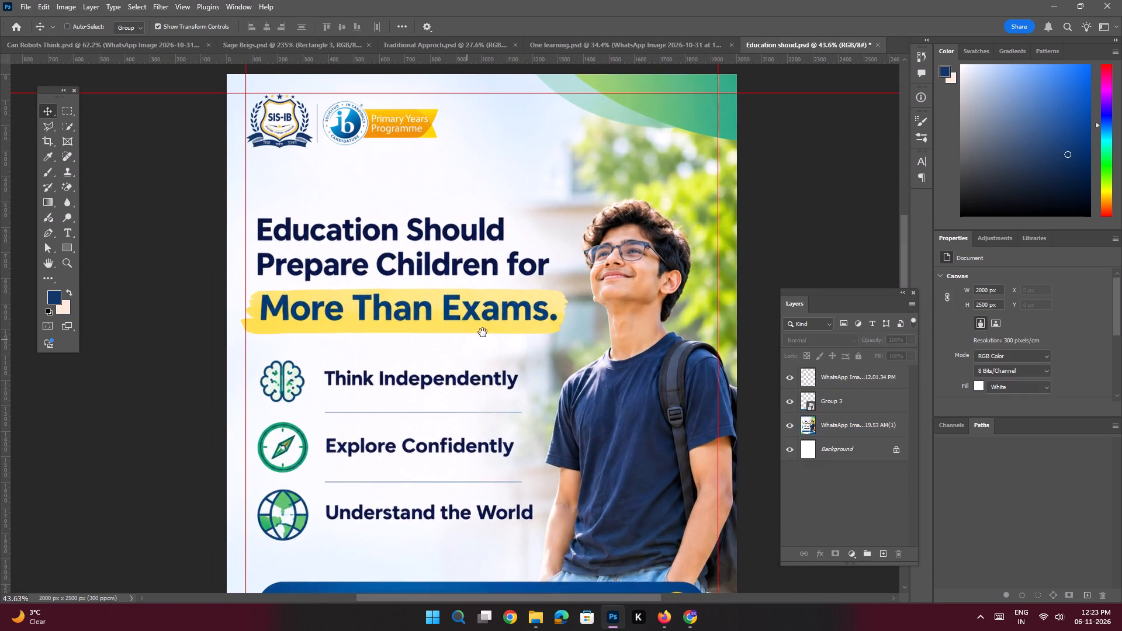
In Chrome, run a Google image search with the poster file WhatsApp Image 2026-11-06 at 11.19.53 AM(1).
click(690, 623)
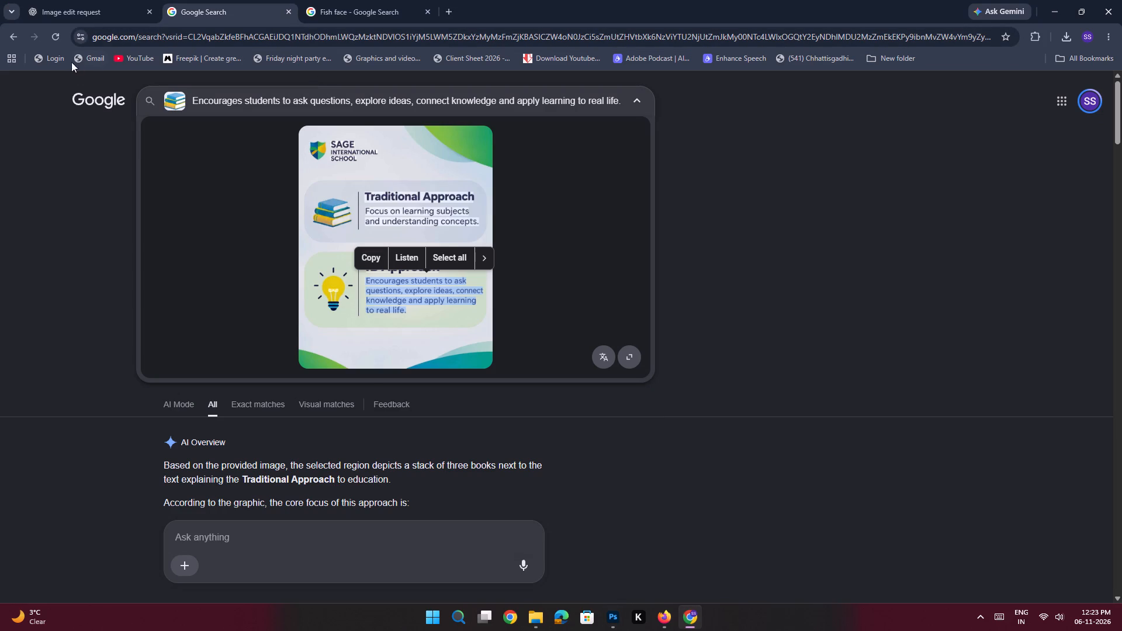
click(11, 36)
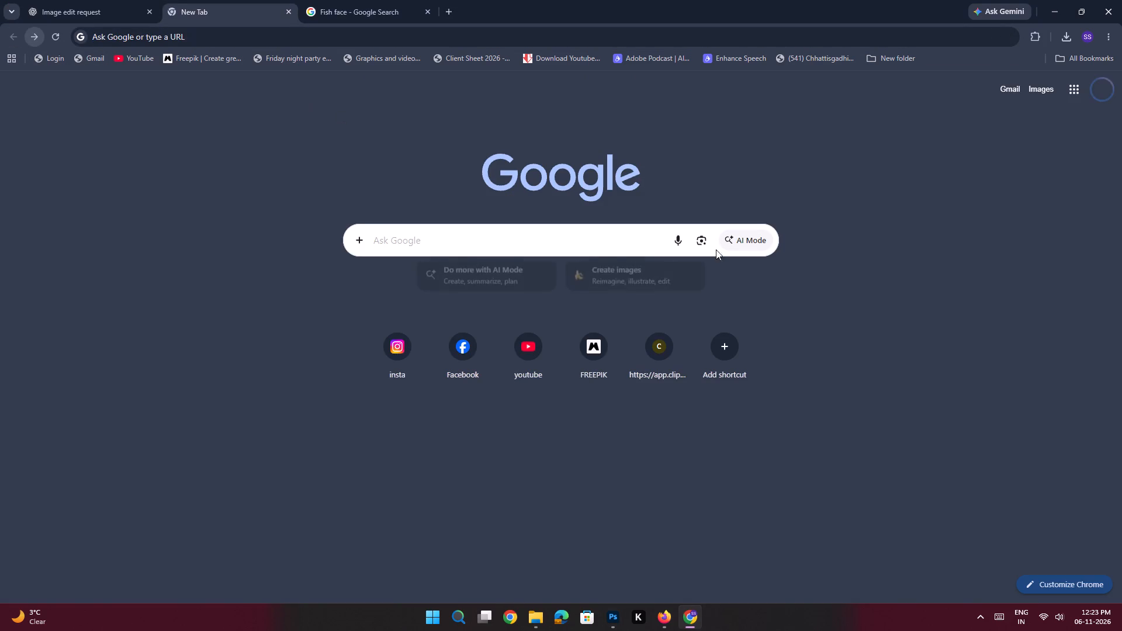
click(703, 243)
click(629, 318)
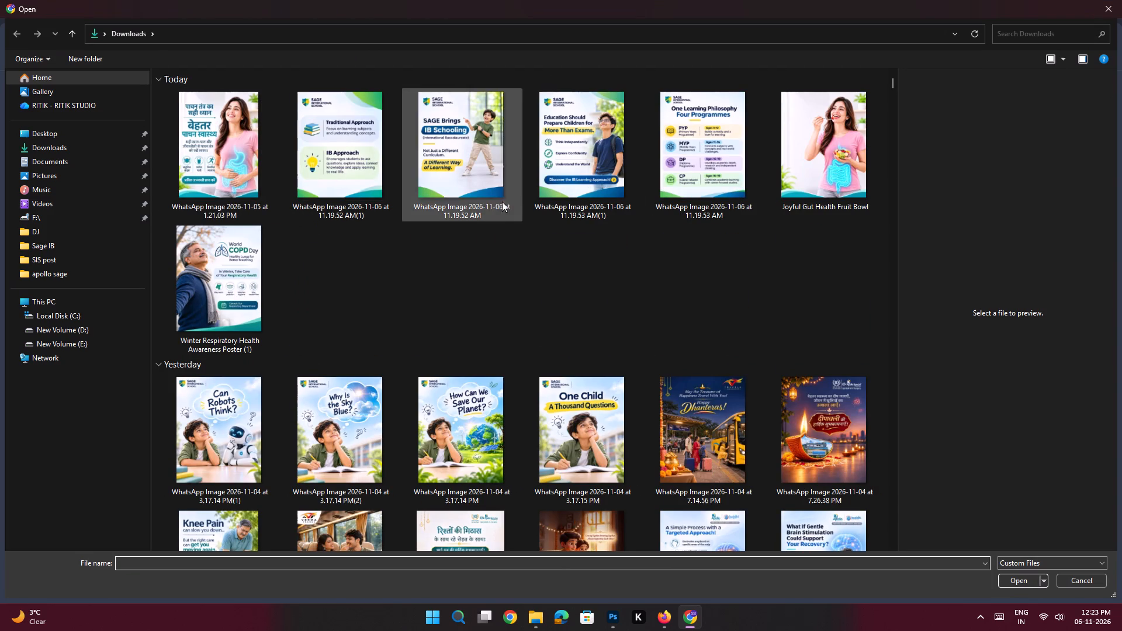
click(566, 167)
click(1024, 580)
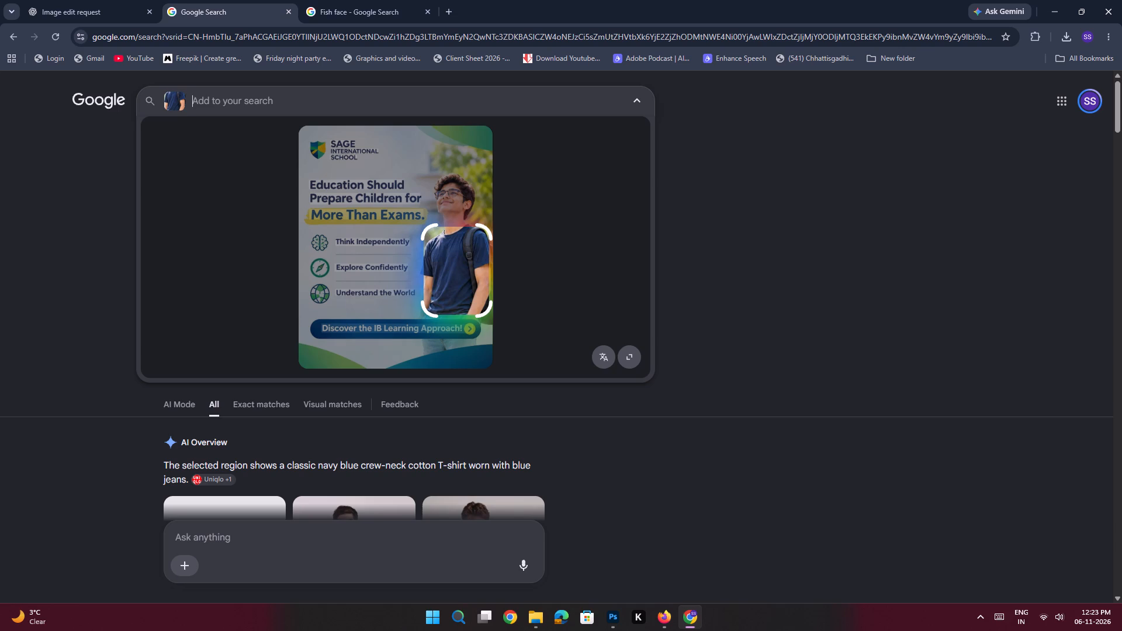
Copy the headline text "Education Should Prepare Children for" from the uploaded poster image.
drag(310, 182, 312, 183)
drag(312, 183, 423, 195)
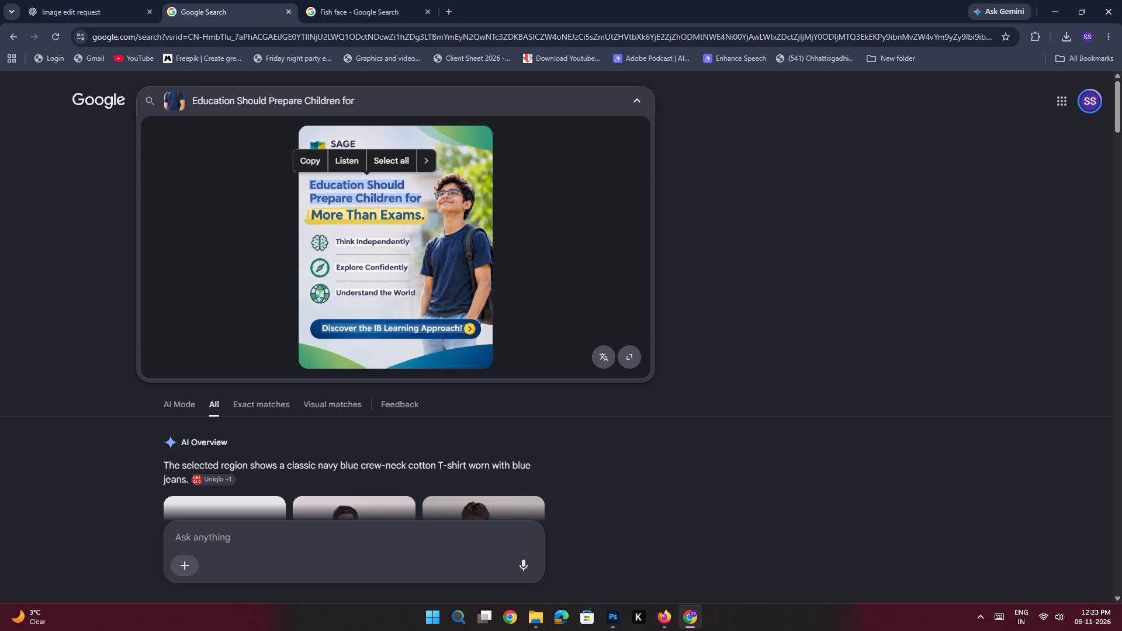
click(314, 159)
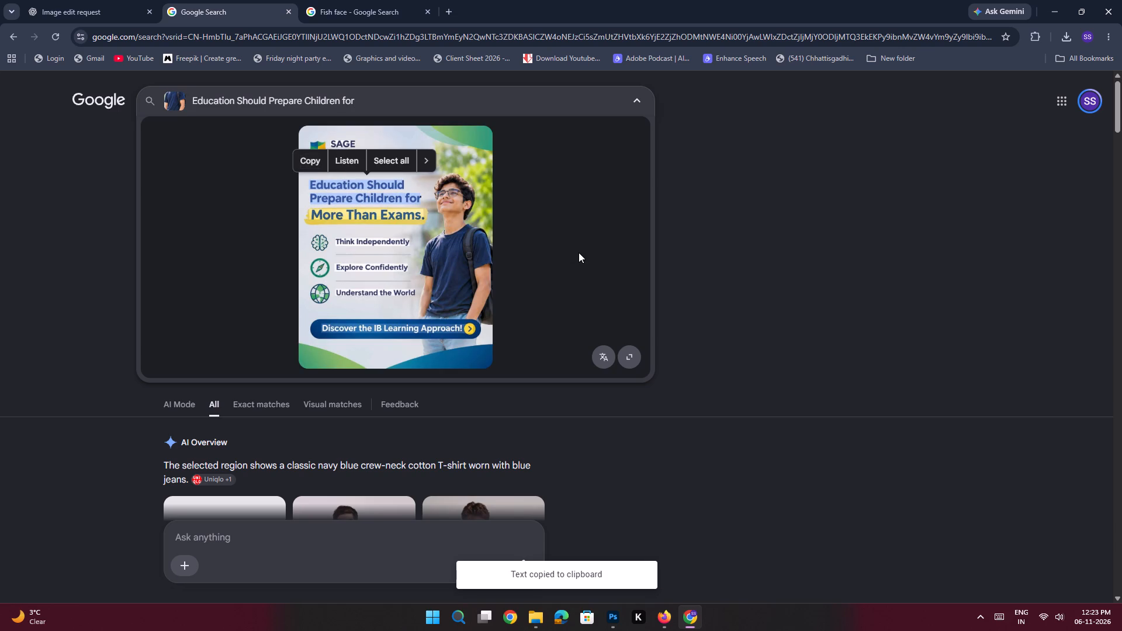
In Photoshop, outline the whole headline block through "More Than Exams." with the Polygonal Lasso and run Generative Fill with the prompt "Remove this".
key(alt+Tab)
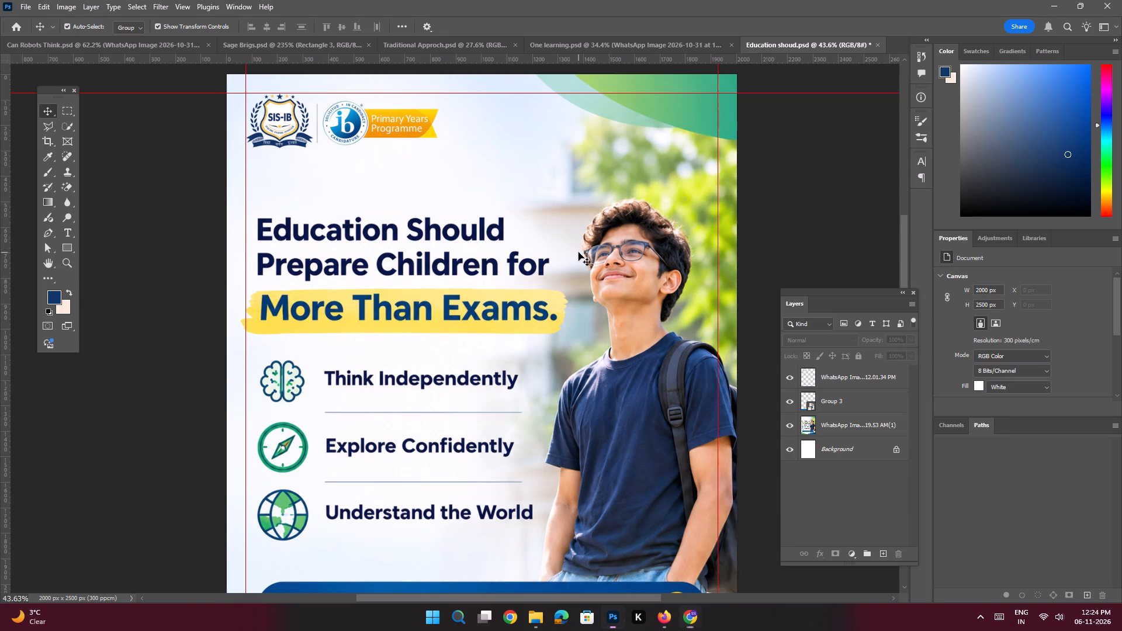
click(50, 128)
click(257, 214)
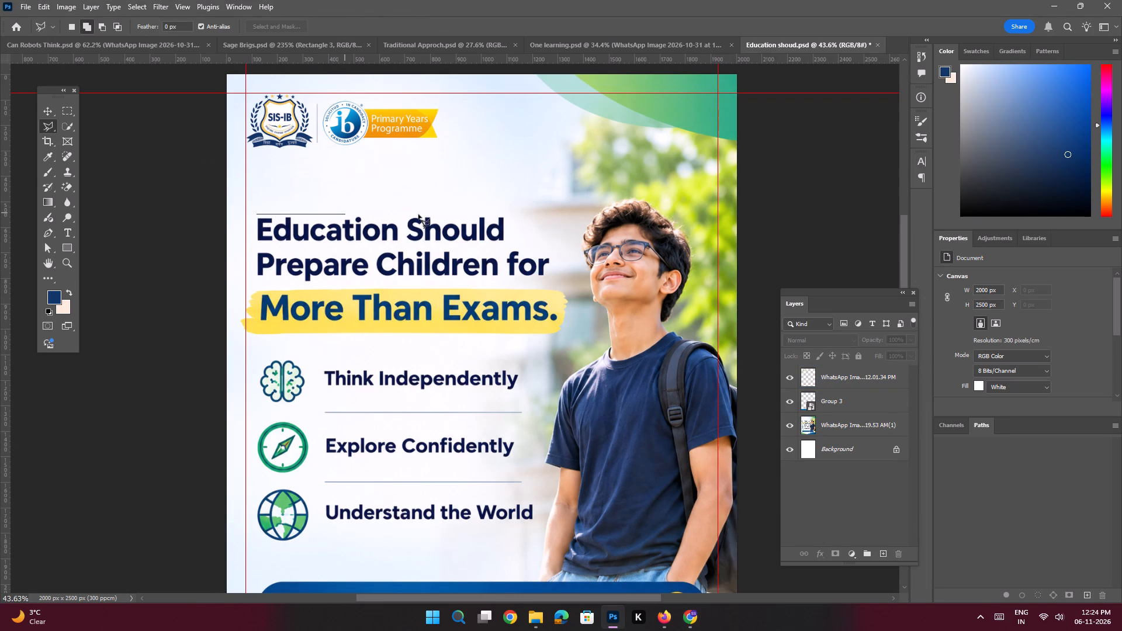
shift+click(508, 217)
shift+click(508, 242)
shift+click(552, 251)
click(561, 281)
drag(571, 301, 572, 313)
click(573, 327)
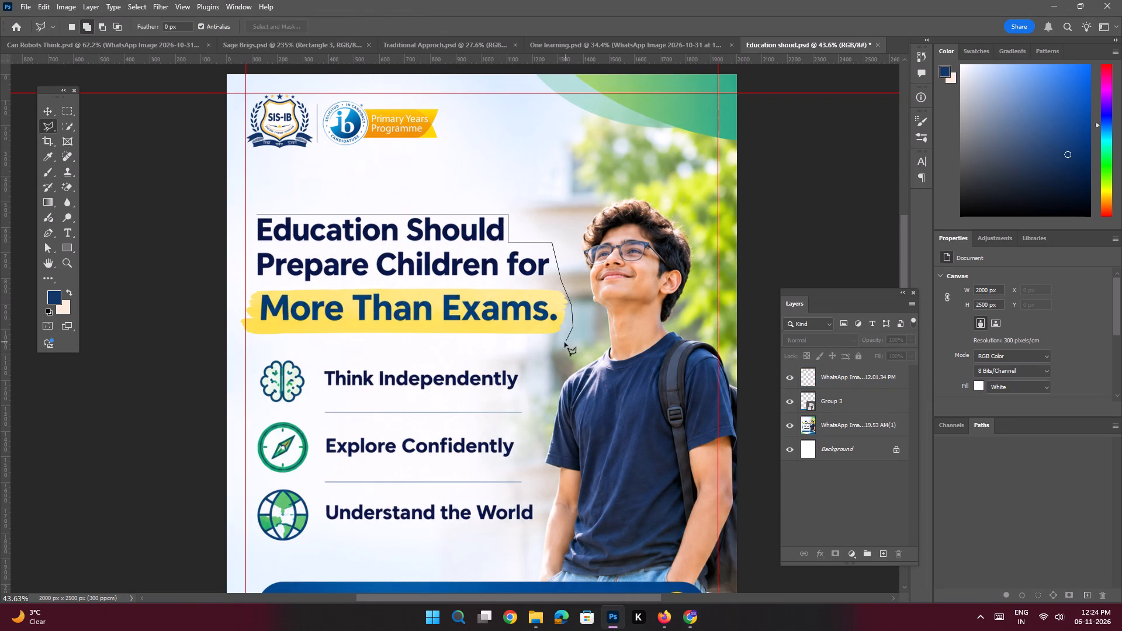
click(565, 342)
click(533, 338)
shift+click(236, 336)
shift+click(237, 244)
double_click(255, 214)
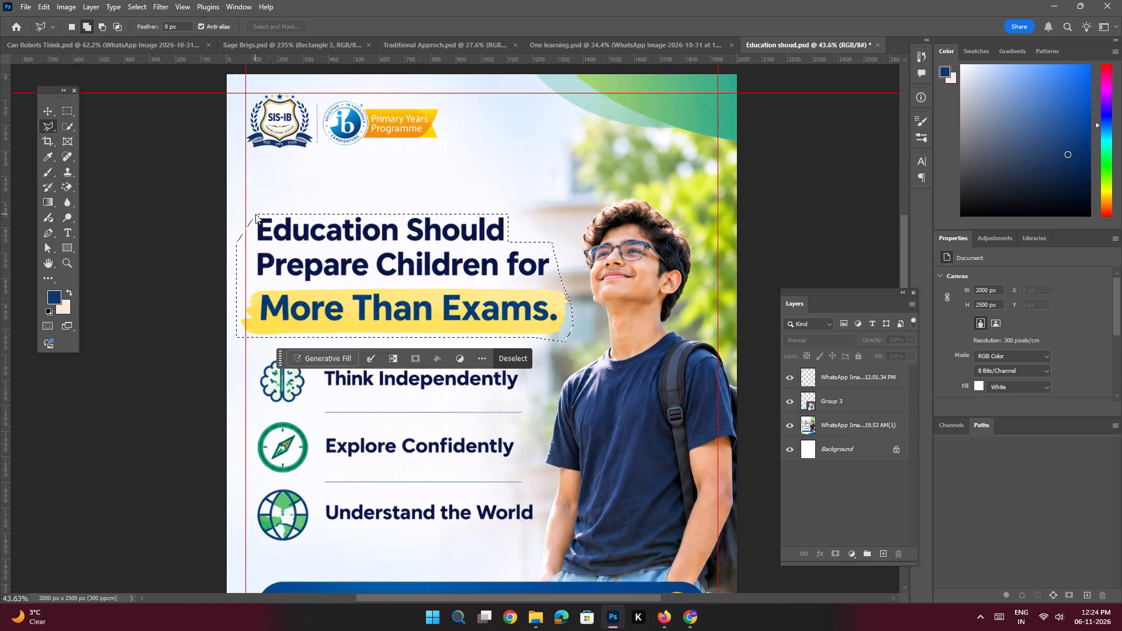
click(325, 358)
text(Remove this)
key(space)
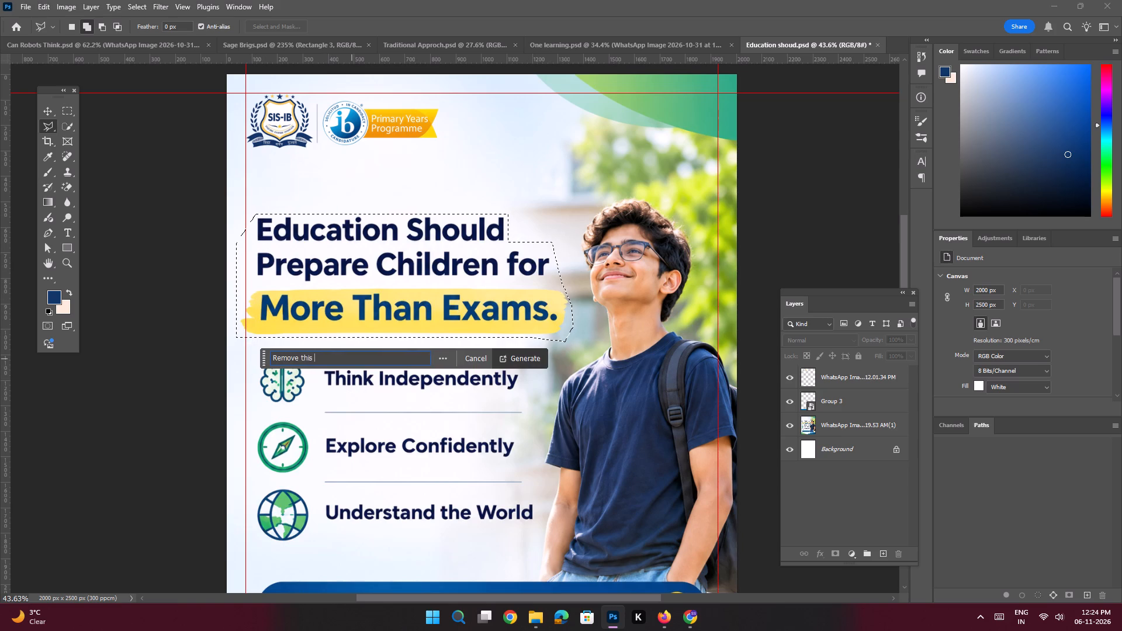
key(Return)
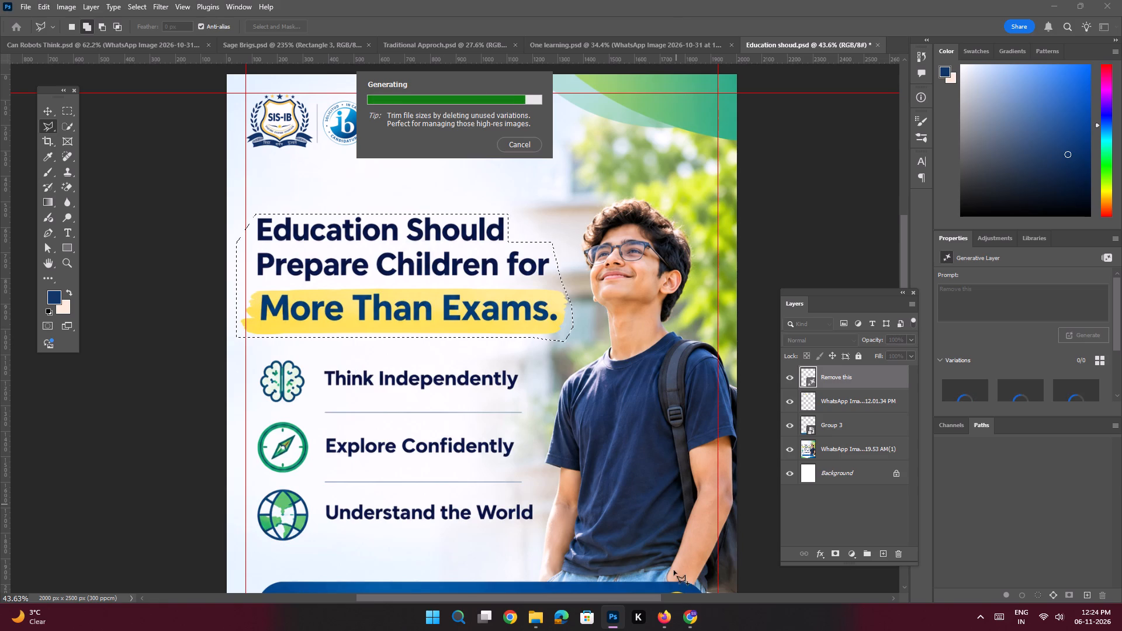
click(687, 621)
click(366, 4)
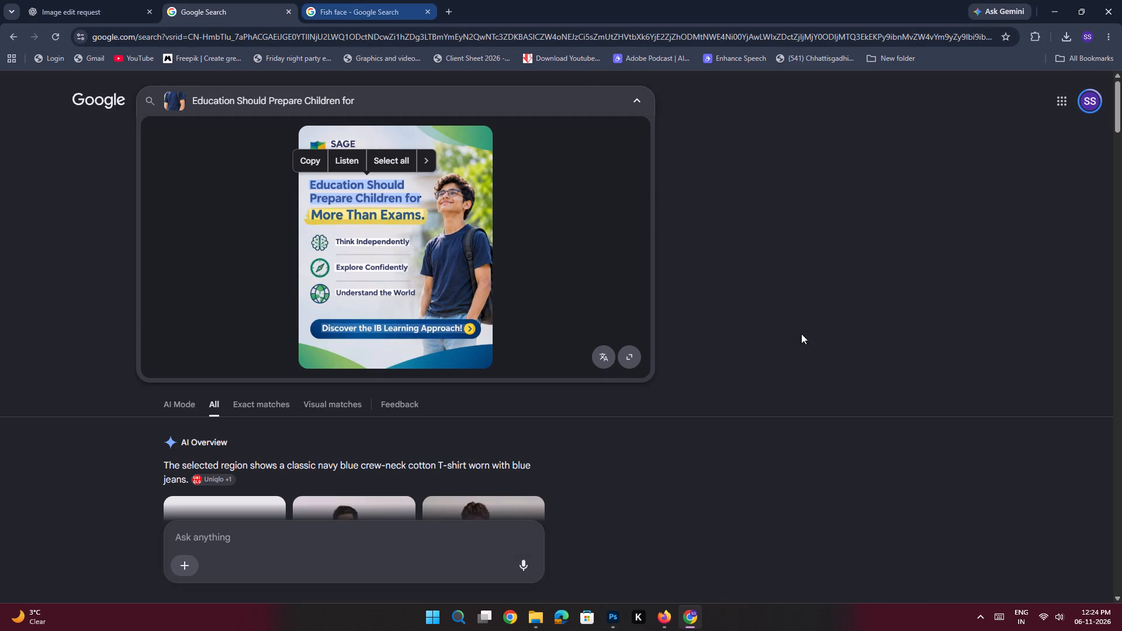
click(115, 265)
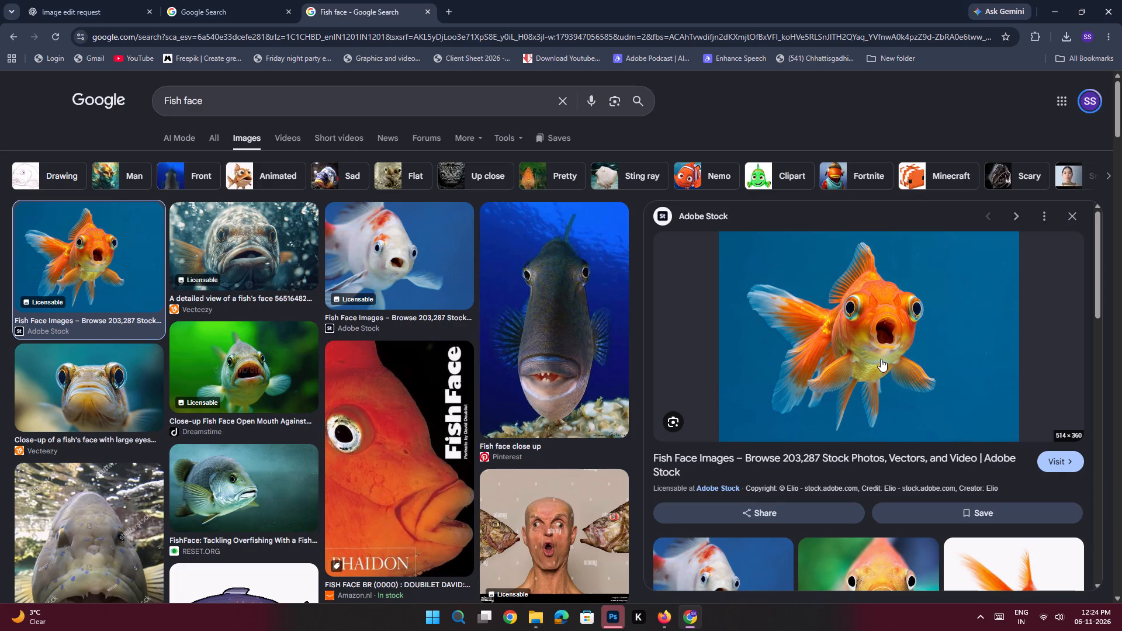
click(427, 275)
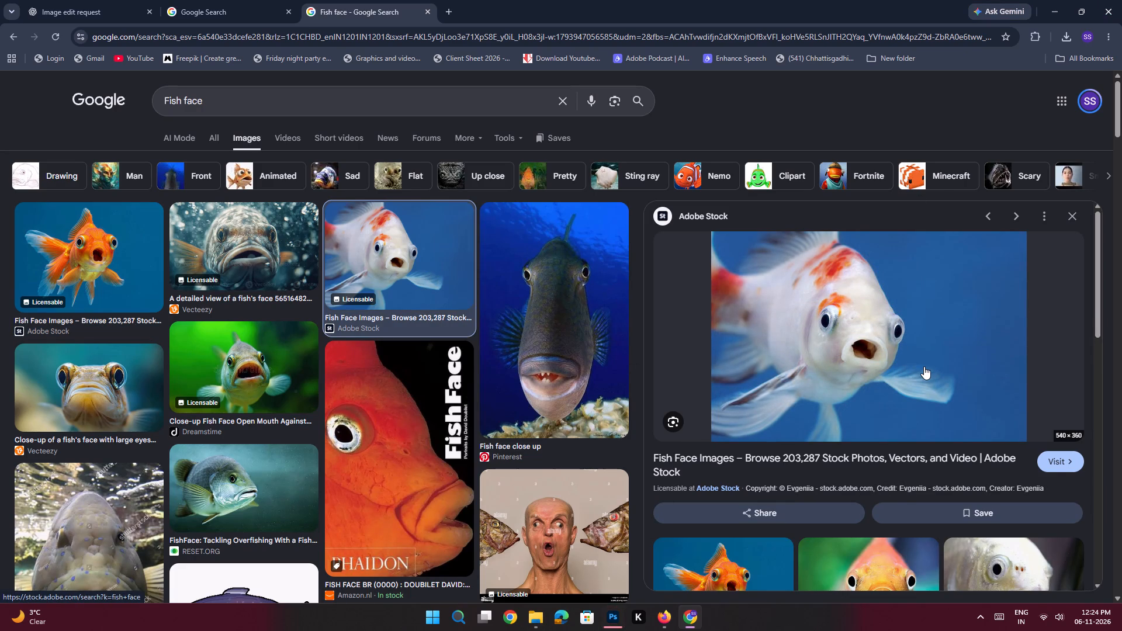
Return to Education shoud.psd in Photoshop and hide the generated "Remove this" layer.
key(alt+Tab)
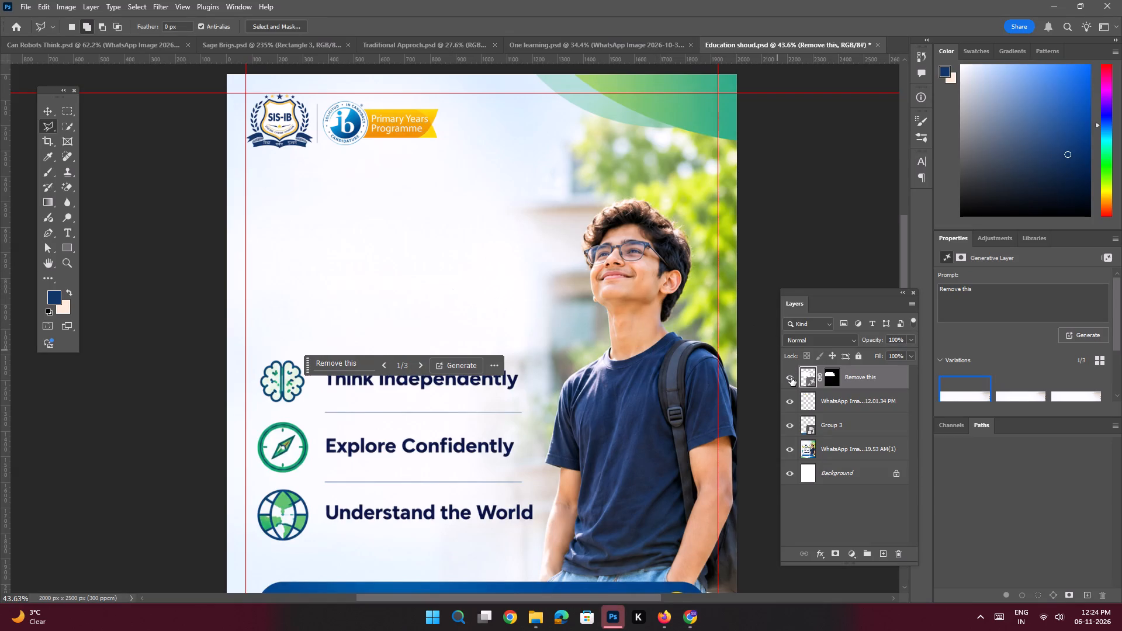
click(791, 377)
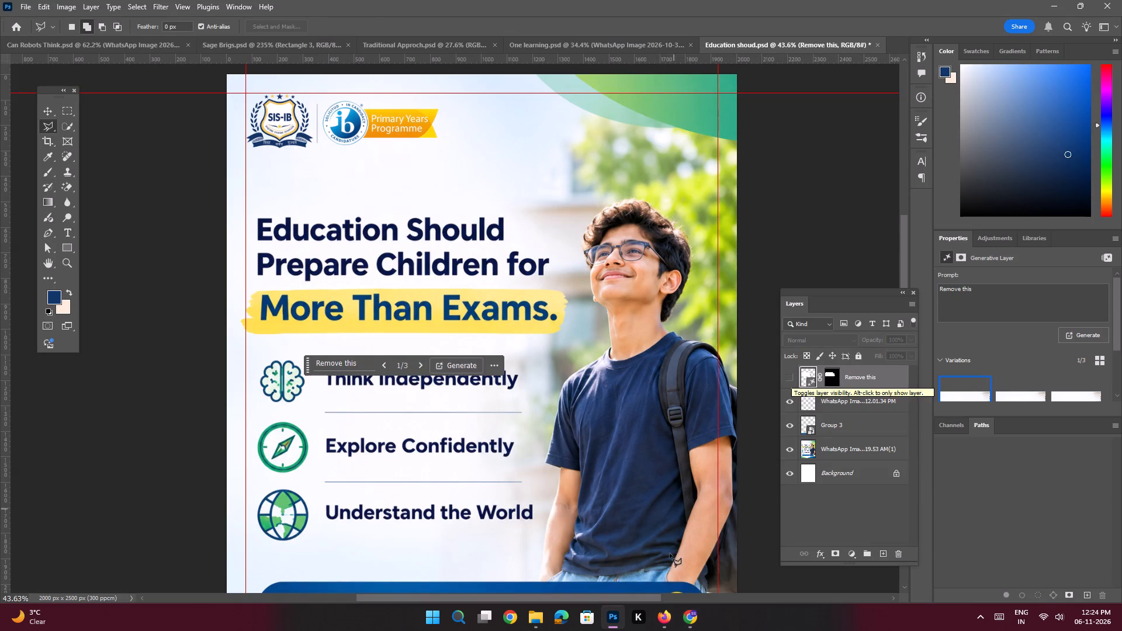
In Chrome's Google image search result, copy the selected headline text "Education Should Prepare Children for" again.
click(690, 612)
click(228, 14)
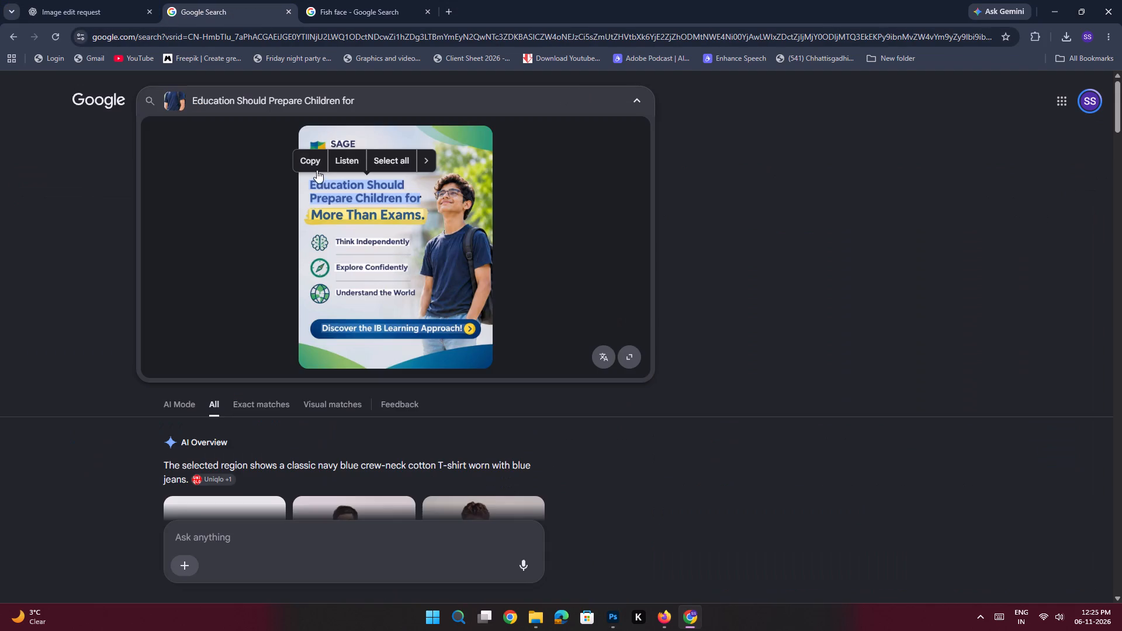
click(310, 158)
In Education shoud.psd, add the copied headline as a Roboto Bold 10.96 pt text layer above the original headline, aligned to its left edge.
key(alt+Tab)
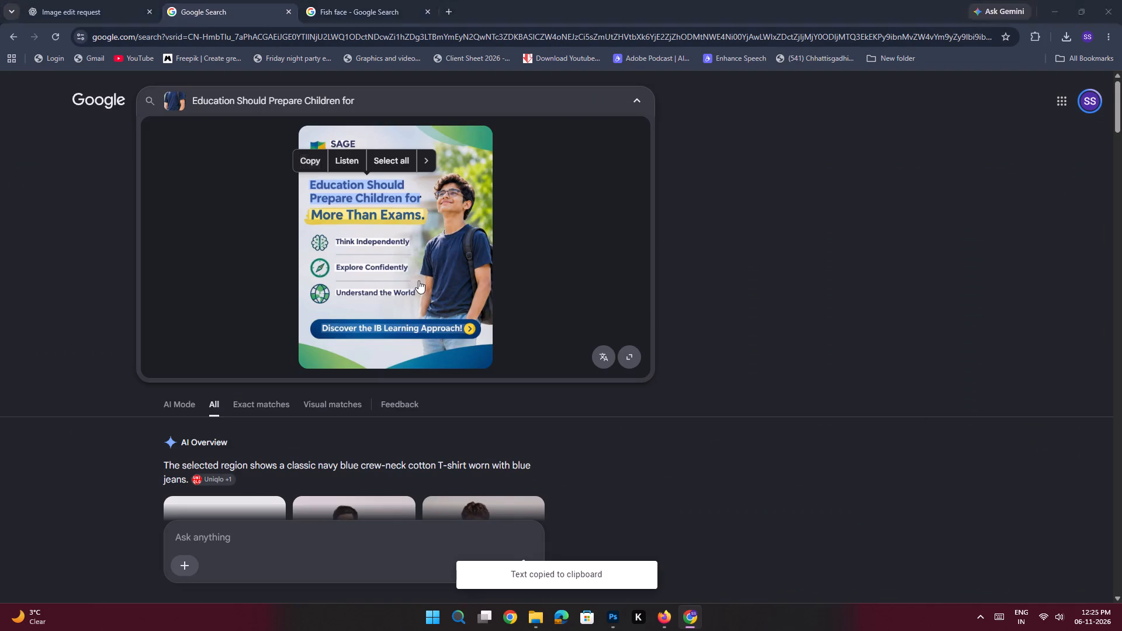
click(885, 555)
key(space)
key(space)
key(space)
key(space)
key(space)
key(space)
key(space)
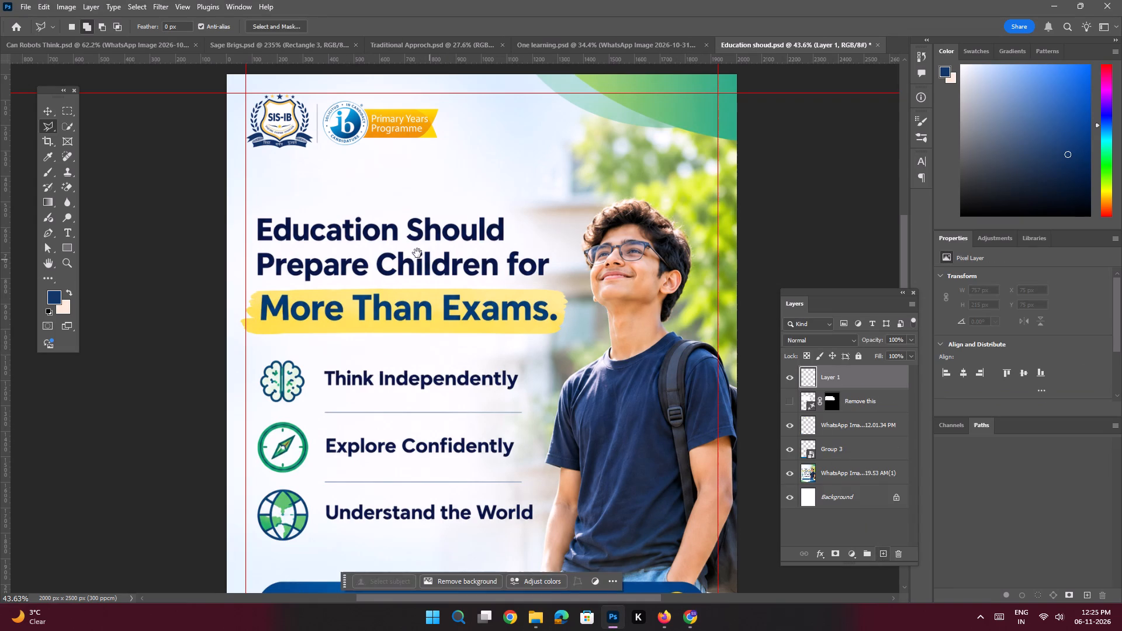
drag(406, 233, 408, 248)
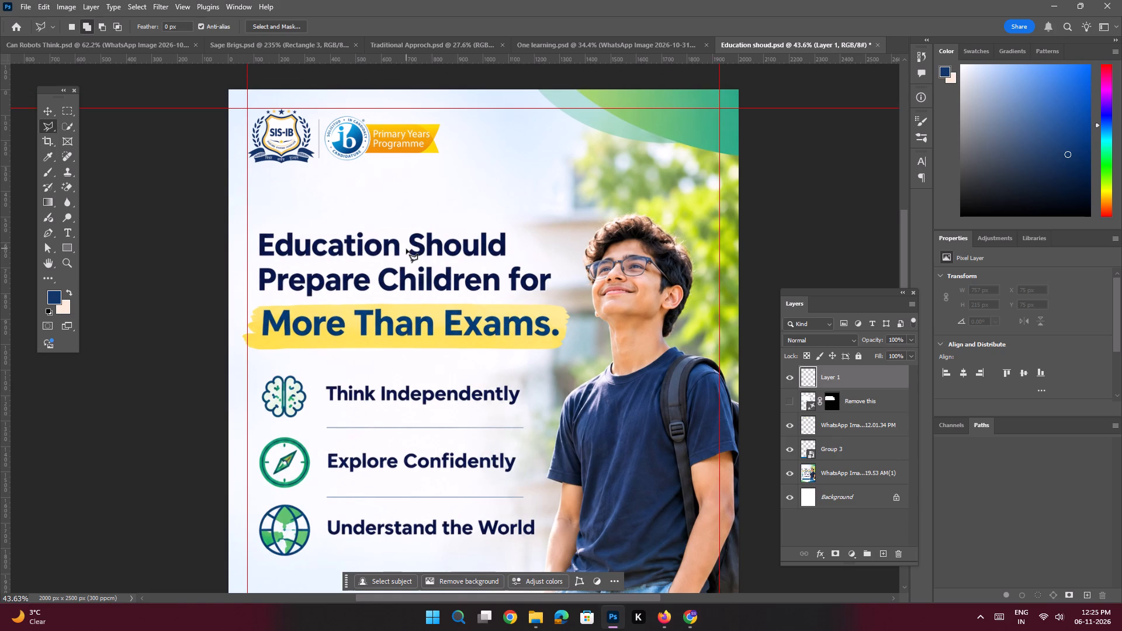
key(t)
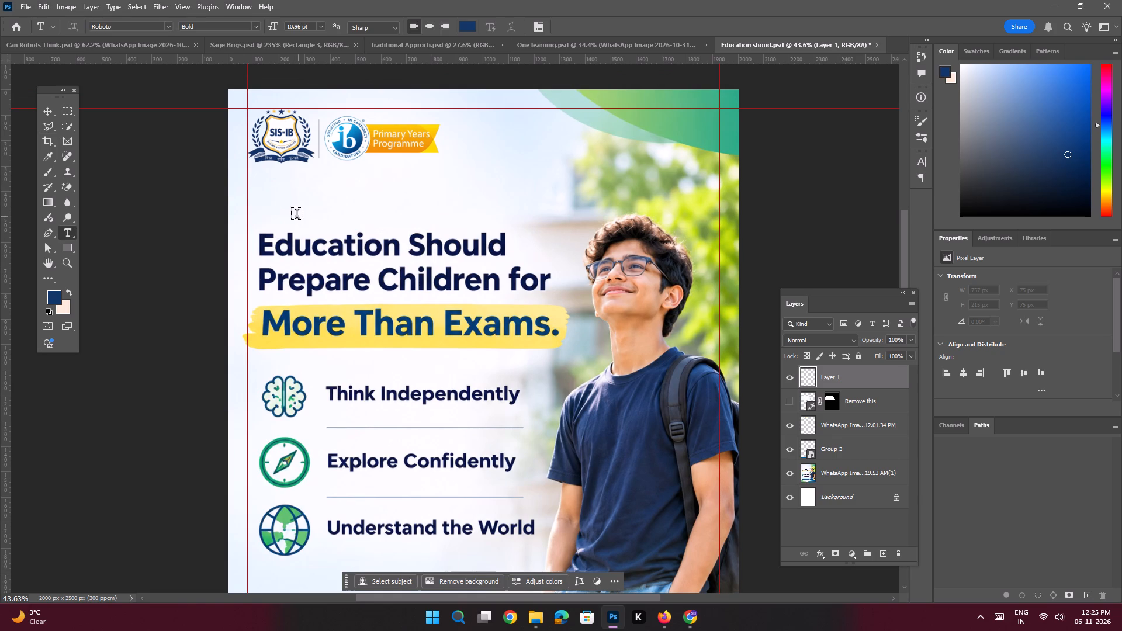
click(295, 214)
key(ctrl+v)
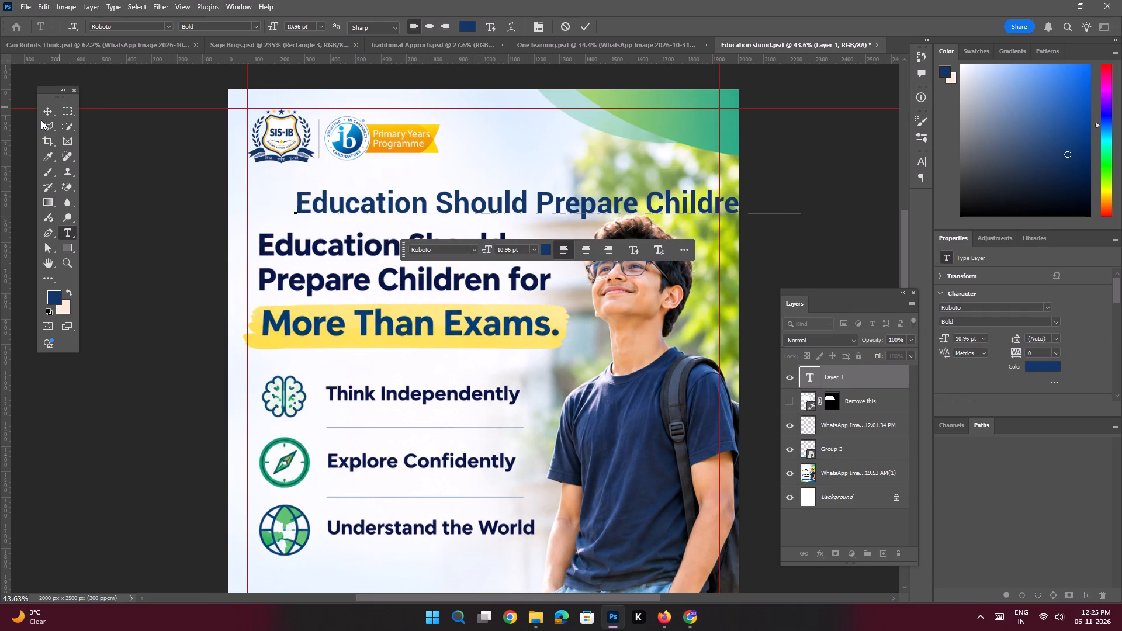
click(43, 108)
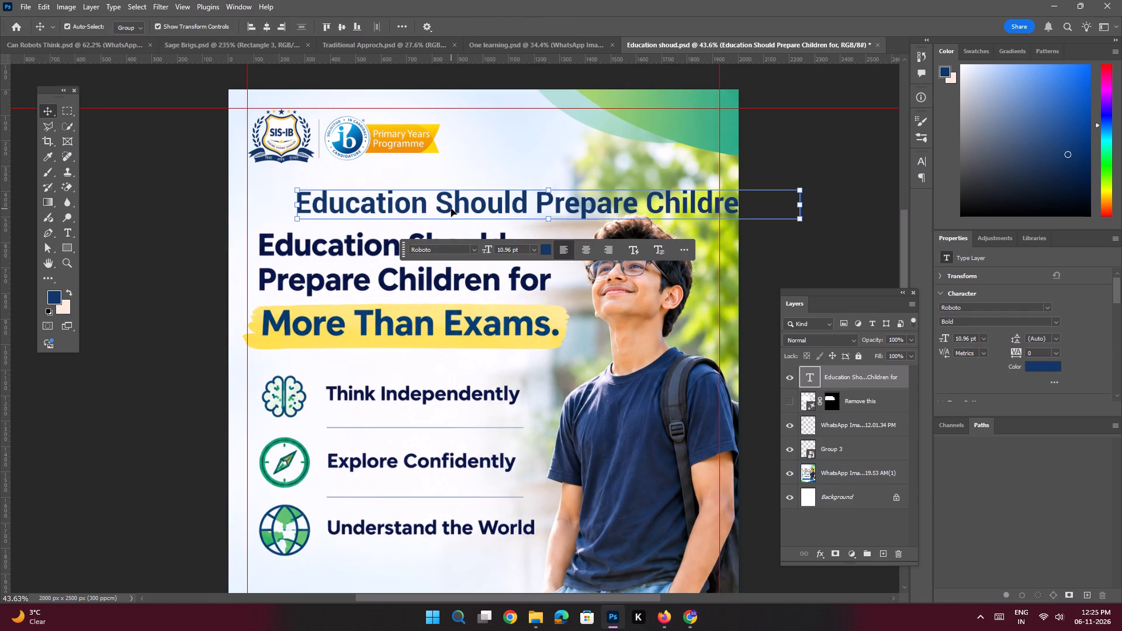
drag(451, 209, 414, 207)
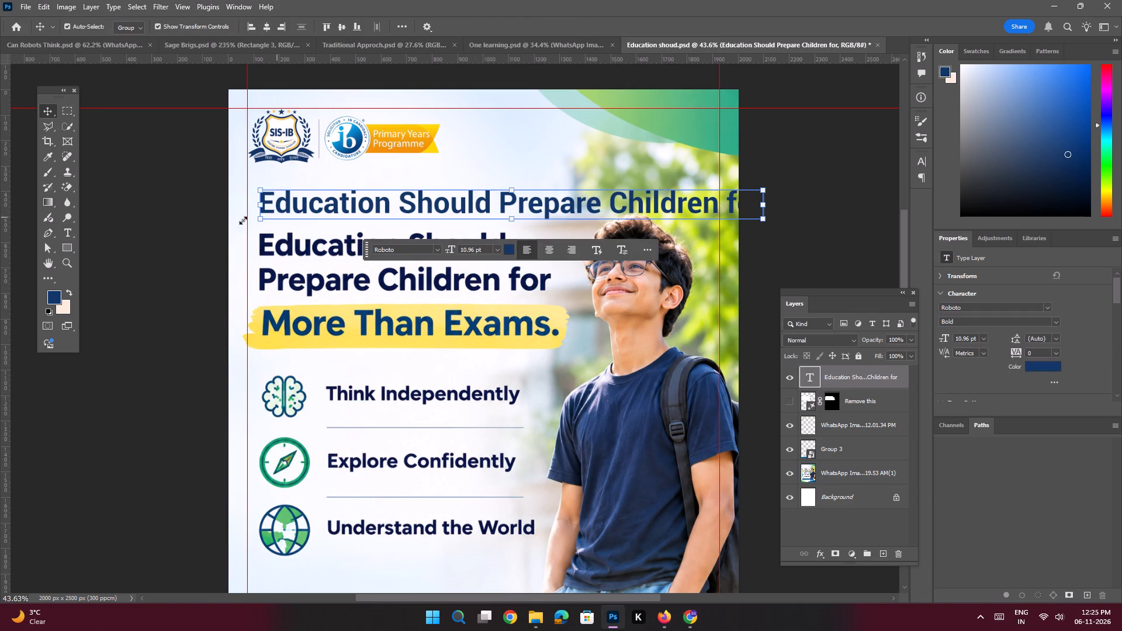
click(171, 224)
Break the new headline text before "Prepare" so it runs on two lines.
double_click(496, 209)
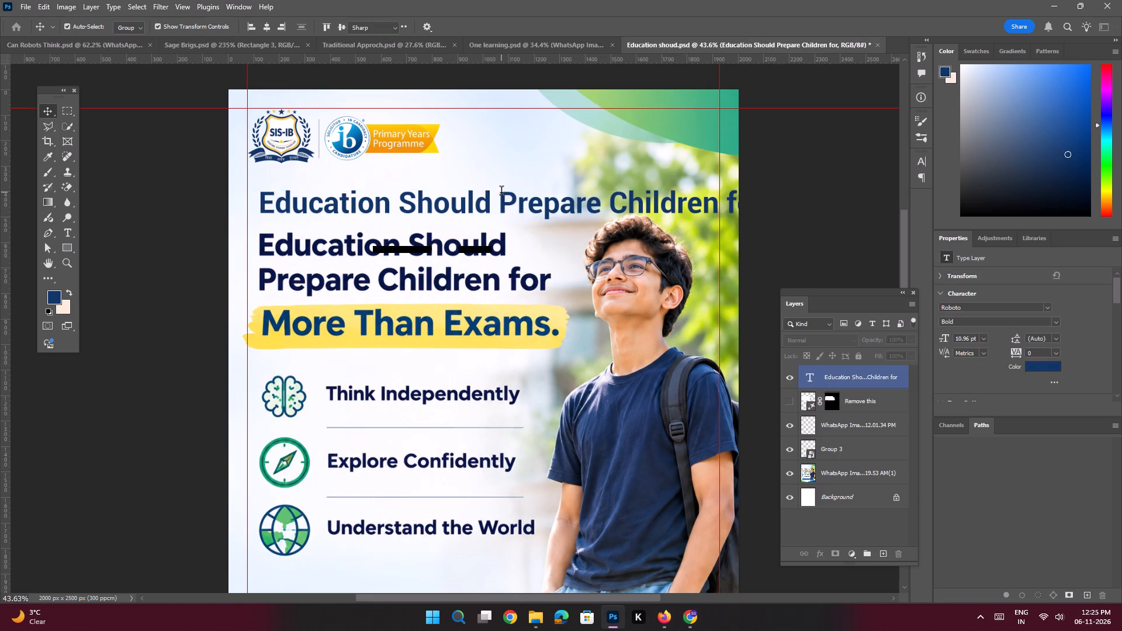
click(501, 192)
key(Return)
key(Return)
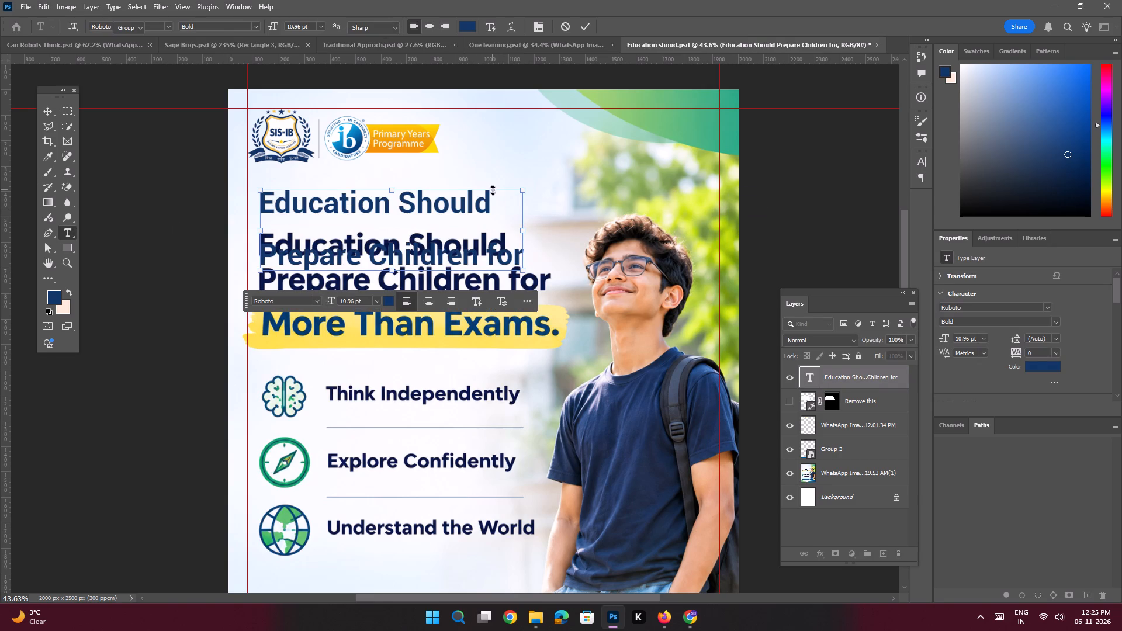
Set the new headline text's leading to 10.5 pt.
click(1016, 343)
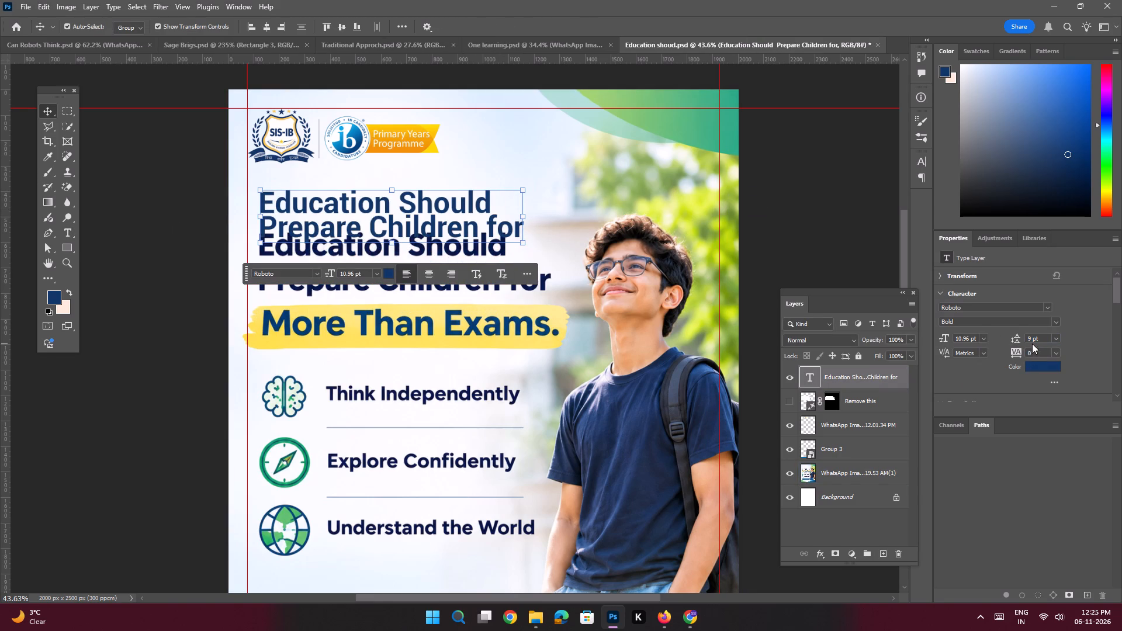
drag(1033, 339, 1000, 323)
text(10)
key(Return)
key(Return)
key(Return)
key(Return)
key(Return)
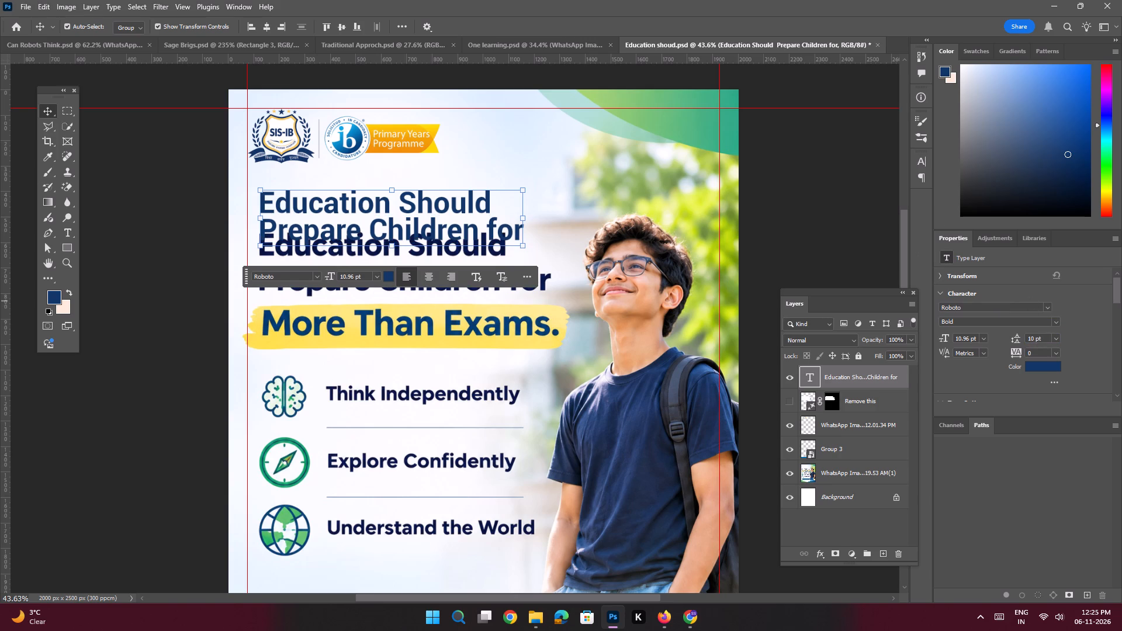
drag(1035, 338, 1010, 329)
text(10.5)
key(Return)
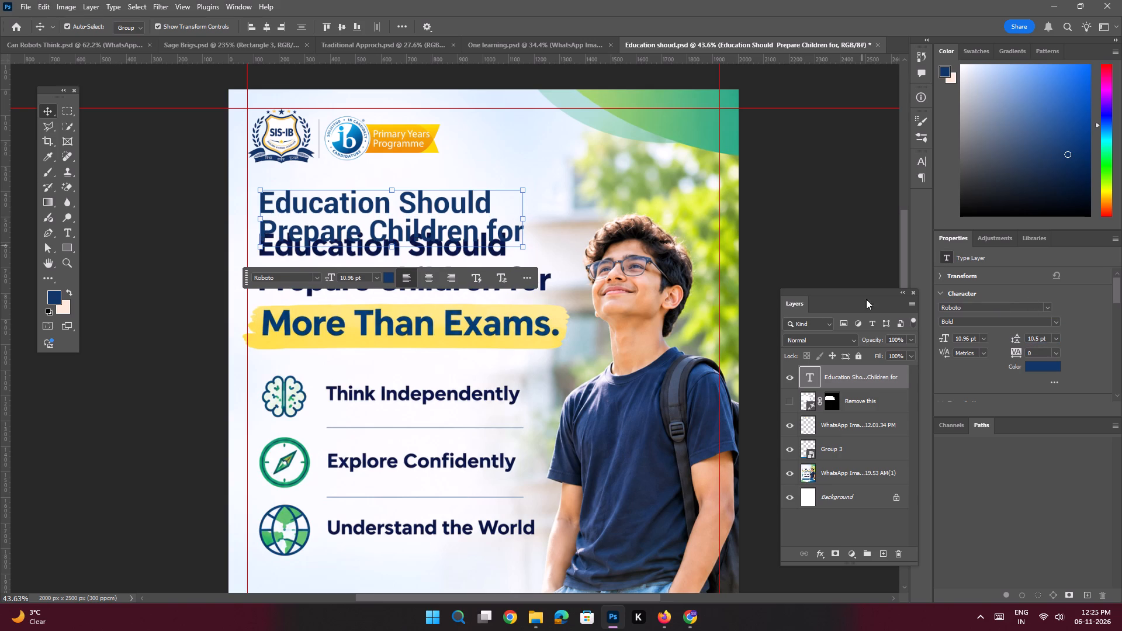
Hide the new headline text layer.
click(787, 377)
key(space)
ctrl+drag(440, 204, 449, 223)
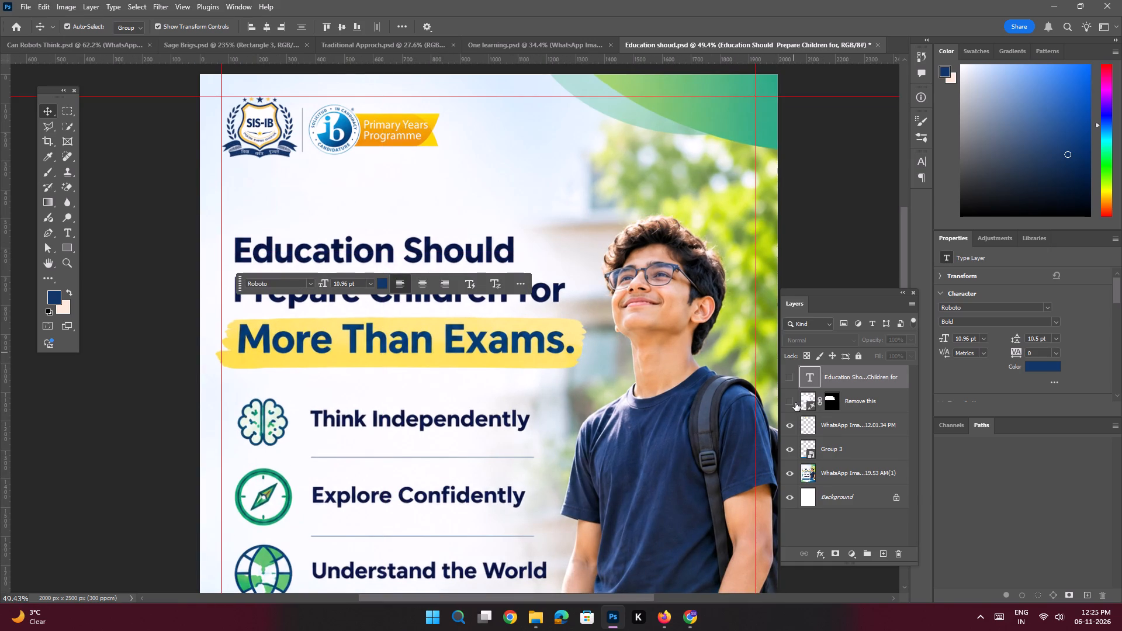
Copy the blue rectangle with drop shadow behind "IB SCHOOLING" (Rectangle 2) from Sage Brigs.psd into Education shoud.psd.
click(483, 45)
click(378, 40)
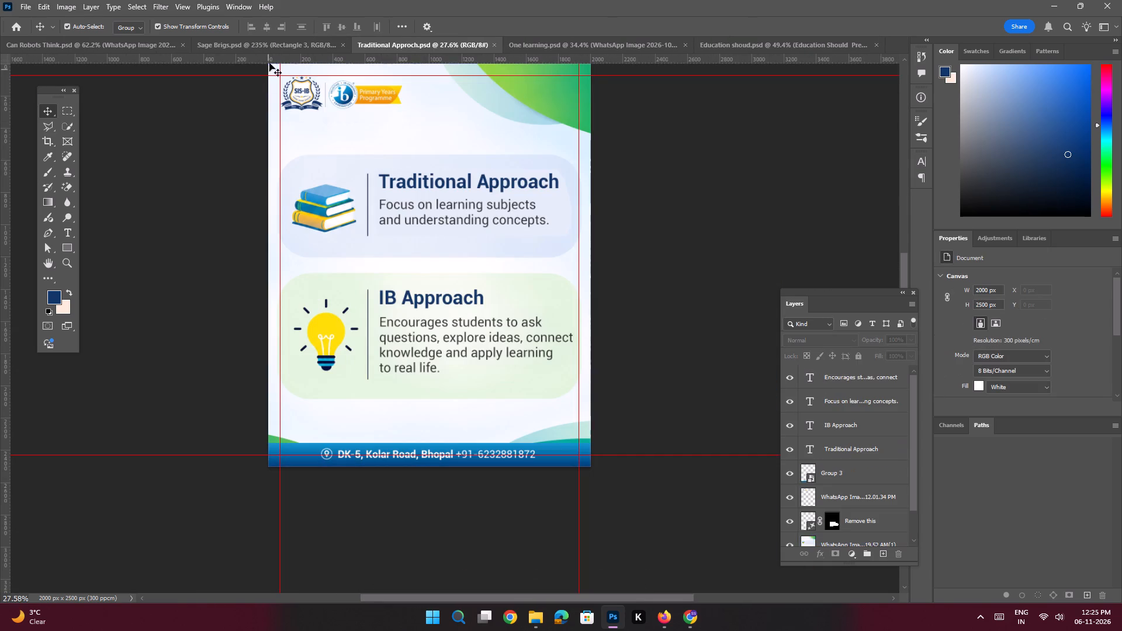
click(268, 50)
key(space)
key(space)
key(space)
ctrl+drag(378, 266, 330, 253)
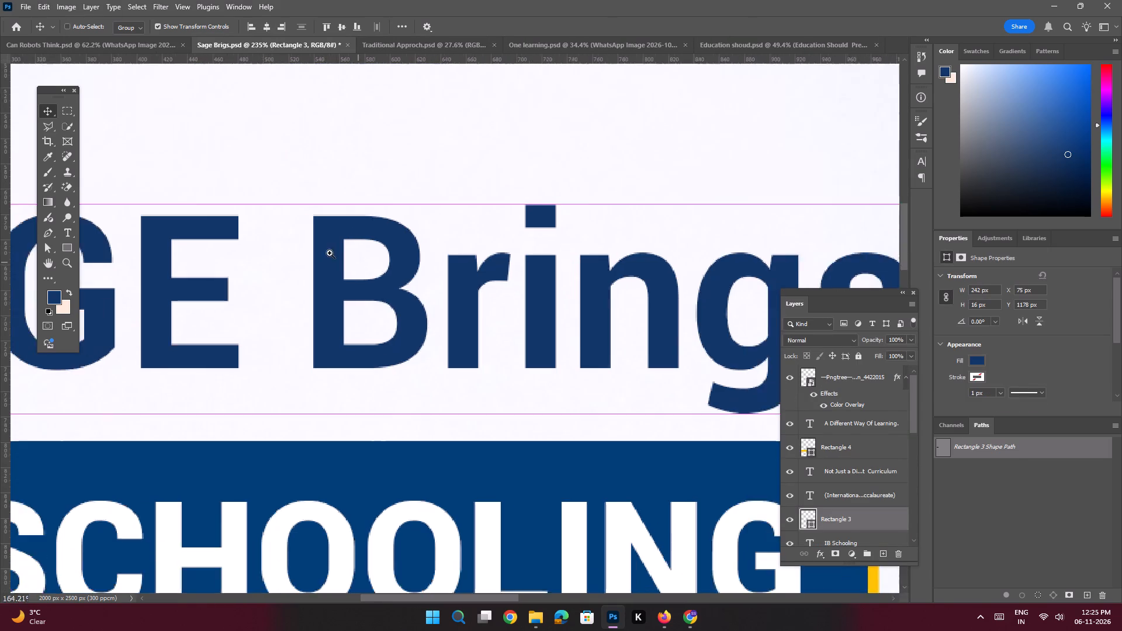
ctrl+drag(330, 253, 326, 252)
drag(341, 320, 369, 281)
click(353, 377)
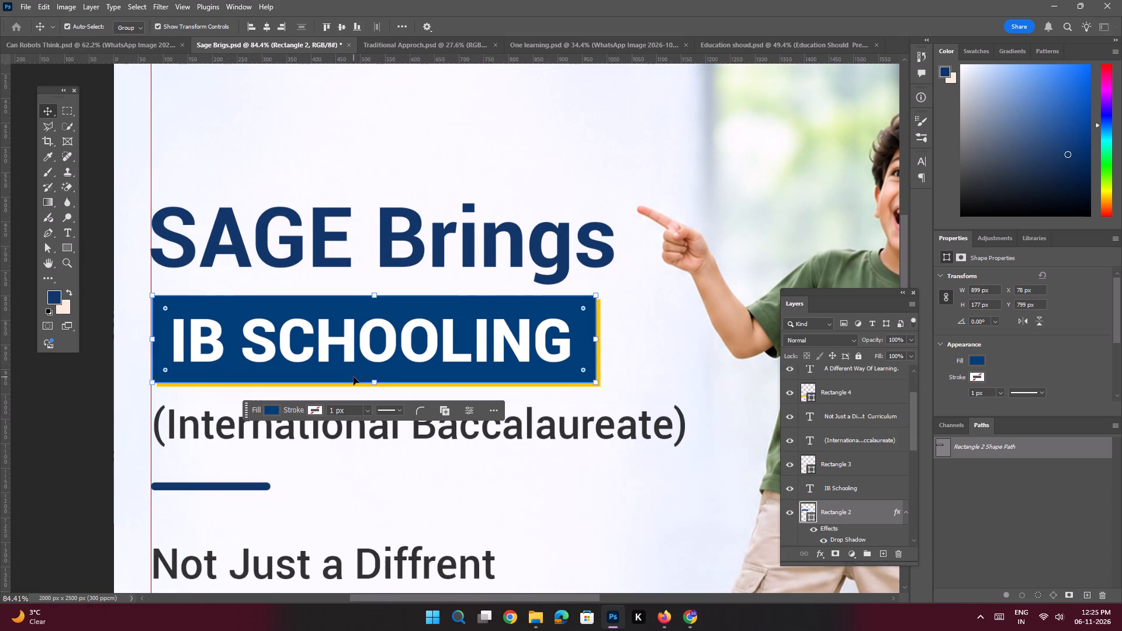
drag(846, 509, 746, 42)
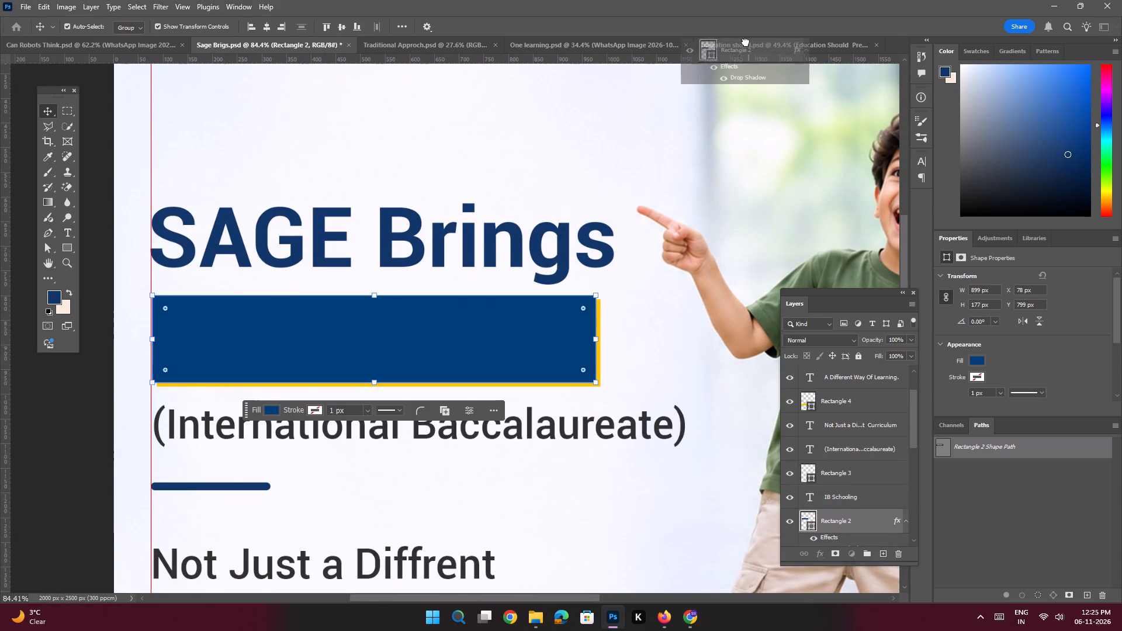
drag(746, 42, 411, 321)
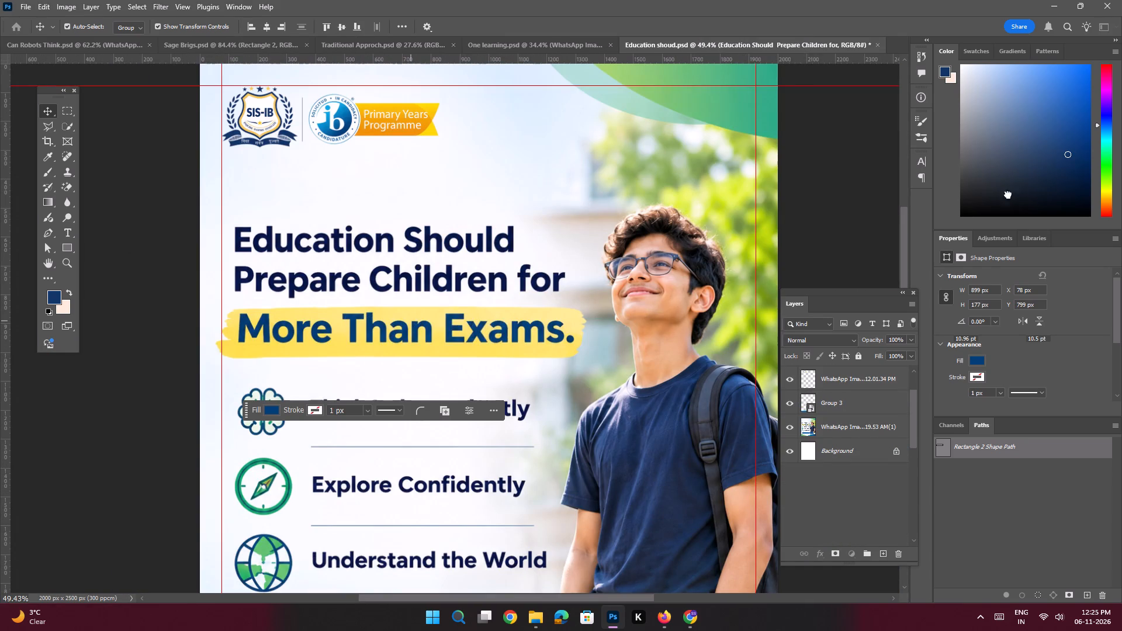
Place the blue rectangle over the start of "More Than Exams." at about X 121 px, Y 855 px.
drag(401, 327, 357, 345)
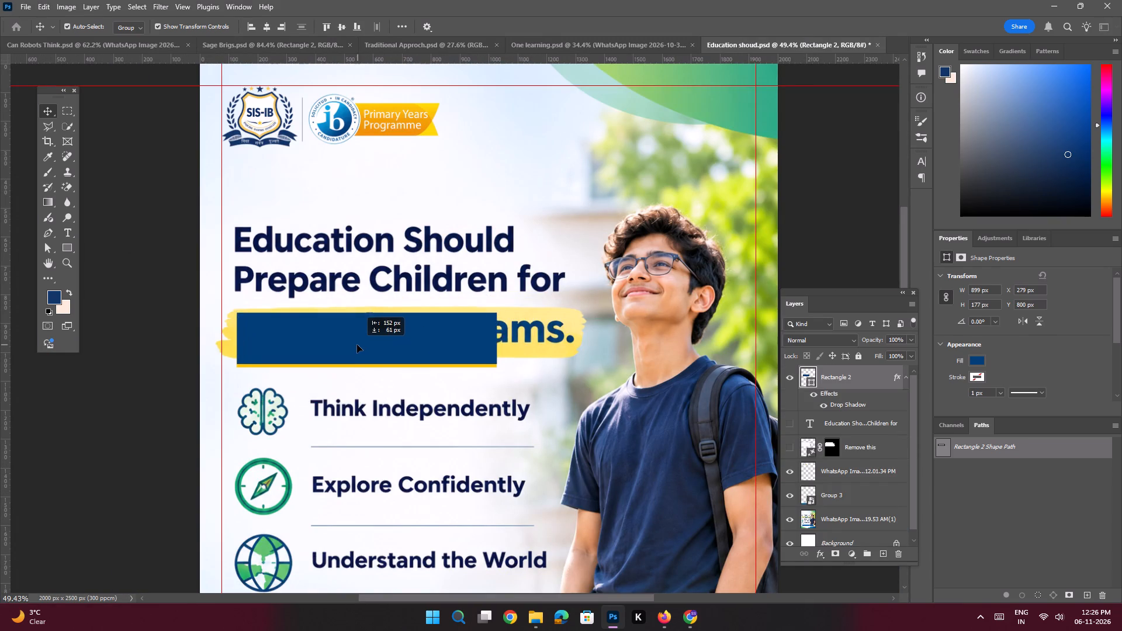
drag(357, 345, 356, 343)
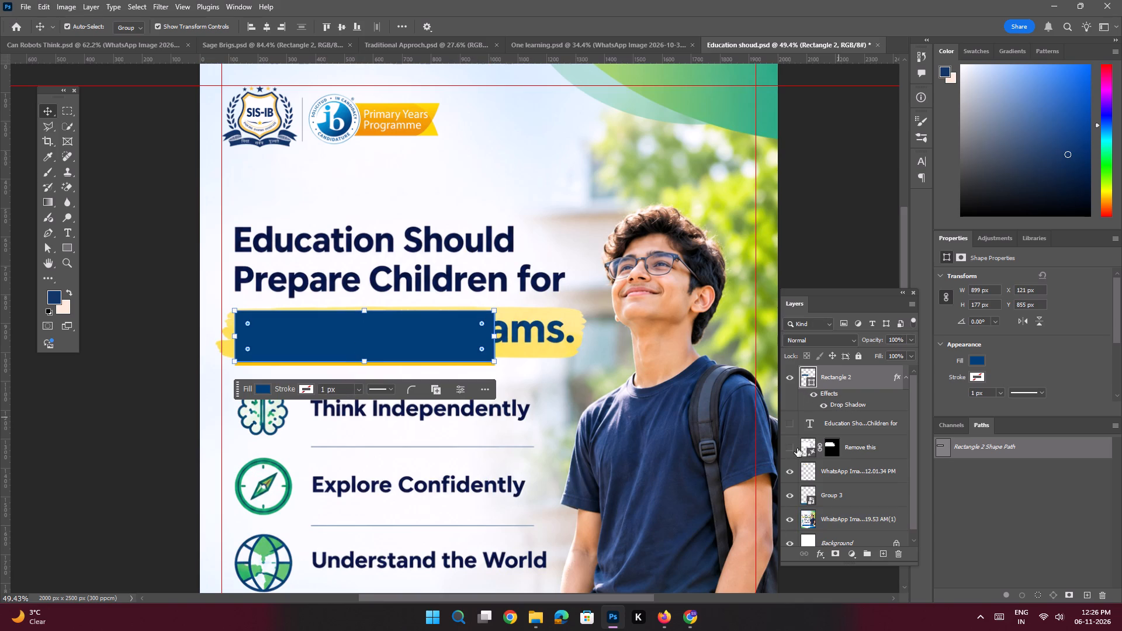
Show the "Remove this" and headline text layers, and move the headline down against the left margin guide above the blue rectangle.
click(792, 446)
click(789, 425)
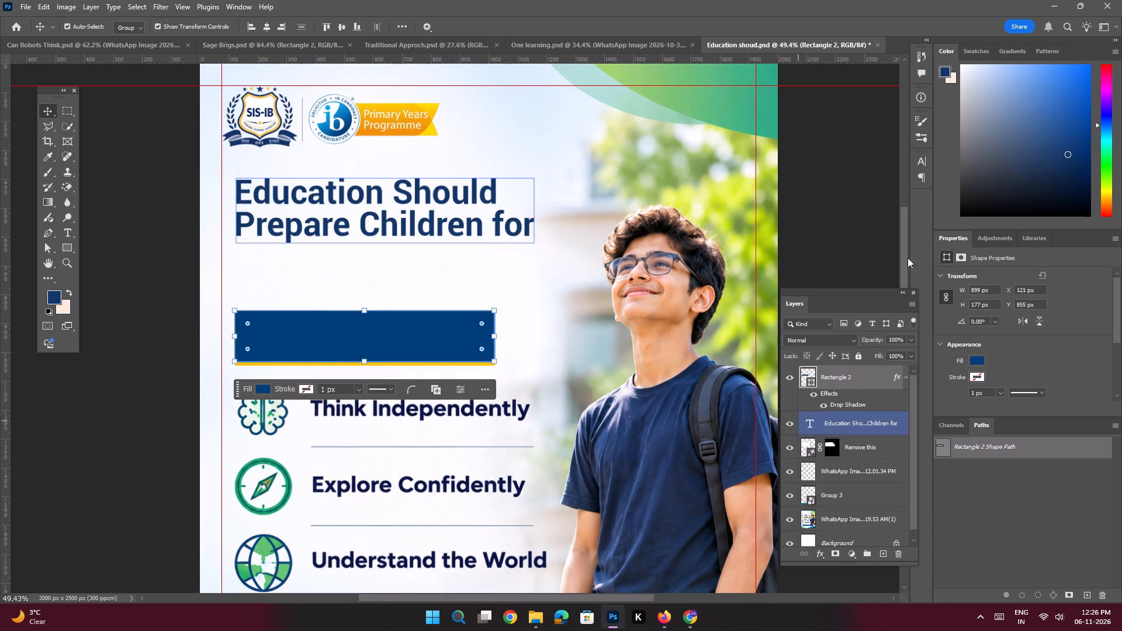
drag(382, 221, 370, 256)
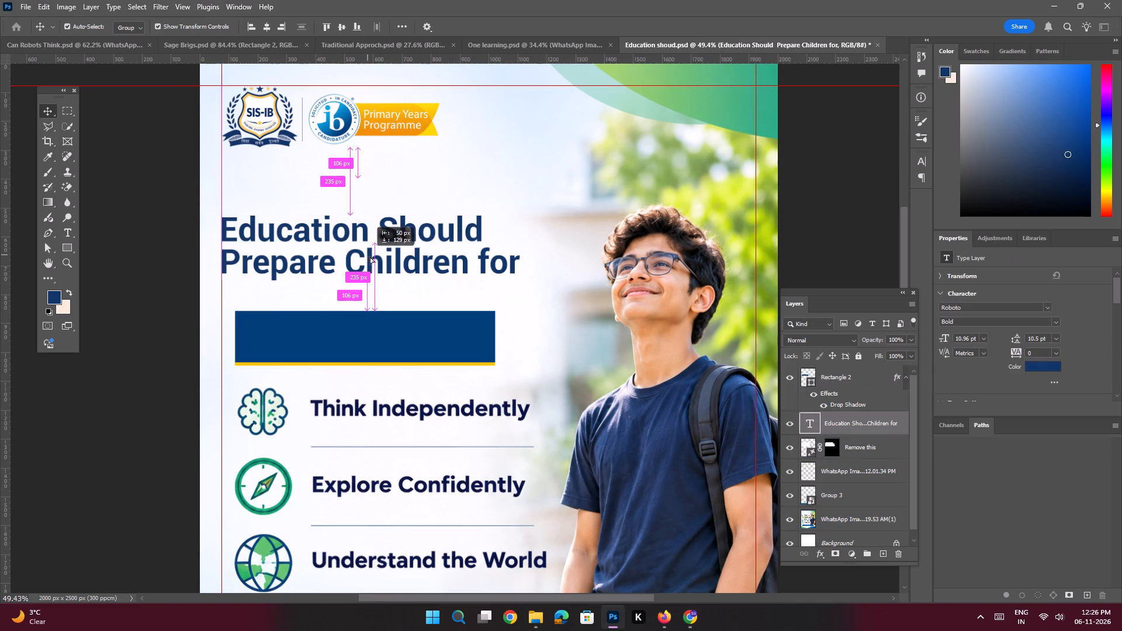
drag(370, 256, 370, 256)
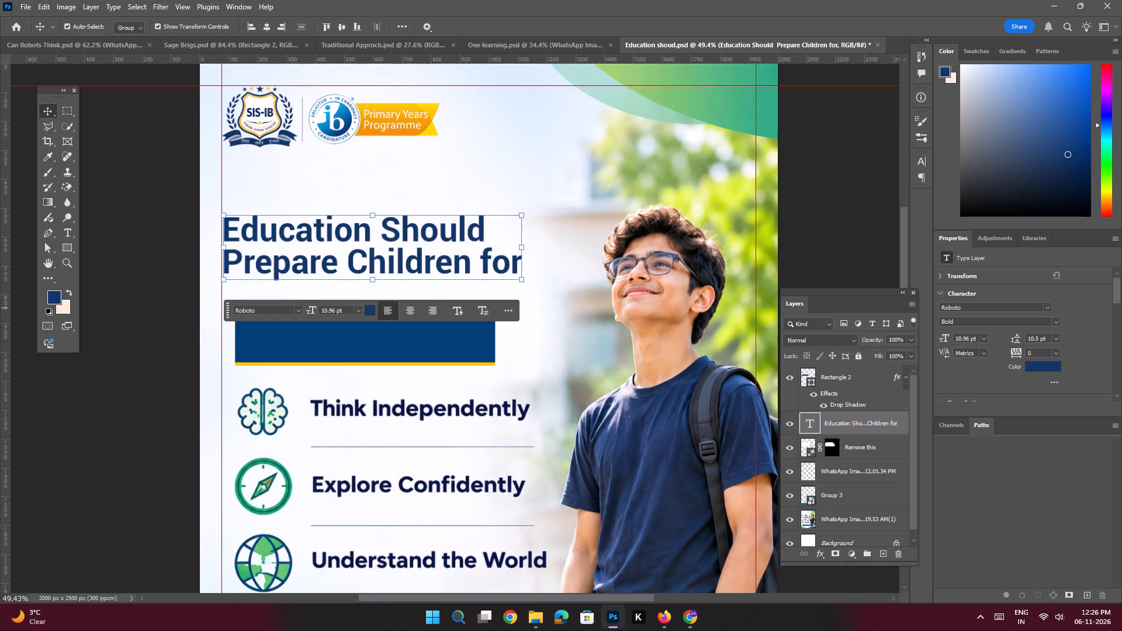
Set the headline text's leading to 11 pt.
drag(1040, 337, 995, 323)
text(11)
key(Return)
Move the blue rectangle under the headline to the left margin guide, at about X 75 px, Y 799 px.
click(292, 345)
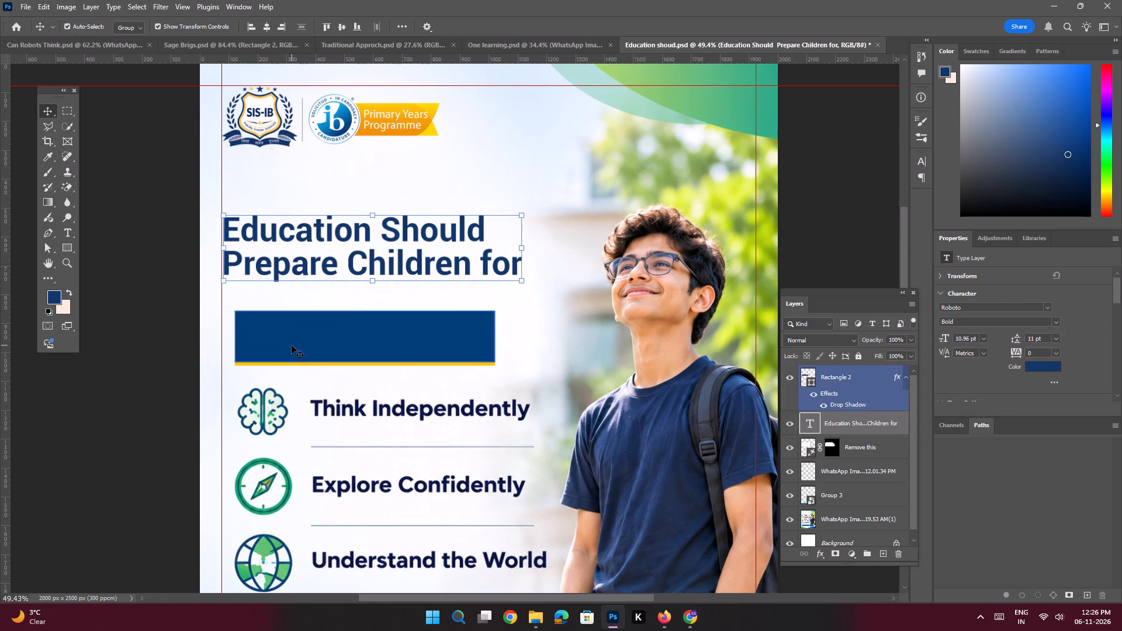
drag(311, 344, 296, 330)
Switch to Chrome and copy the text "More Than Exams." from the poster in the Google image search, then return to Photoshop.
click(689, 614)
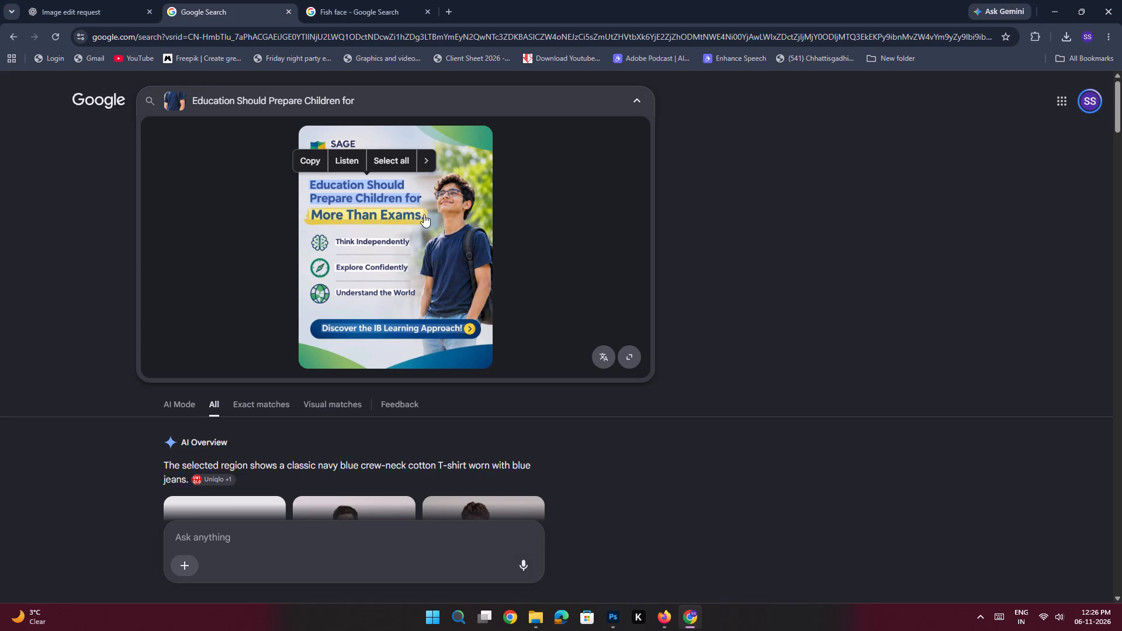
drag(310, 212, 338, 213)
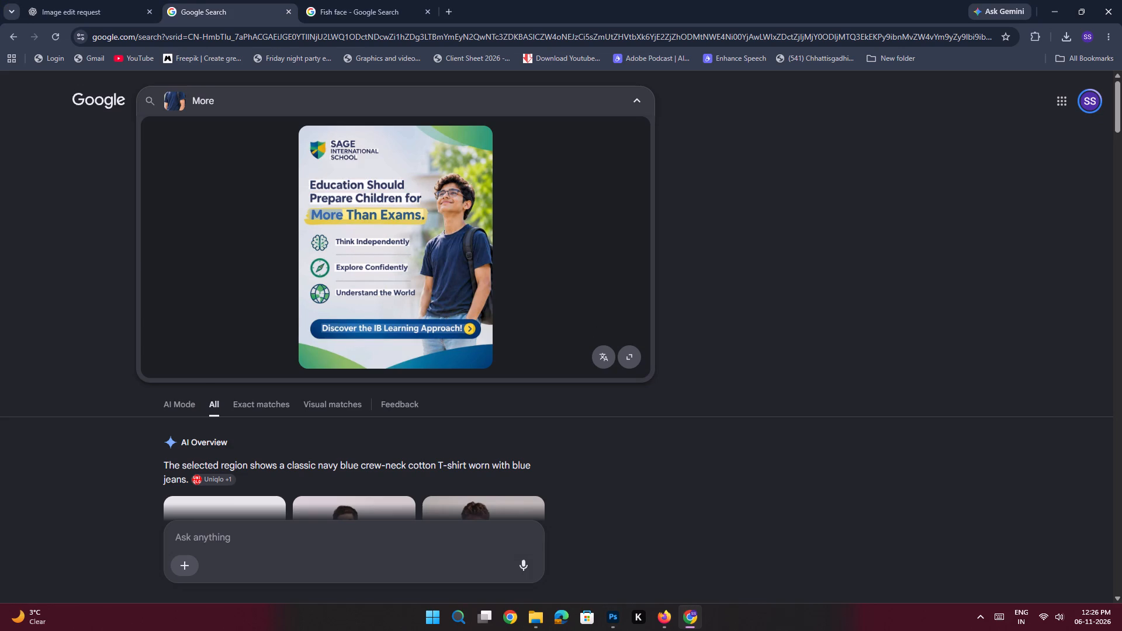
drag(338, 213, 425, 216)
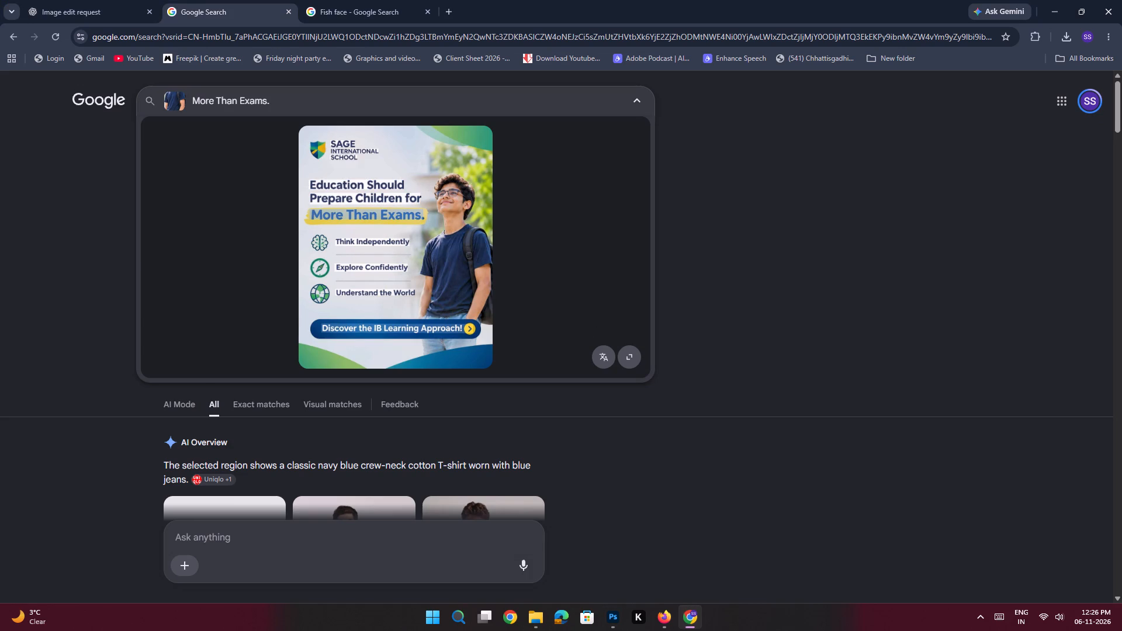
click(316, 193)
key(alt+Tab)
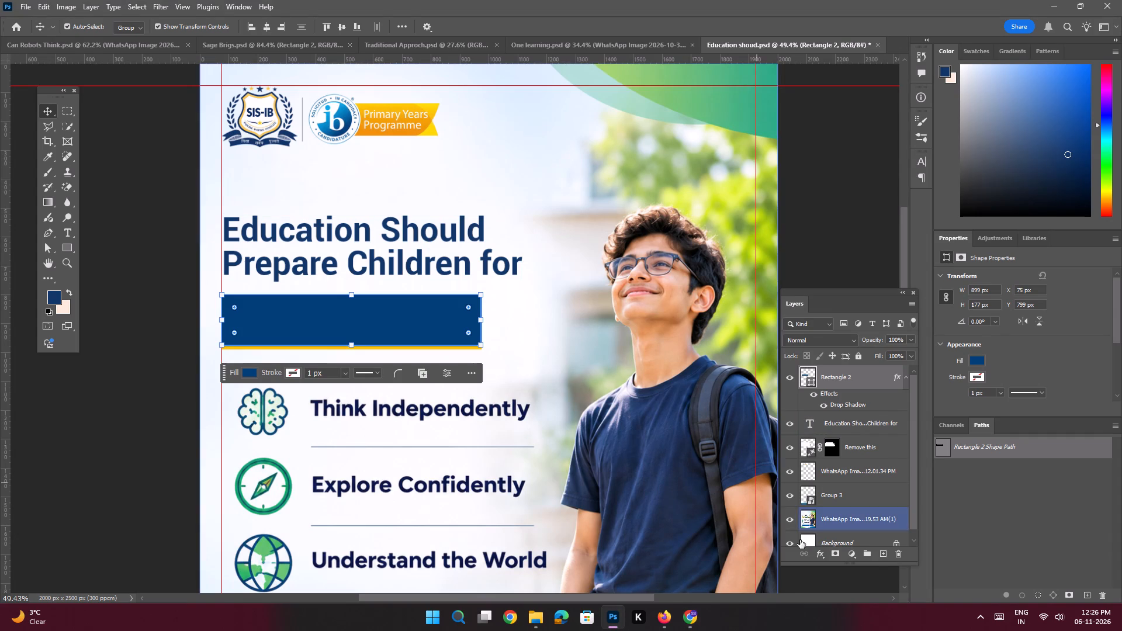
Add a new text layer with the copied "More Than Exams." and place it over the blue rectangle near its left edge.
click(878, 559)
key(space)
ctrl+drag(209, 301, 233, 323)
key(t)
click(264, 332)
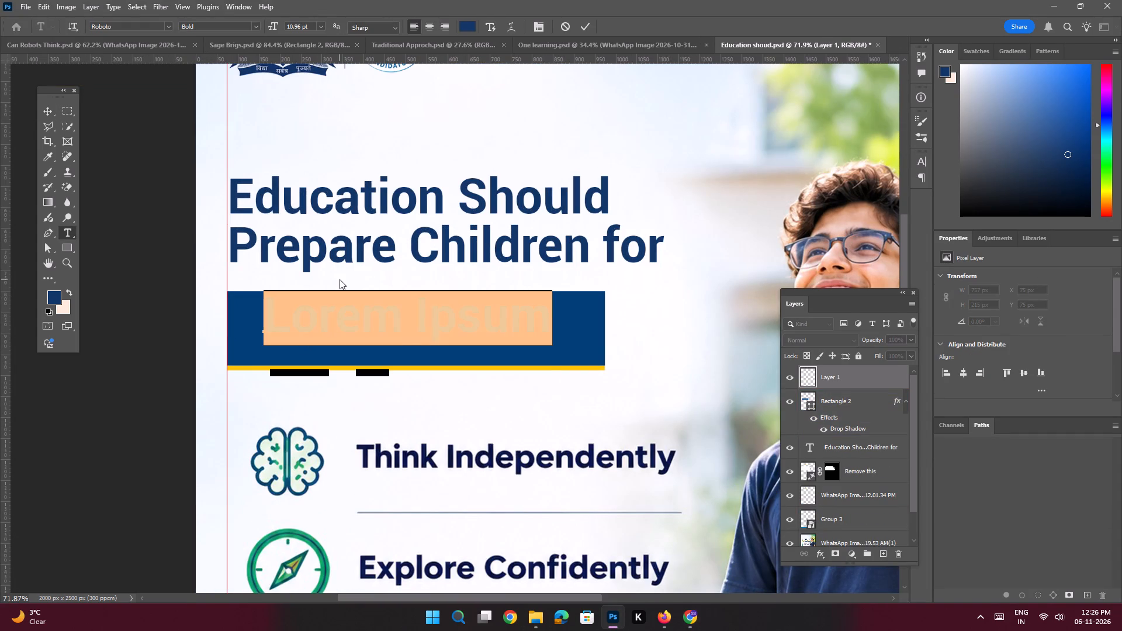
key(ctrl+v)
click(46, 113)
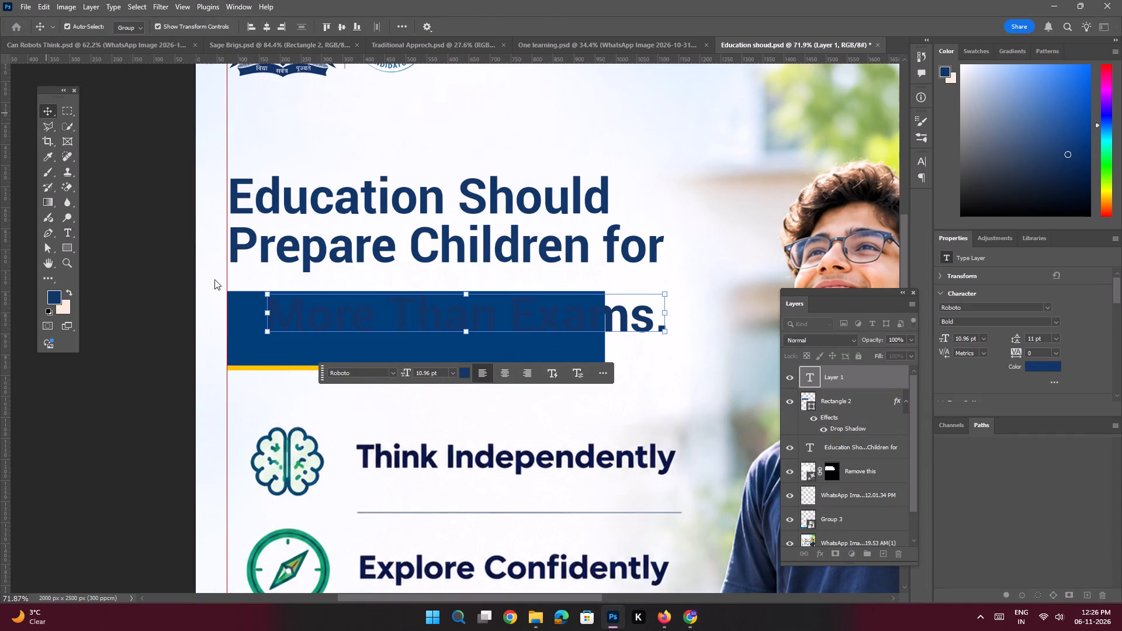
drag(350, 320, 323, 333)
Recolour the "More Than Exams." text to white sampled from the poster's background.
click(1046, 368)
drag(785, 460, 734, 375)
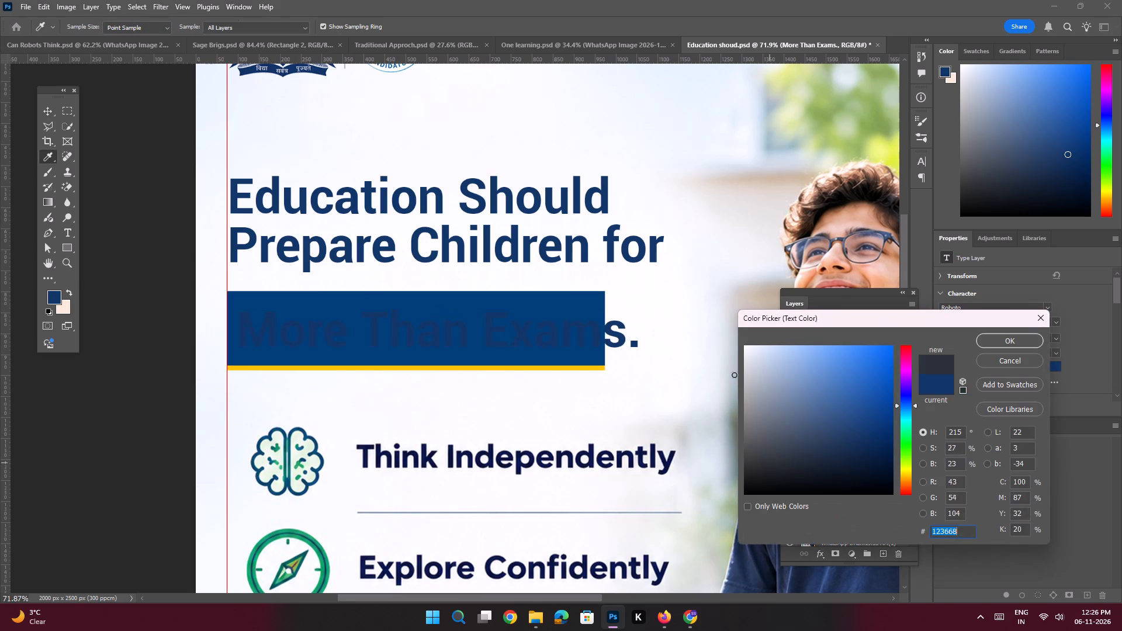
drag(734, 375, 671, 265)
key(Return)
key(Return)
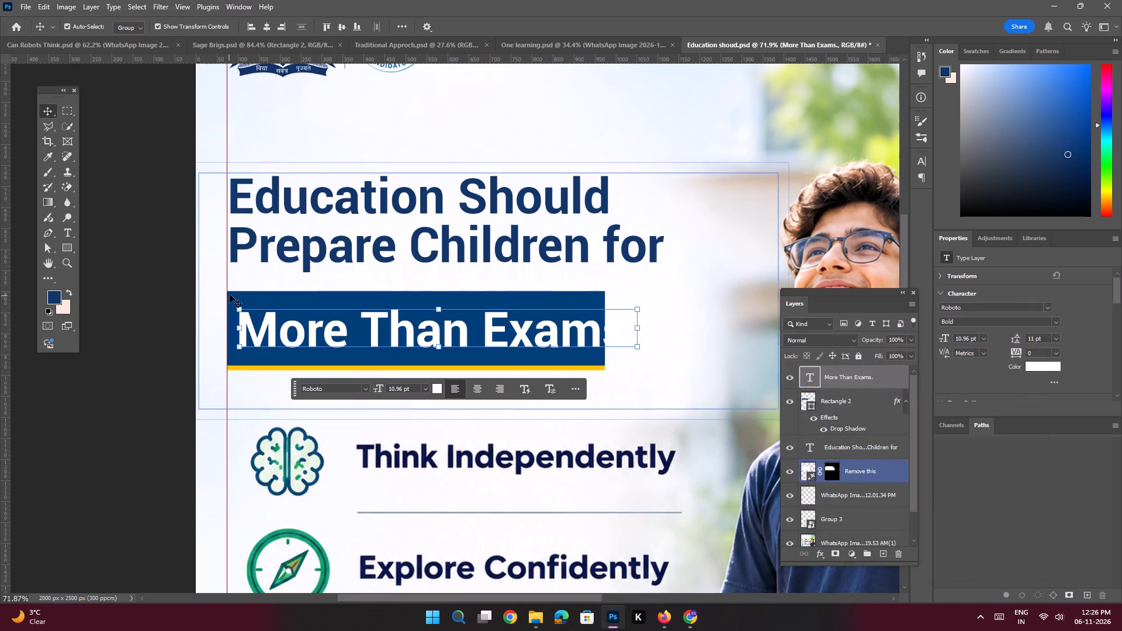
Widen the blue rectangle to about 1039 px so it spans the full width of "More Than Exams." and the headline.
click(234, 293)
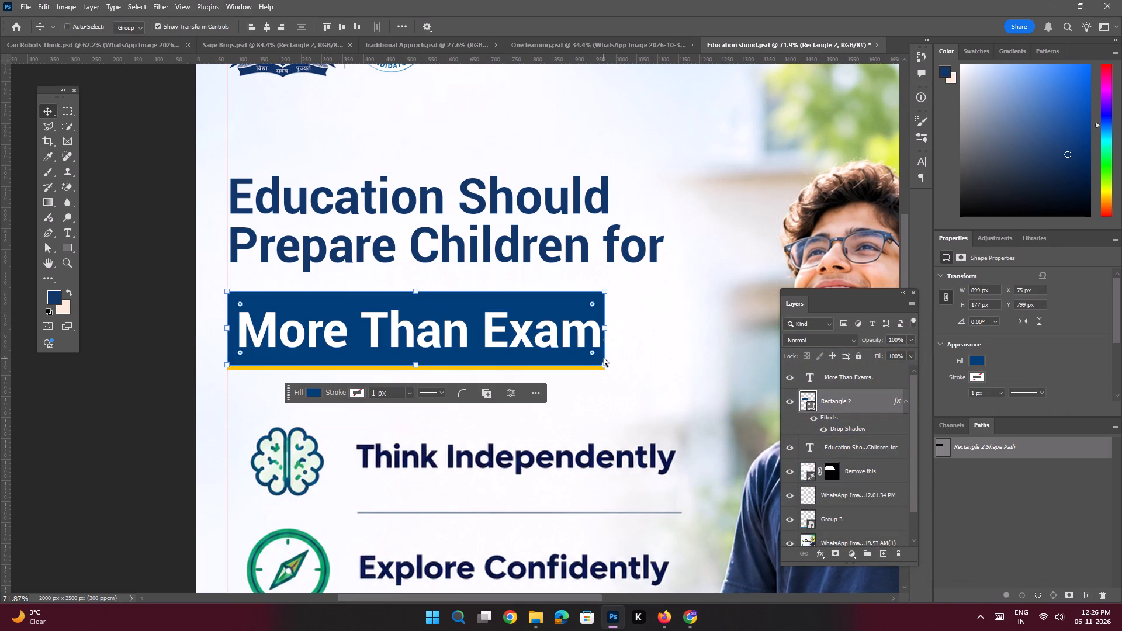
key(ctrl+t)
drag(602, 330, 656, 330)
key(ctrl+z)
shift+drag(607, 327, 656, 329)
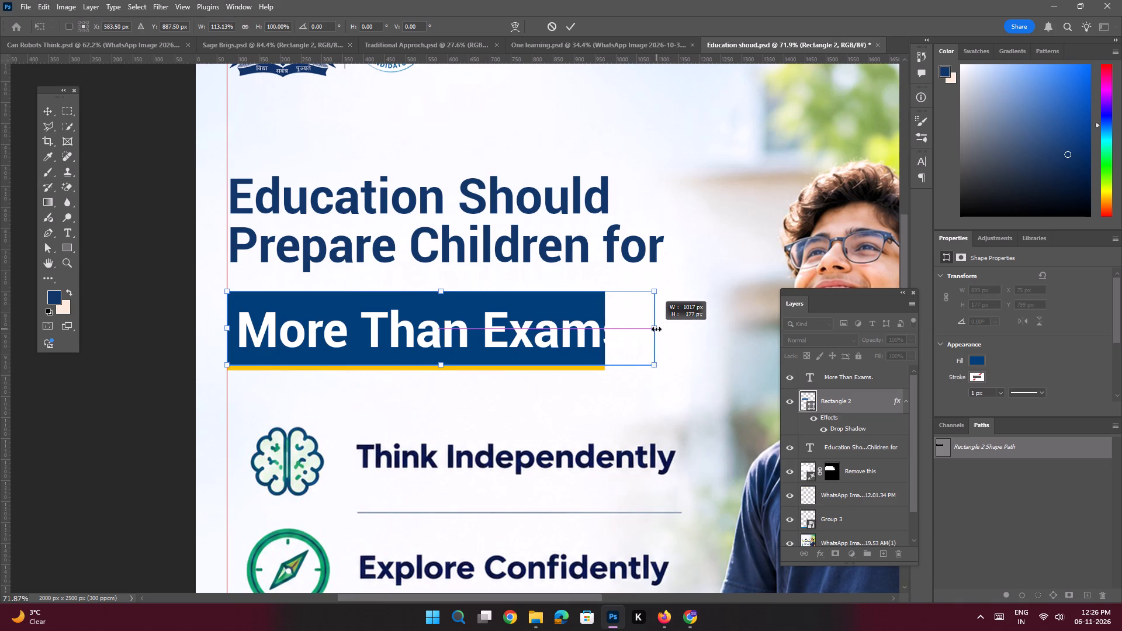
shift+drag(656, 329, 664, 329)
key(Return)
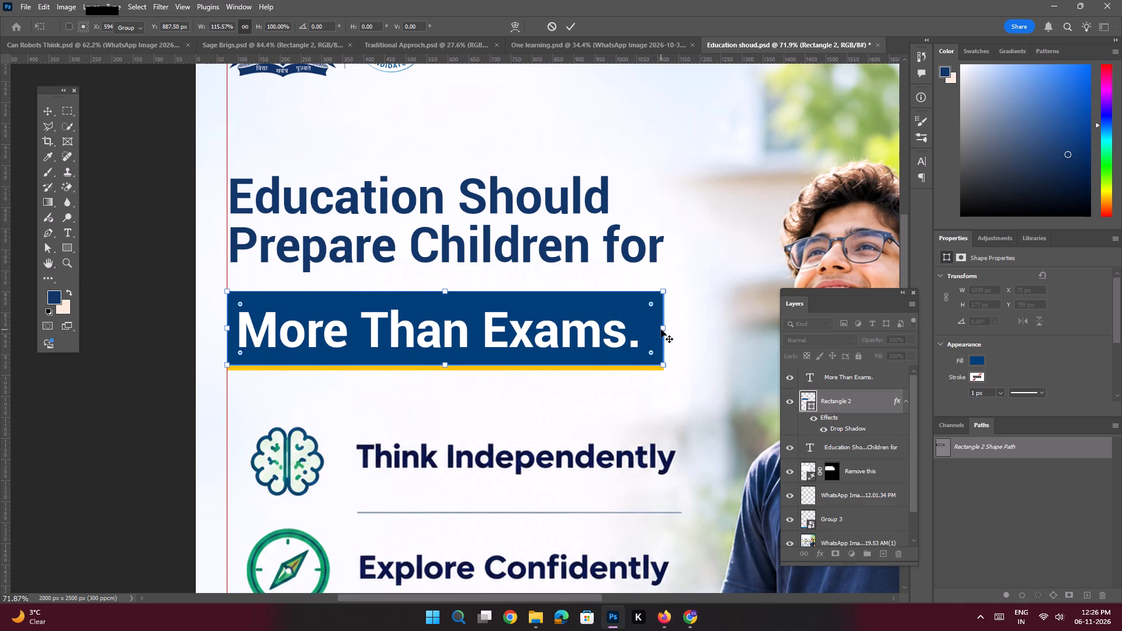
Centre "More Than Exams." vertically in the blue rectangle and enlarge it to about 11.3 pt.
click(445, 332)
shift+drag(445, 332, 445, 331)
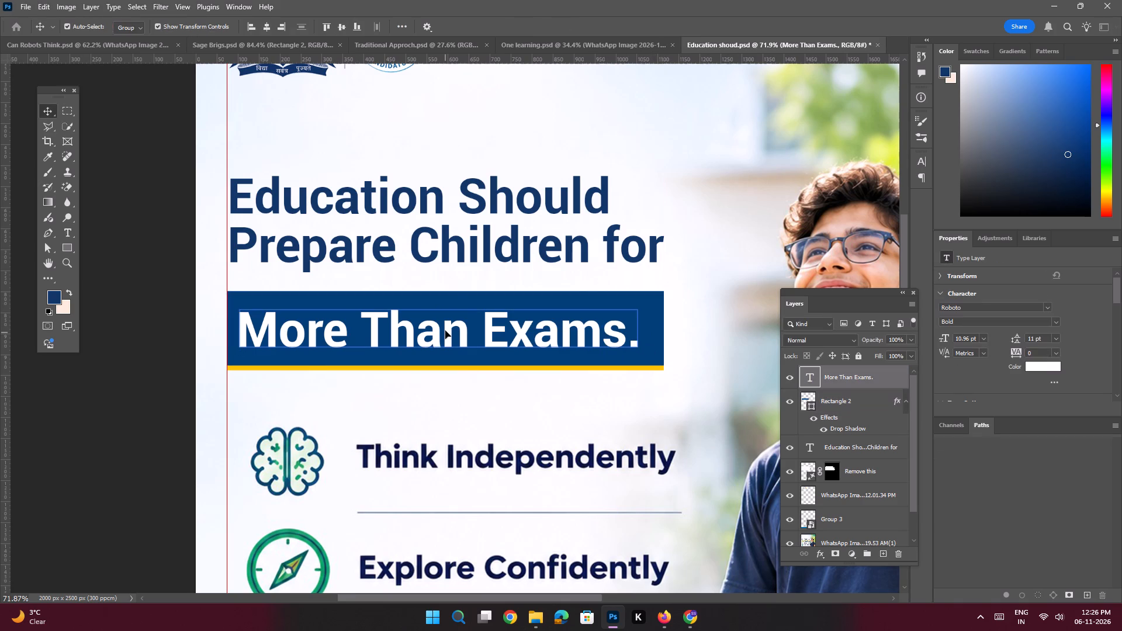
shift+drag(445, 331, 445, 327)
key(ctrl+t)
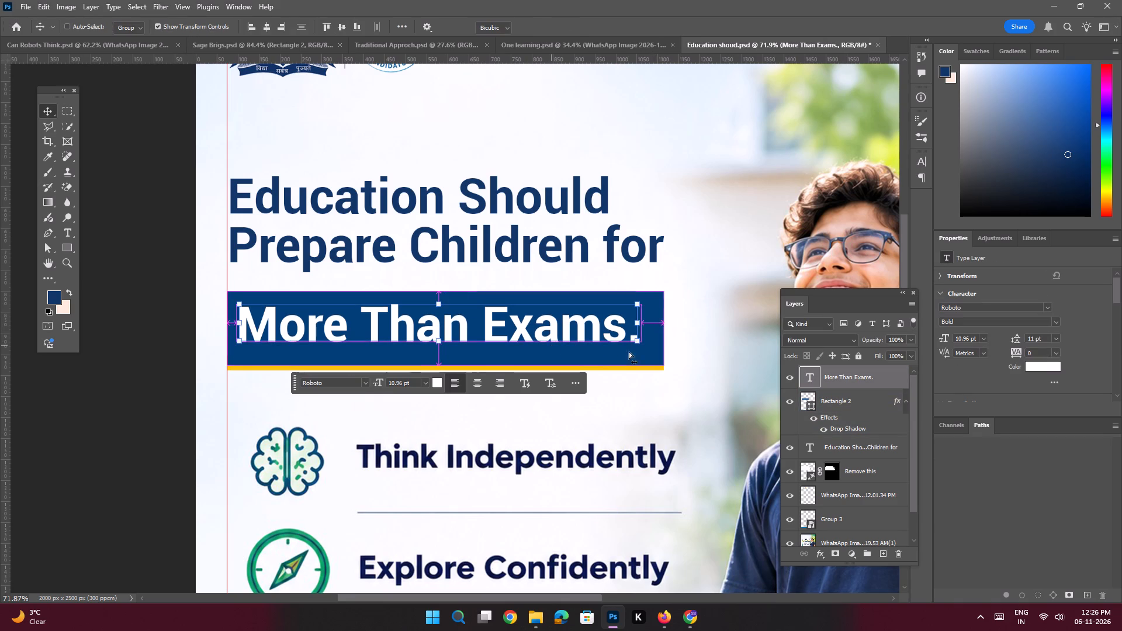
drag(645, 353, 657, 356)
key(Return)
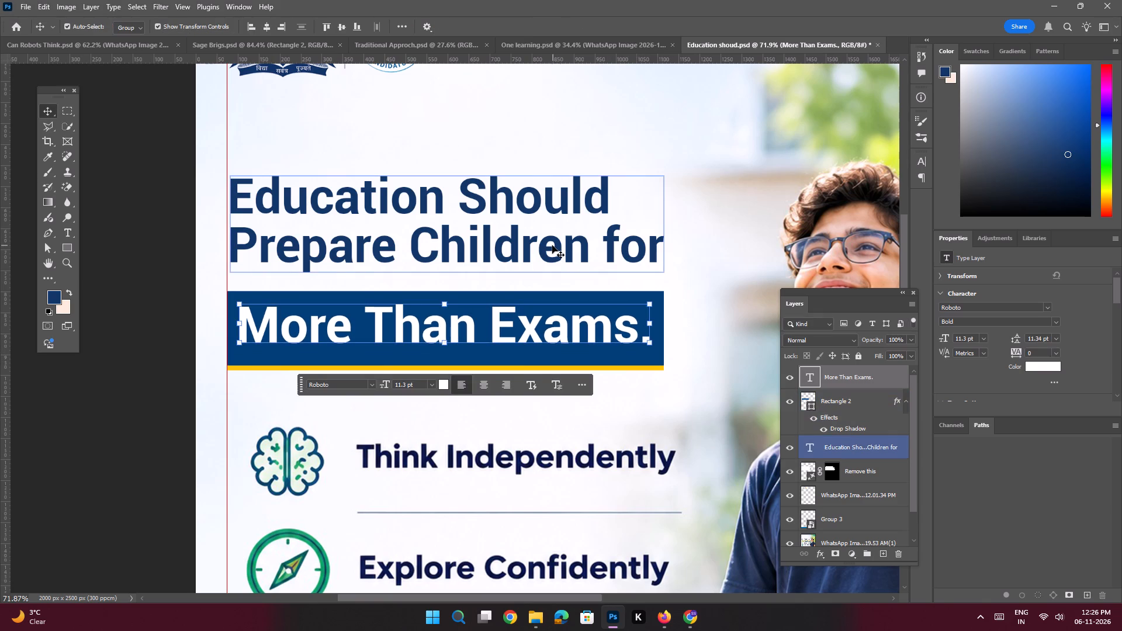
Move the "More Than Exams." text and blue rectangle together up 20 px, closer to the headline, and deselect them.
shift+click(658, 363)
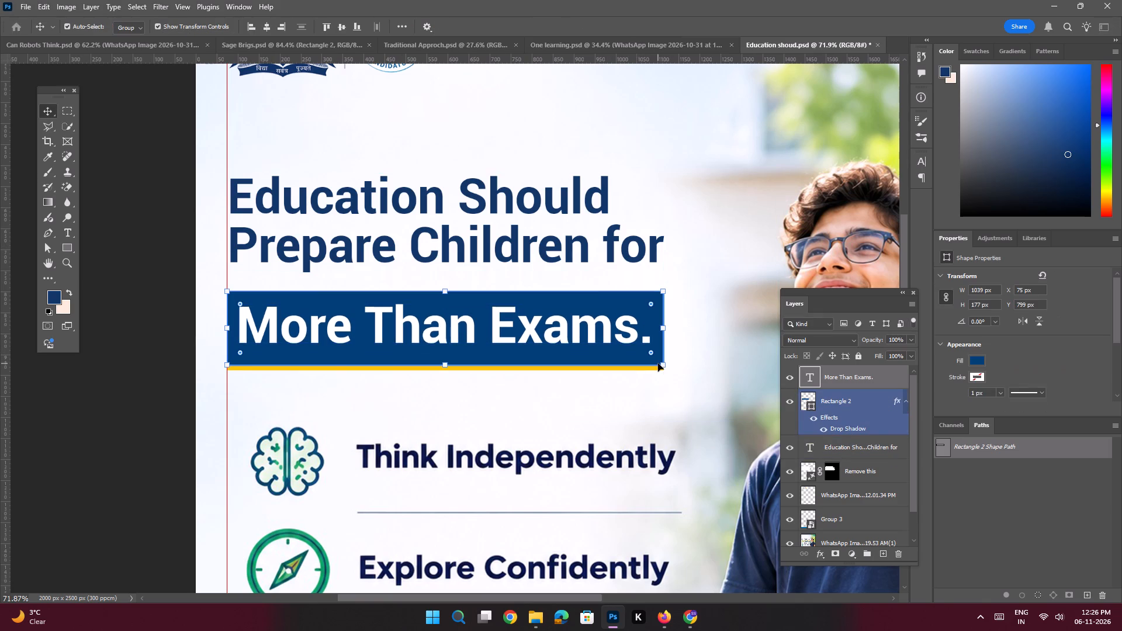
key(shift+Up)
key(shift+Up)
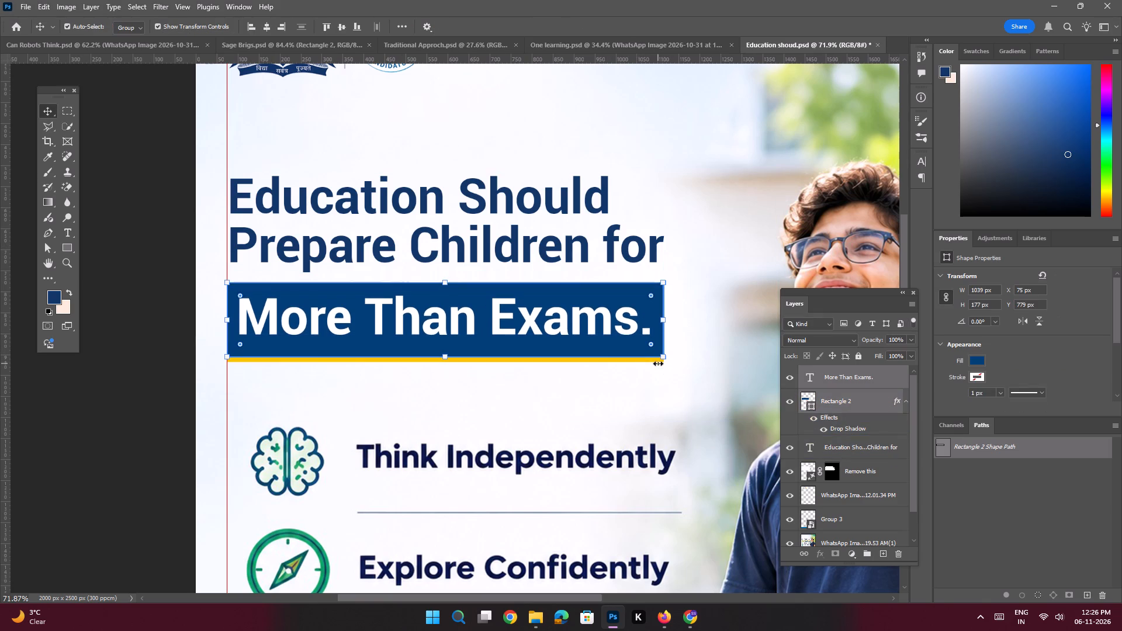
key(space)
ctrl+drag(585, 292, 527, 274)
click(297, 287)
Remove the "Think Independently" text from the base poster image layer with a polygonal lasso selection and Content-Aware Fill.
key(space)
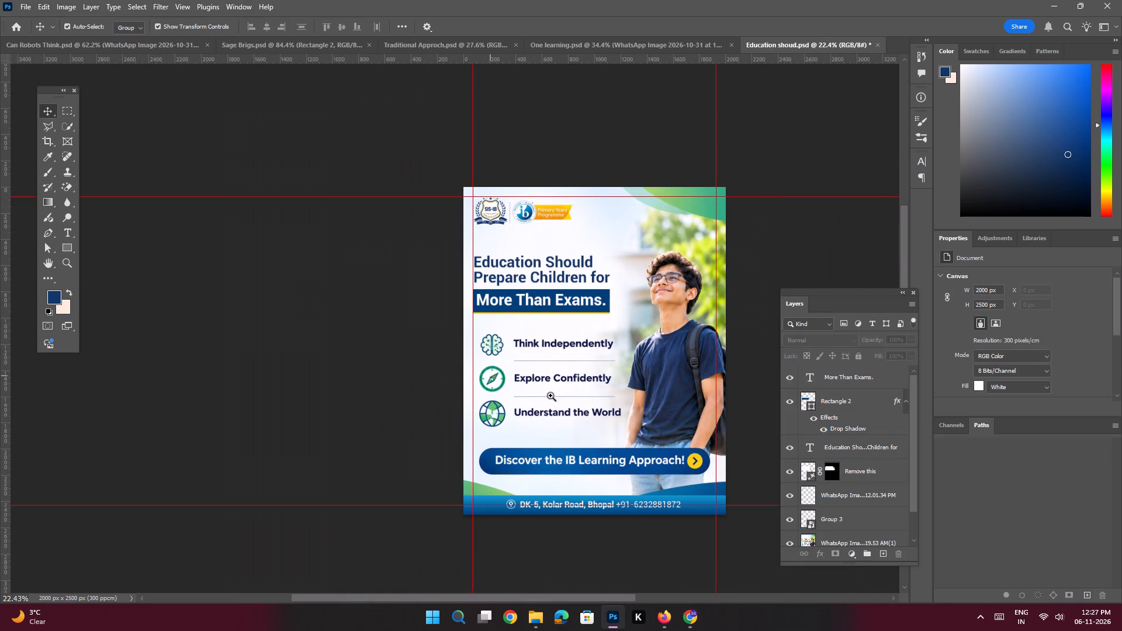
ctrl+drag(581, 332, 611, 377)
drag(612, 375, 516, 330)
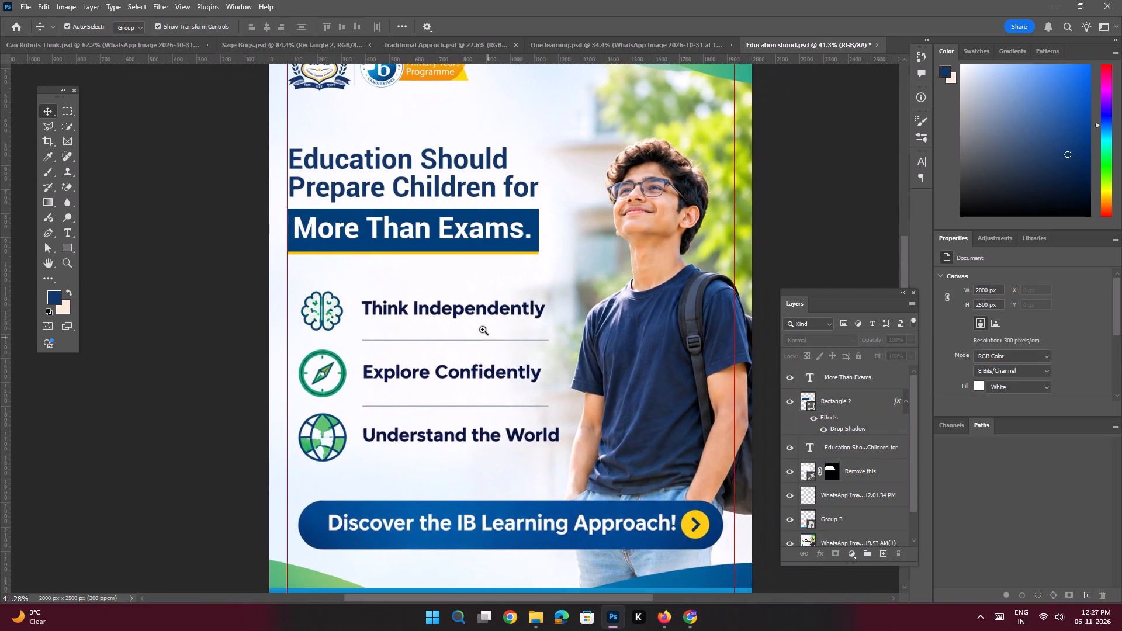
ctrl+drag(483, 330, 503, 360)
click(537, 354)
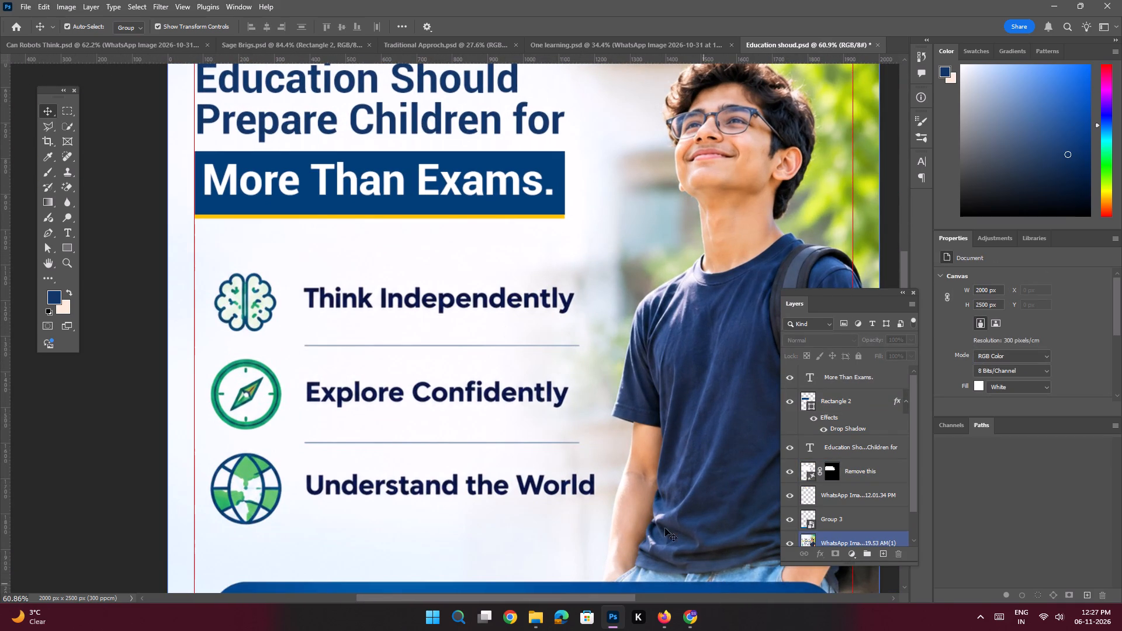
click(465, 335)
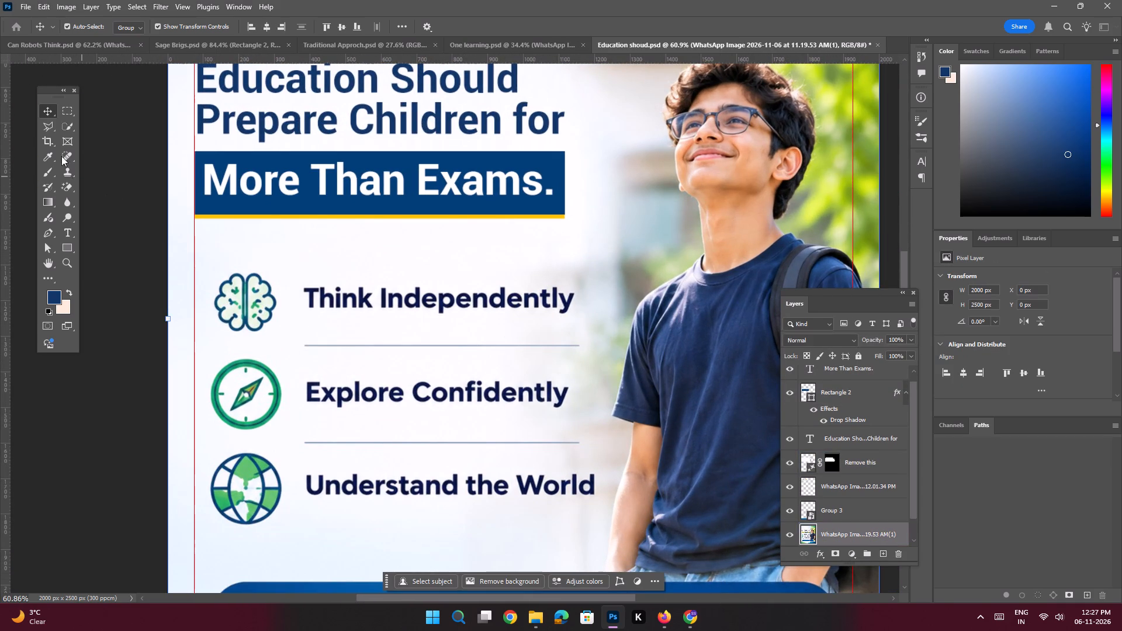
click(51, 134)
click(50, 126)
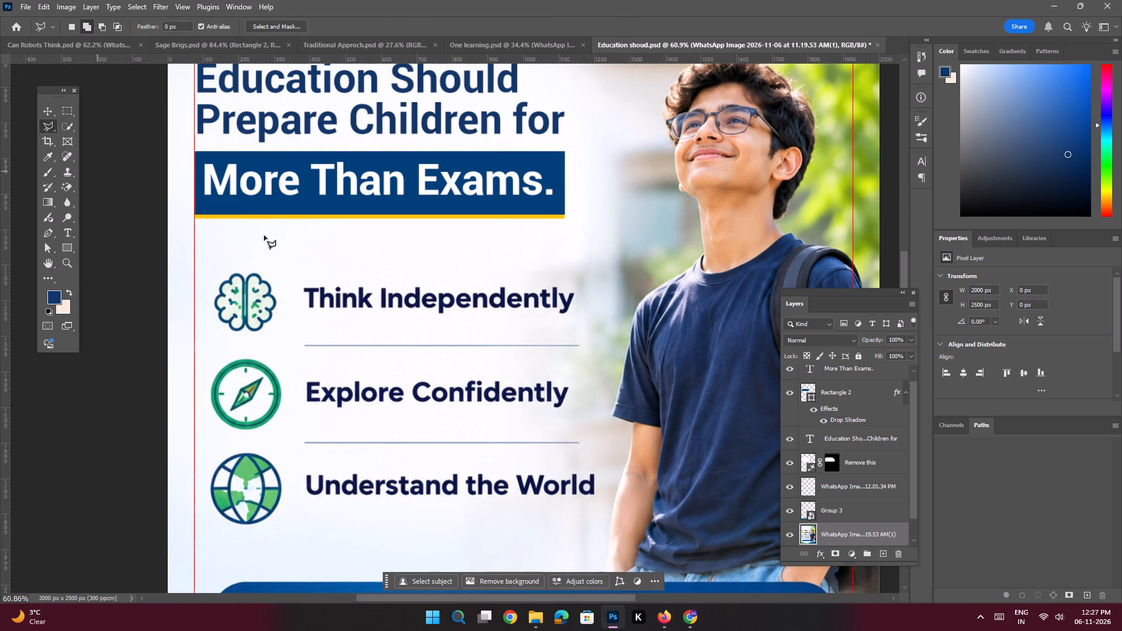
click(297, 314)
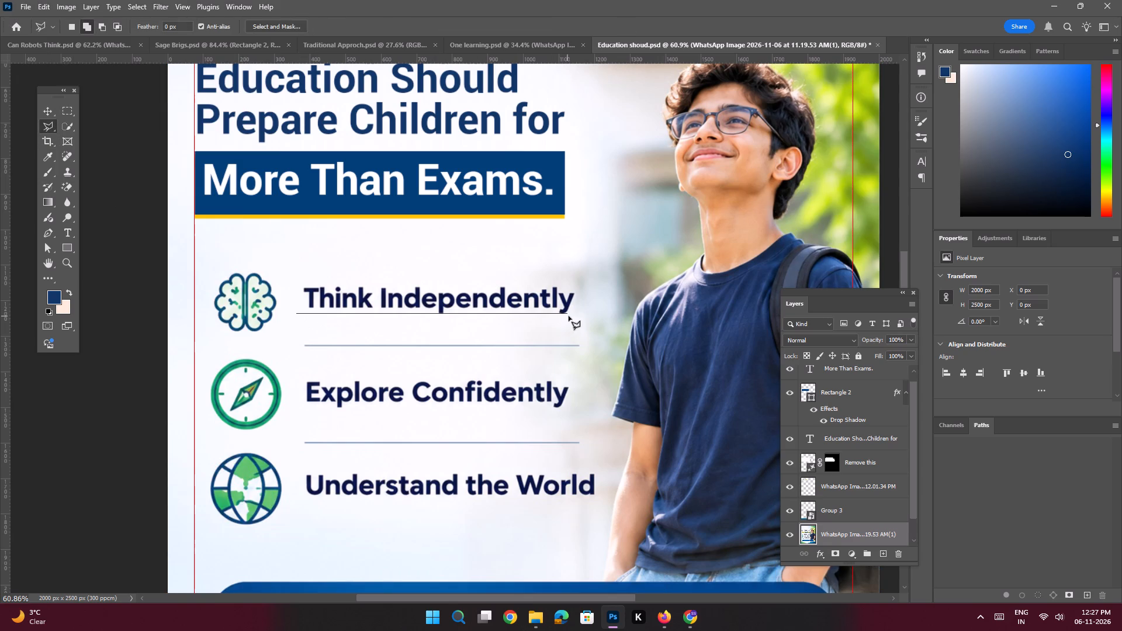
shift+click(572, 315)
click(583, 292)
click(577, 283)
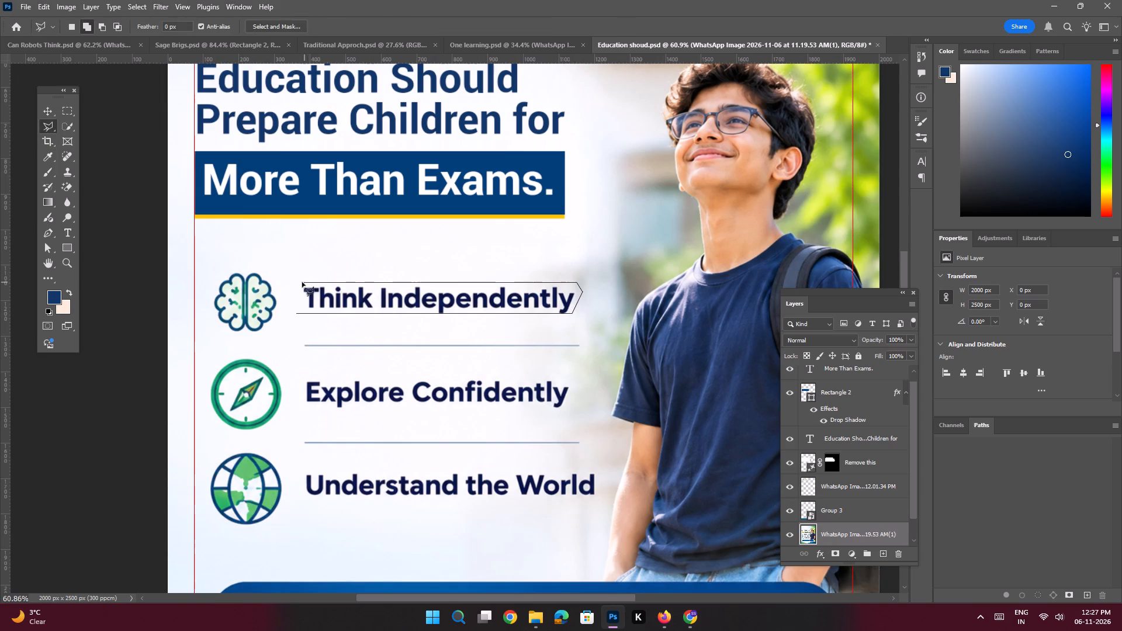
shift+click(297, 281)
click(294, 296)
click(296, 314)
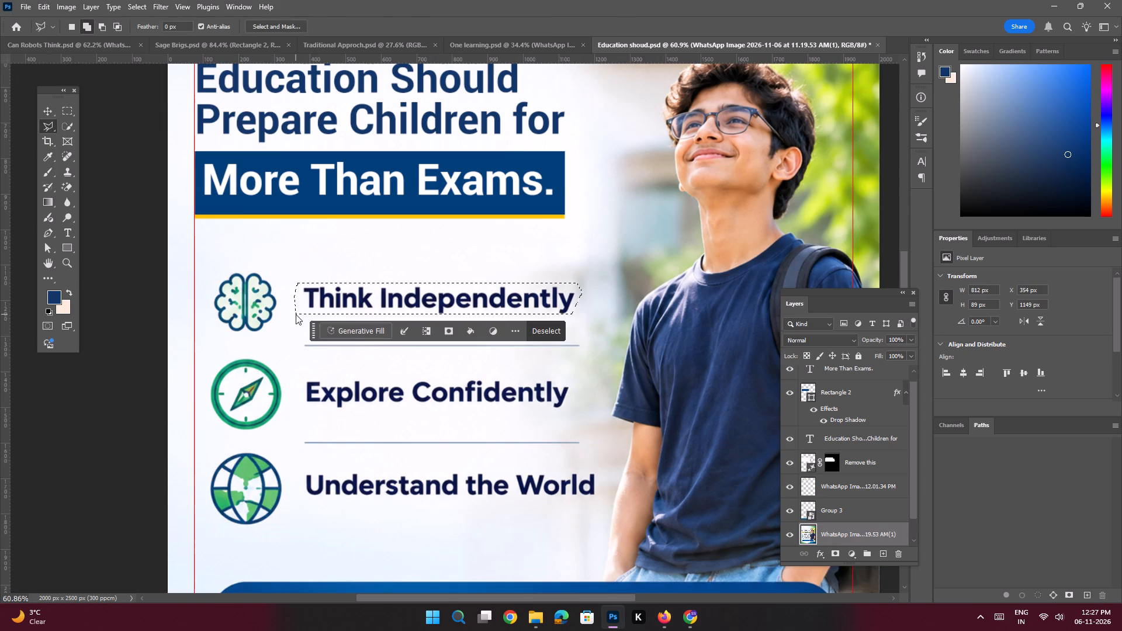
key(shift+BackSpace)
click(625, 155)
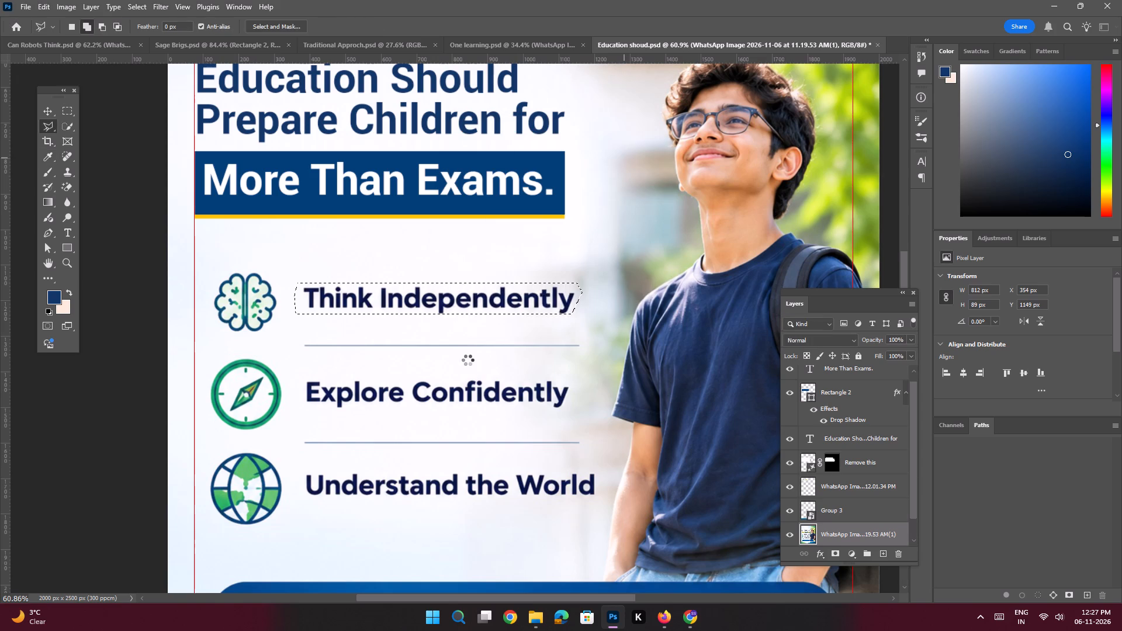
key(ctrl+d)
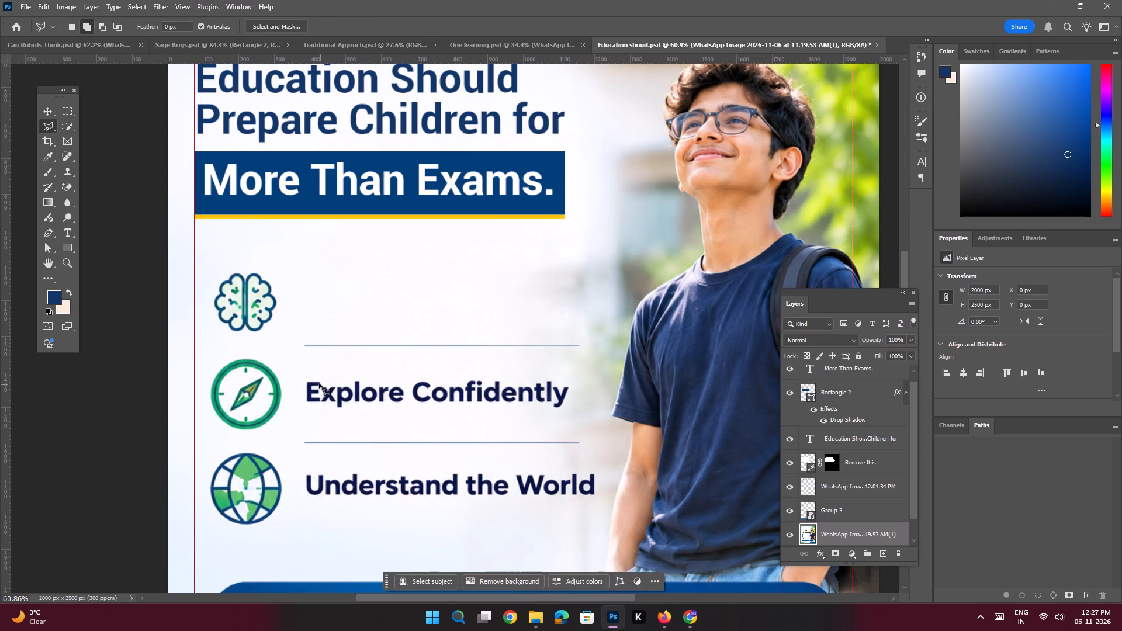
Remove the "Explore Confidently" text from the base poster image layer with a polygonal lasso selection and Content-Aware Fill.
click(302, 373)
shift+click(552, 379)
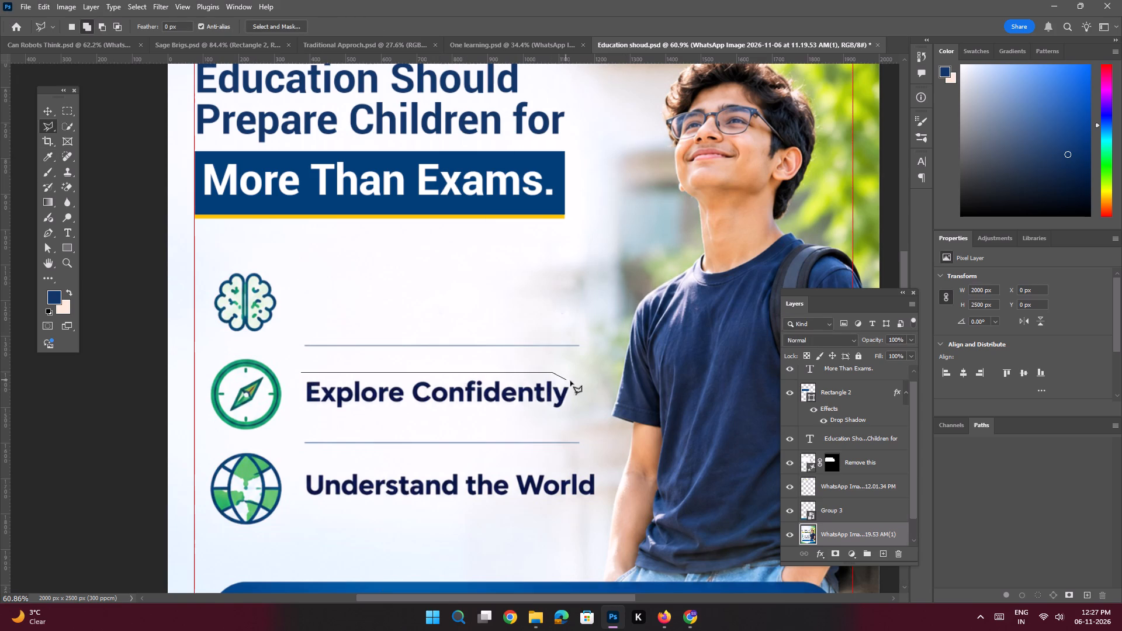
click(574, 382)
click(574, 404)
click(563, 414)
shift+click(304, 421)
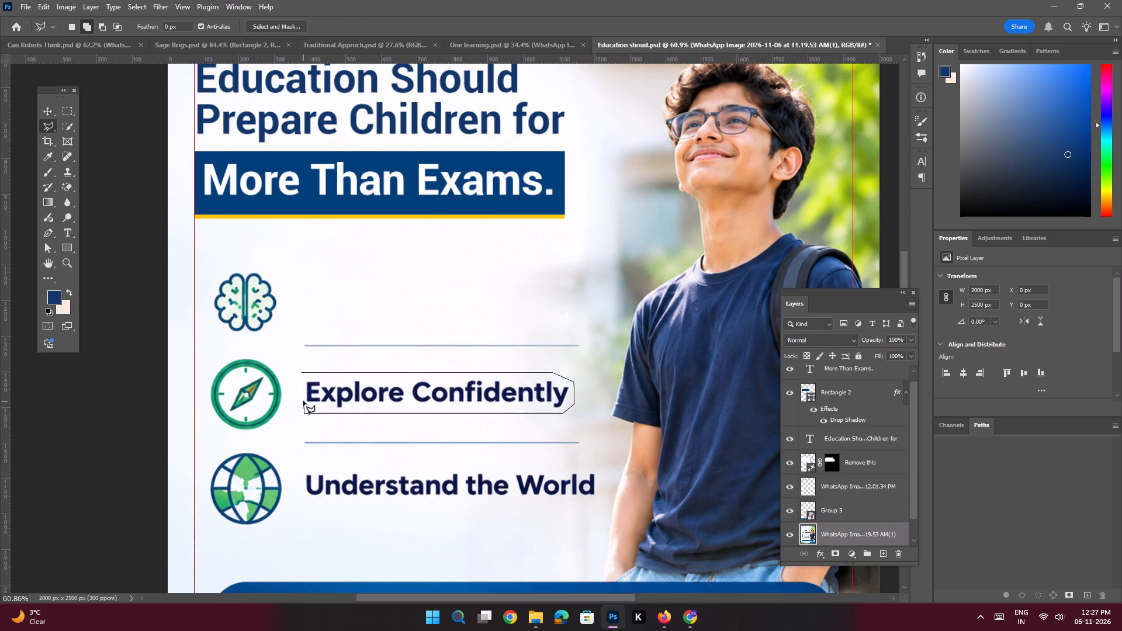
click(299, 394)
click(299, 382)
click(302, 374)
key(shift+BackSpace)
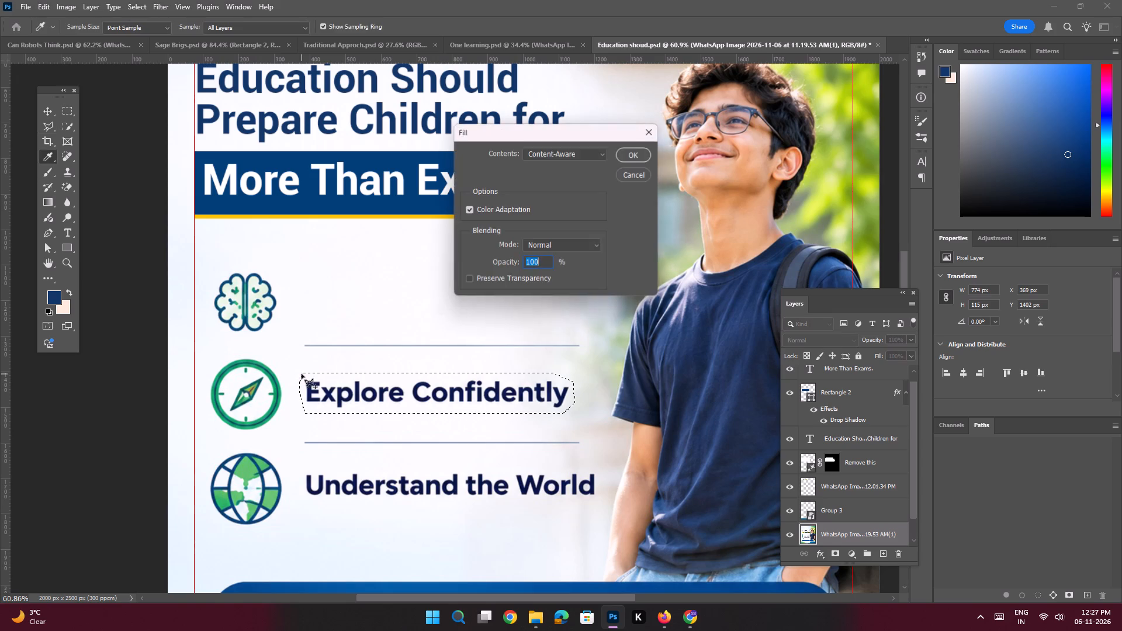
key(Return)
key(ctrl+d)
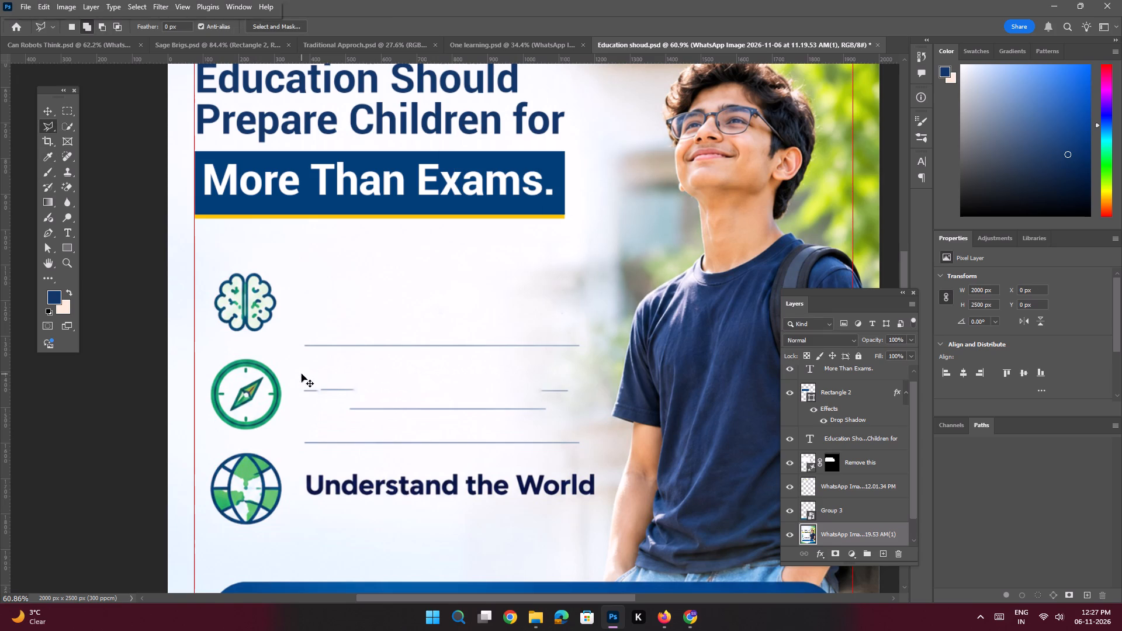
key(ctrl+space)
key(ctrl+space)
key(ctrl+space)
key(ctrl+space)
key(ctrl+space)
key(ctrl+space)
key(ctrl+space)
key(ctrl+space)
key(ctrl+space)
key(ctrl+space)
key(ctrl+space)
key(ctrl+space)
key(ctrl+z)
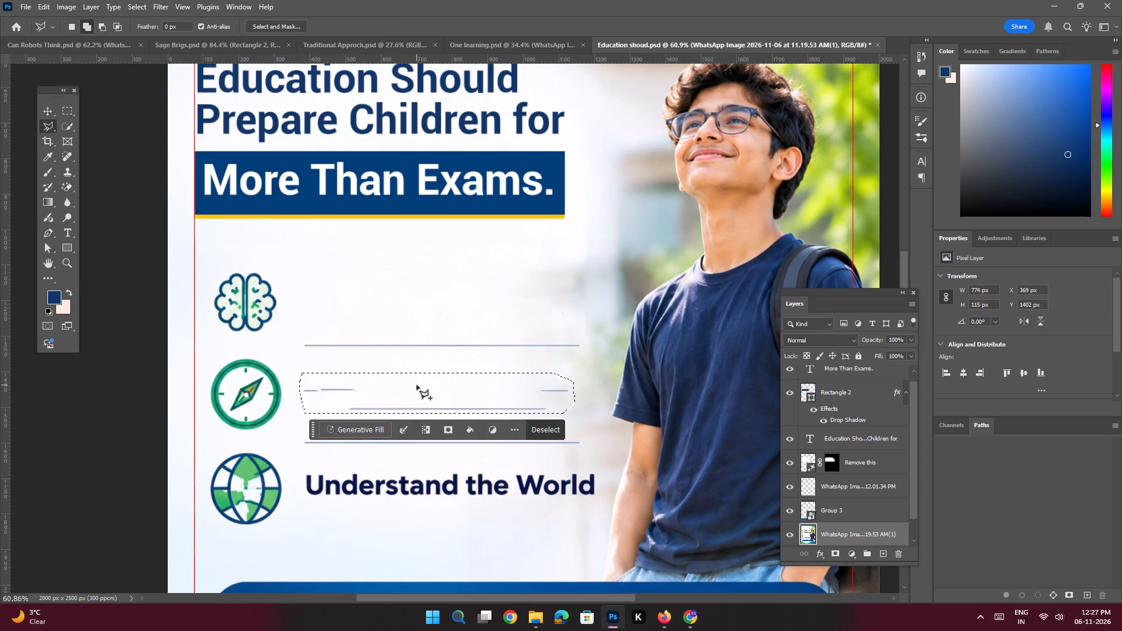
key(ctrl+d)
Remove the "Understand the World" text from the base poster image layer with a polygonal lasso selection and Content-Aware Fill.
key(space)
key(space)
key(space)
key(space)
key(space)
drag(413, 424, 408, 400)
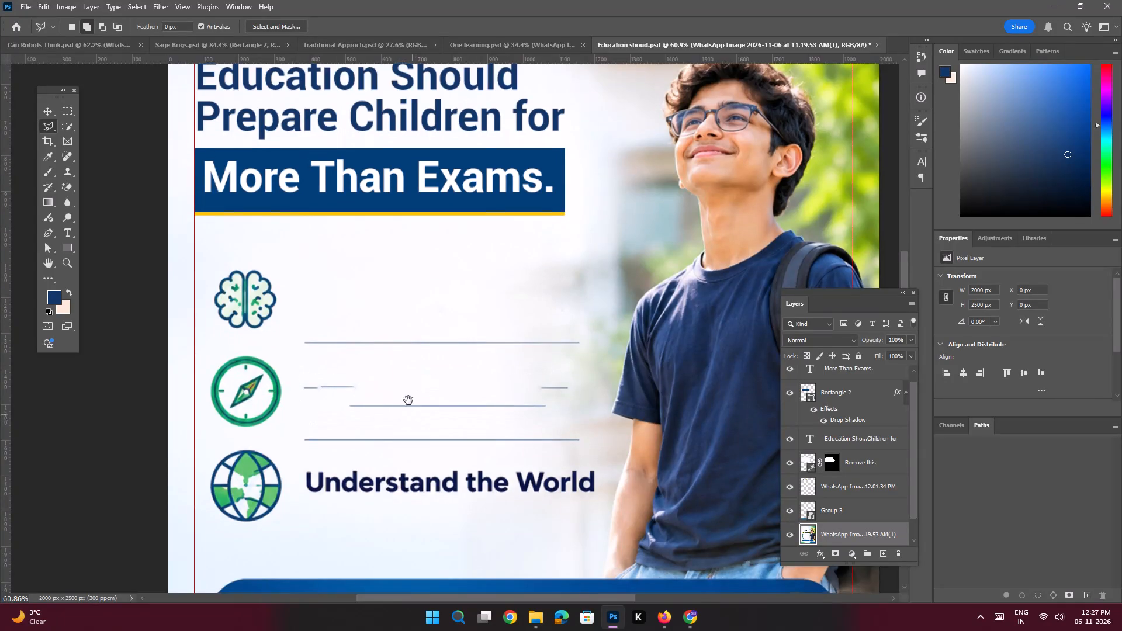
drag(408, 400, 408, 396)
click(297, 443)
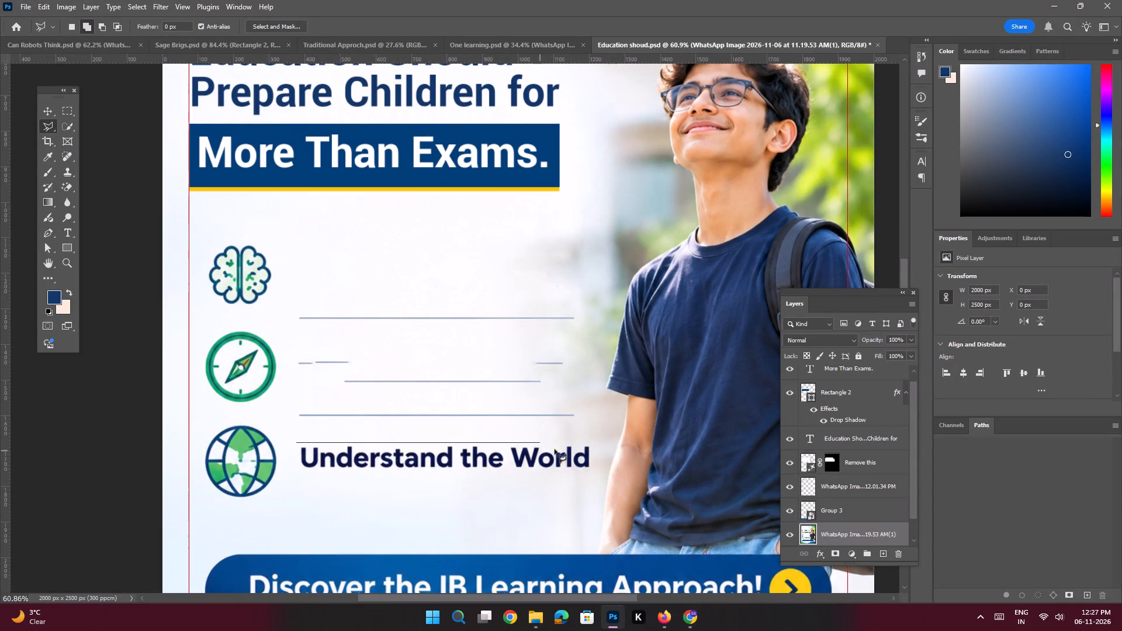
shift+click(587, 444)
click(595, 445)
click(594, 462)
click(591, 470)
shift+click(296, 469)
click(296, 453)
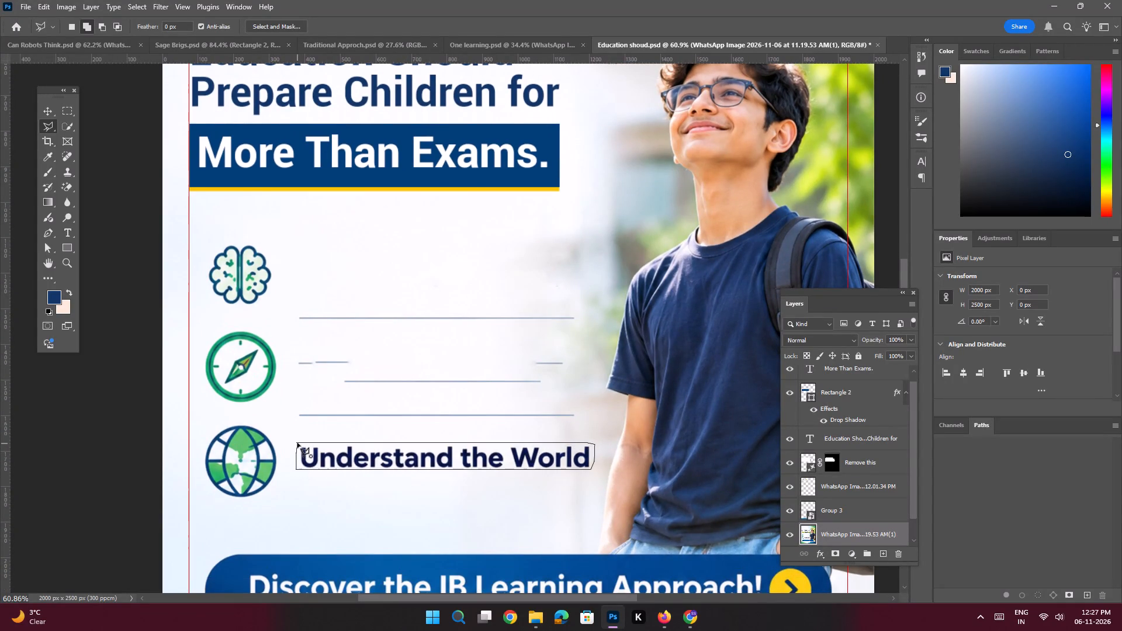
click(297, 443)
key(shift+BackSpace)
key(Return)
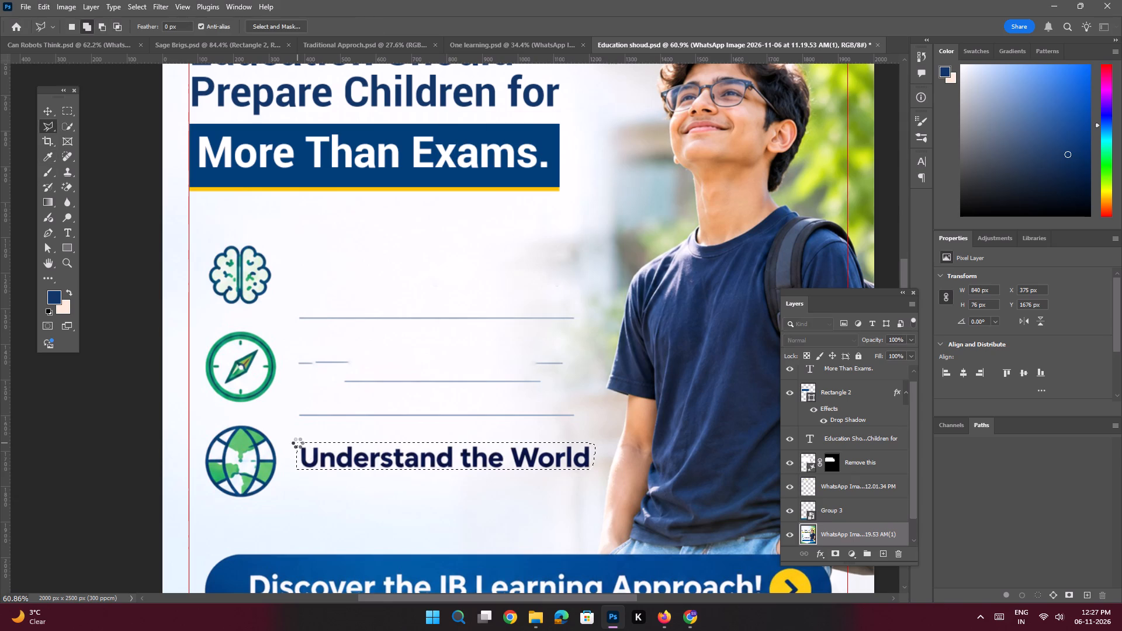
key(ctrl+d)
Remove the leftover line beside the globe icon, below the lower divider, with a polygonal lasso selection and Content-Aware Fill.
key(ctrl+space)
key(ctrl+space)
key(ctrl+space)
key(ctrl+space)
key(ctrl+space)
key(ctrl+space)
key(ctrl+space)
key(ctrl+space)
key(ctrl+space)
key(ctrl+space)
ctrl+drag(459, 435, 477, 463)
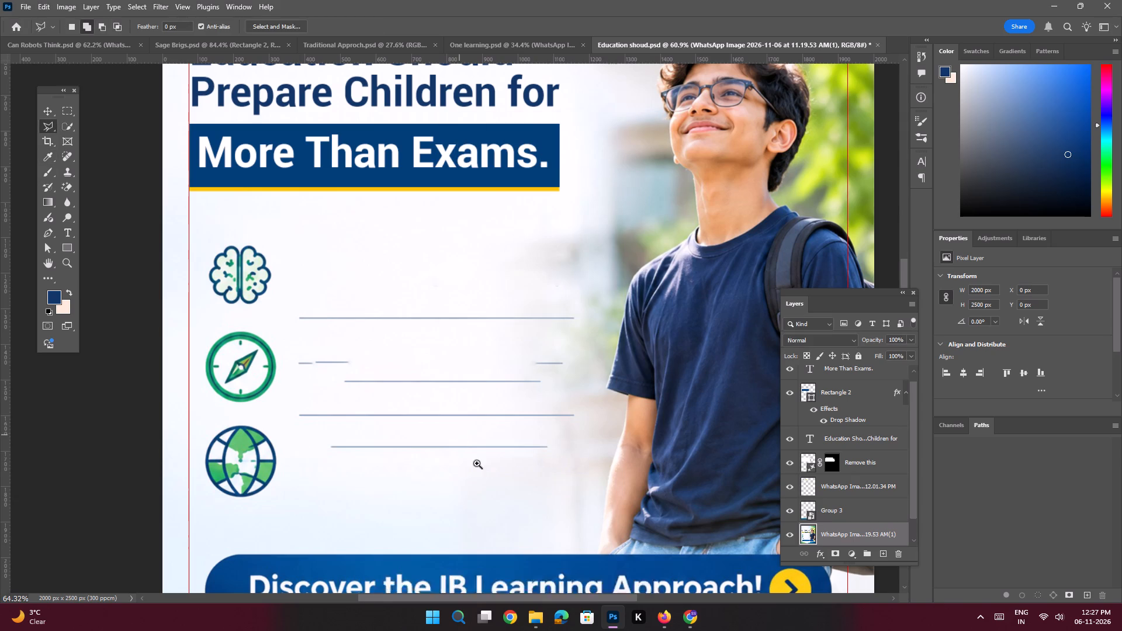
ctrl+drag(477, 463, 477, 464)
click(274, 442)
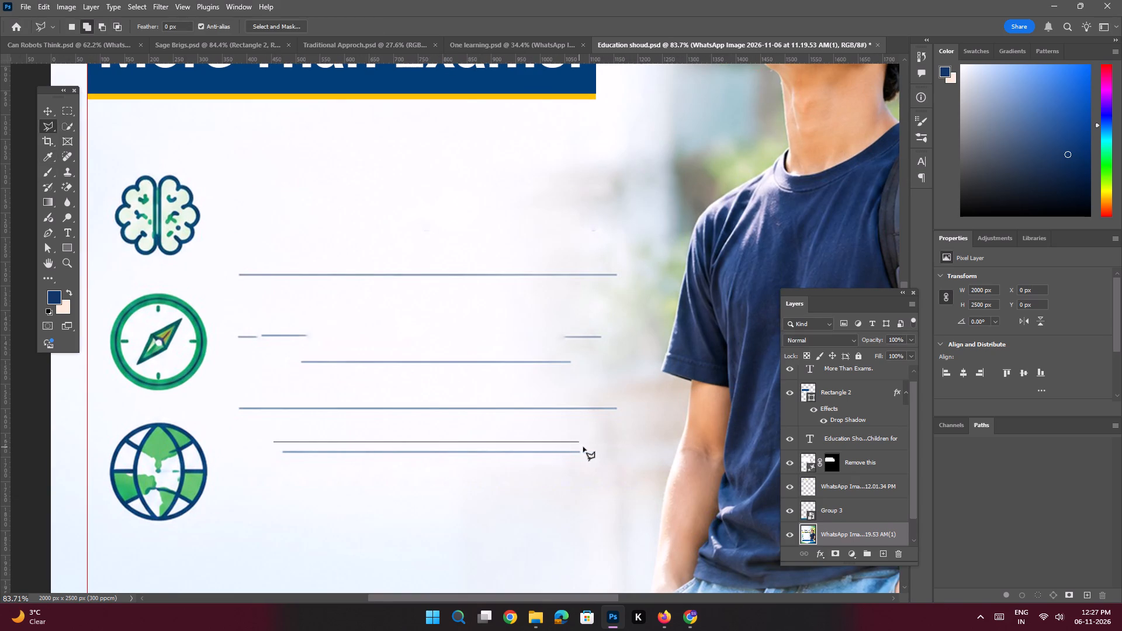
shift+click(585, 447)
click(590, 459)
click(573, 464)
shift+click(274, 455)
click(275, 443)
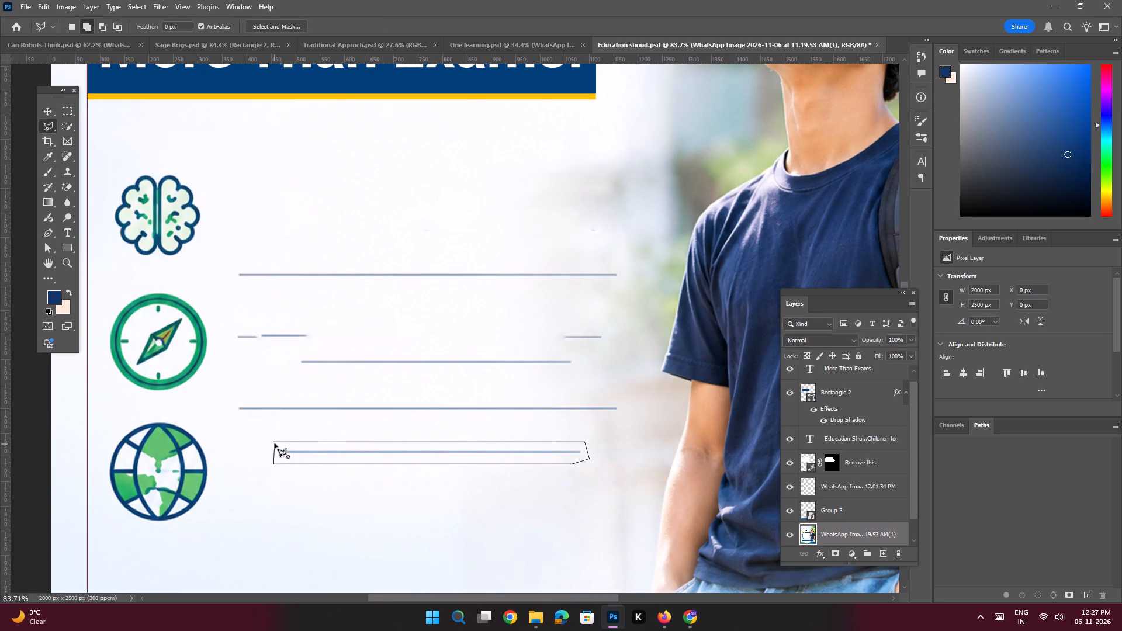
key(shift+BackSpace)
key(Return)
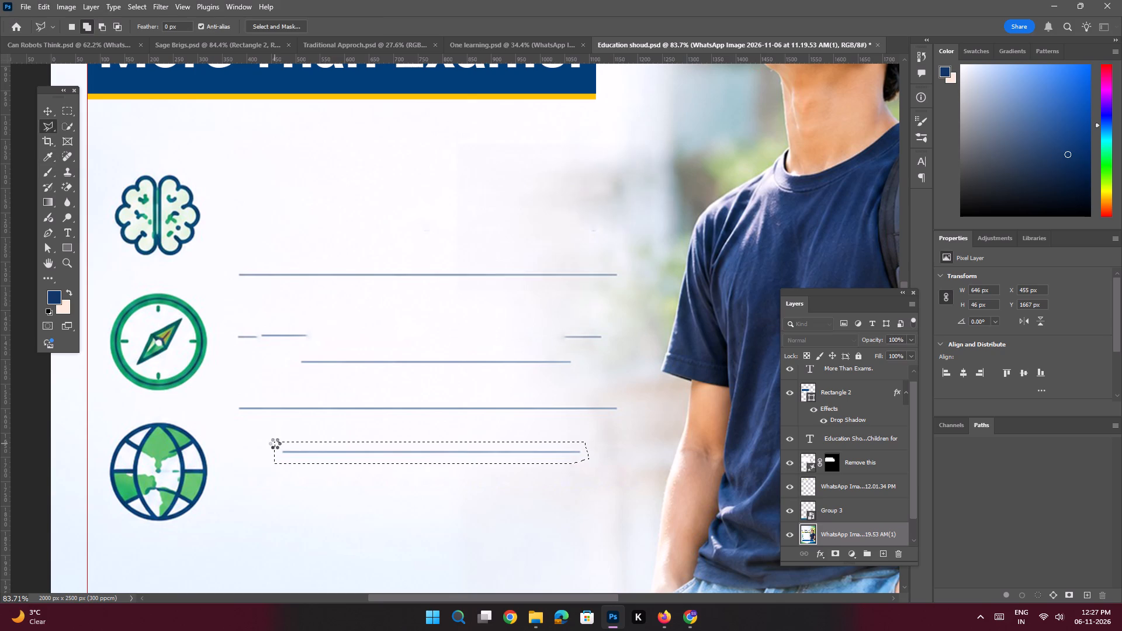
key(ctrl+d)
Remove the long leftover line in the compass row, just above the lower divider, with a polygonal lasso selection and Content-Aware Fill.
key(space)
key(space)
key(space)
key(space)
key(space)
drag(338, 354, 337, 368)
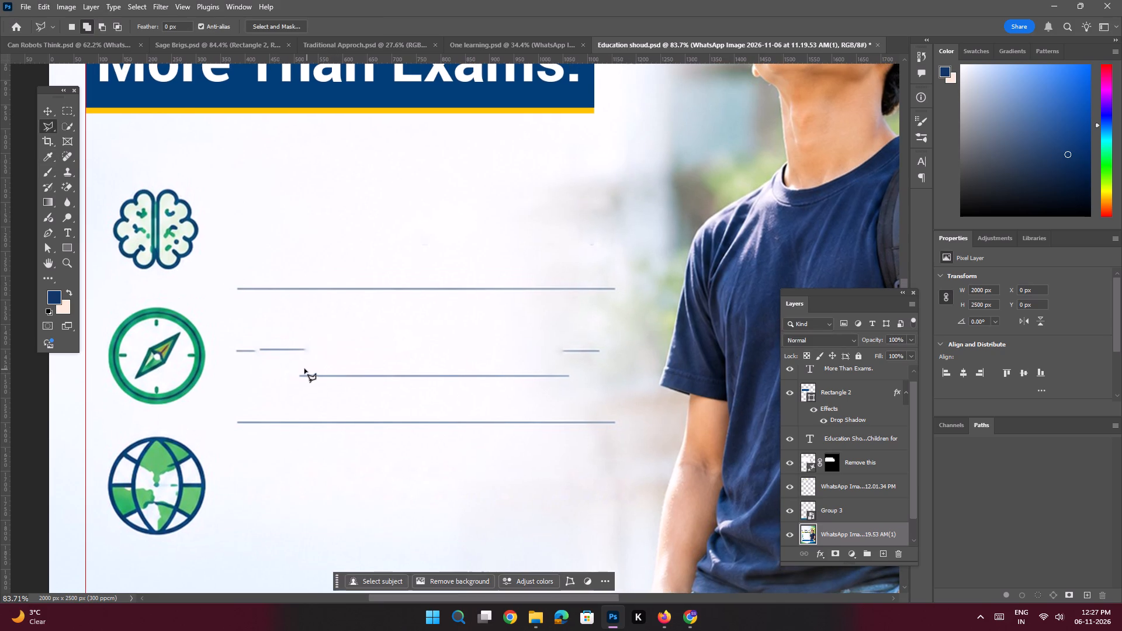
click(294, 366)
shift+click(573, 369)
click(579, 378)
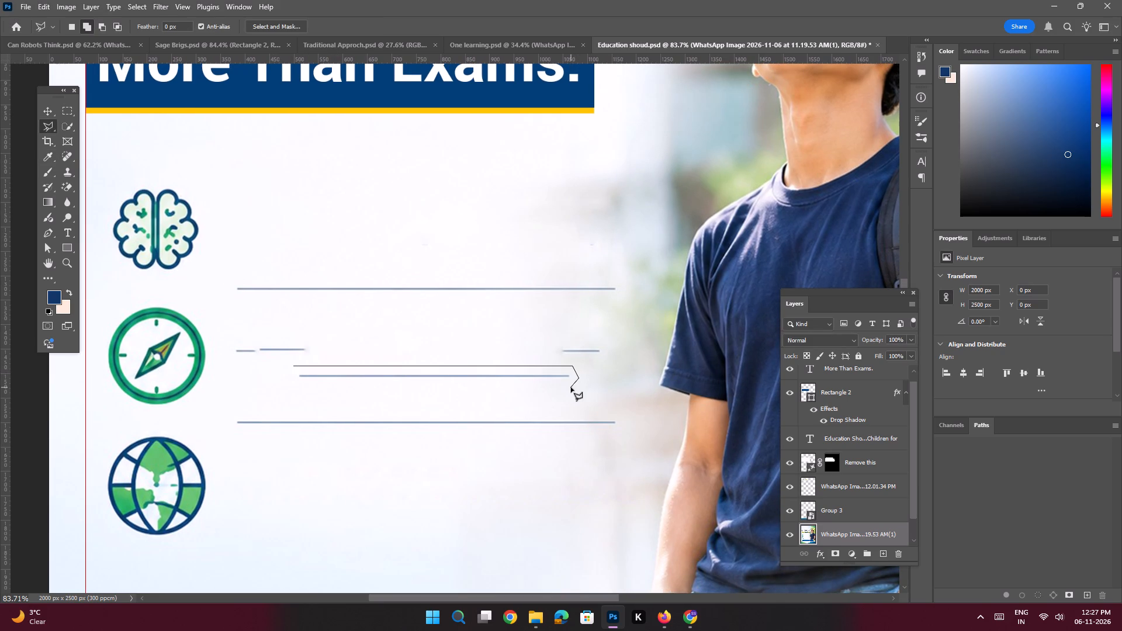
click(571, 387)
shift+click(293, 384)
click(293, 377)
click(294, 365)
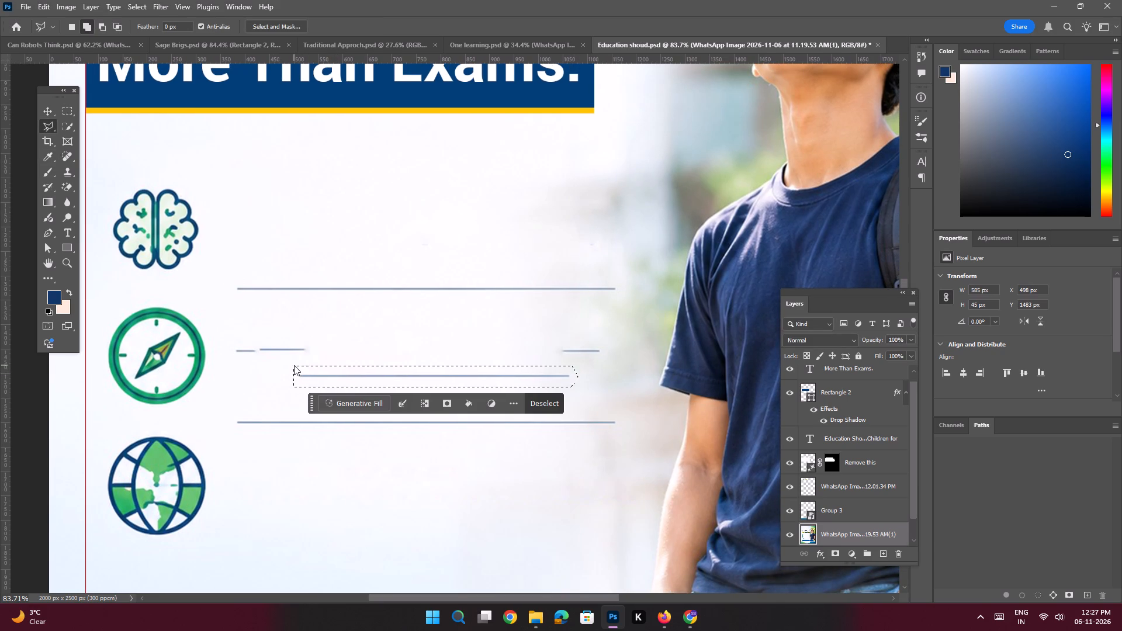
key(shift+BackSpace)
key(Return)
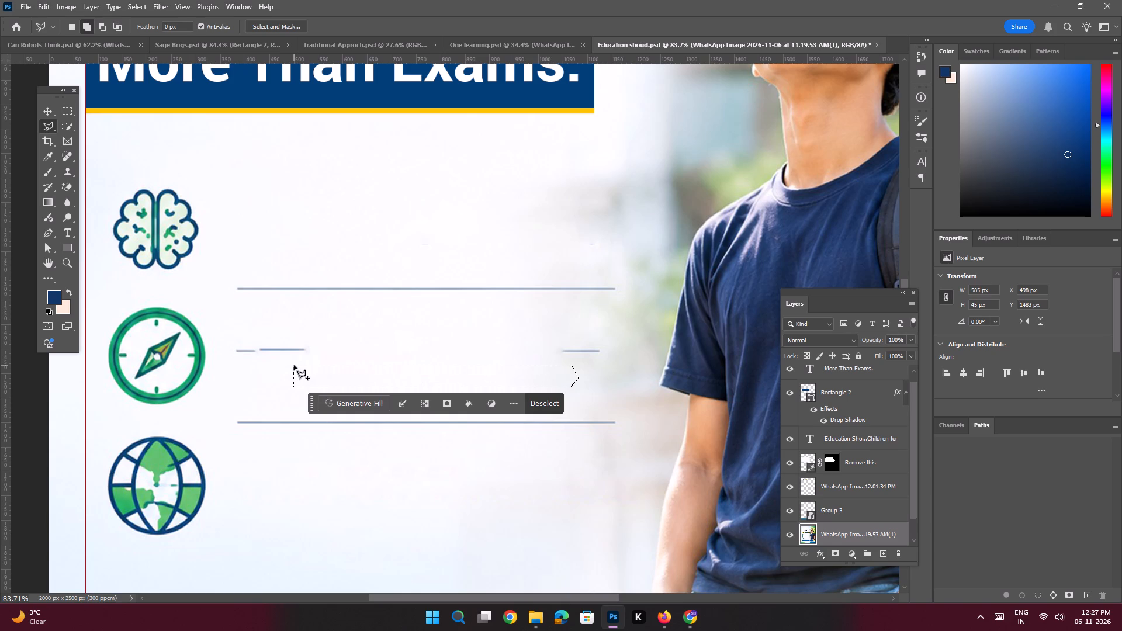
key(ctrl+d)
Remove the short line fragment at the compass row's far end, nearest the boy, with a polygonal lasso selection and Content-Aware Fill.
key(ctrl+space)
click(548, 342)
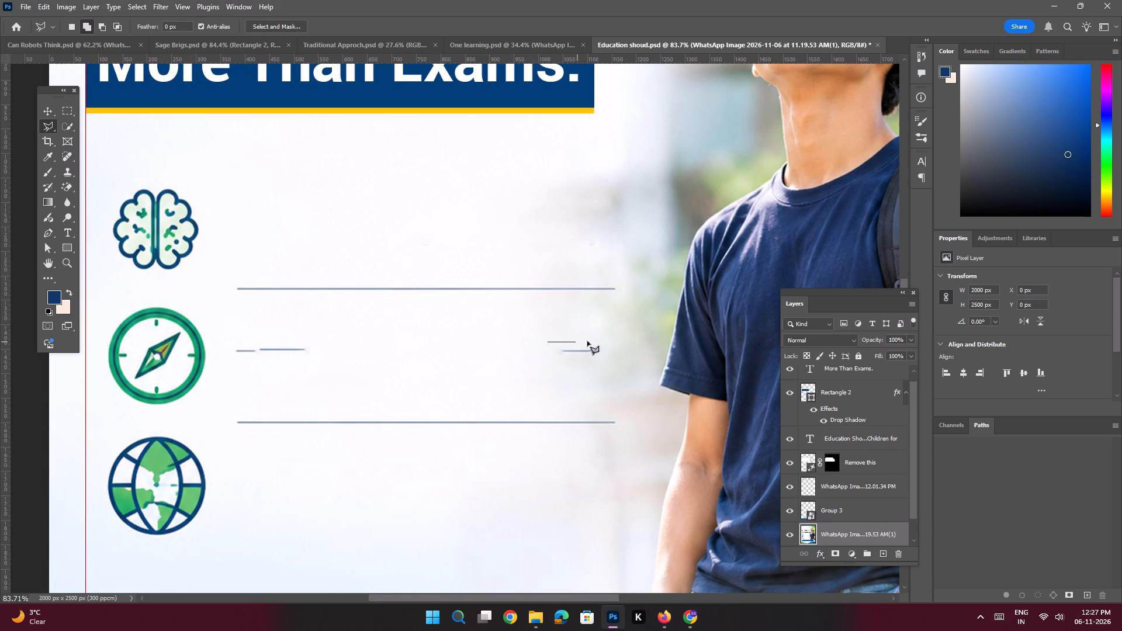
shift+click(607, 341)
click(609, 364)
click(576, 361)
click(548, 353)
click(546, 341)
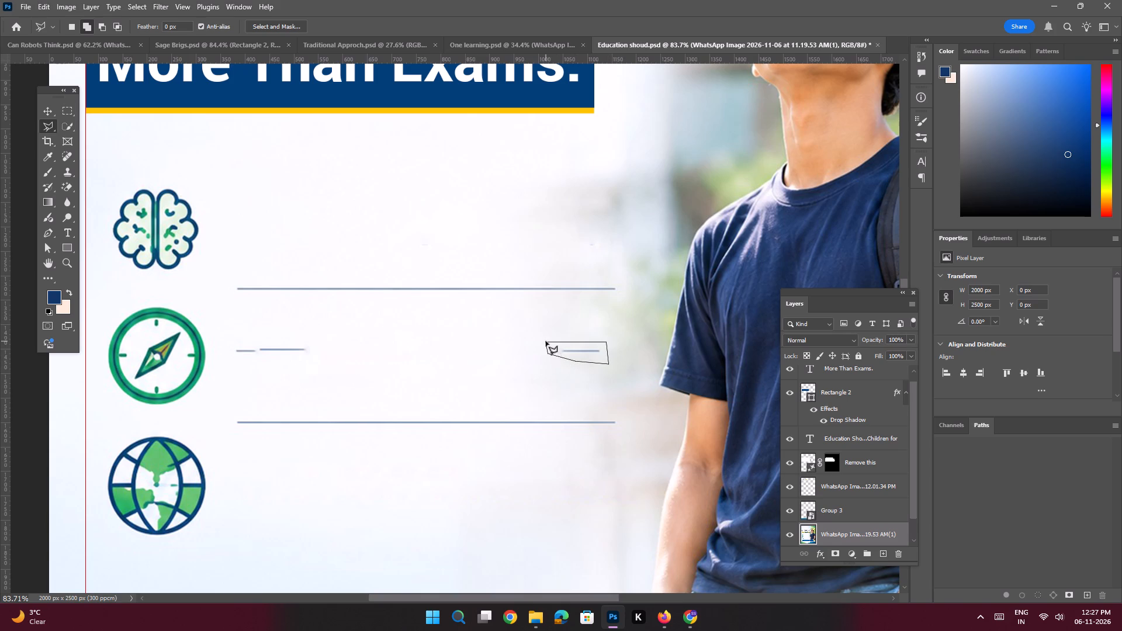
click(546, 341)
key(shift+BackSpace)
key(Return)
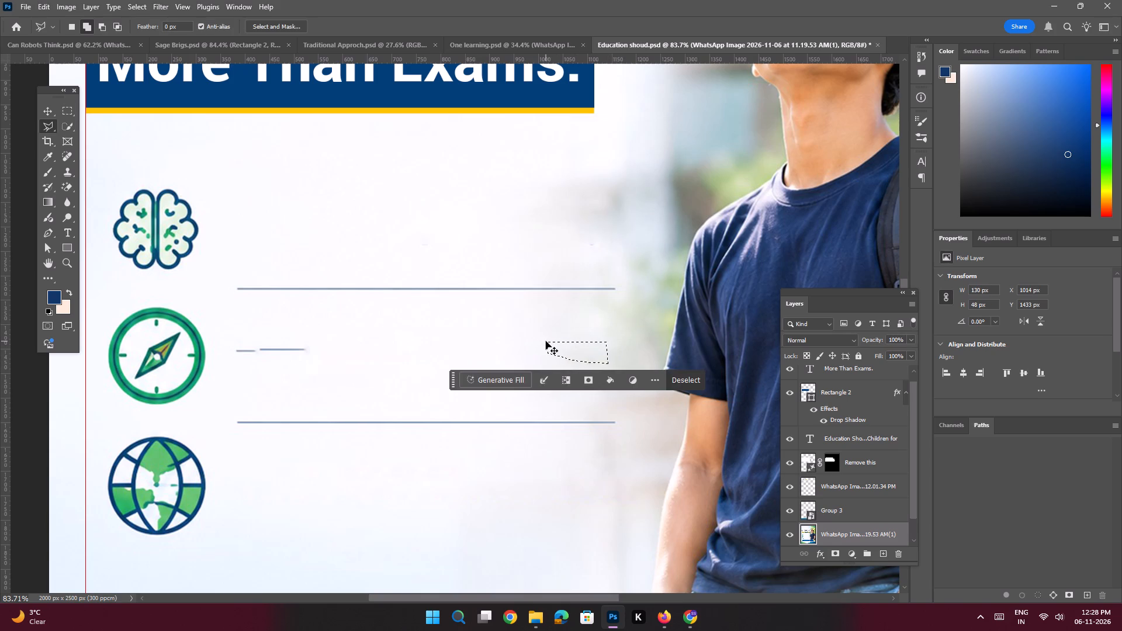
key(ctrl+d)
Remove the two short line fragments next to the compass icon with a polygonal lasso selection and Content-Aware Fill.
key(ctrl+space)
key(ctrl+space)
key(ctrl+space)
key(ctrl+space)
key(ctrl+space)
key(ctrl+space)
key(ctrl+space)
ctrl+drag(257, 341, 277, 368)
click(217, 340)
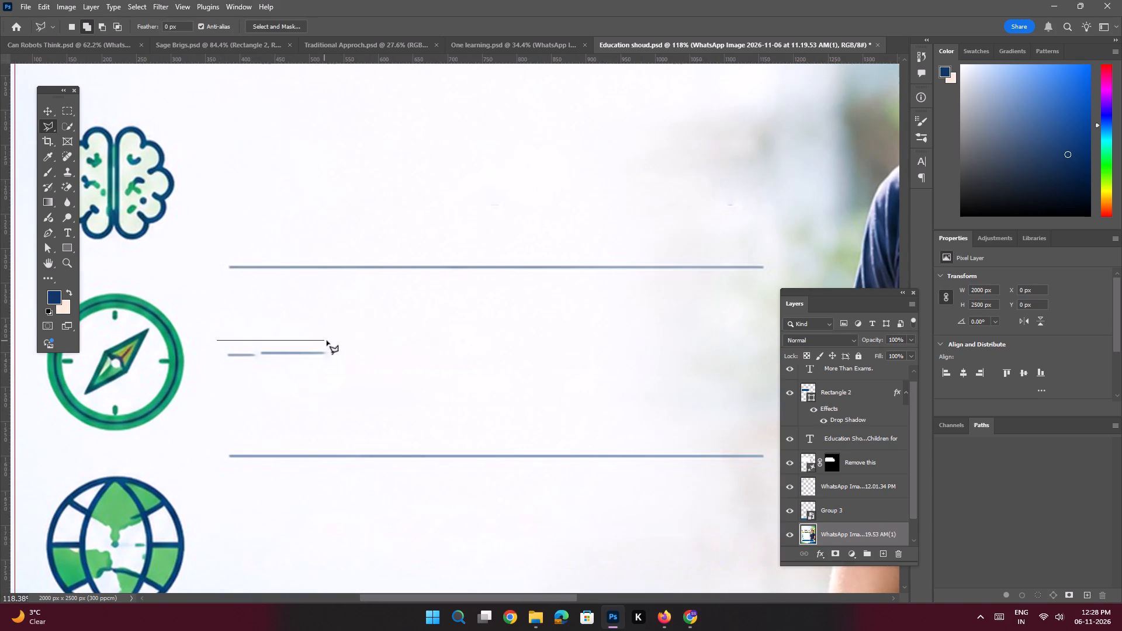
shift+click(338, 341)
click(340, 361)
click(324, 370)
click(227, 368)
click(220, 356)
double_click(218, 337)
key(shift+BackSpace)
key(Return)
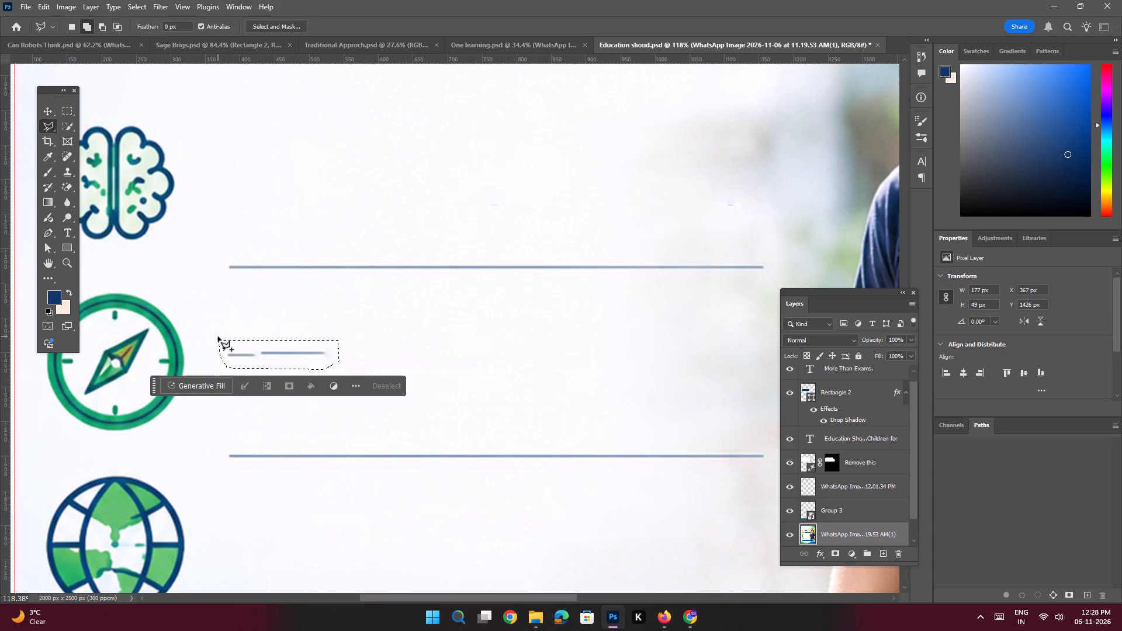
key(ctrl+d)
key(ctrl+0)
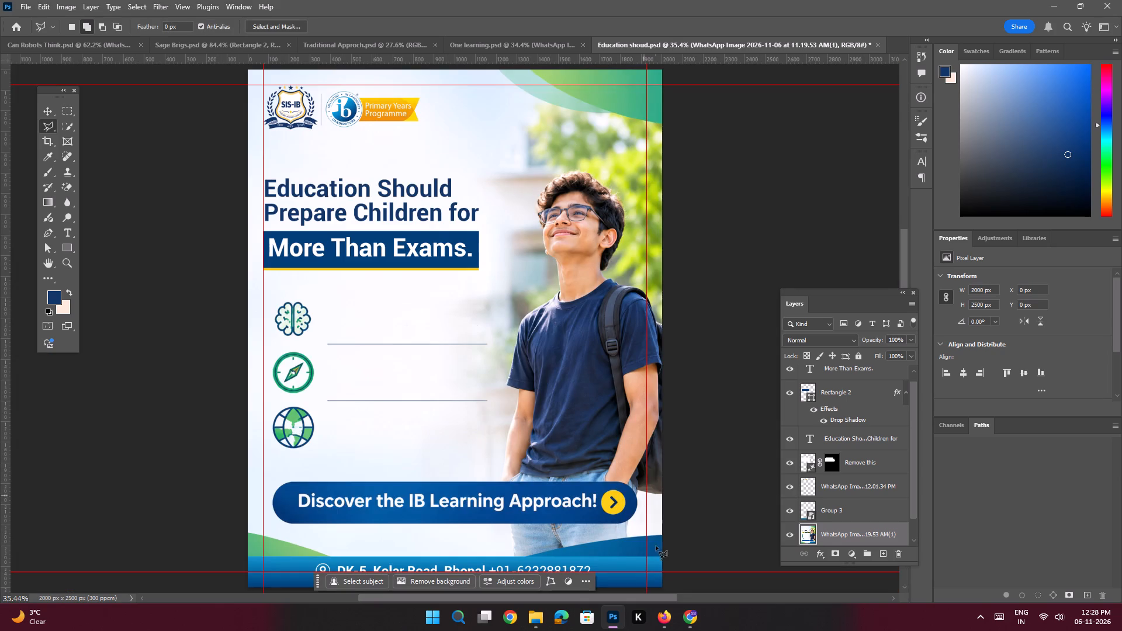
Switch to Chrome and copy the text "Think Independently" from the original poster in the Google image search.
click(690, 614)
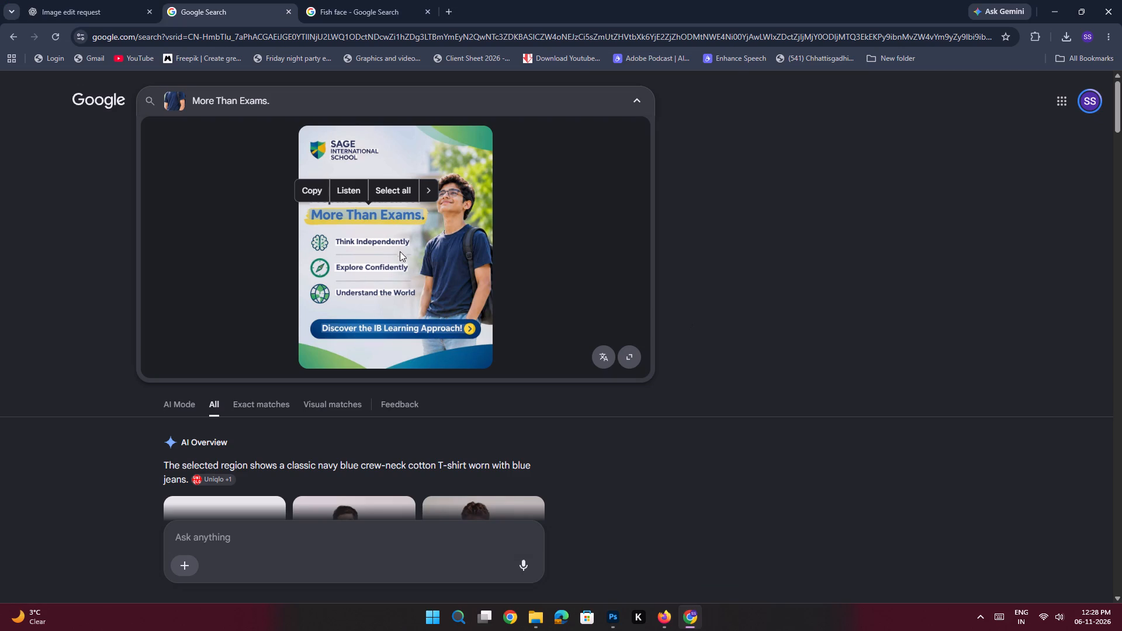
drag(408, 241, 361, 242)
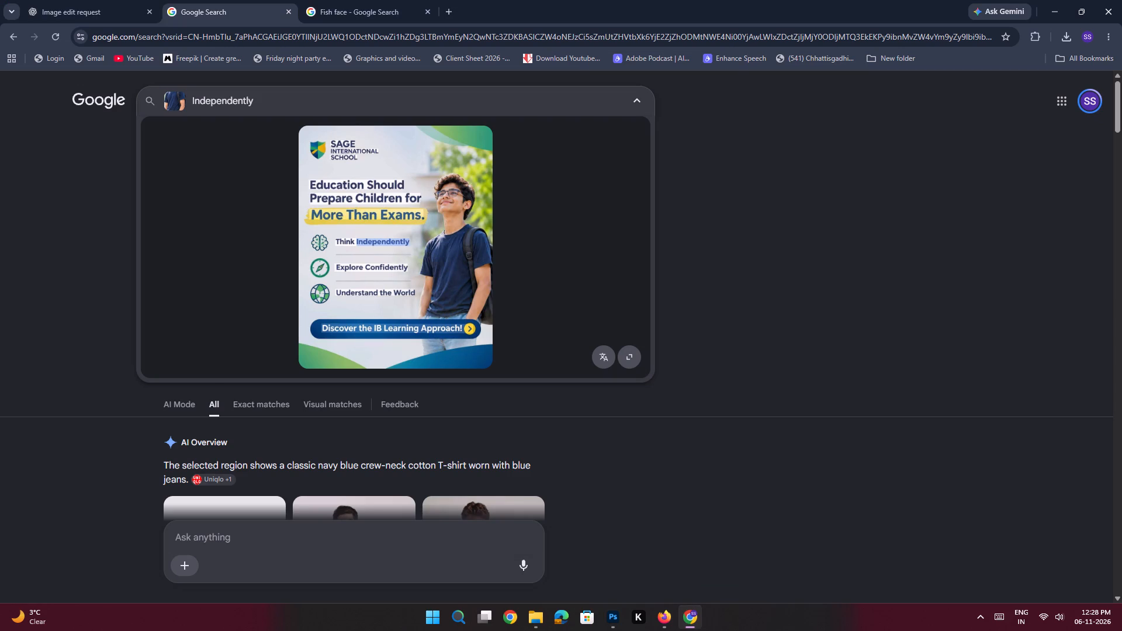
drag(361, 242, 344, 243)
click(327, 221)
Back in Photoshop, paste "Think Independently" as a new text layer beside the brain icon, above the "More Than Exams." layer.
key(alt+Tab)
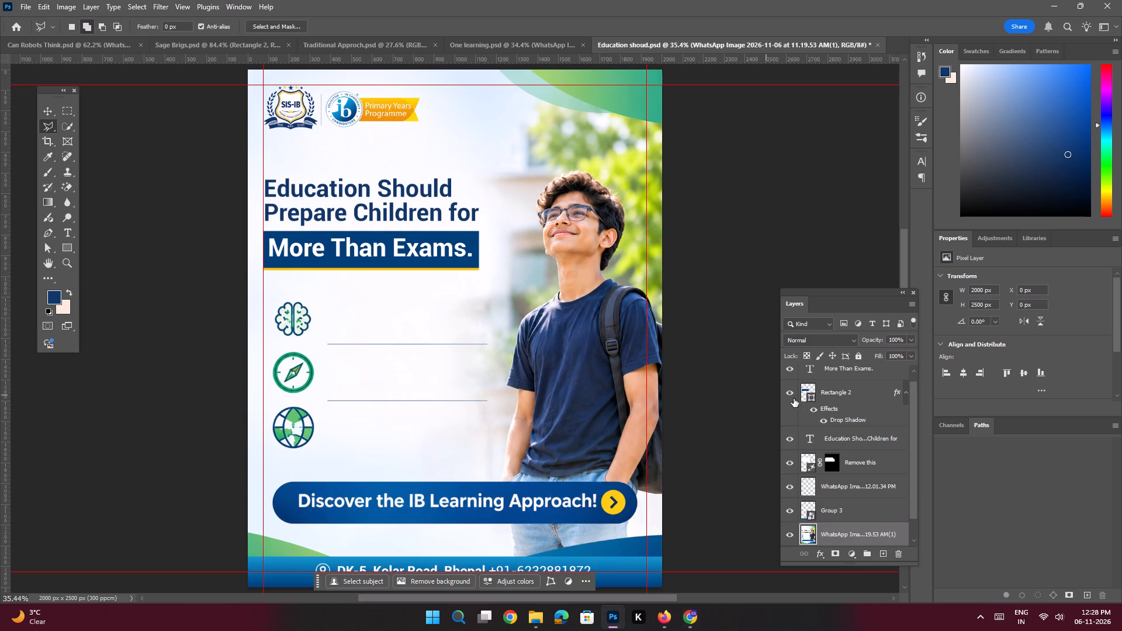
scroll(848, 392, up, 7)
click(850, 375)
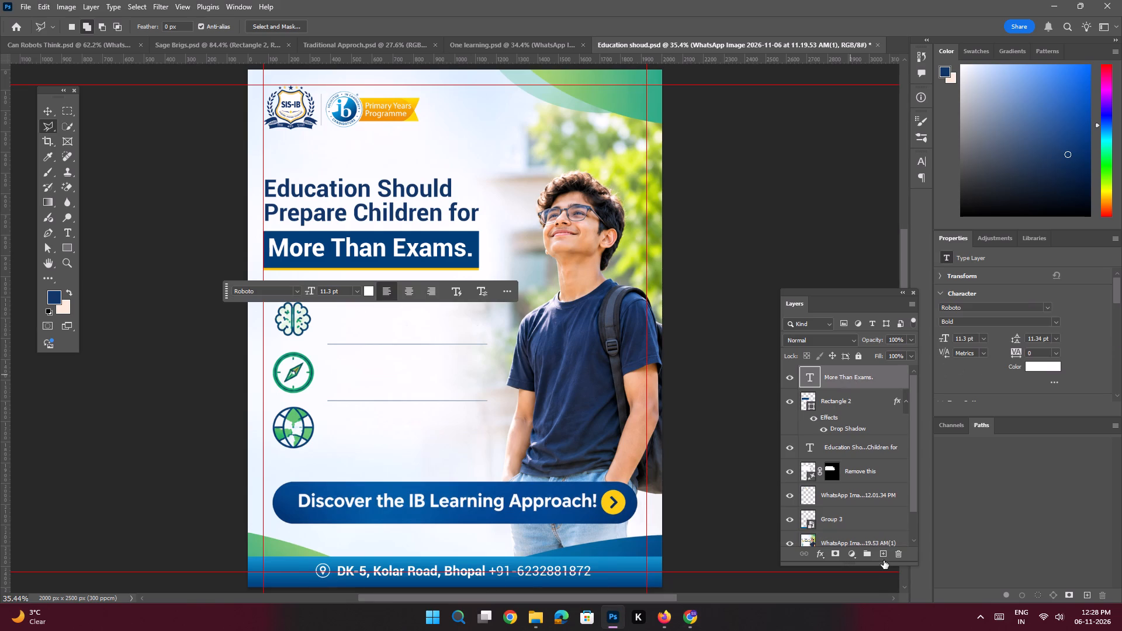
click(884, 555)
key(space)
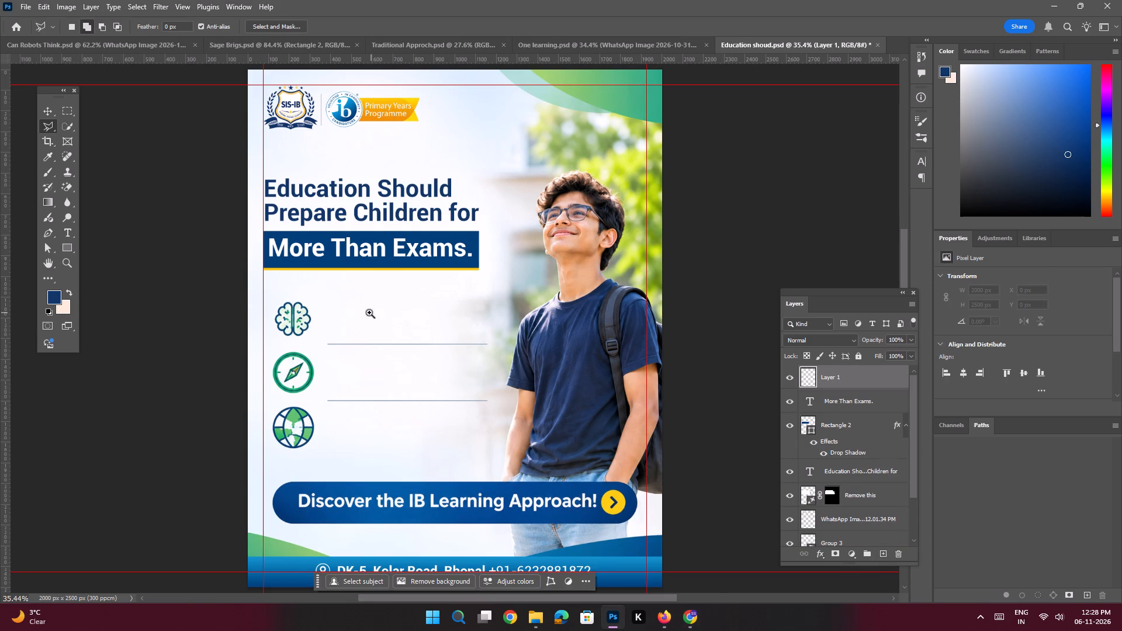
ctrl+drag(369, 313, 382, 335)
key(t)
click(336, 326)
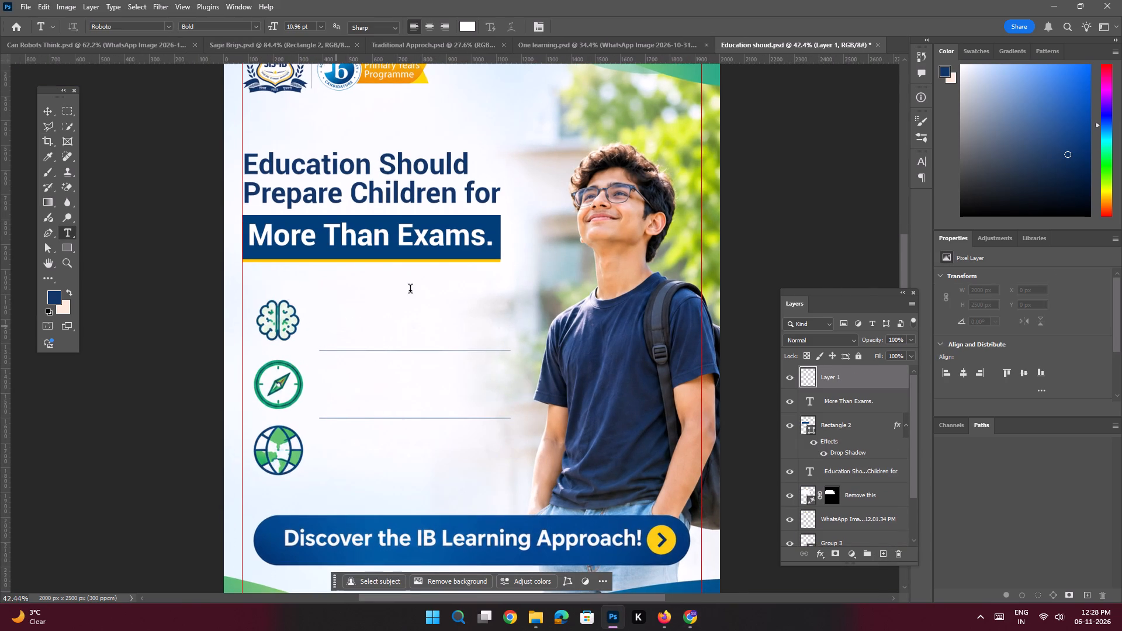
key(ctrl+v)
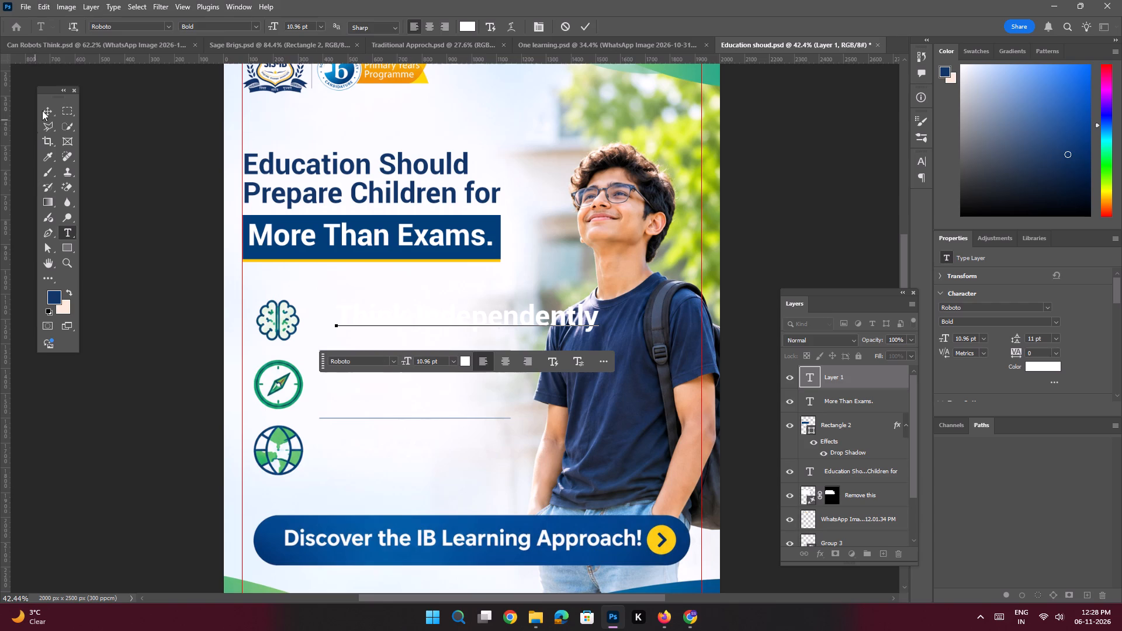
click(43, 108)
Format the "Think Independently" text as Roboto Regular, dark grey, 8 pt.
click(1057, 323)
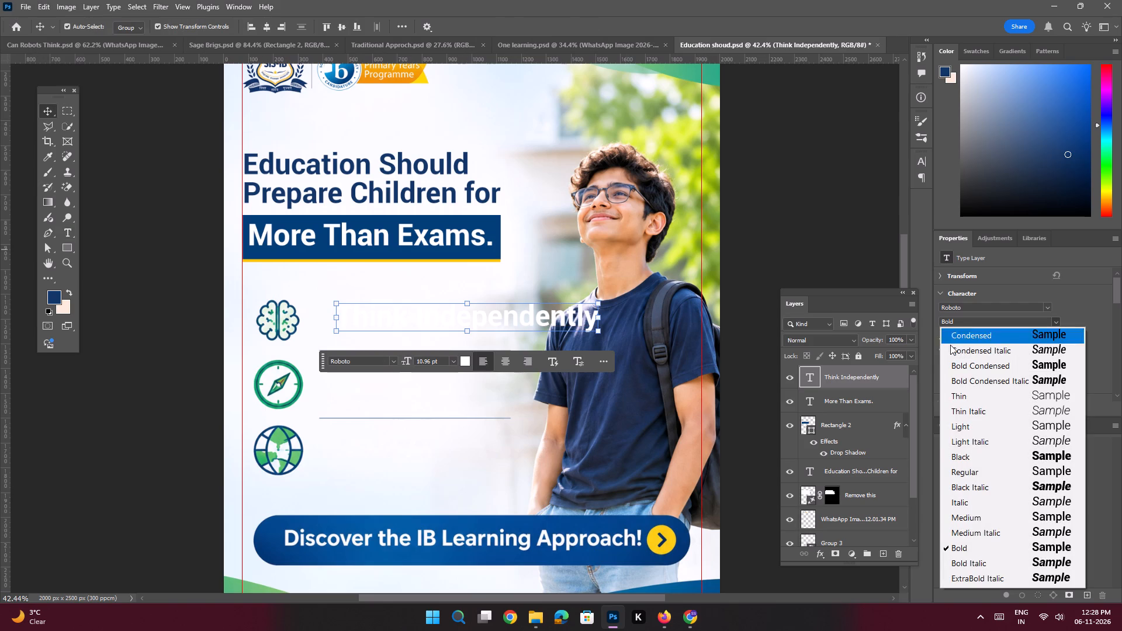
click(960, 471)
click(1031, 370)
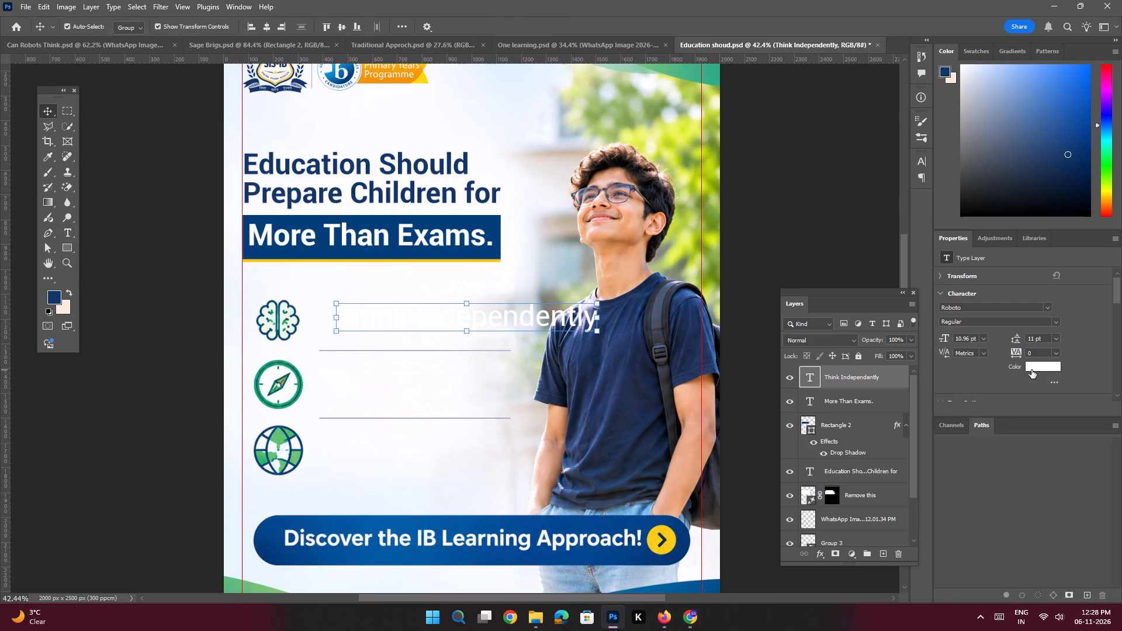
drag(805, 453, 633, 463)
key(Return)
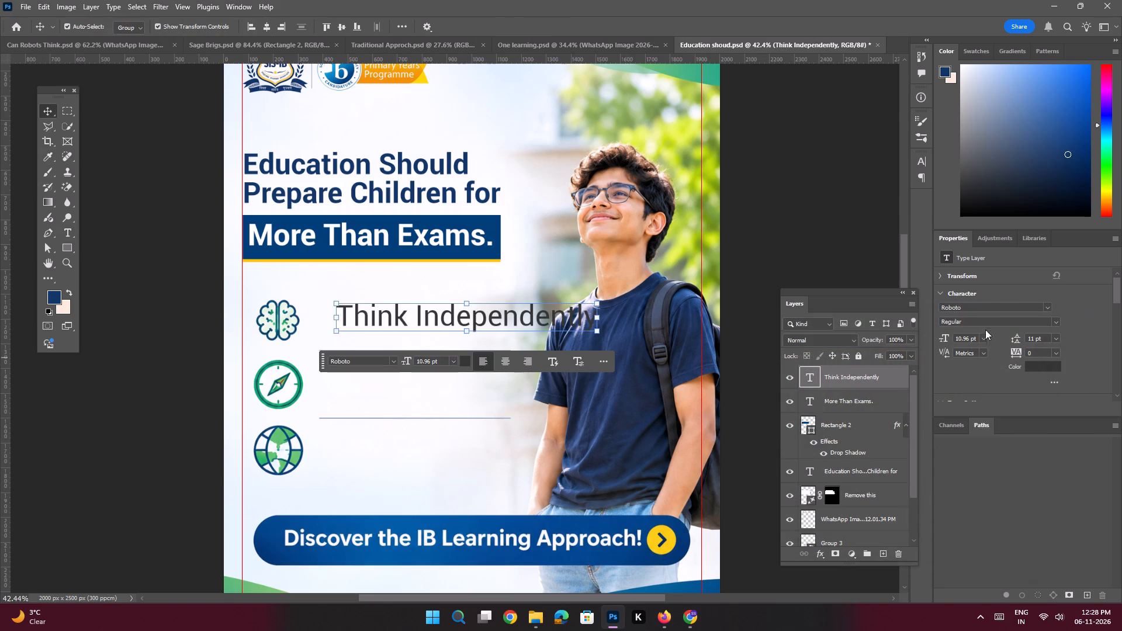
drag(969, 338, 936, 320)
key(8)
key(Return)
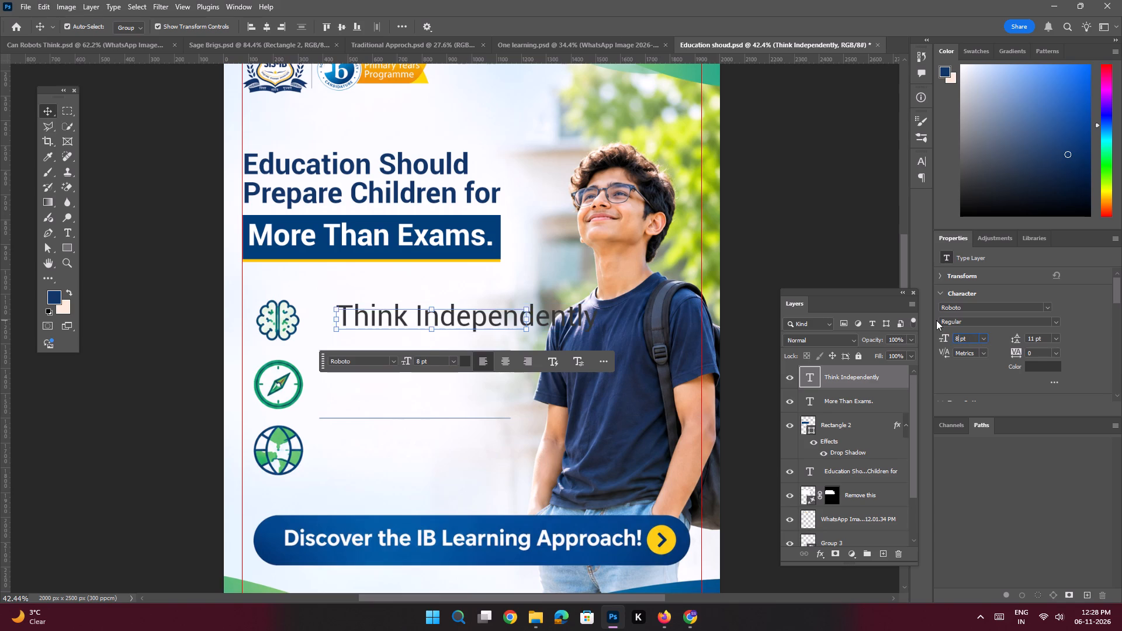
Move the "Think Independently" text closer to the brain icon, above the upper divider line.
shift+drag(476, 318, 458, 316)
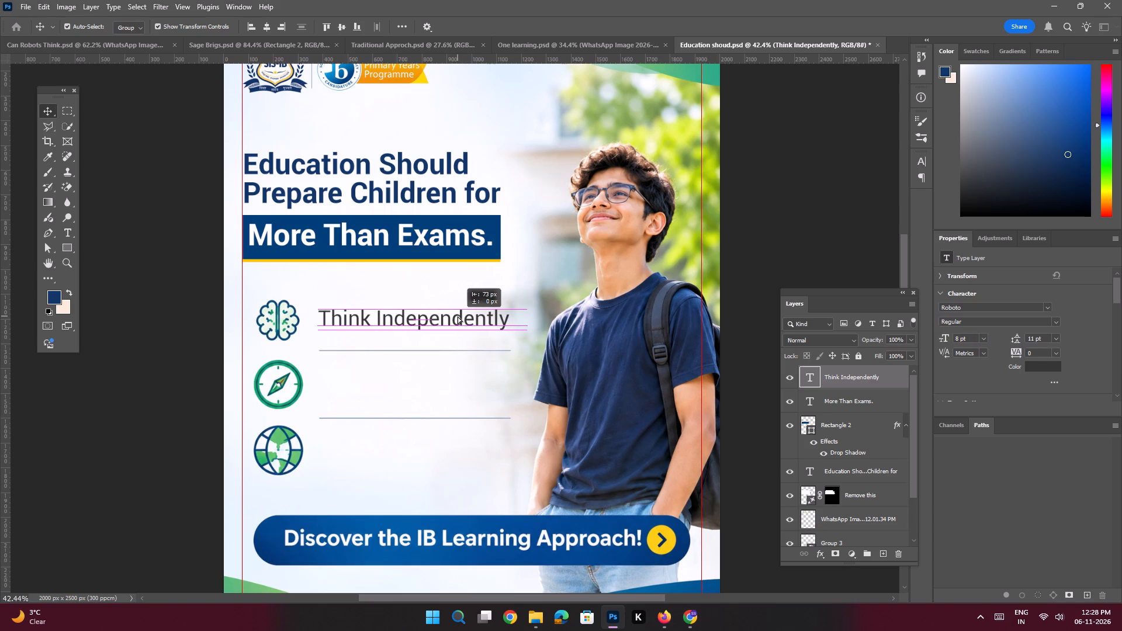
shift+drag(458, 316, 456, 315)
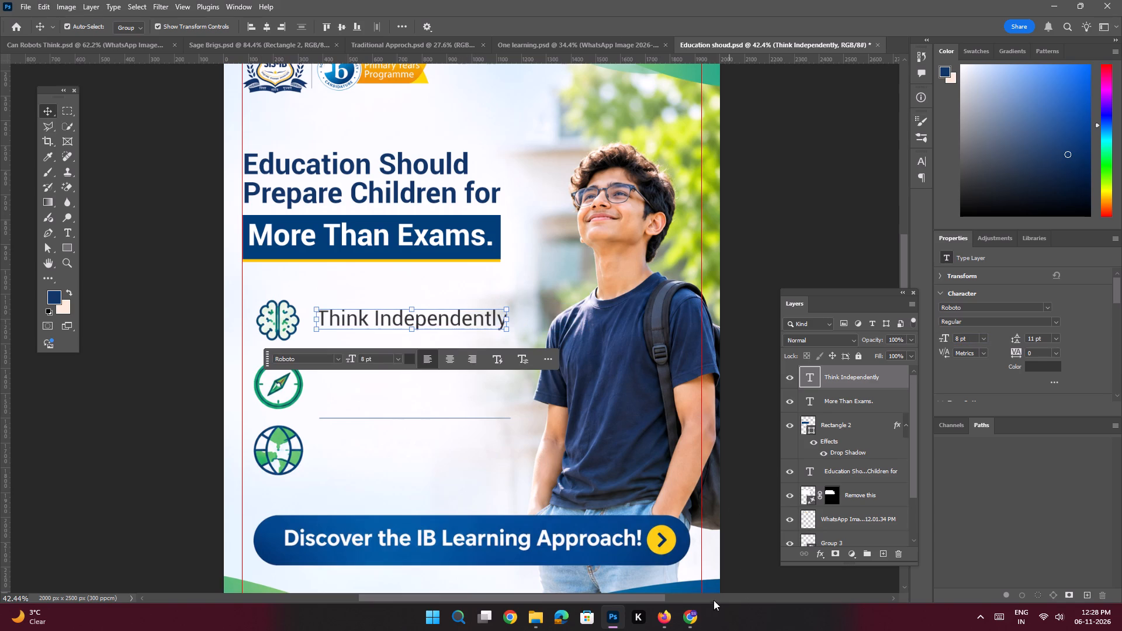
Switch to Chrome and copy the text "Explore Confidently" from the original poster in the Google image search.
click(697, 612)
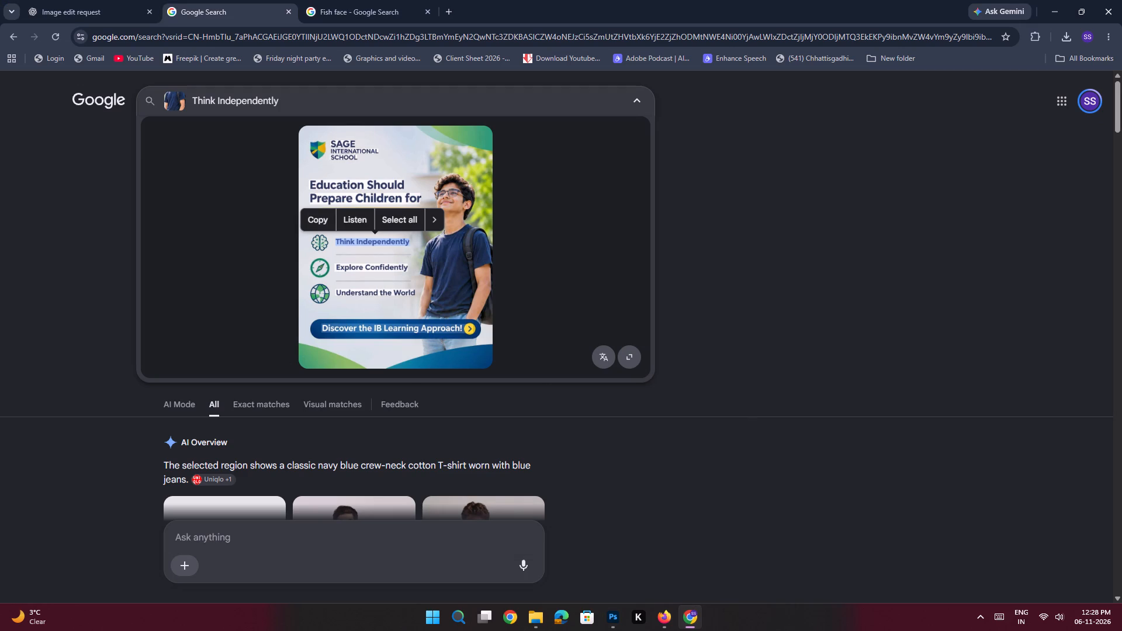
drag(407, 267, 345, 268)
click(323, 245)
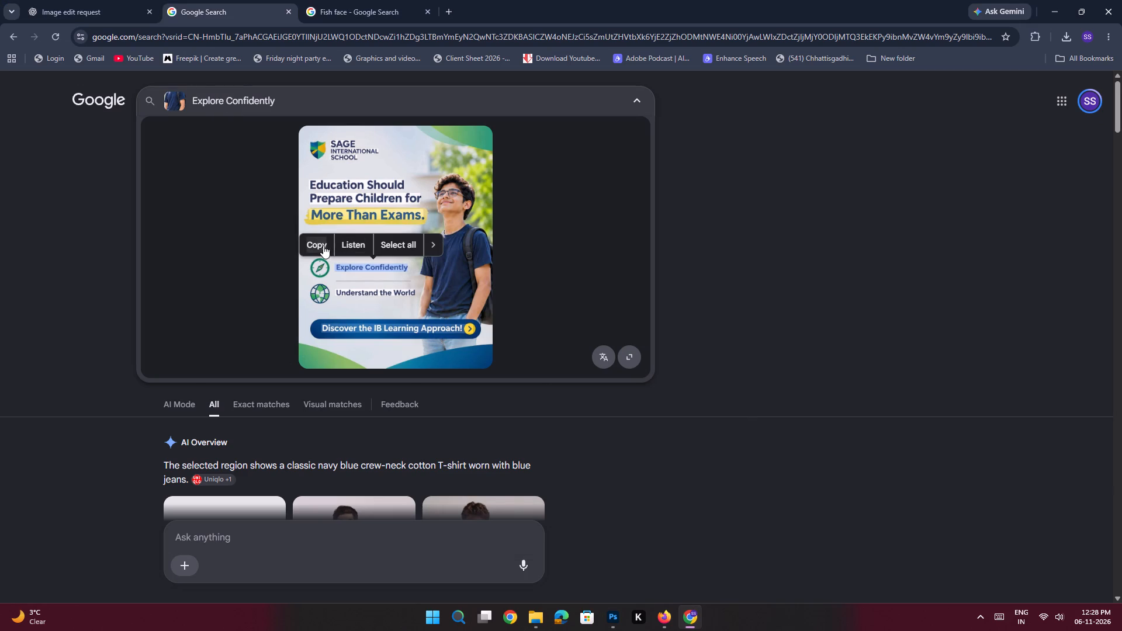
Back in Photoshop, duplicate the "Think Independently" text beside the compass icon and replace the copy's wording with "Explore Confidently".
key(alt+Tab)
alt+shift+drag(414, 321, 414, 384)
double_click(414, 384)
key(ctrl+v)
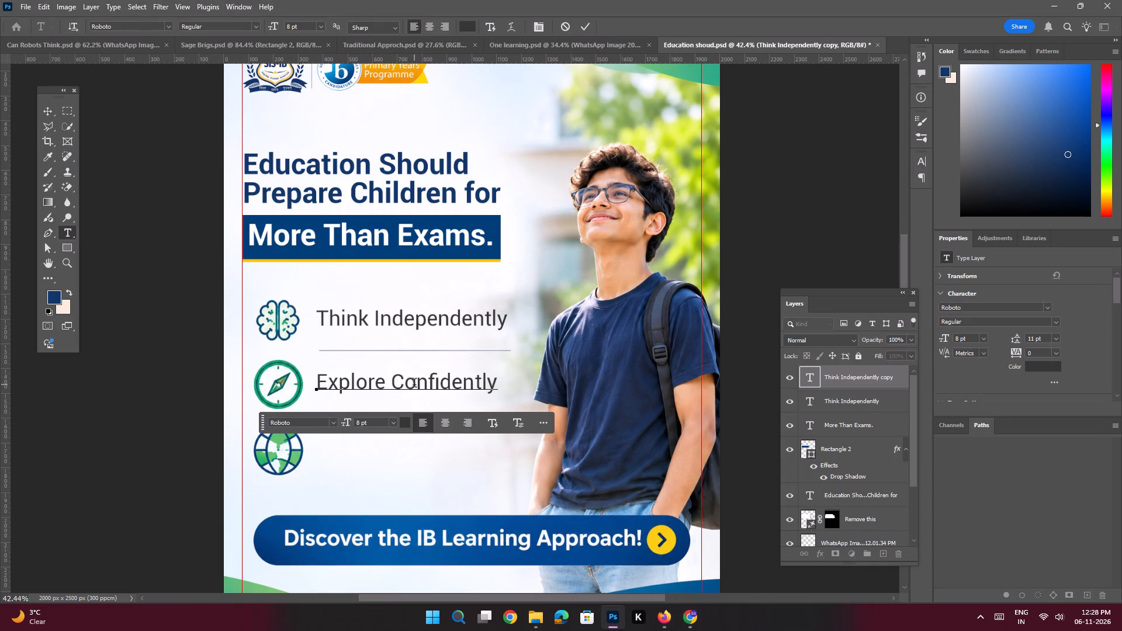
key(Return)
Switch to Chrome and copy the text "Understand the World" from the original poster.
key(alt+Tab)
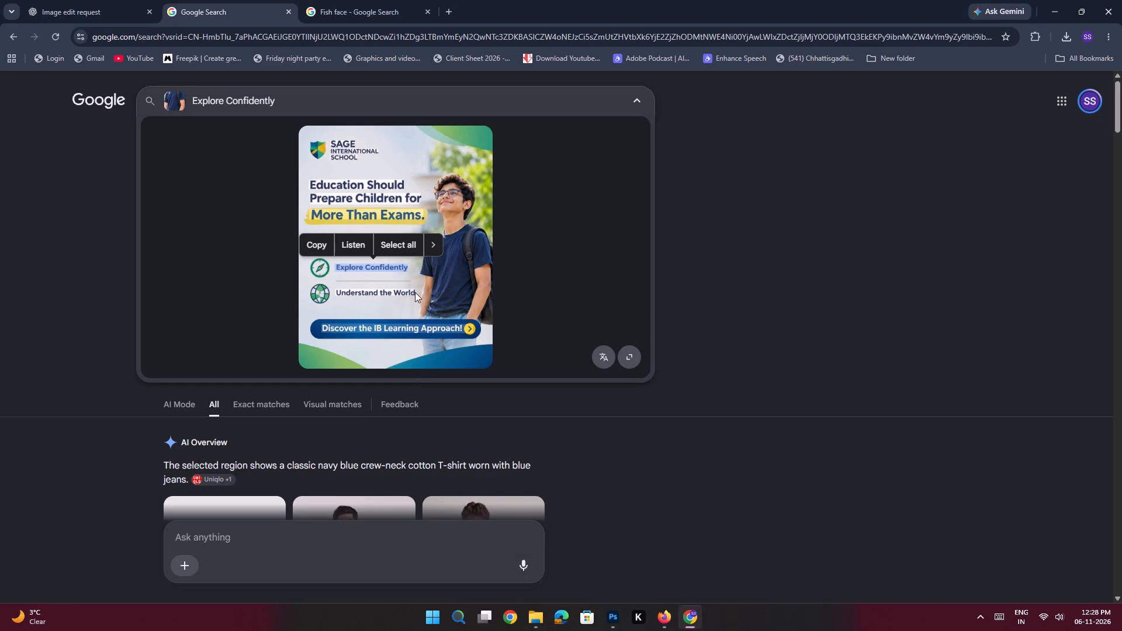
drag(413, 292, 328, 293)
click(324, 272)
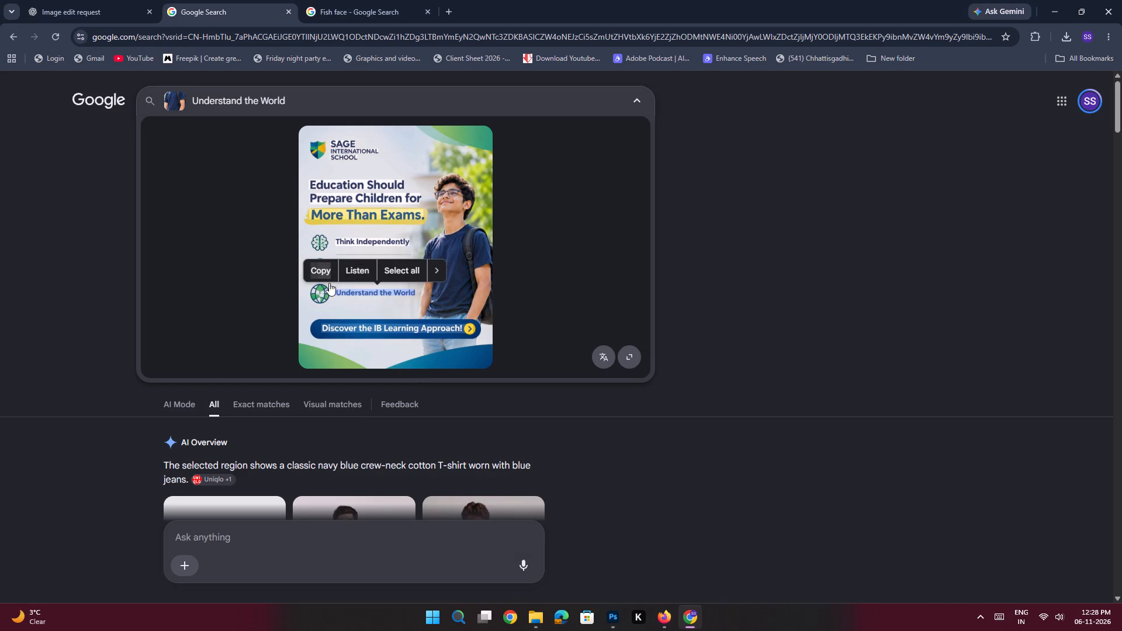
Back in Photoshop, duplicate the "Explore Confidently" text beside the globe icon and replace the copy's wording with "Understand the World".
key(alt+Tab)
key(space)
key(space)
key(space)
drag(399, 372, 410, 326)
alt+shift+drag(410, 336, 410, 342)
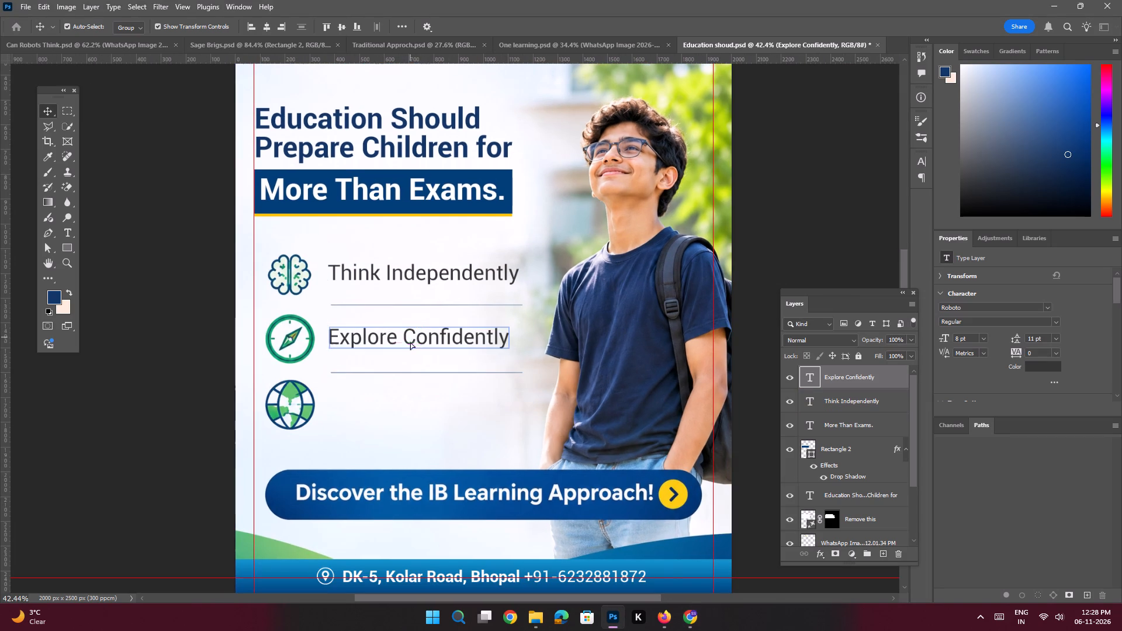
alt+shift+drag(410, 342, 408, 402)
double_click(408, 402)
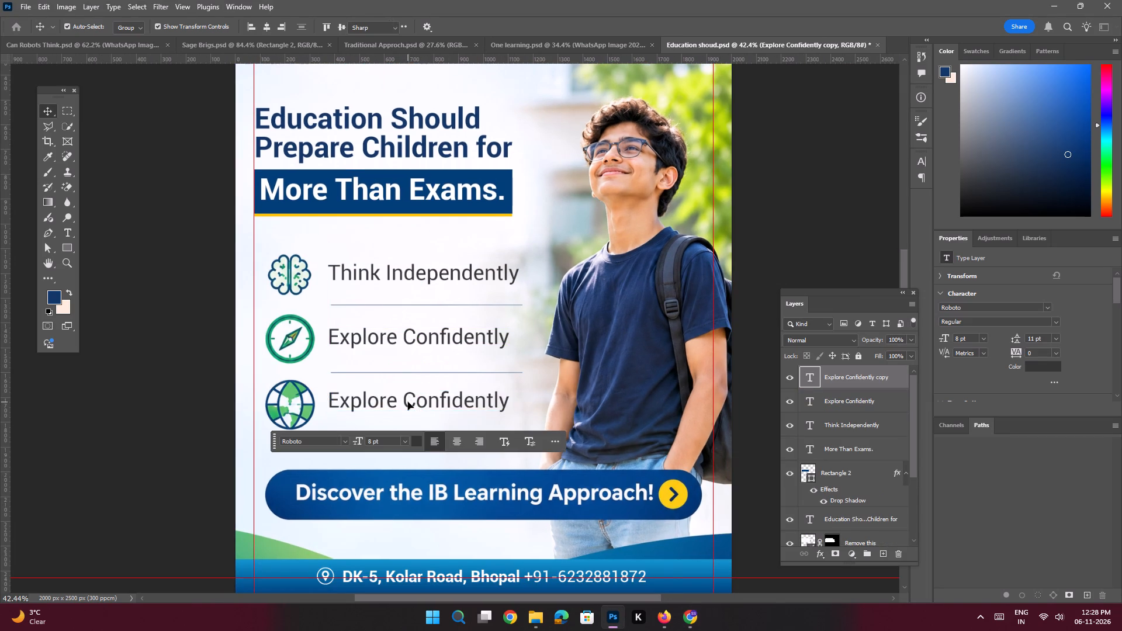
key(ctrl+v)
key(Return)
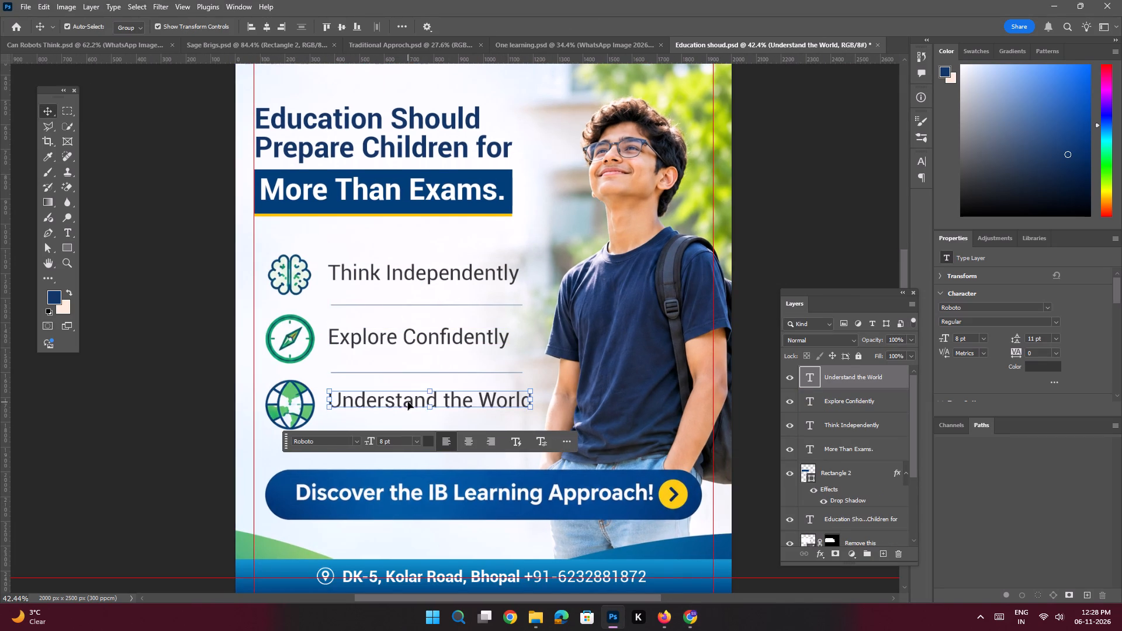
On the bottom poster image layer, outline the "Discover the IB Learning Approach!" button with the Polygonal Lasso and run Generative Fill with the prompt "Remove this".
key(space)
key(space)
key(space)
key(space)
key(space)
key(space)
key(space)
key(space)
drag(418, 387, 386, 309)
click(410, 452)
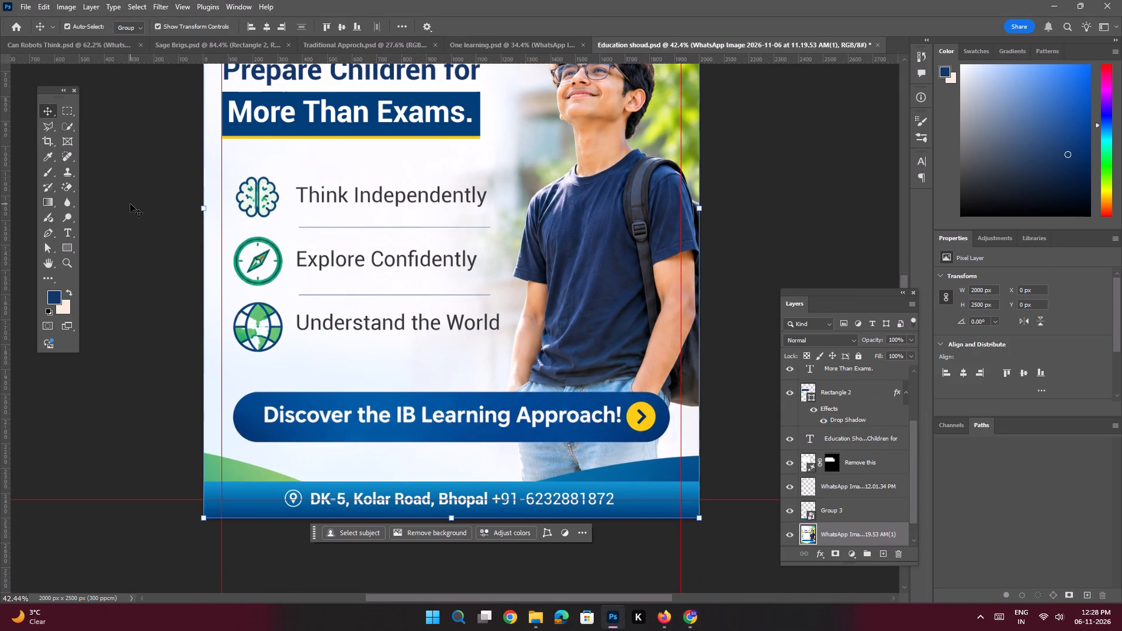
click(47, 126)
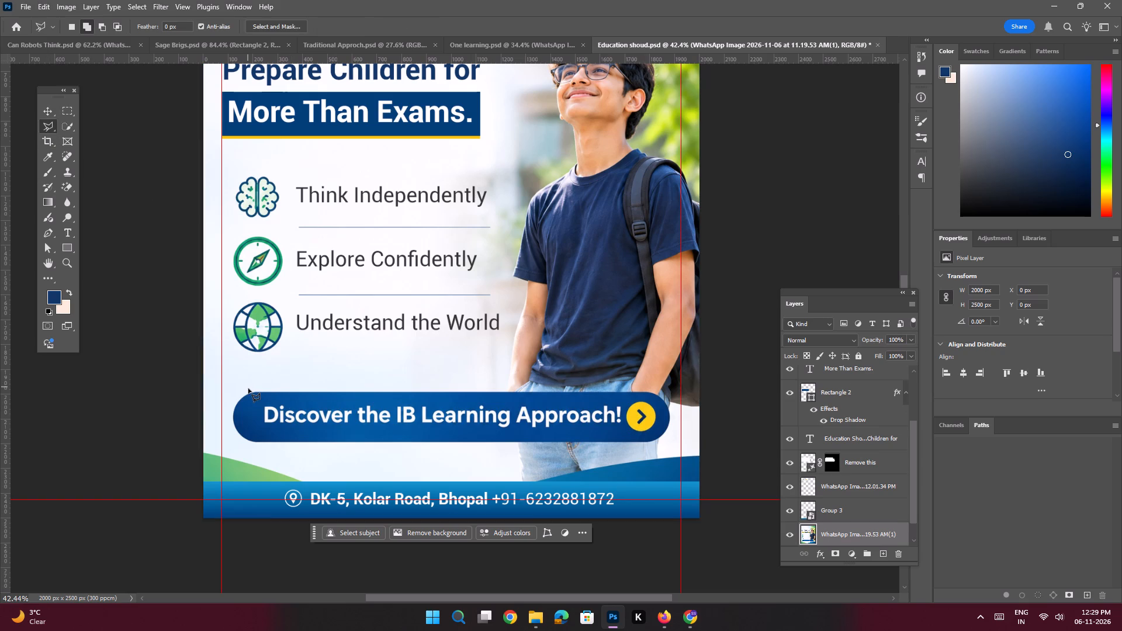
click(250, 390)
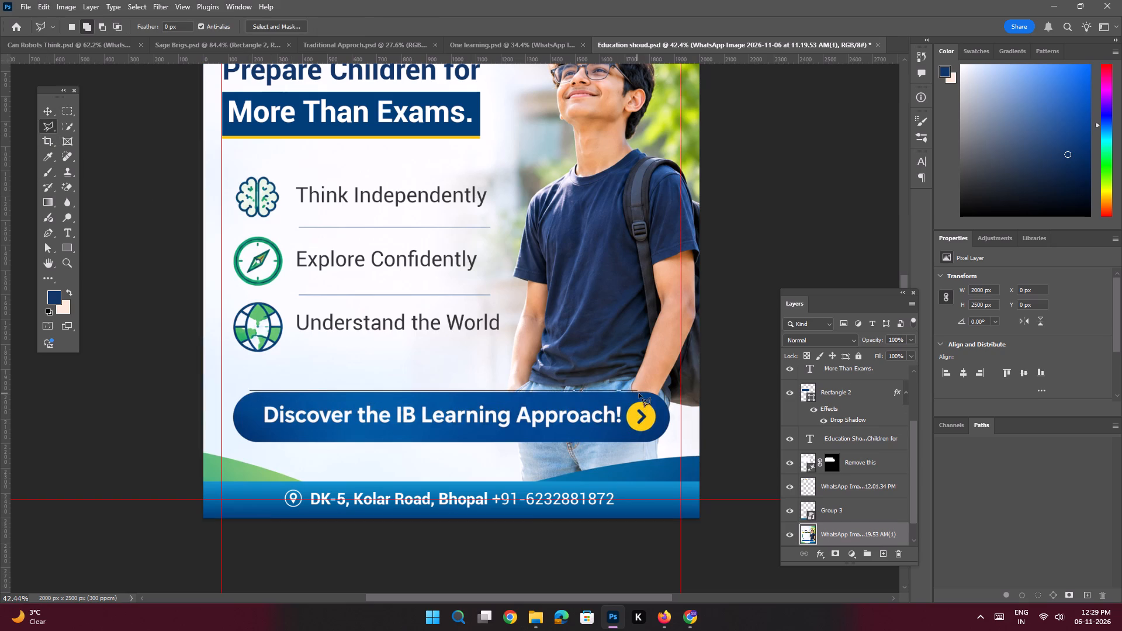
shift+click(653, 393)
click(669, 397)
drag(673, 420, 673, 427)
drag(673, 437, 662, 438)
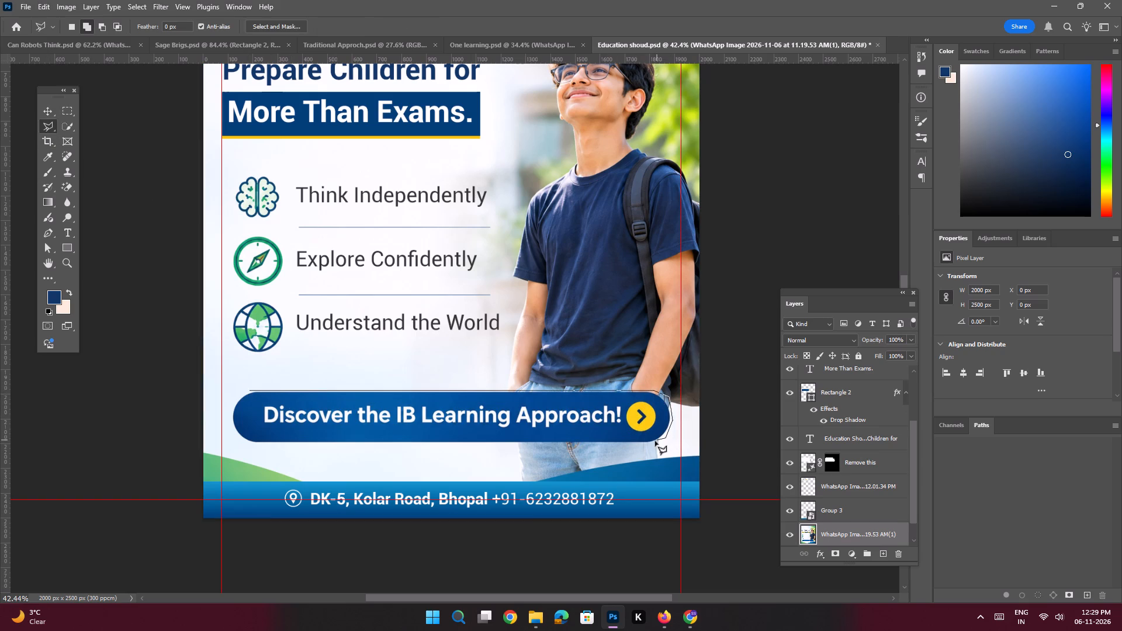
click(654, 444)
shift+click(241, 449)
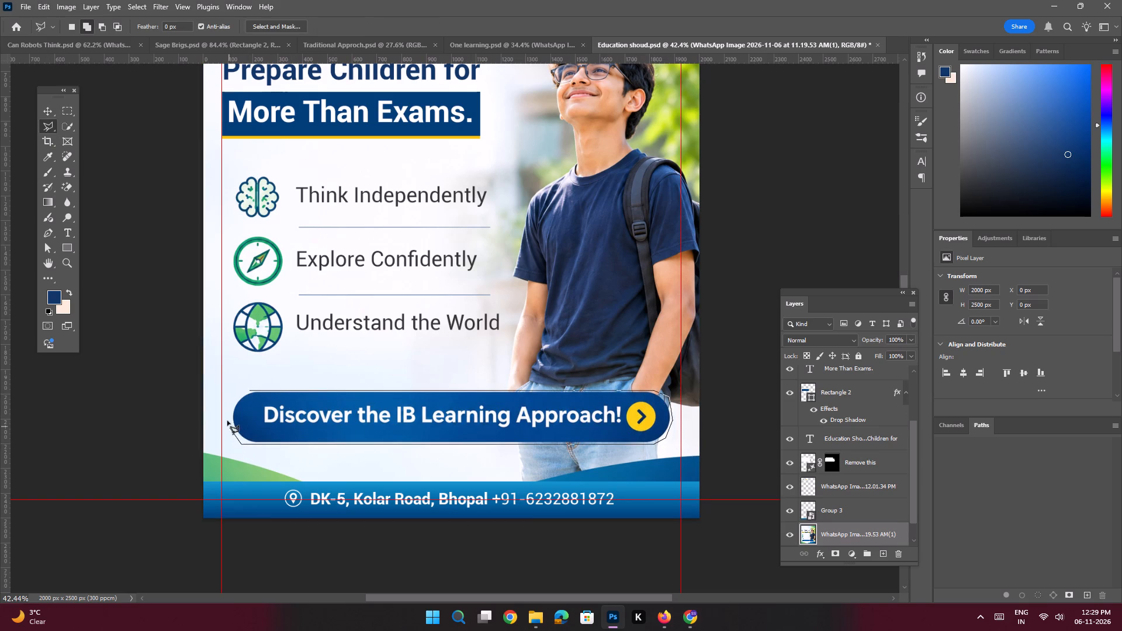
click(227, 421)
click(232, 404)
click(238, 393)
double_click(254, 390)
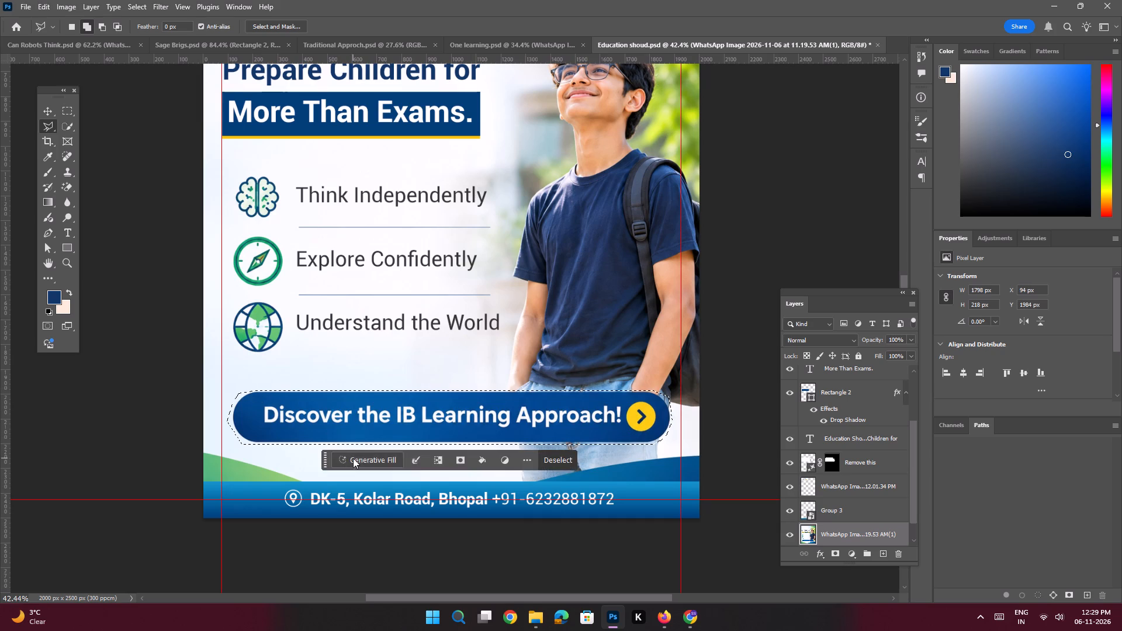
click(353, 458)
text(Remove this)
key(space)
key(Return)
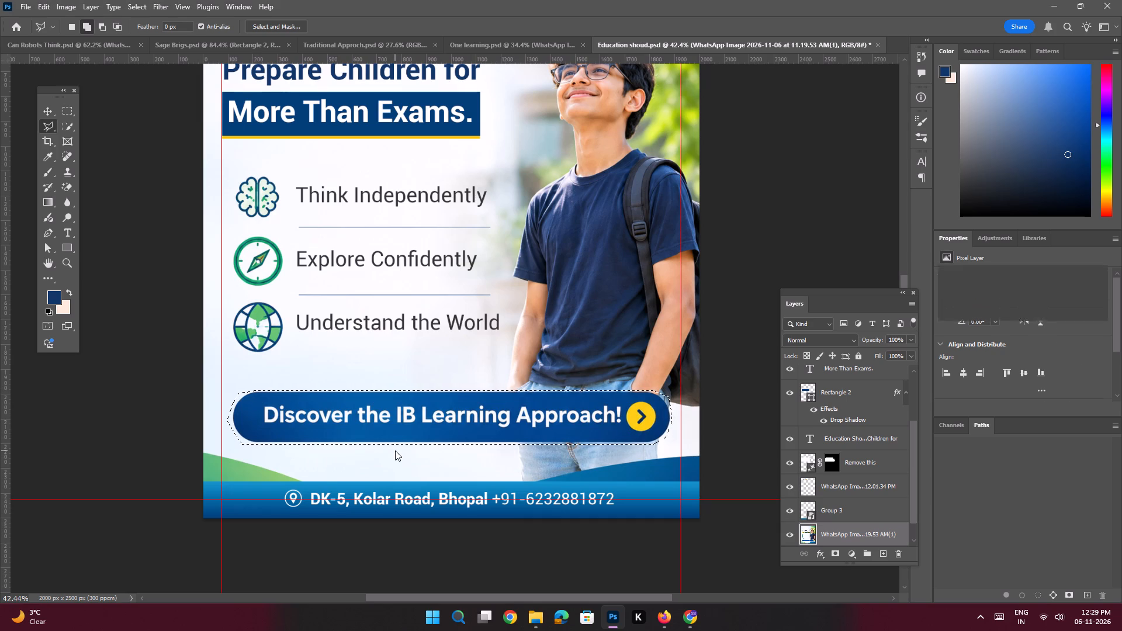
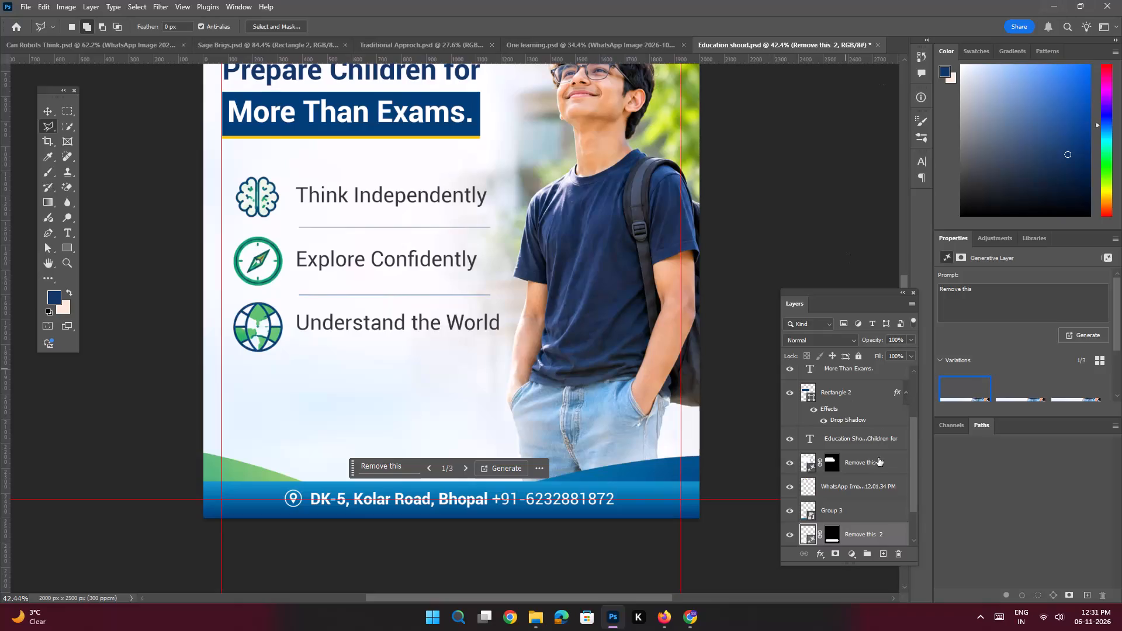
Convert the "Remove this 2" generative layer and the WhatsApp poster image layer beneath it into one smart object.
scroll(874, 478, down, 5)
shift+click(856, 512)
right_click(855, 496)
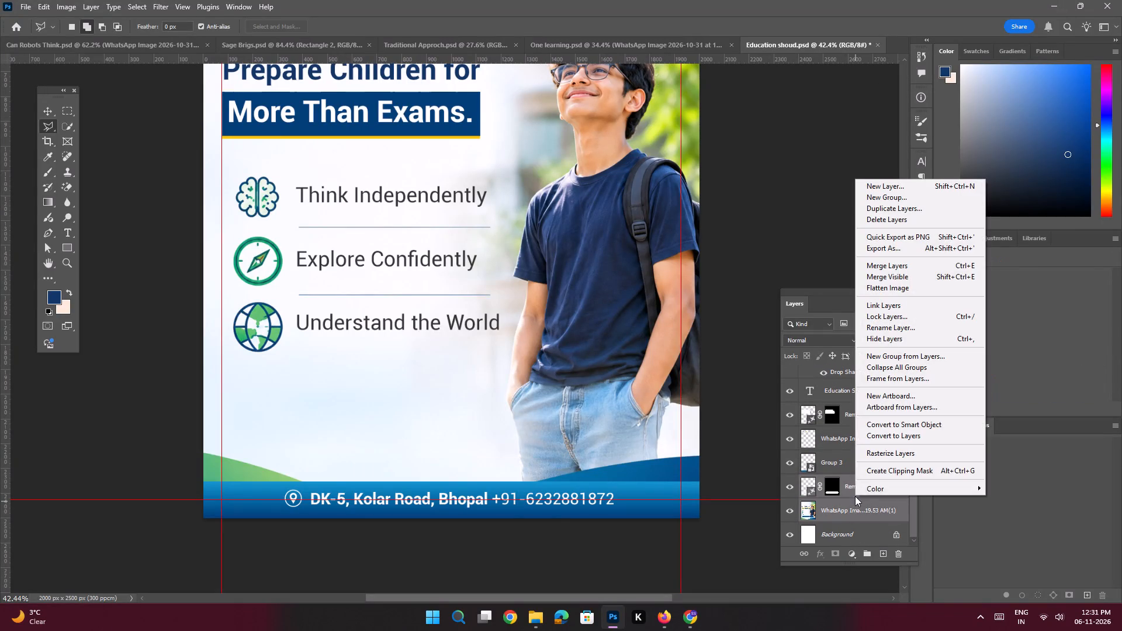
click(884, 426)
Above the footer, draw a rectangle about 983 x 128 px as the top layer, centre it horizontally and round its corners to 17 px.
scroll(867, 418, up, 7)
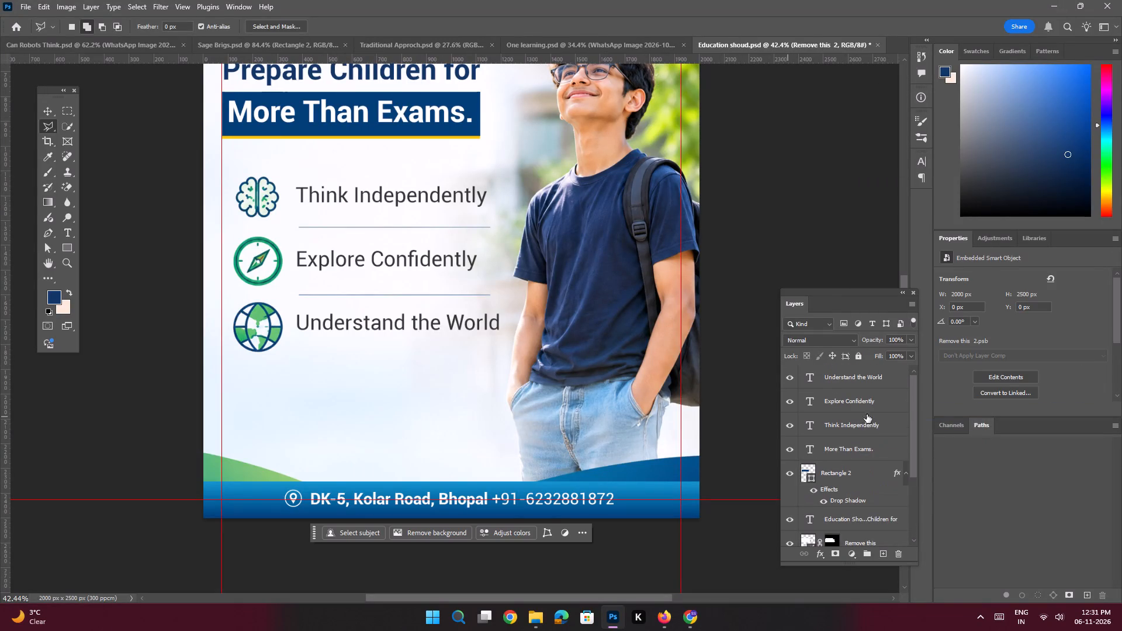
scroll(867, 414, up, 1)
click(852, 382)
click(884, 557)
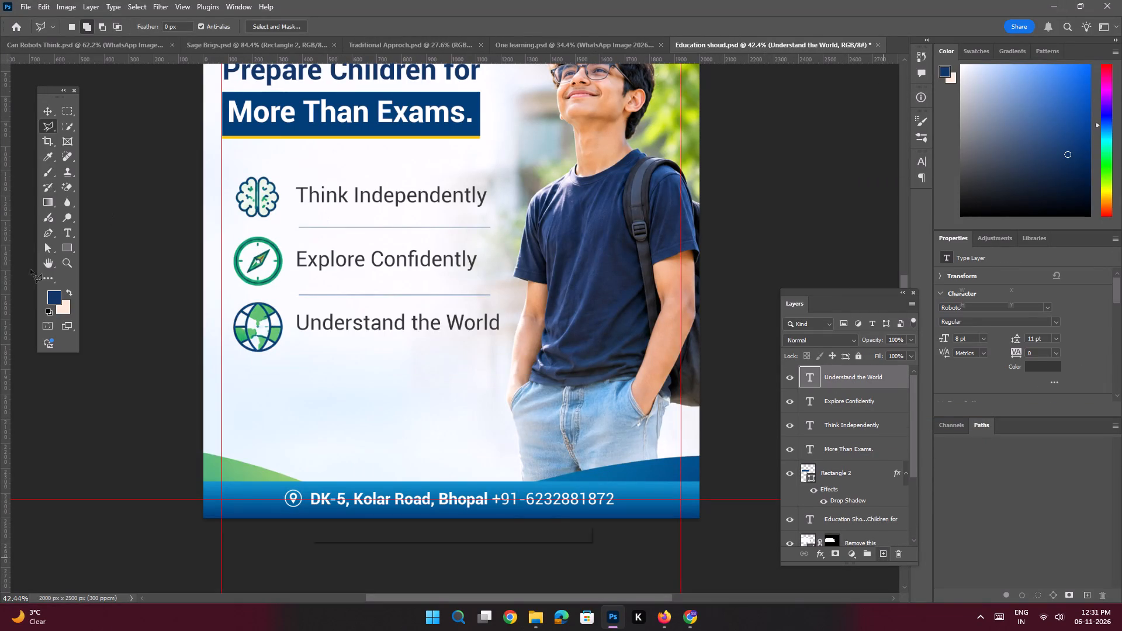
click(69, 249)
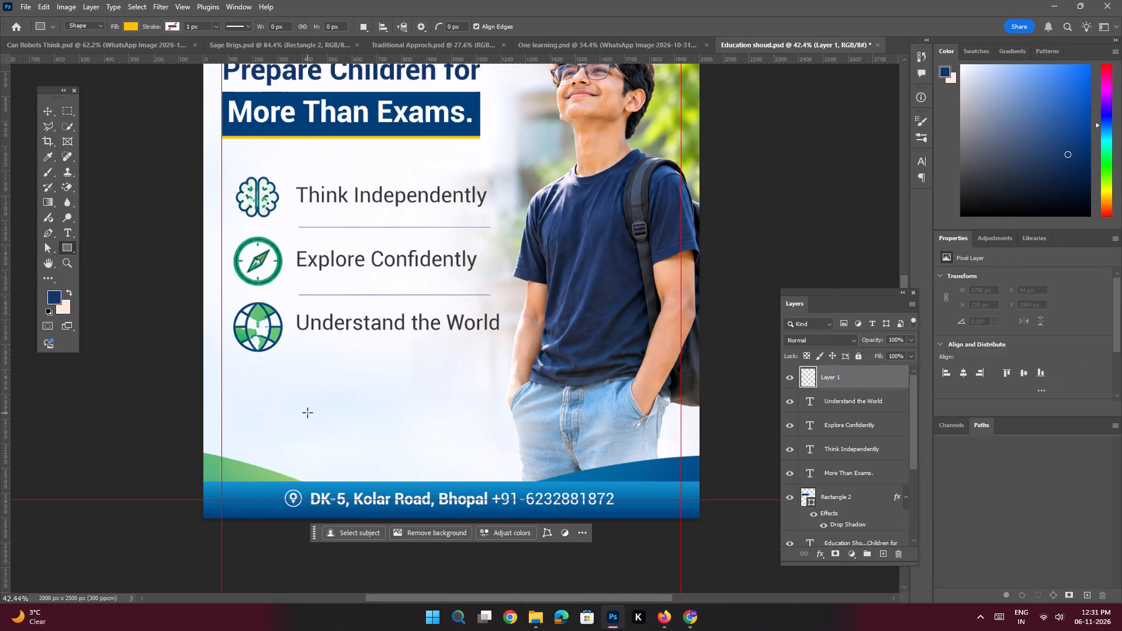
drag(307, 410, 550, 441)
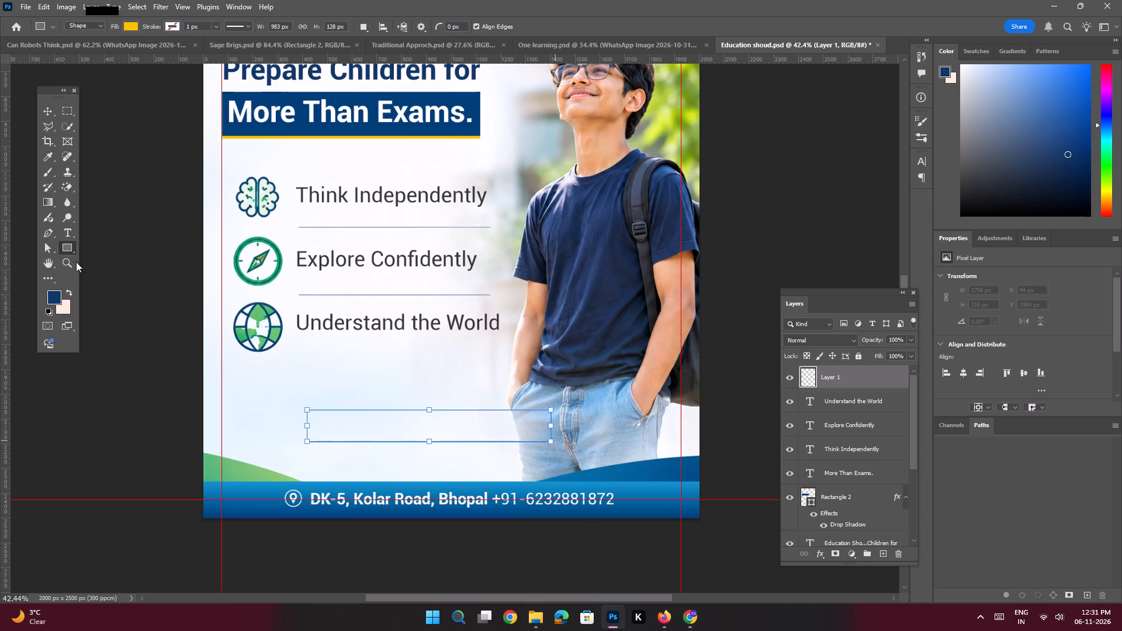
double_click(51, 106)
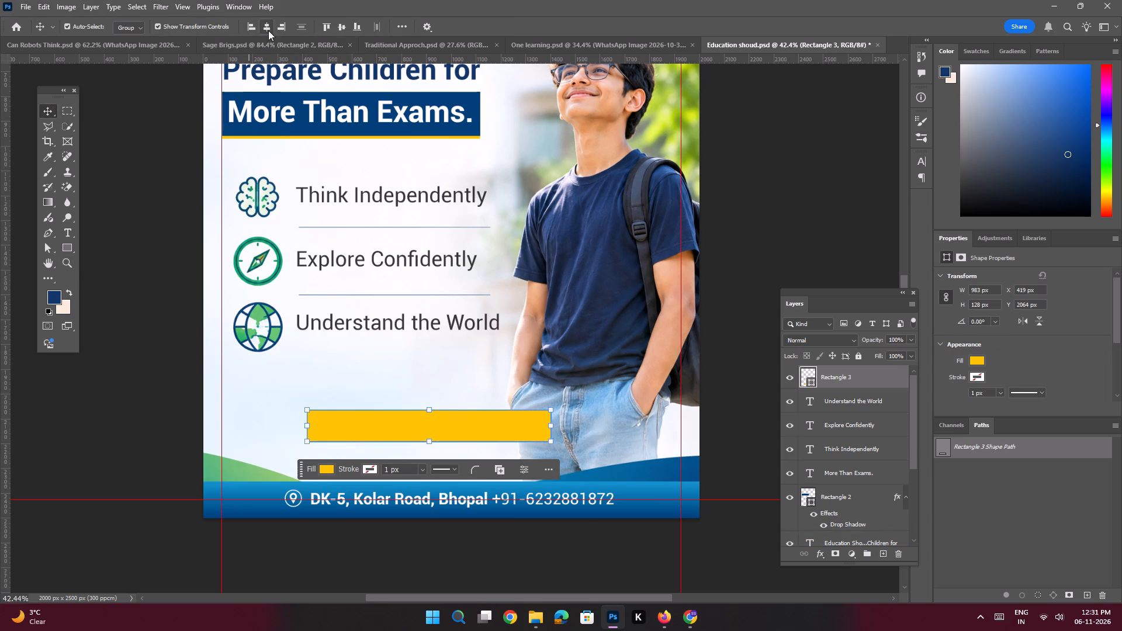
double_click(268, 30)
scroll(989, 348, down, 7)
drag(964, 354, 971, 354)
click(962, 360)
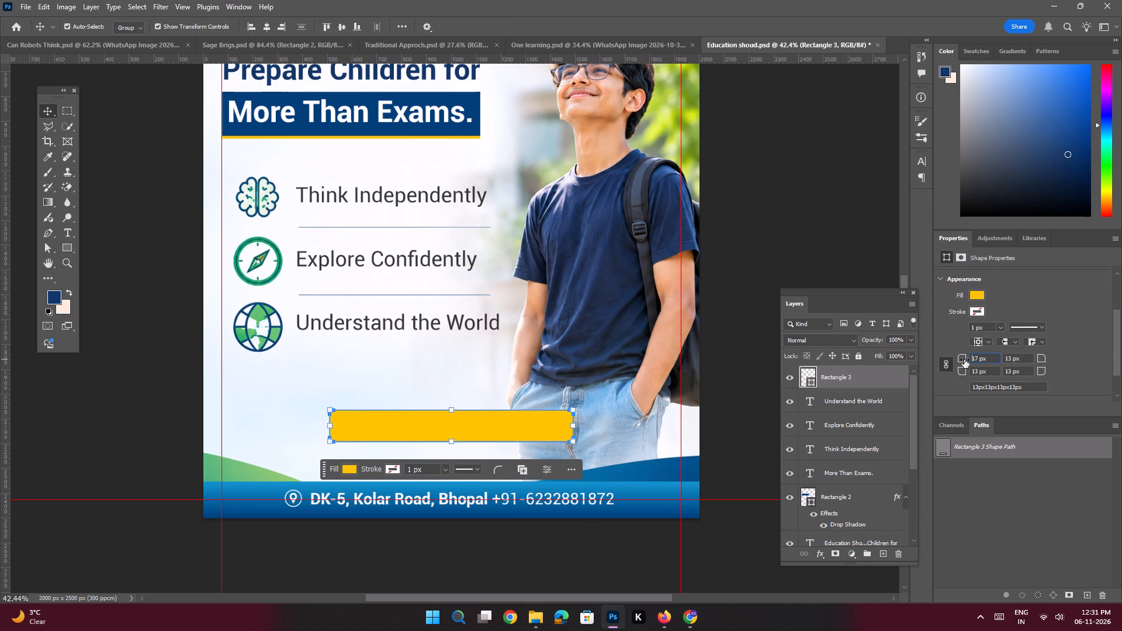
Fill the new rectangle with blue #003e79 sampled from the "More Than Exams." band.
click(976, 296)
click(1091, 317)
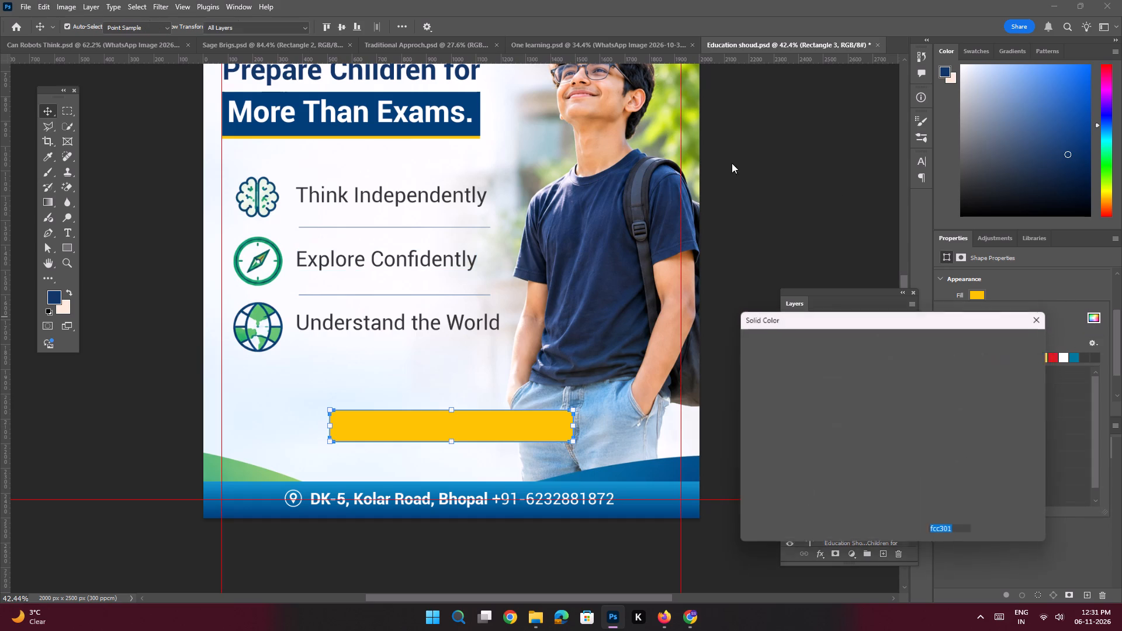
click(476, 103)
key(Return)
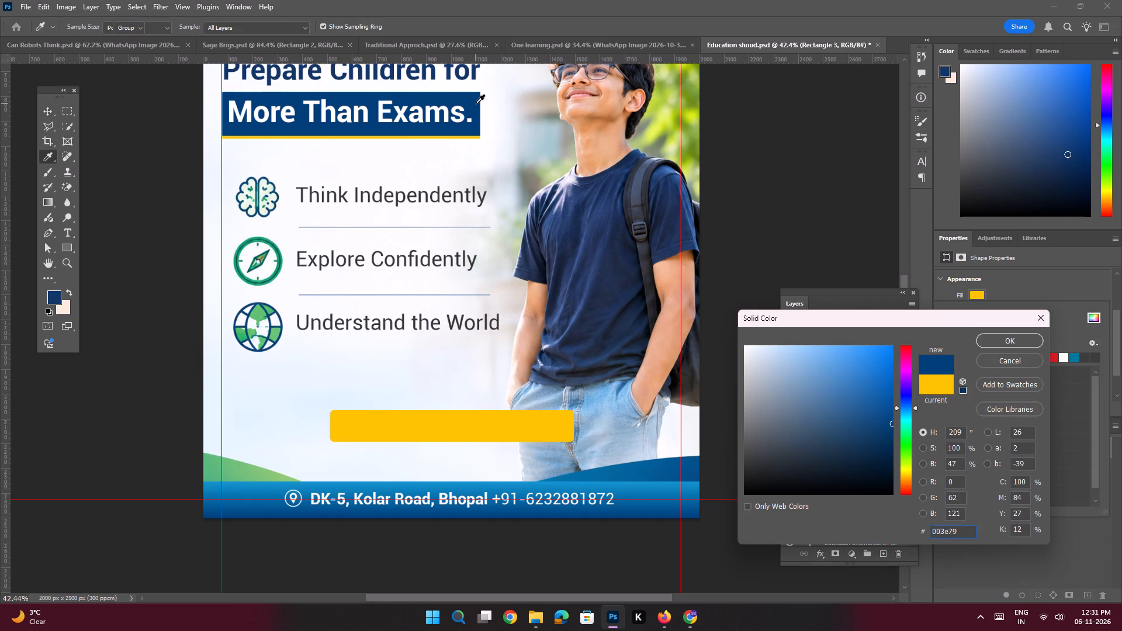
key(Return)
Switch to Chrome and copy the text "Discover the IB Learning Approach!" from the original poster.
click(692, 618)
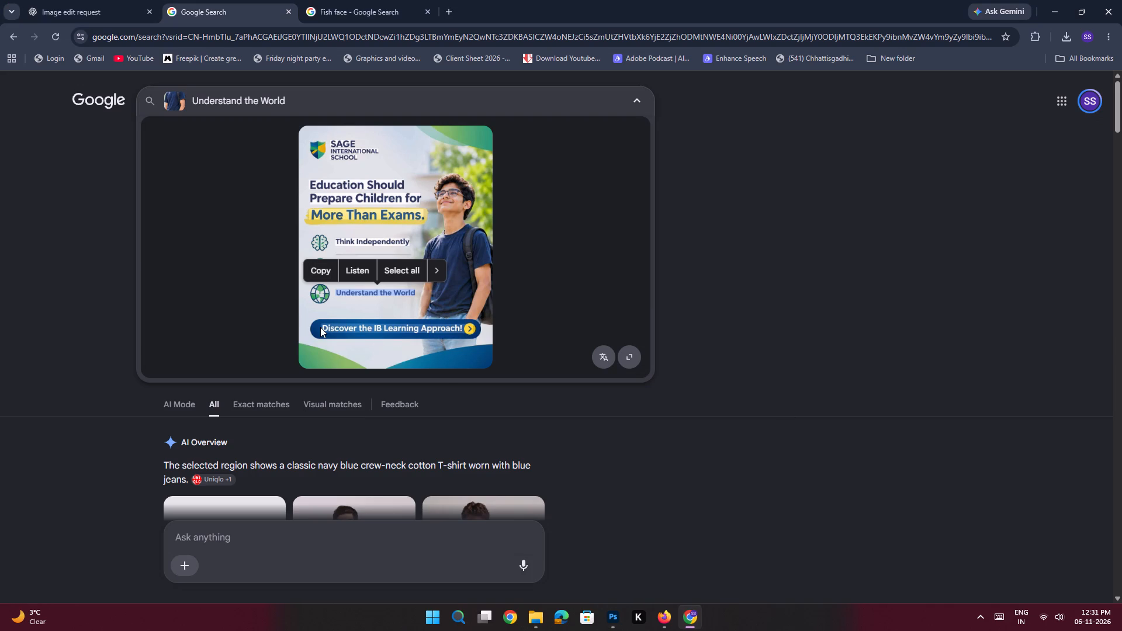
drag(320, 327, 341, 328)
drag(321, 325, 425, 333)
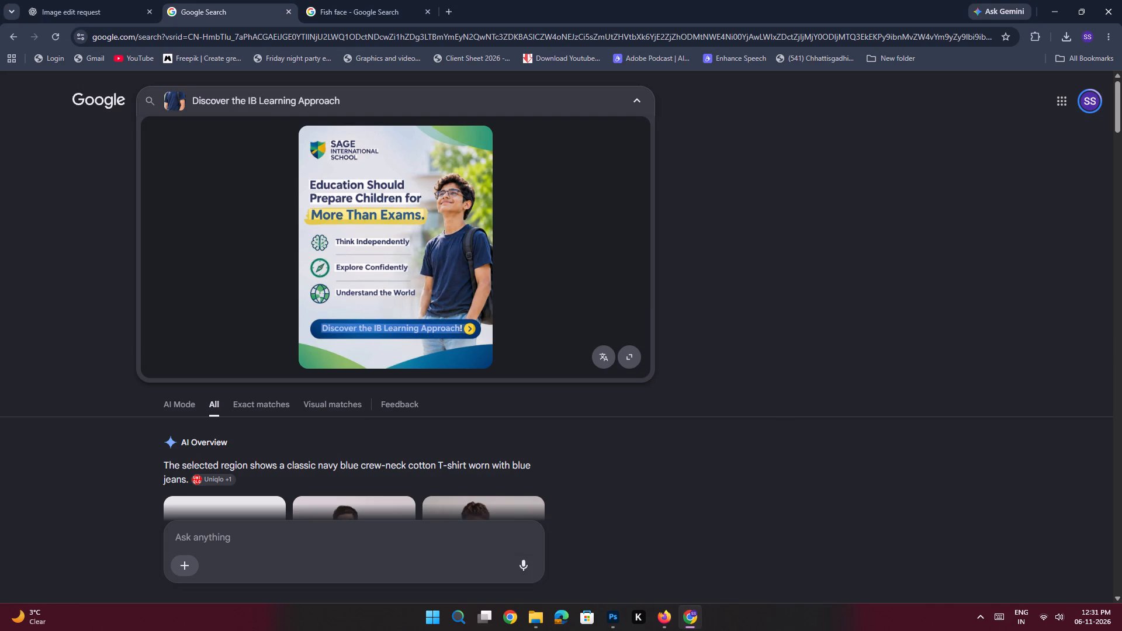
drag(425, 333, 463, 330)
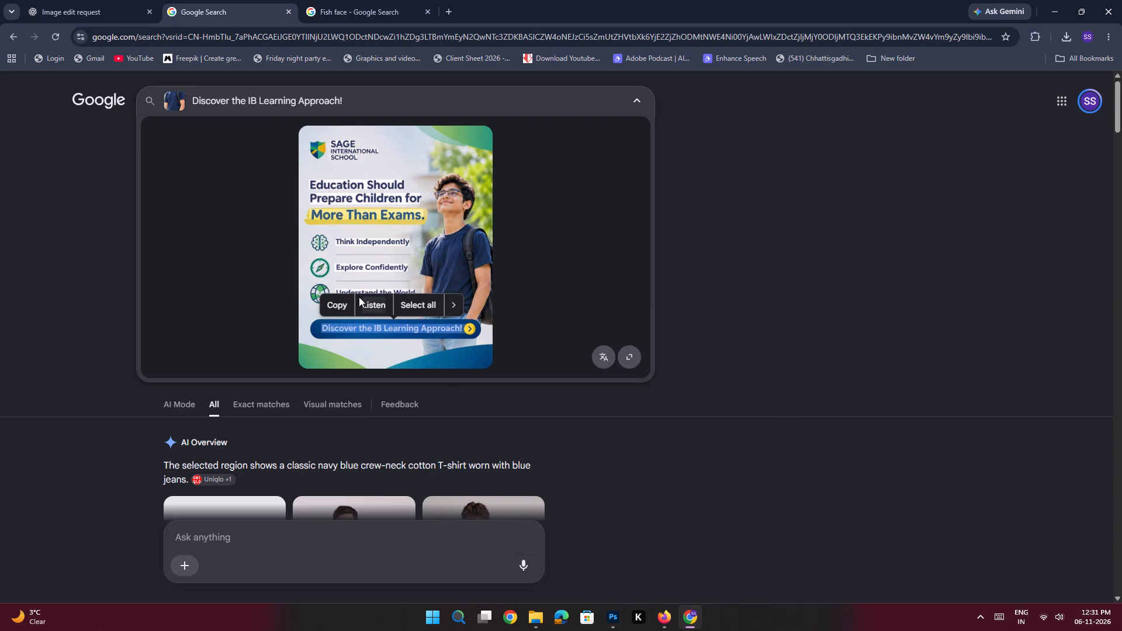
click(342, 301)
Back in Photoshop, paste "Discover the IB Learning Approach!" as a new text layer over the blue rectangle.
key(alt+Tab)
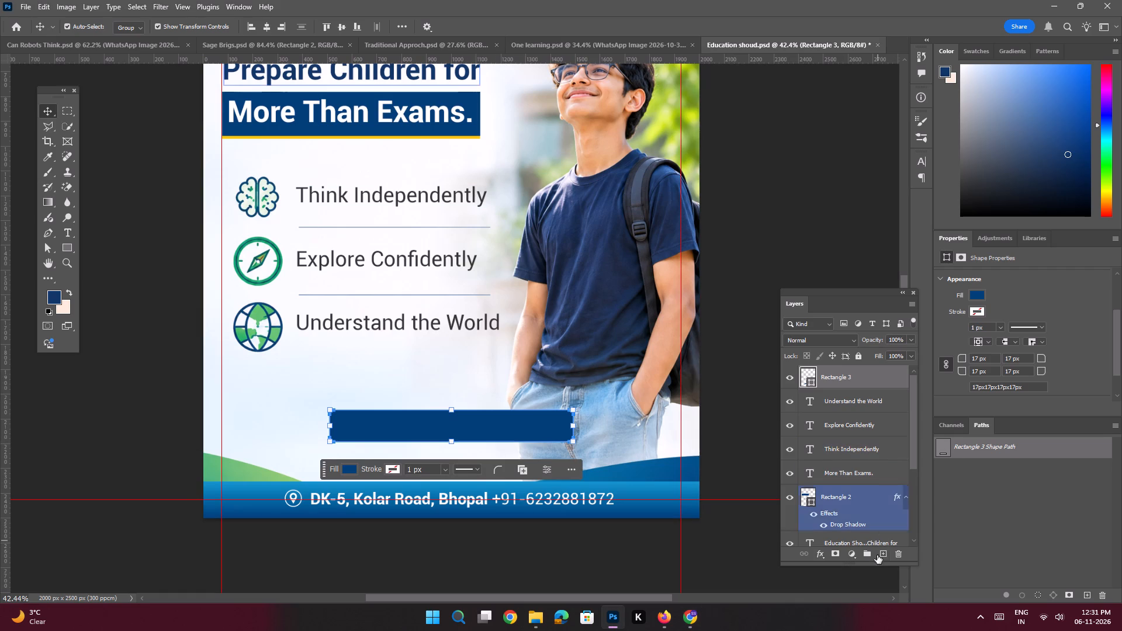
click(884, 556)
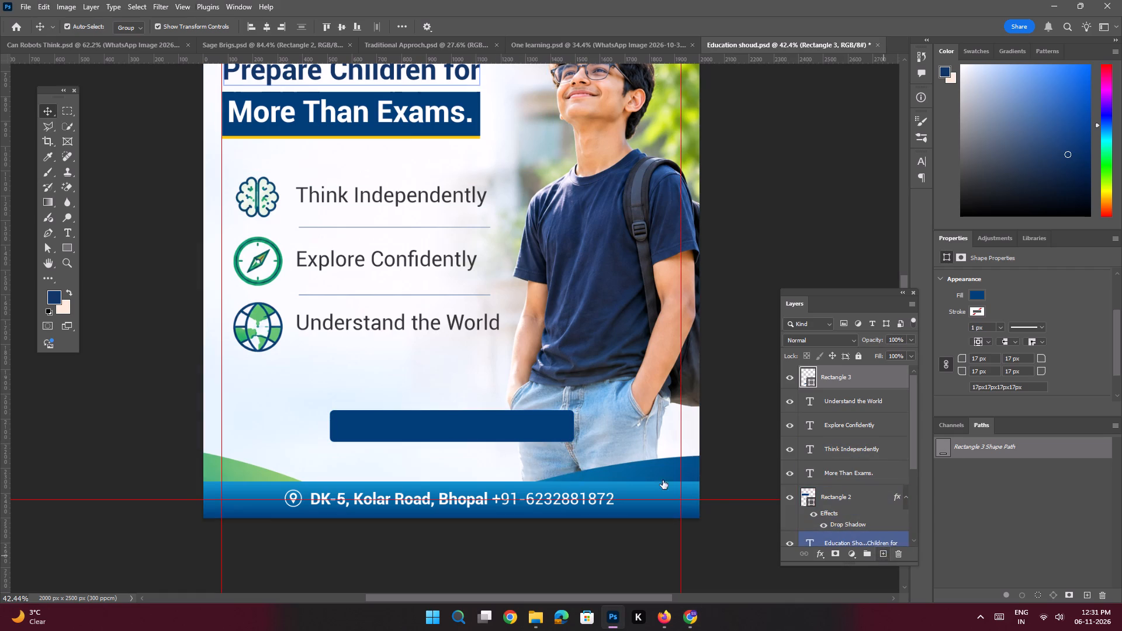
key(ctrl+space)
key(ctrl+space)
key(ctrl+space)
key(ctrl+space)
key(ctrl+space)
key(ctrl+space)
key(ctrl+space)
key(ctrl+space)
ctrl+drag(393, 421, 430, 458)
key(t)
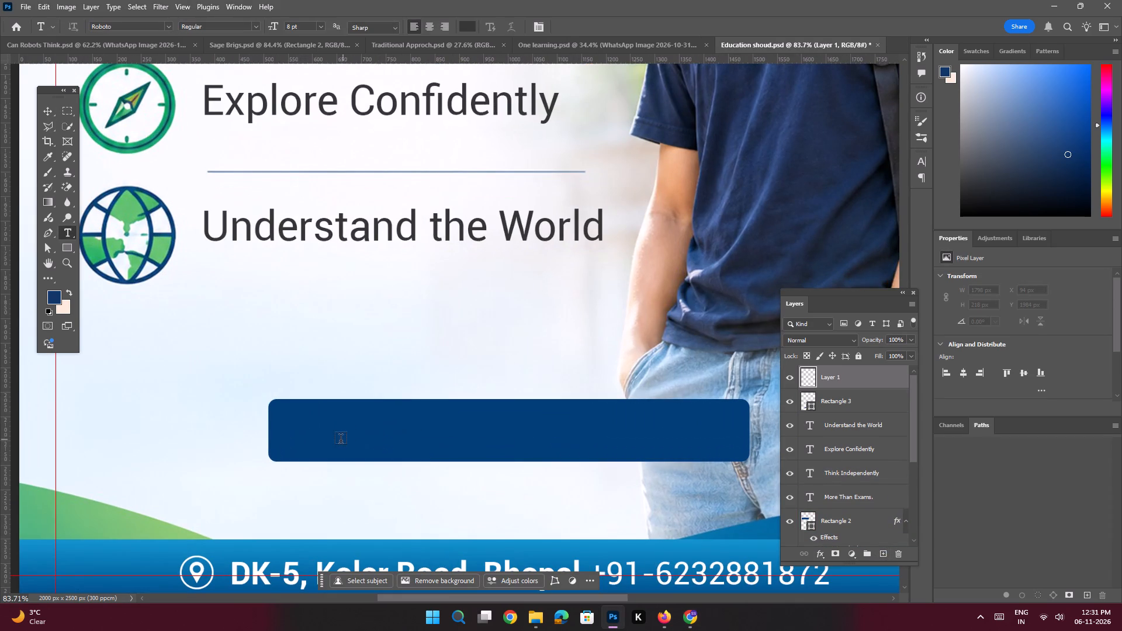
click(339, 441)
key(ctrl+v)
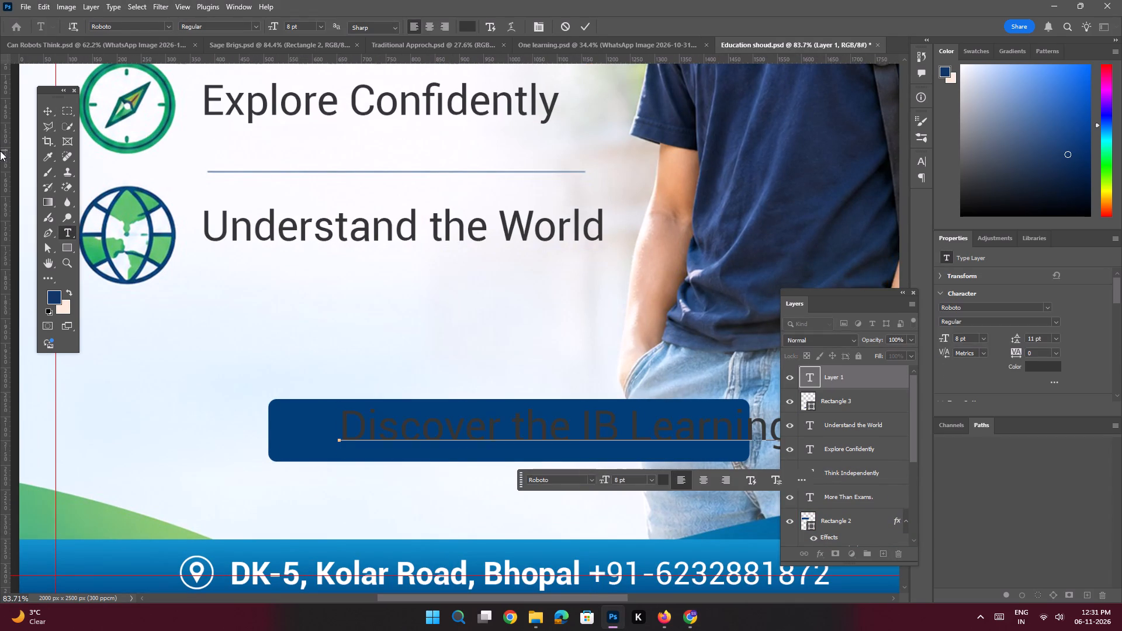
Set the "Discover the IB Learning Approach!" text to 6 pt, centre-align it and centre it horizontally on the poster.
click(47, 108)
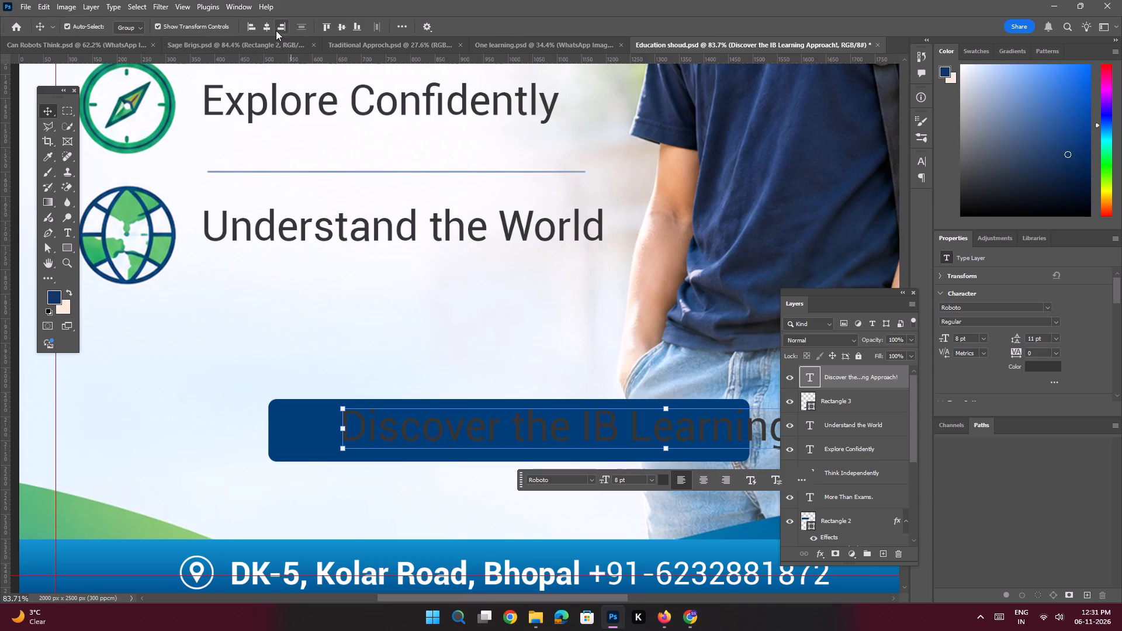
click(272, 27)
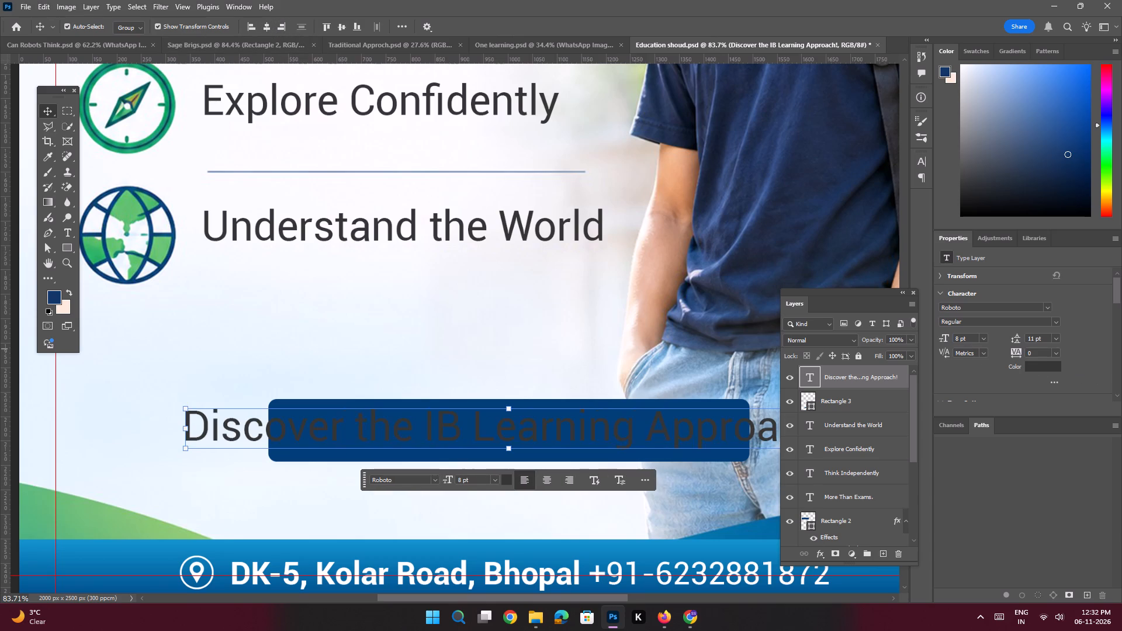
drag(958, 337, 935, 320)
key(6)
key(Return)
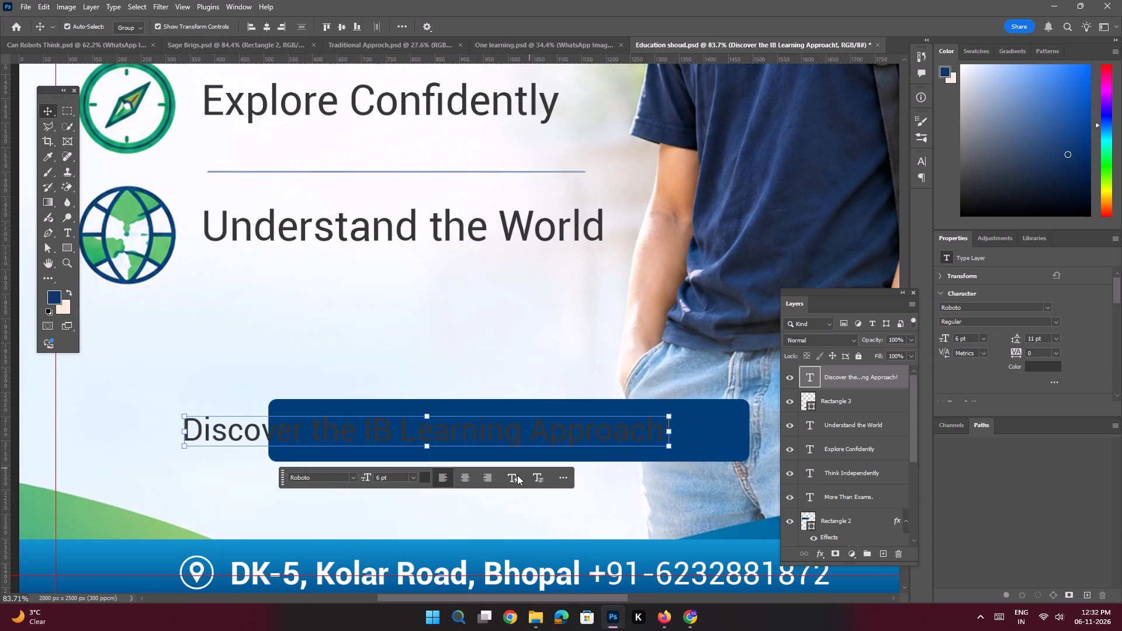
click(468, 473)
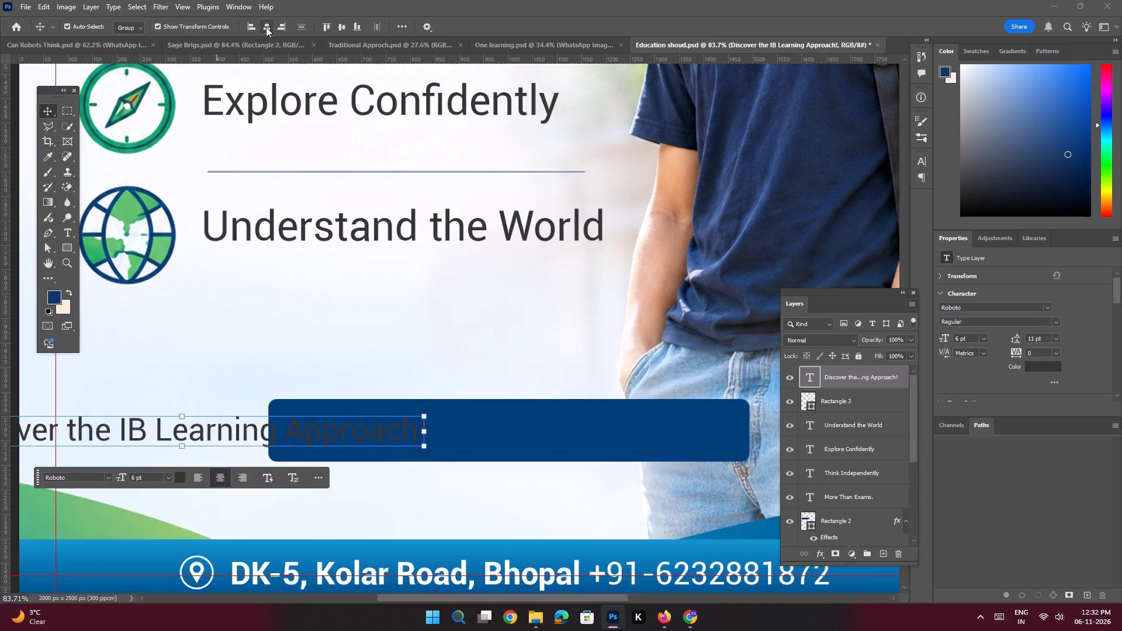
click(267, 26)
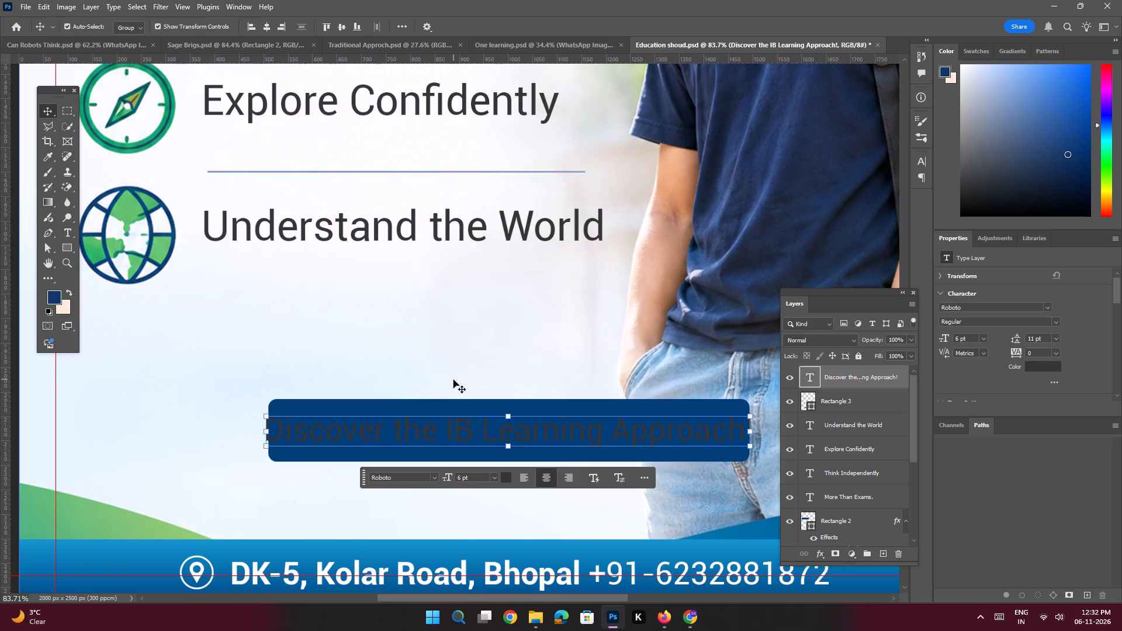
Stretch the blue button rectangle outward at both ends to about 1041 px wide so it extends past the text.
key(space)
ctrl+drag(275, 439, 317, 490)
click(300, 483)
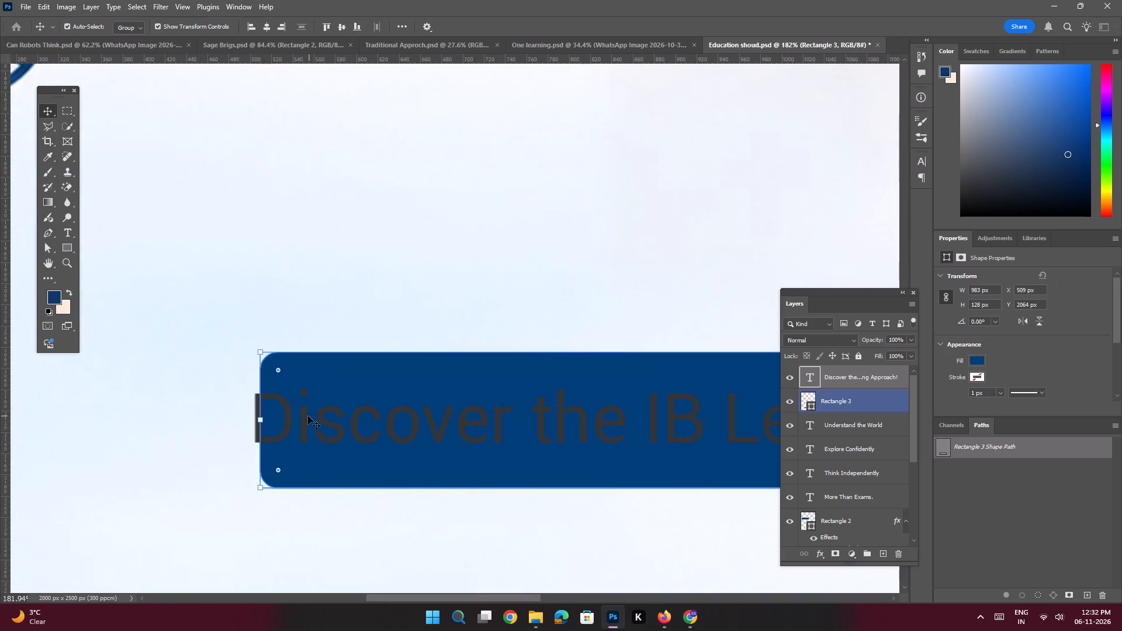
key(ctrl+t)
shift+drag(263, 422, 234, 421)
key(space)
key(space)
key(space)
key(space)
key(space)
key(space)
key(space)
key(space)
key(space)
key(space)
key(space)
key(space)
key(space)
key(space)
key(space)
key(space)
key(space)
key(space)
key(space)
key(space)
drag(387, 396, 127, 388)
click(368, 418)
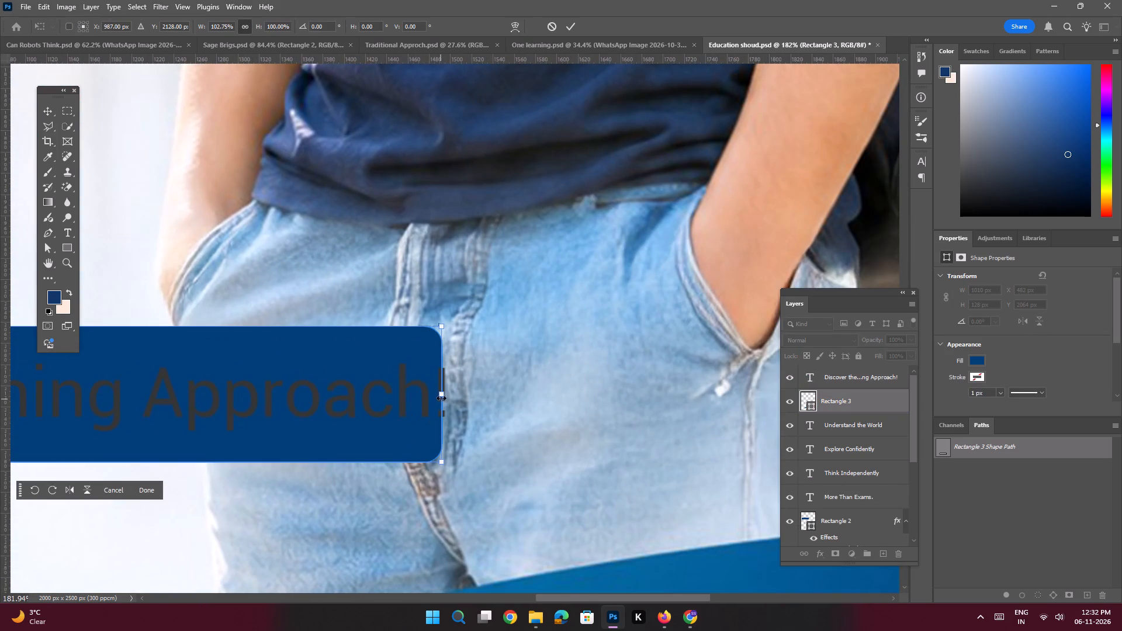
shift+drag(443, 396, 476, 397)
key(Return)
Make the "Discover the IB Learning Approach!" button text Roboto Bold and white.
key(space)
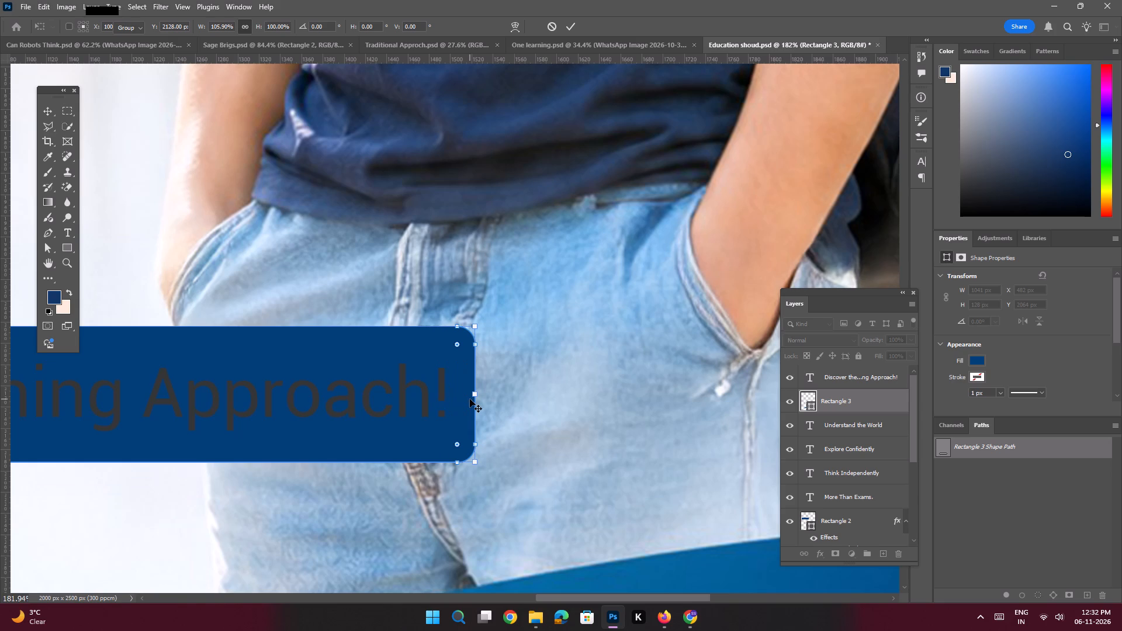
ctrl+drag(470, 399, 420, 387)
ctrl+drag(410, 404, 373, 396)
key(ctrl+space)
key(ctrl+space)
key(ctrl+space)
key(ctrl+space)
key(ctrl+space)
key(ctrl+space)
key(ctrl+space)
key(ctrl+space)
key(ctrl+space)
key(ctrl+space)
key(ctrl+space)
key(ctrl+space)
key(ctrl+space)
key(ctrl+space)
key(ctrl+space)
key(ctrl+space)
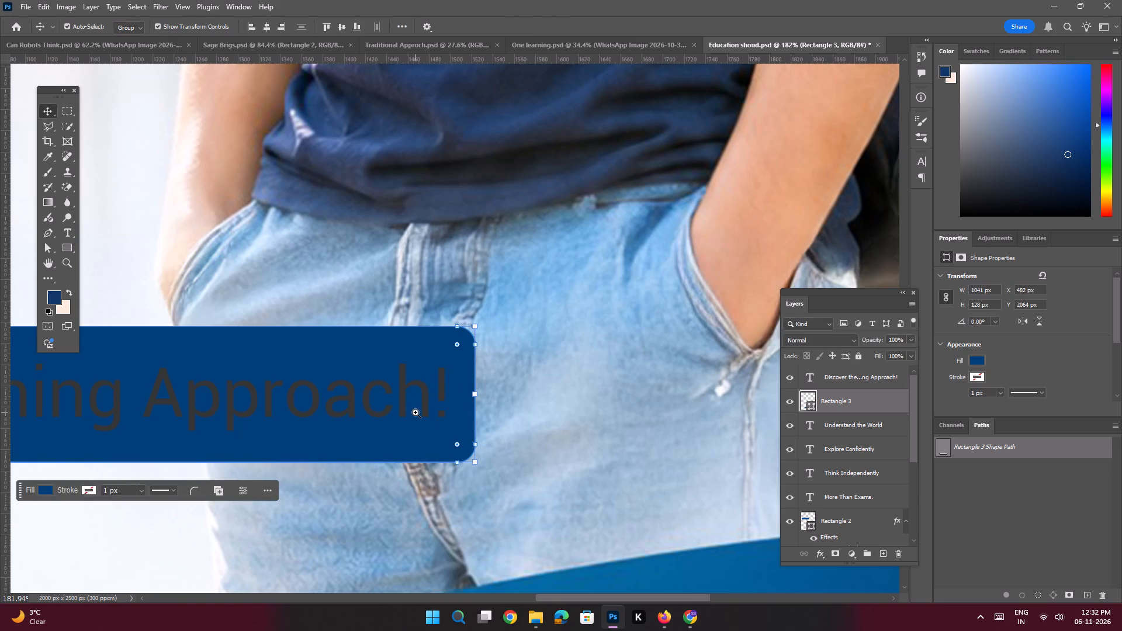
ctrl+drag(415, 412, 367, 400)
drag(338, 410, 510, 366)
click(408, 545)
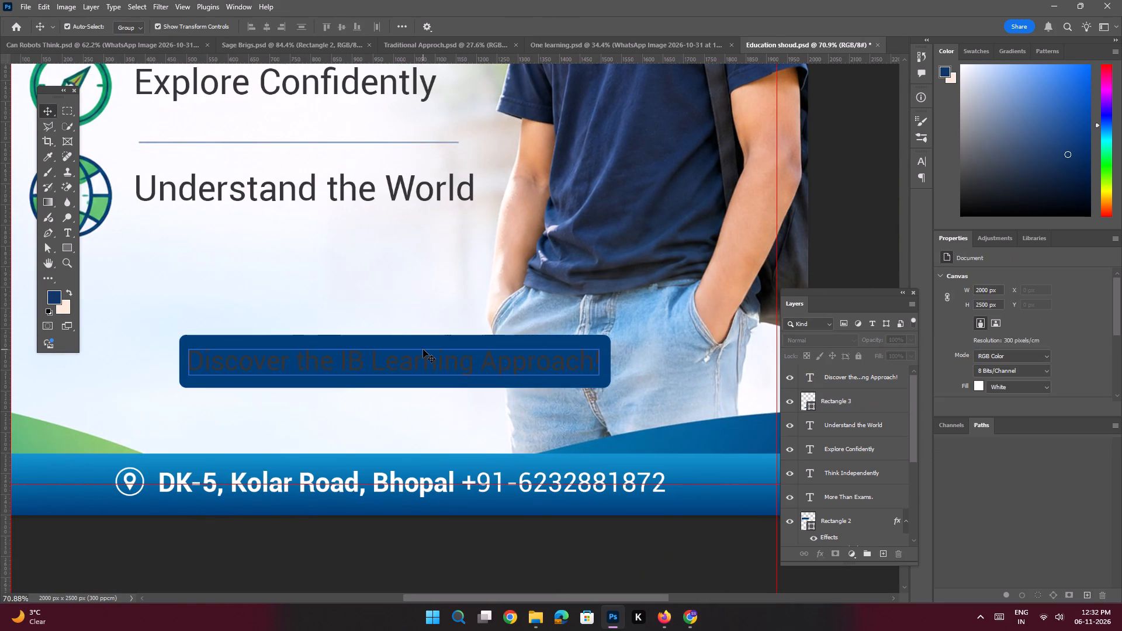
click(423, 355)
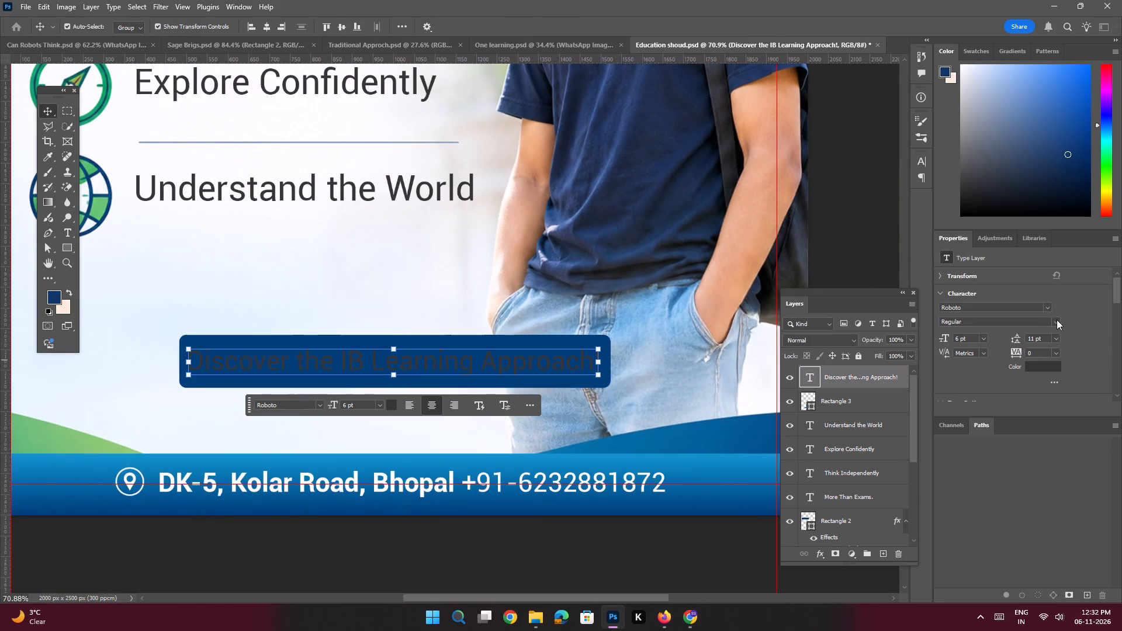
click(1057, 320)
click(979, 545)
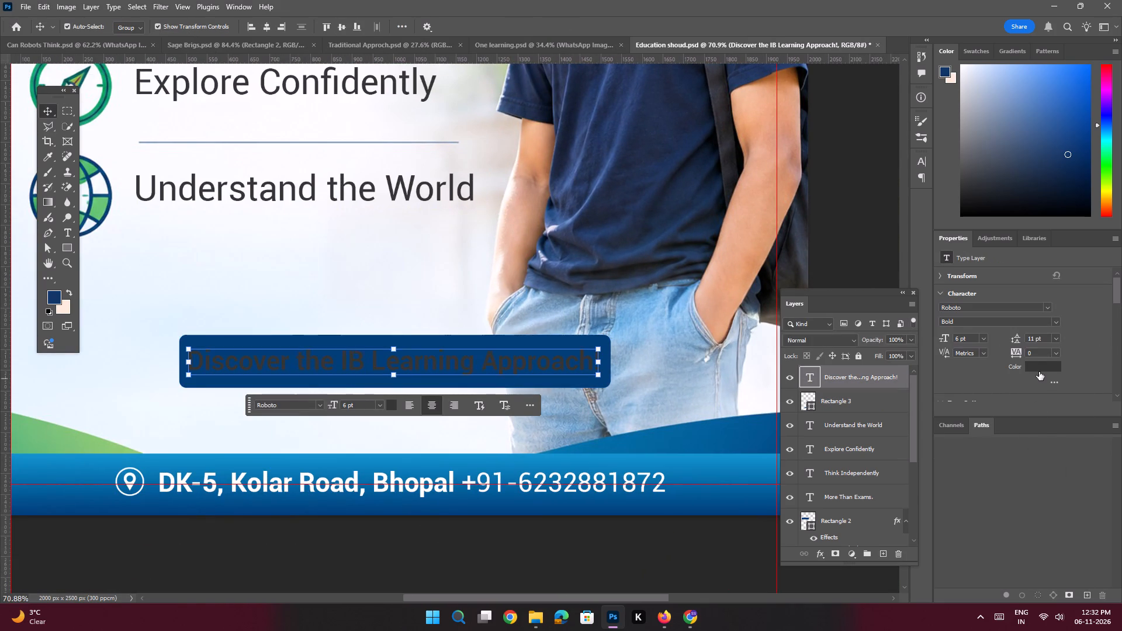
click(1039, 368)
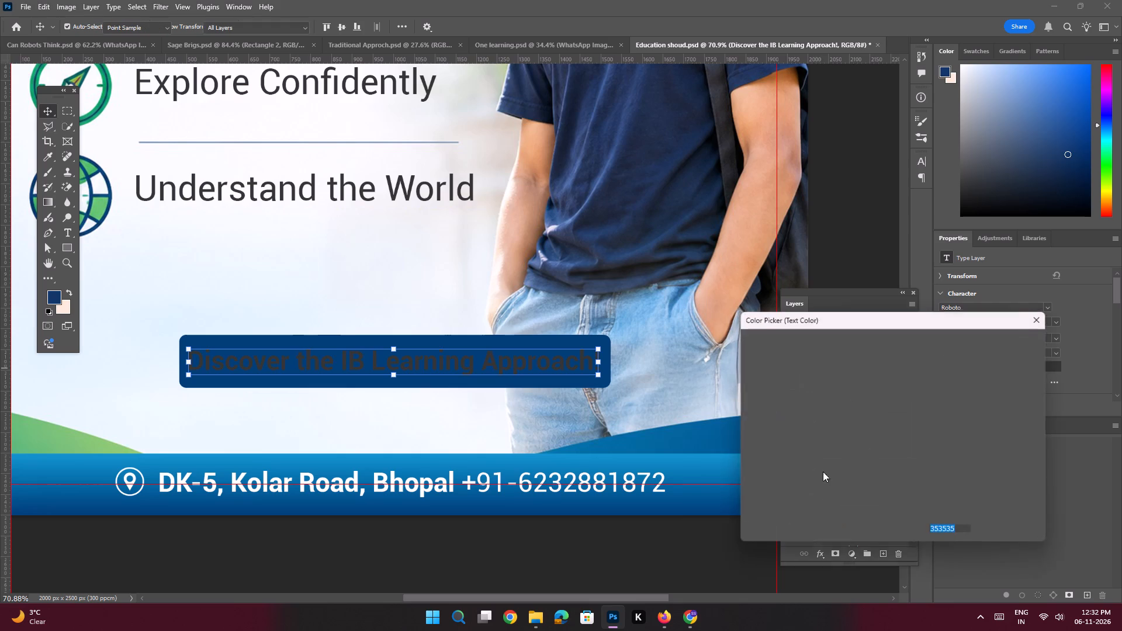
drag(826, 483, 600, 154)
key(Return)
key(Return)
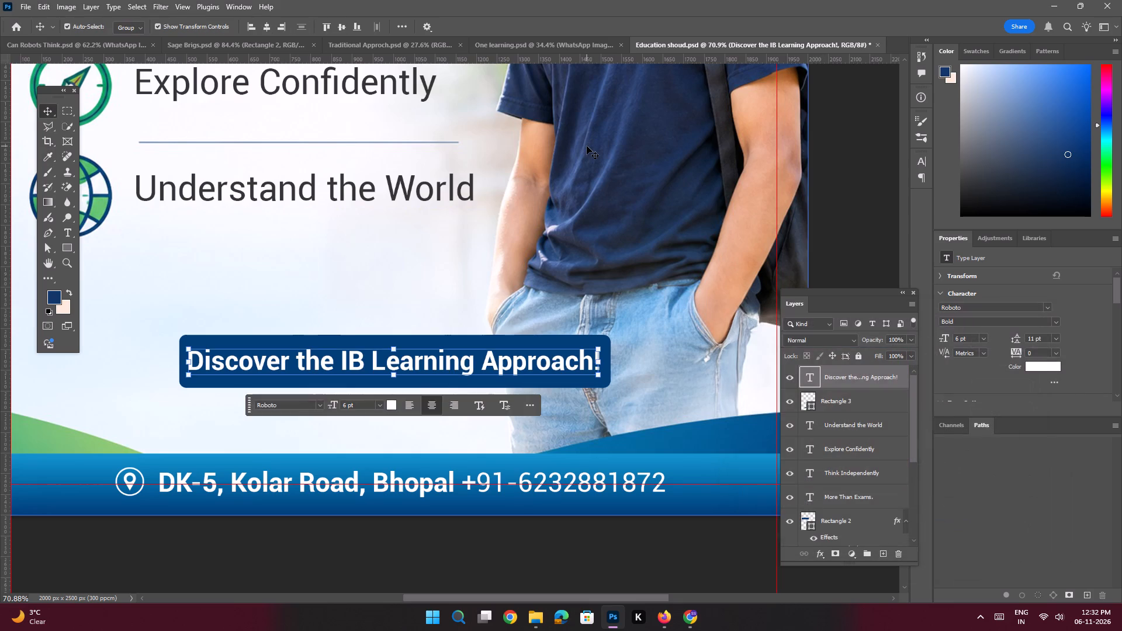
Save the poster document and export it as the PNG "Education shoud" in the SIS post folder.
key(ctrl+0)
key(ctrl+s)
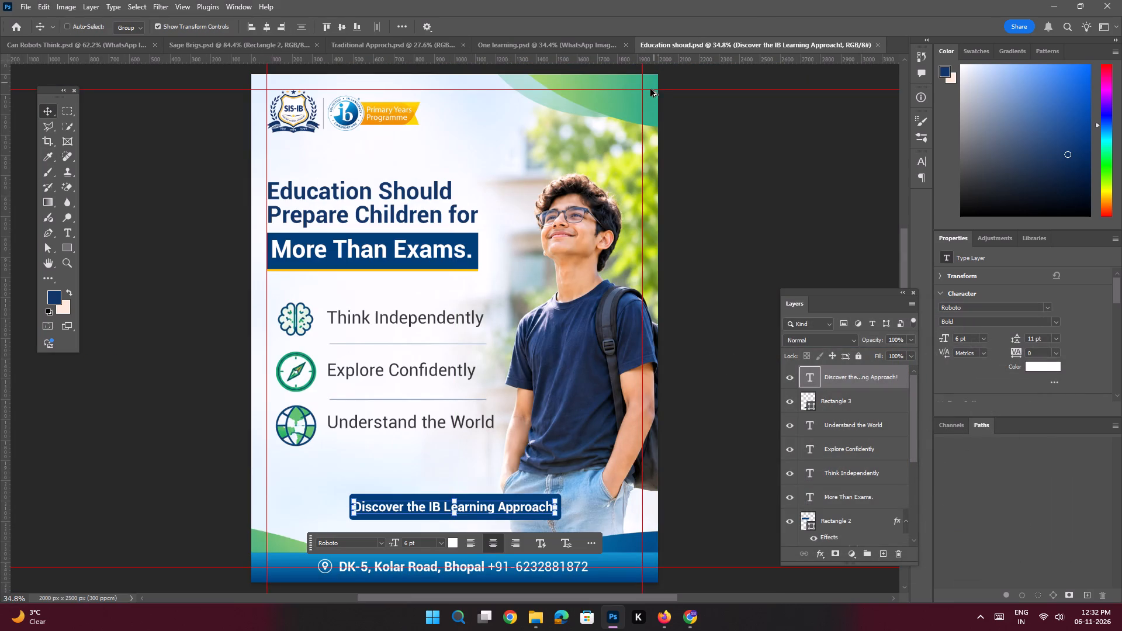
key(ctrl+alt+shift+w)
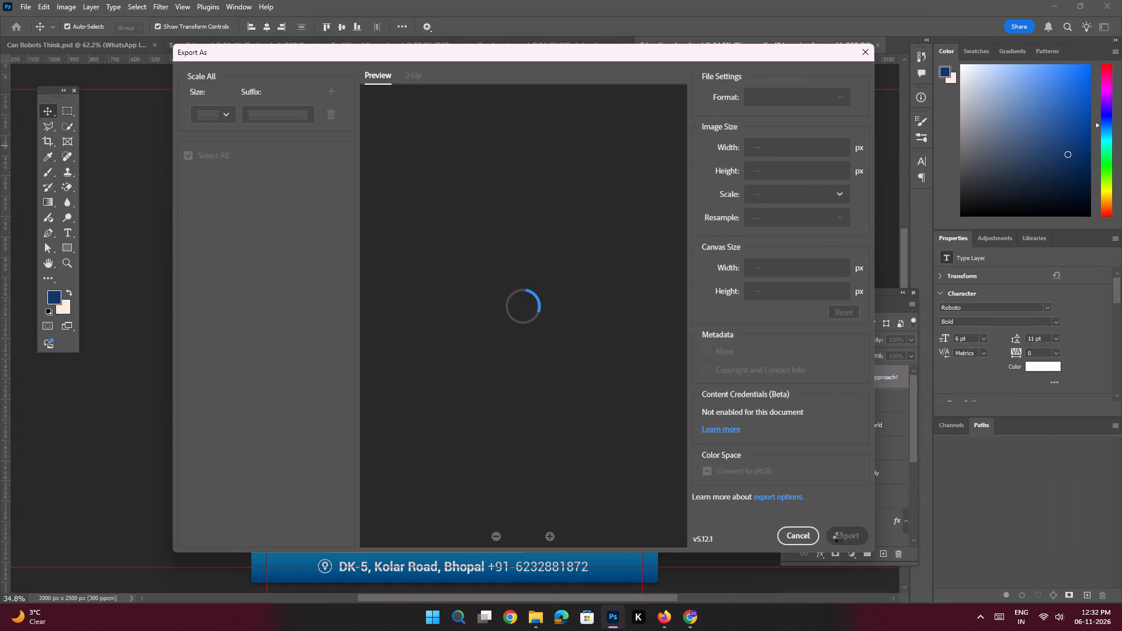
click(841, 538)
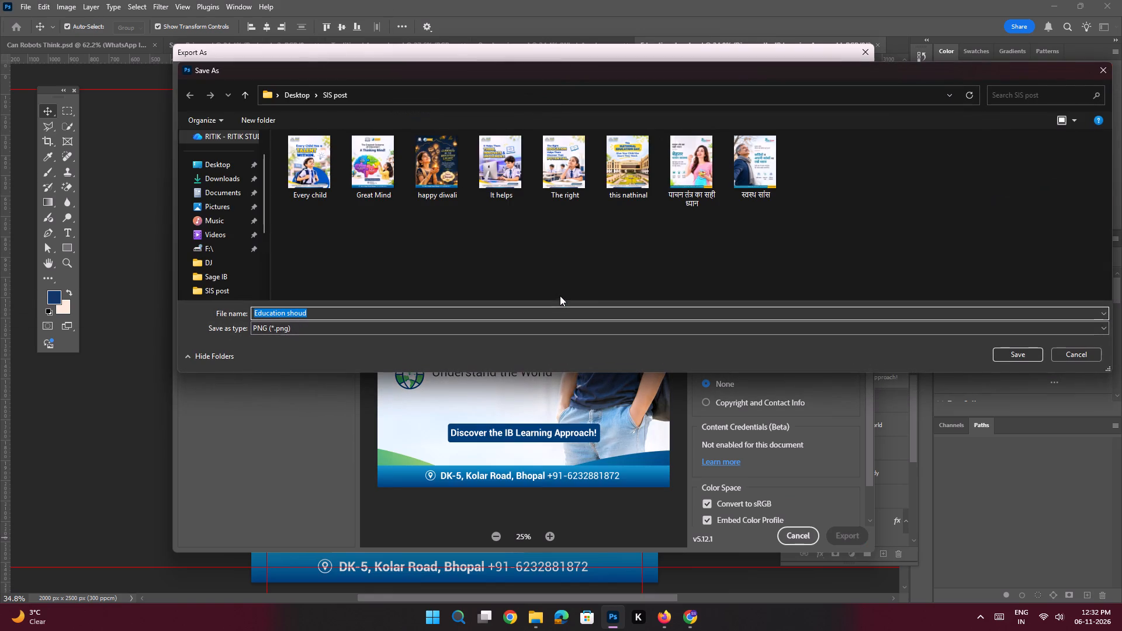
click(1000, 355)
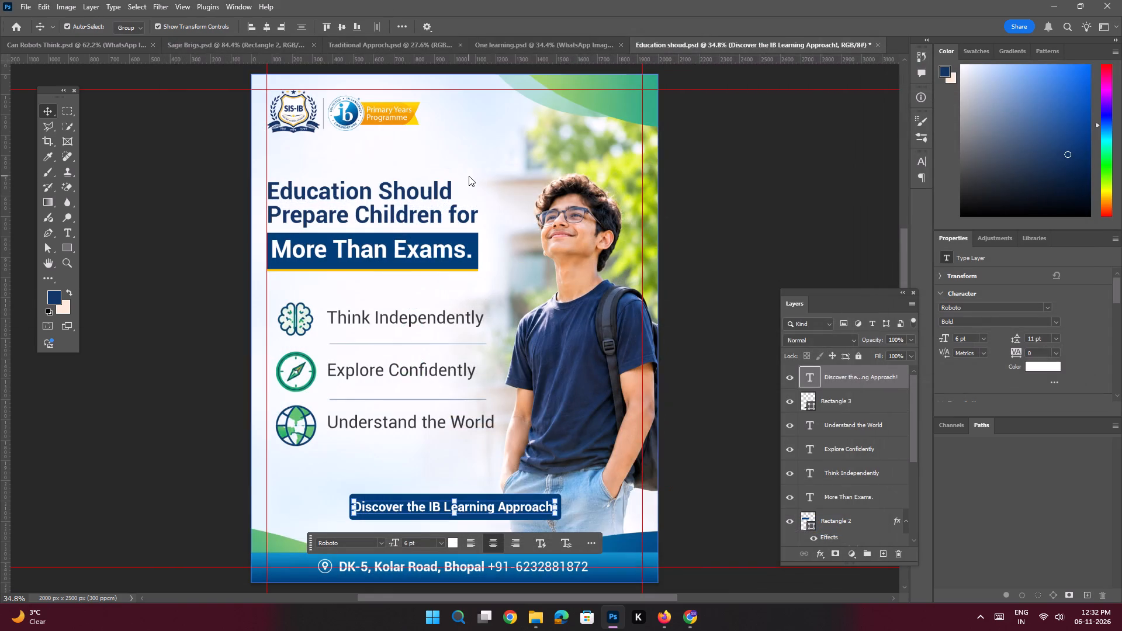
key(ctrl+s)
Export the One learning poster as the PNG "One learning" in the SIS post folder, save the document and close it.
click(546, 43)
key(ctrl+alt+shift+w)
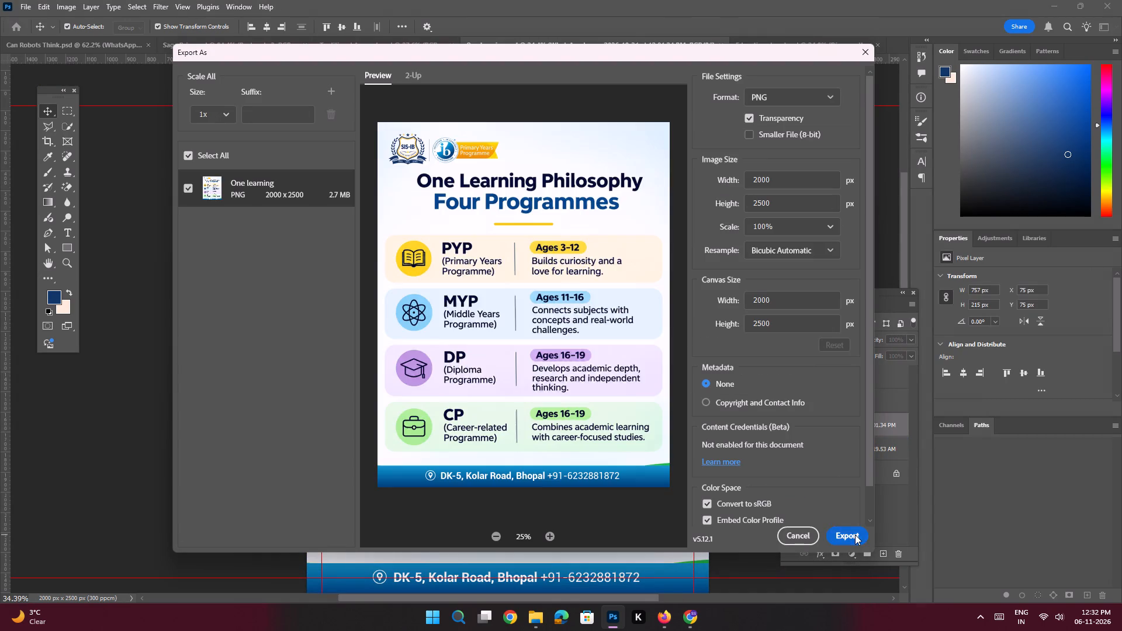
click(855, 535)
click(994, 352)
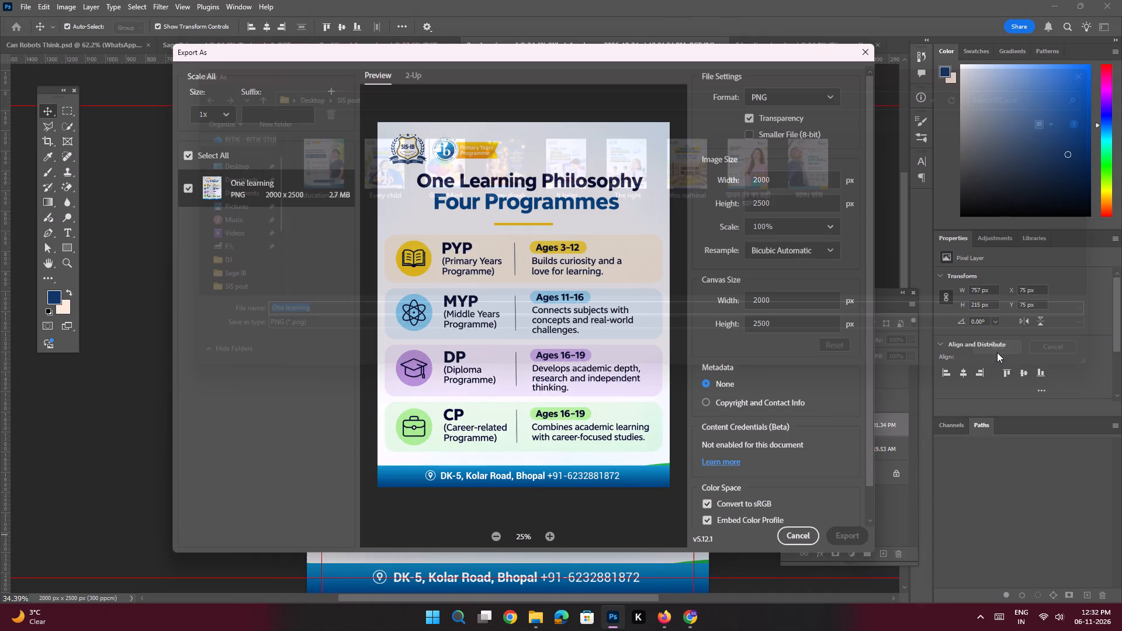
key(ctrl+s)
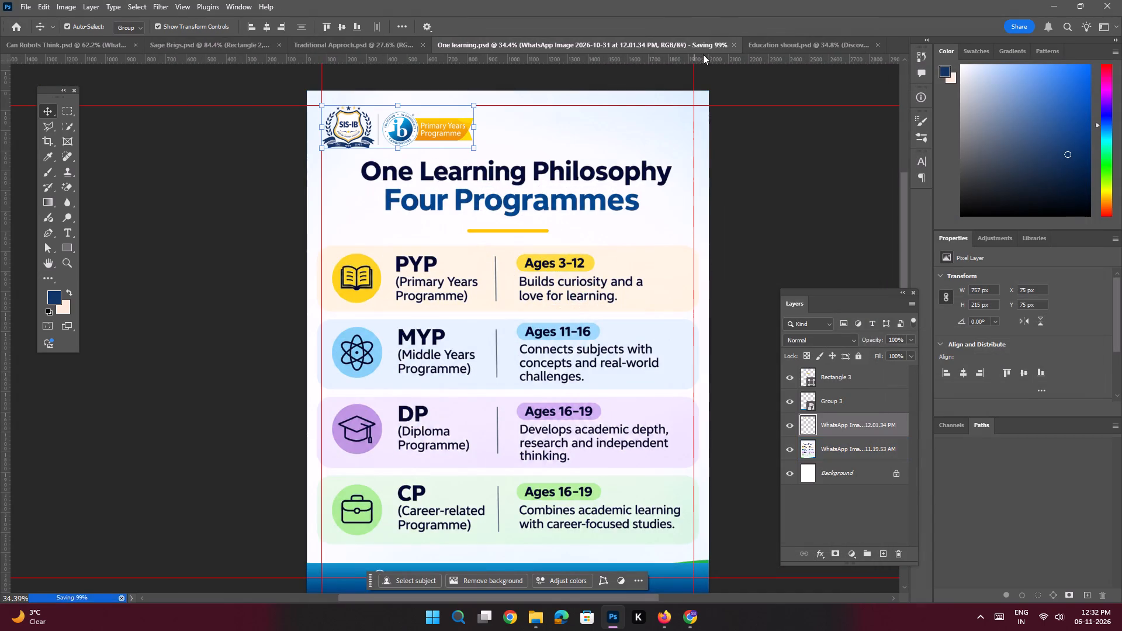
click(718, 47)
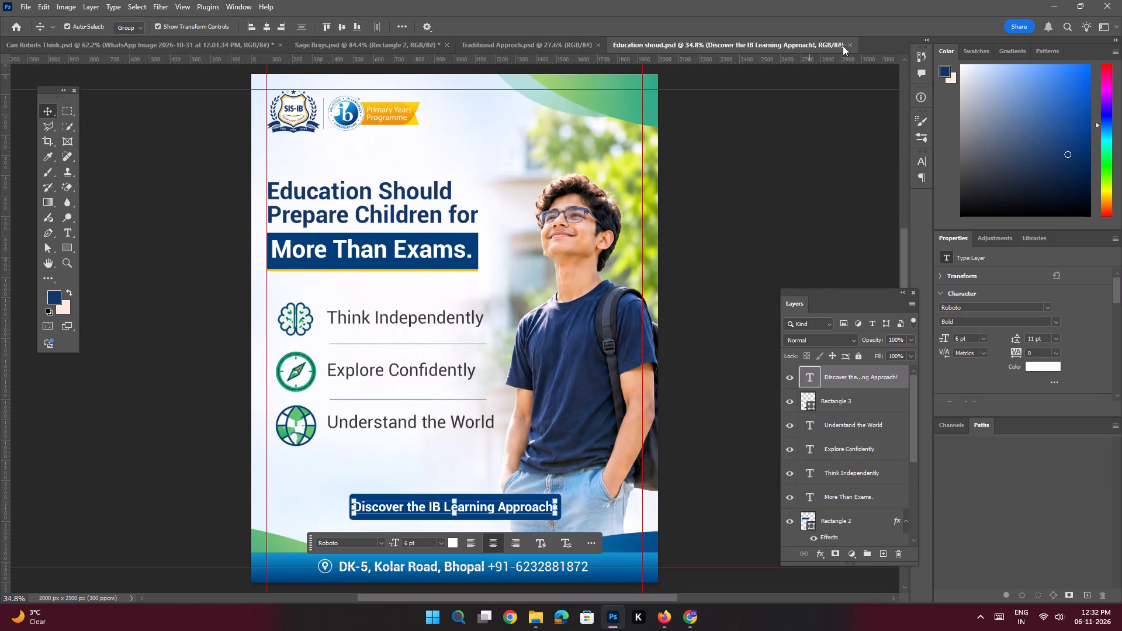
Close the Education shoud poster document.
click(848, 46)
Export the Traditional Approch poster as the PNG "Traditional Approch" in the SIS post folder, save the document and close it.
click(546, 47)
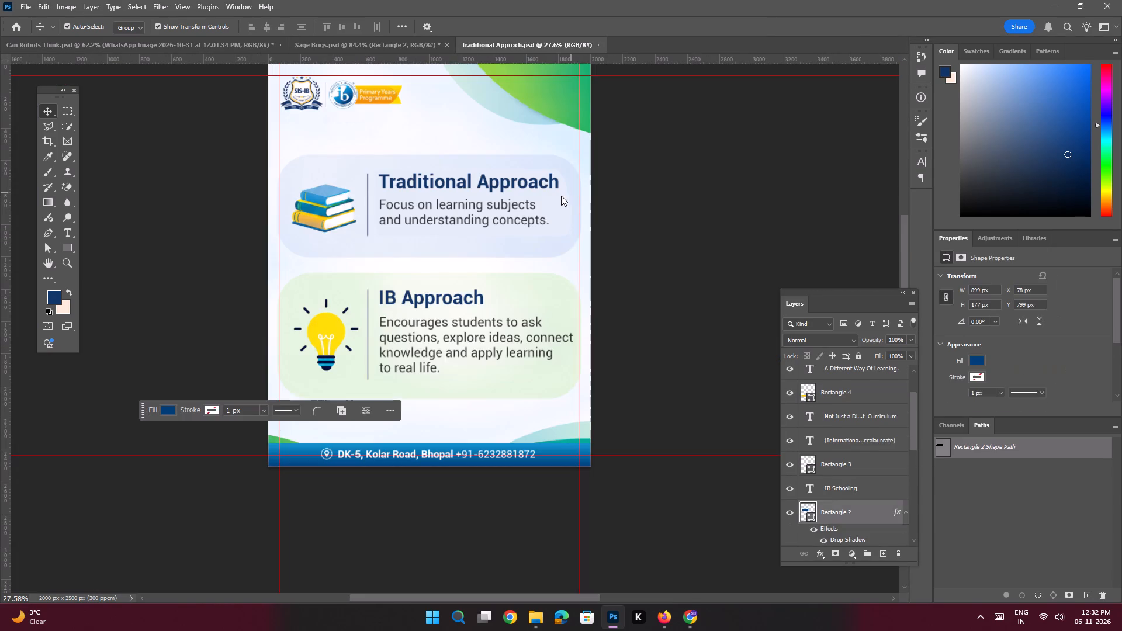
key(ctrl+alt+shift+w)
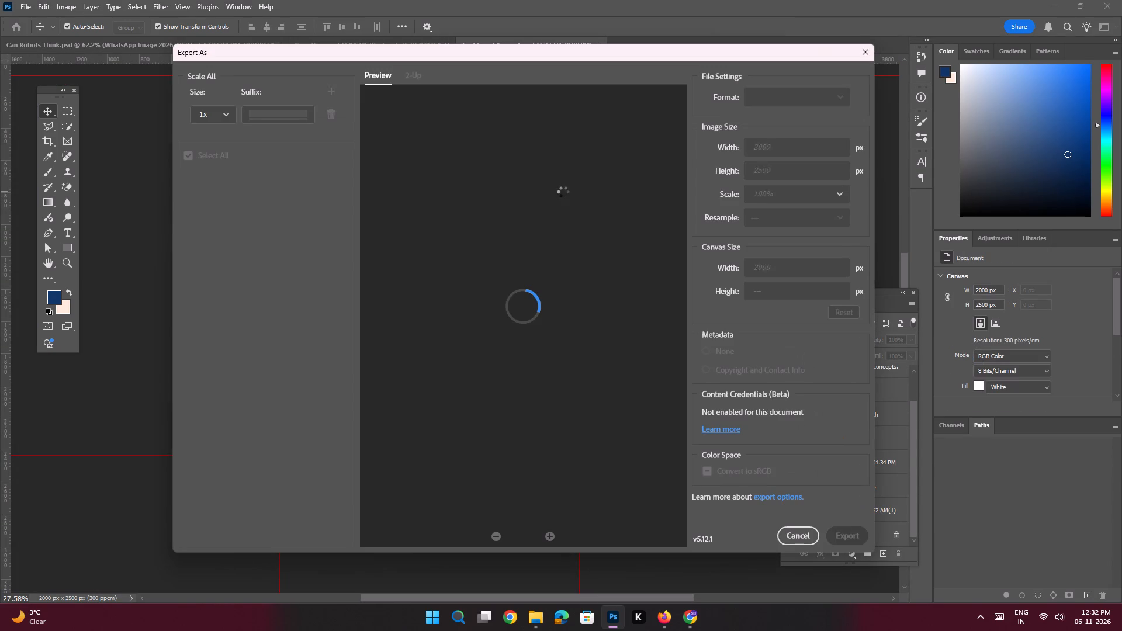
click(853, 535)
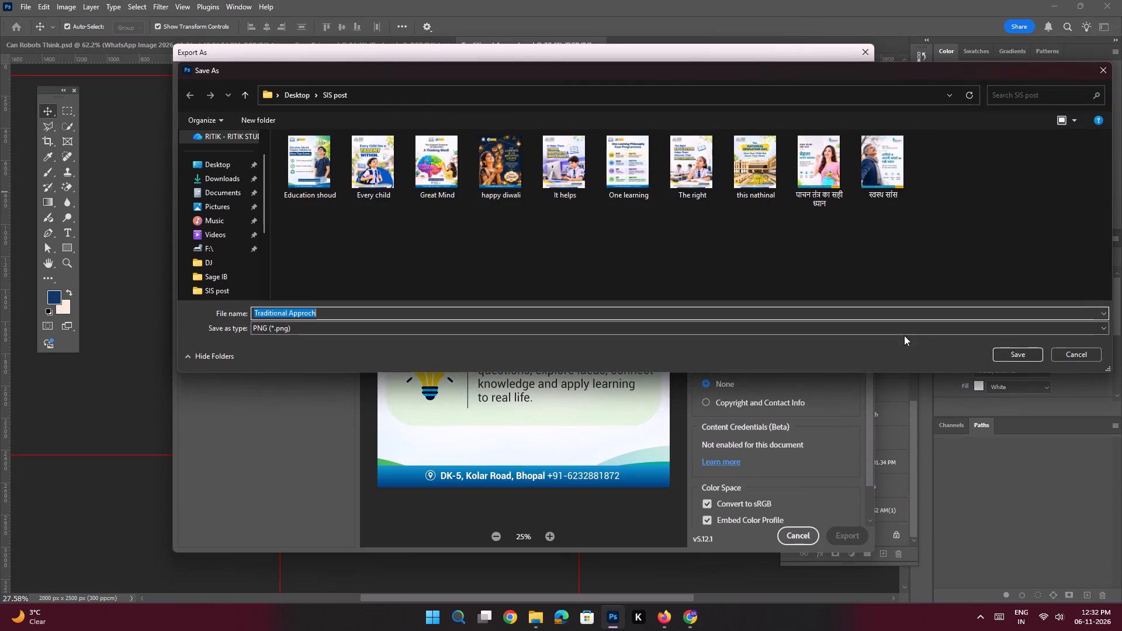
click(1014, 353)
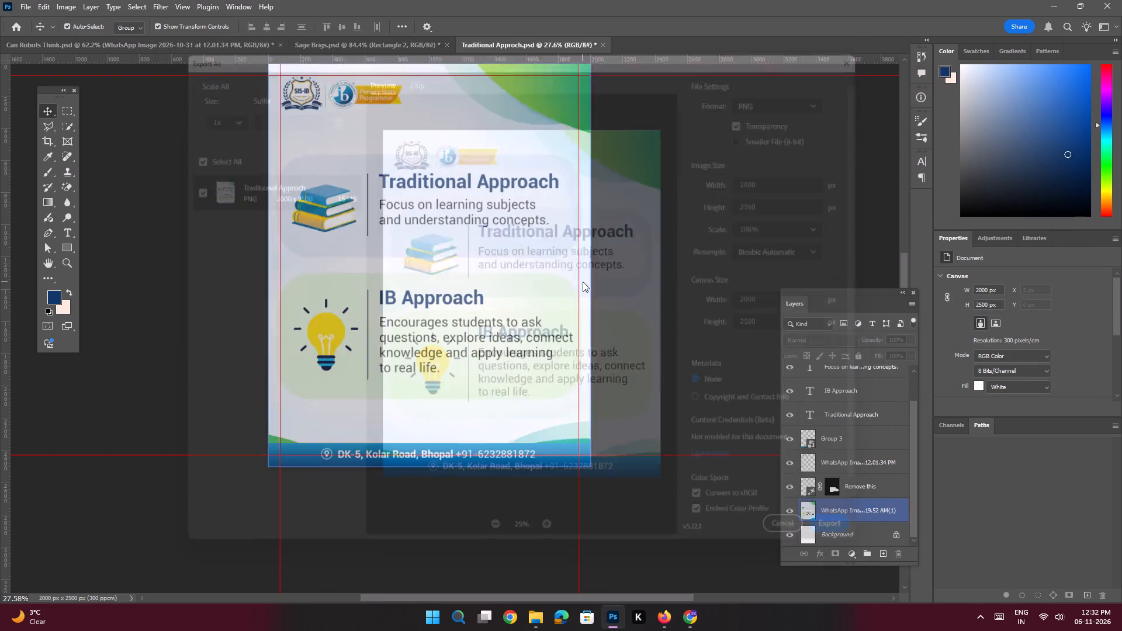
key(ctrl+s)
click(595, 47)
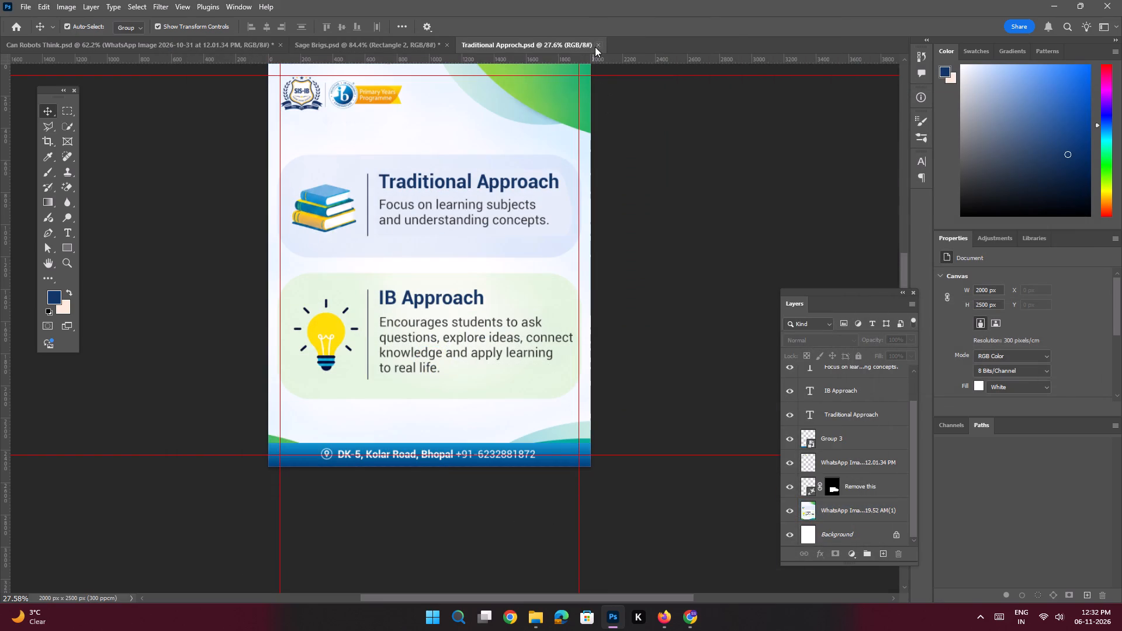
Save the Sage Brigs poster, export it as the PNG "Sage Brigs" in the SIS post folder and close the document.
key(ctrl+s)
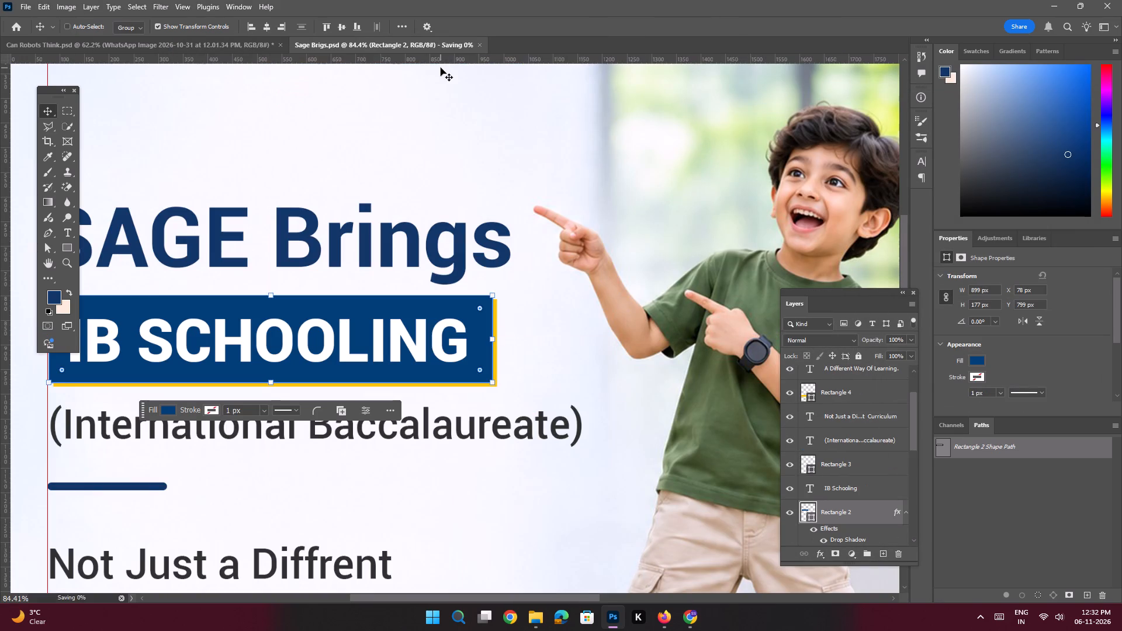
key(ctrl+alt+shift+w)
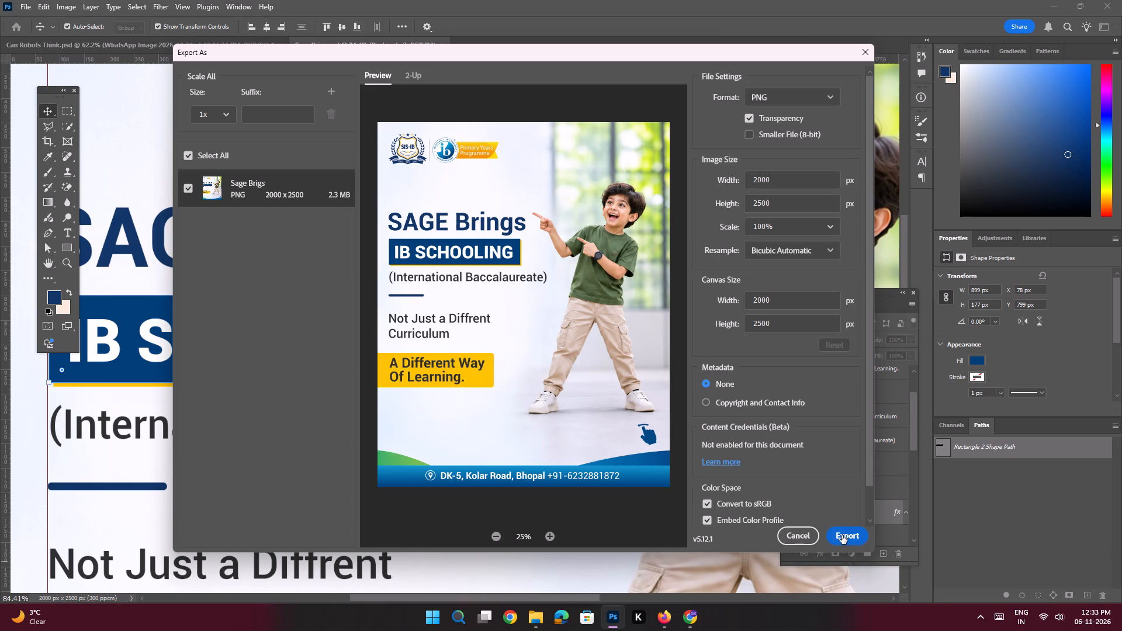
click(842, 535)
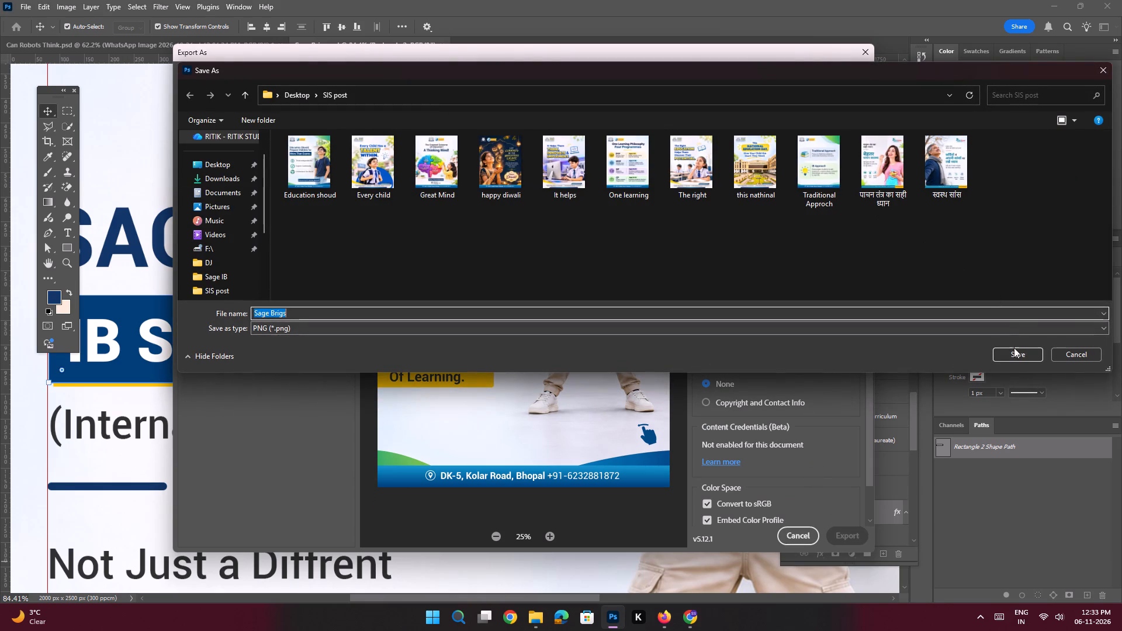
click(1015, 357)
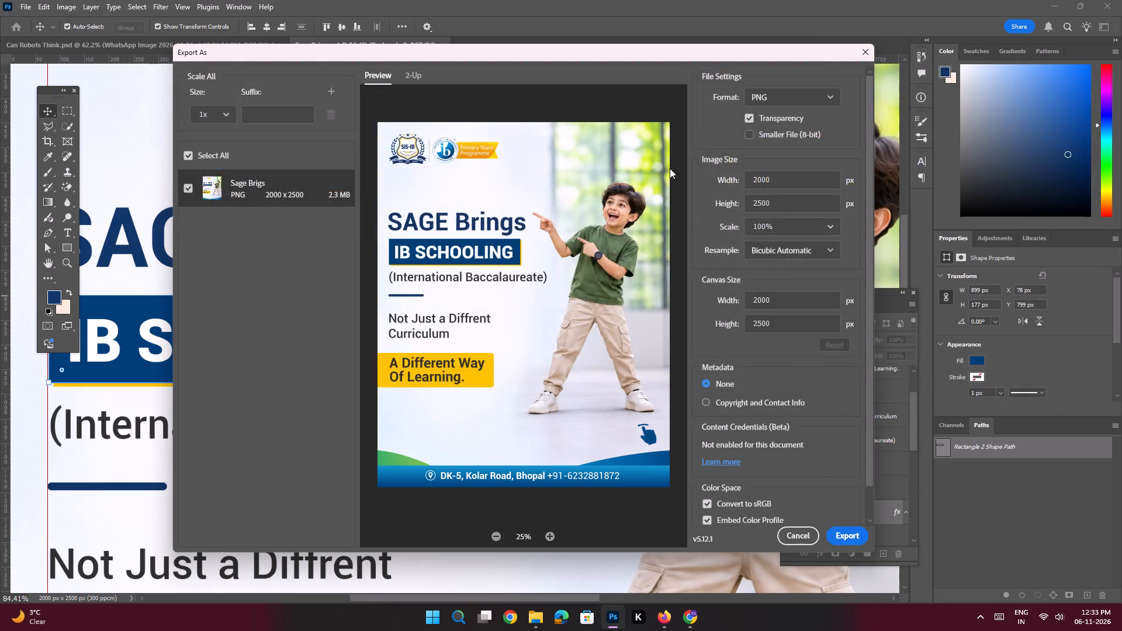
click(448, 46)
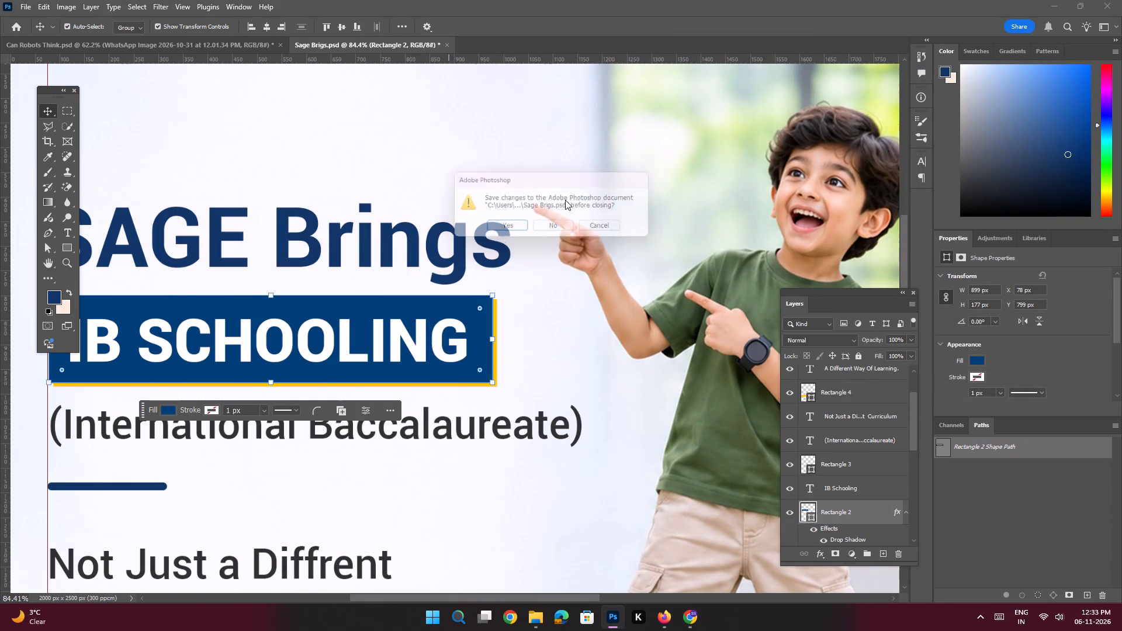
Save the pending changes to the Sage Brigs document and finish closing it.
click(505, 225)
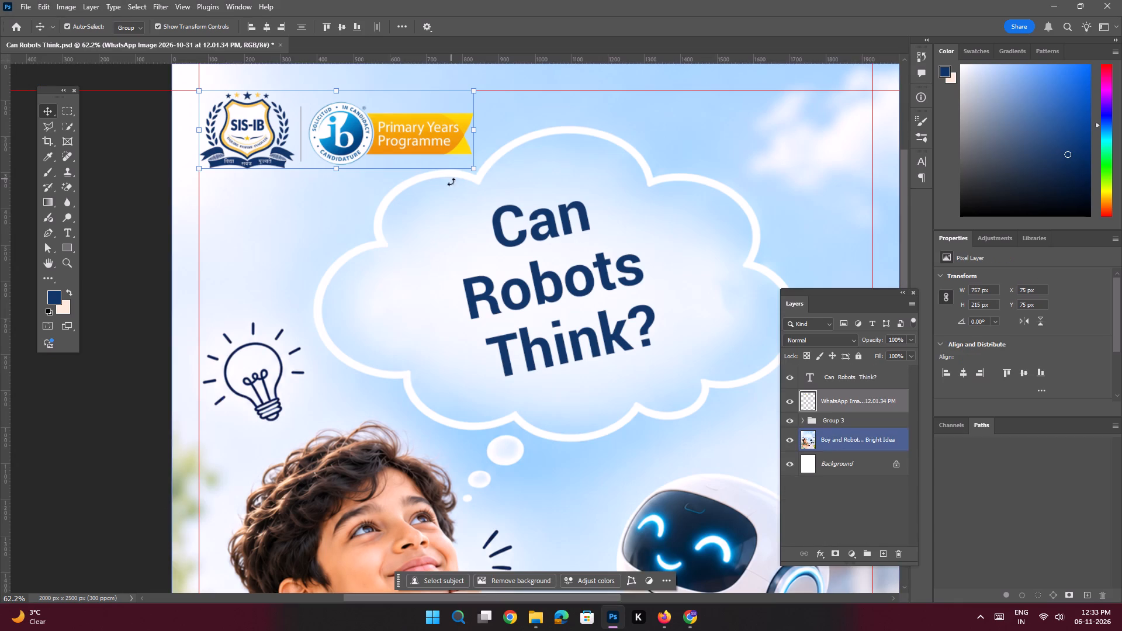
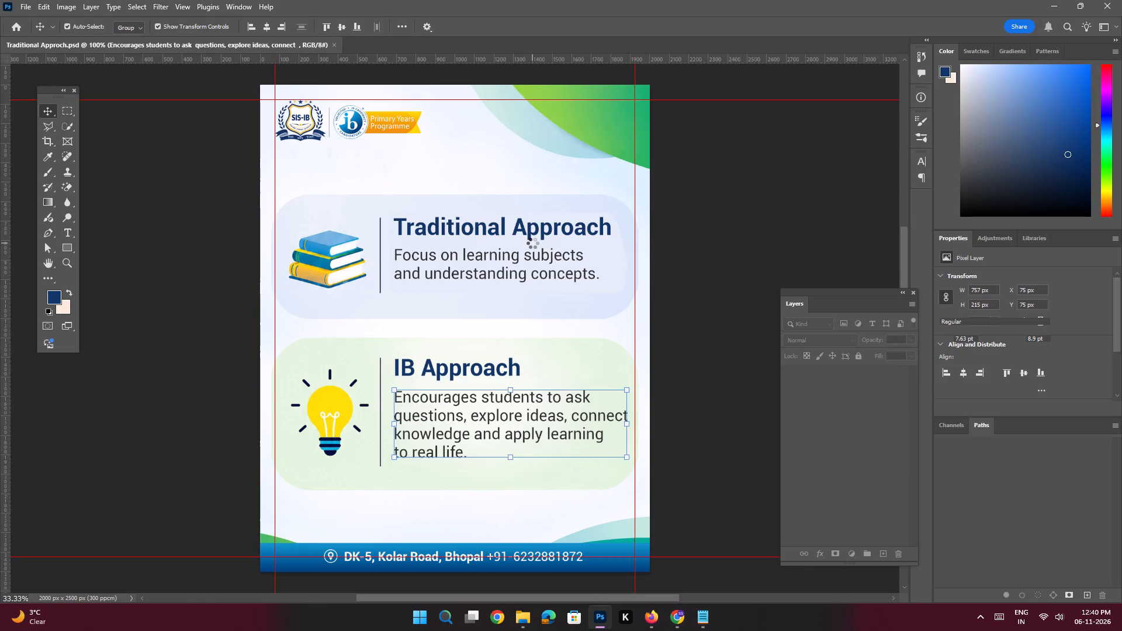
Deselect the poster's text layer and create a blank 2000 x 2500 px RGB document at 300 pixels/cm with a white background.
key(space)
ctrl+drag(539, 251, 524, 245)
drag(577, 243, 536, 238)
click(622, 186)
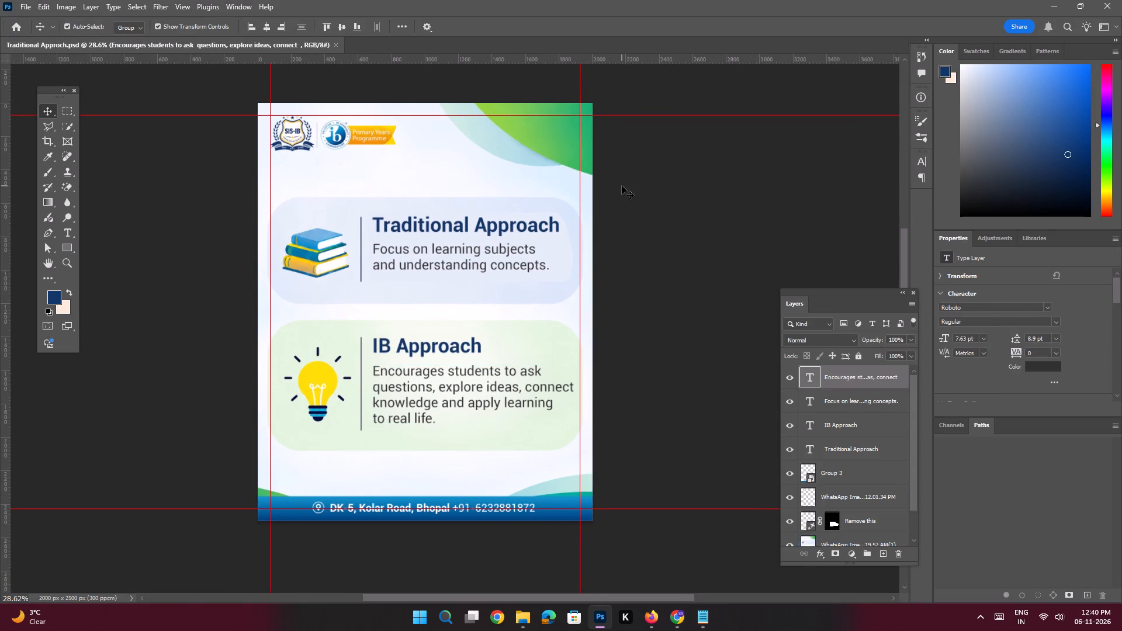
key(ctrl+n)
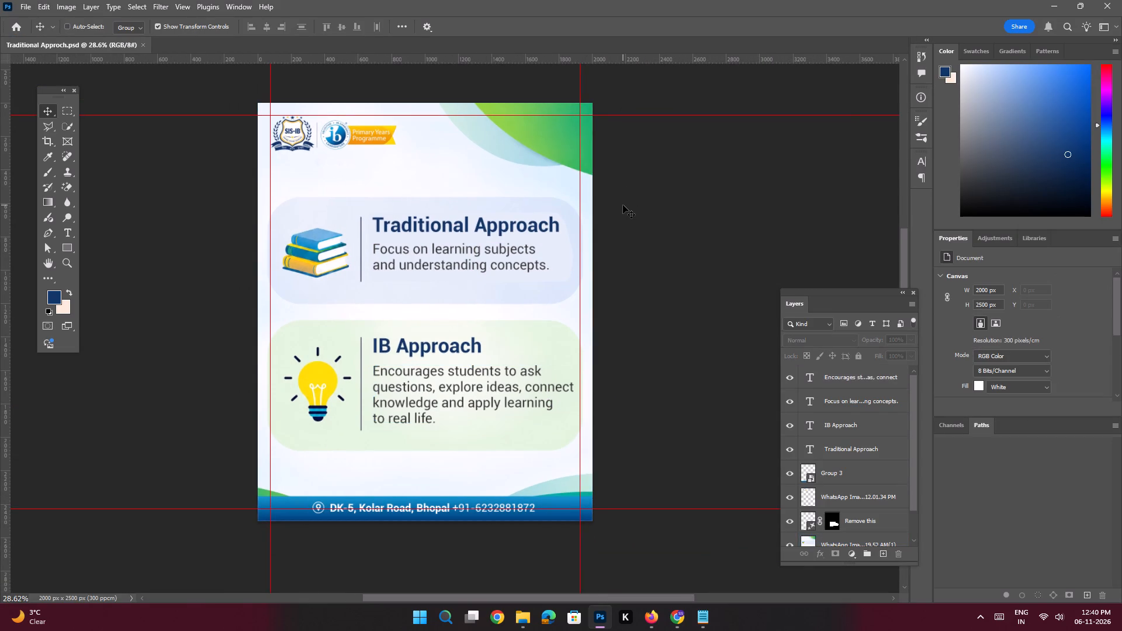
double_click(324, 216)
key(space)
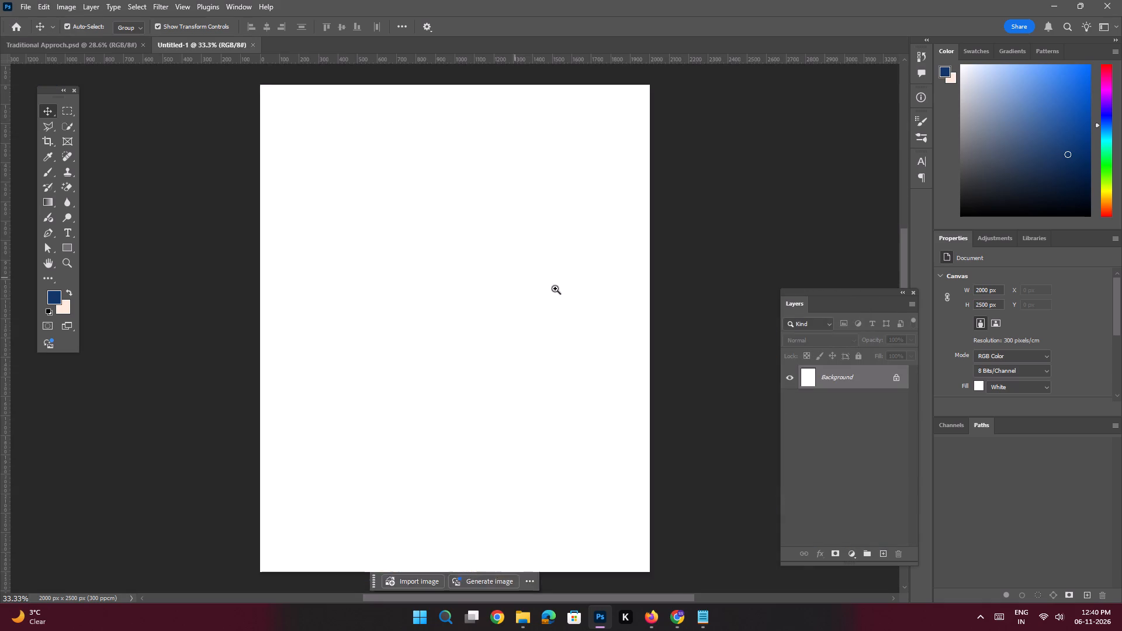
Add red margin guides 75 px from every edge of the blank 2000 x 2500 px canvas.
ctrl+drag(555, 282, 541, 279)
drag(571, 271, 566, 273)
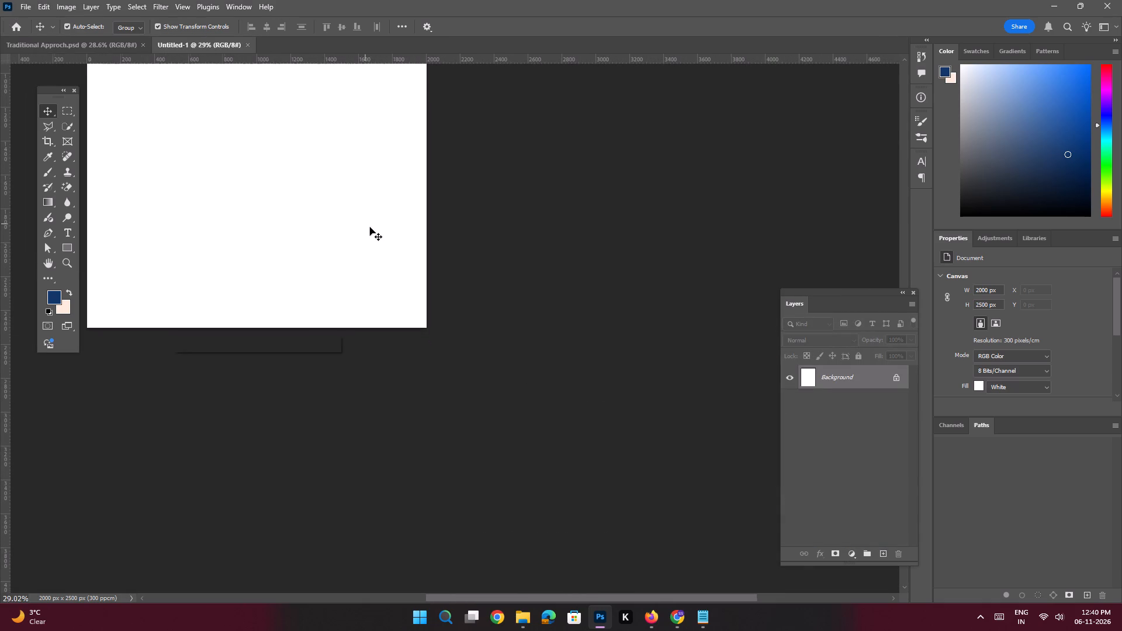
key(space)
key(space)
key(space)
key(space)
key(space)
key(space)
key(space)
key(space)
key(space)
key(space)
key(space)
key(space)
key(space)
key(space)
key(space)
key(space)
key(space)
key(space)
key(space)
key(space)
drag(361, 221, 557, 412)
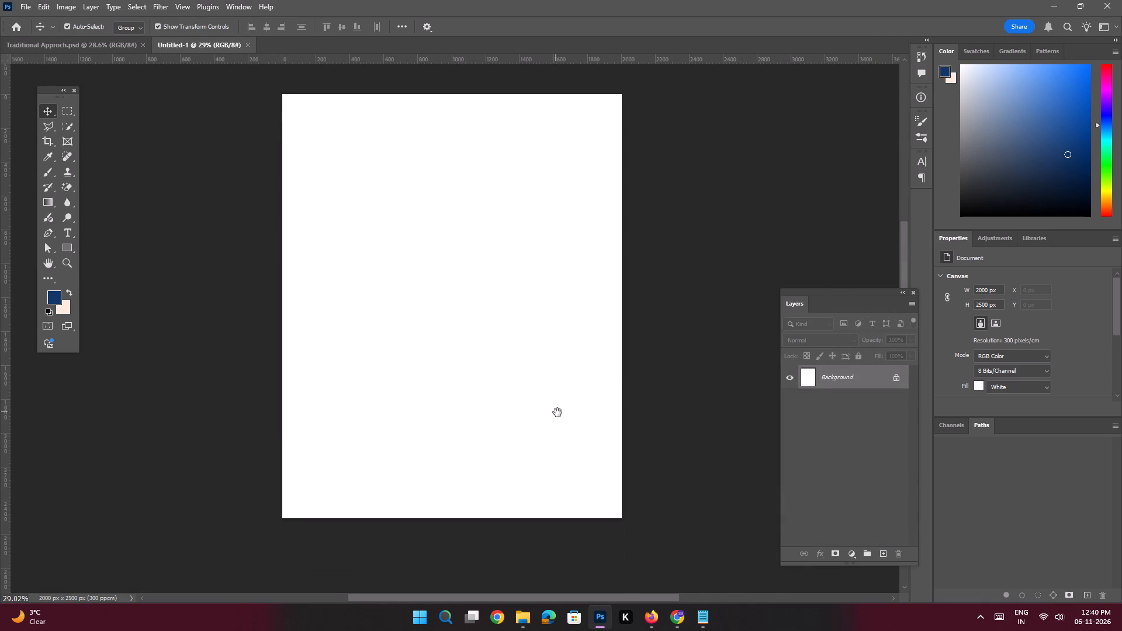
drag(557, 412, 564, 421)
click(185, 5)
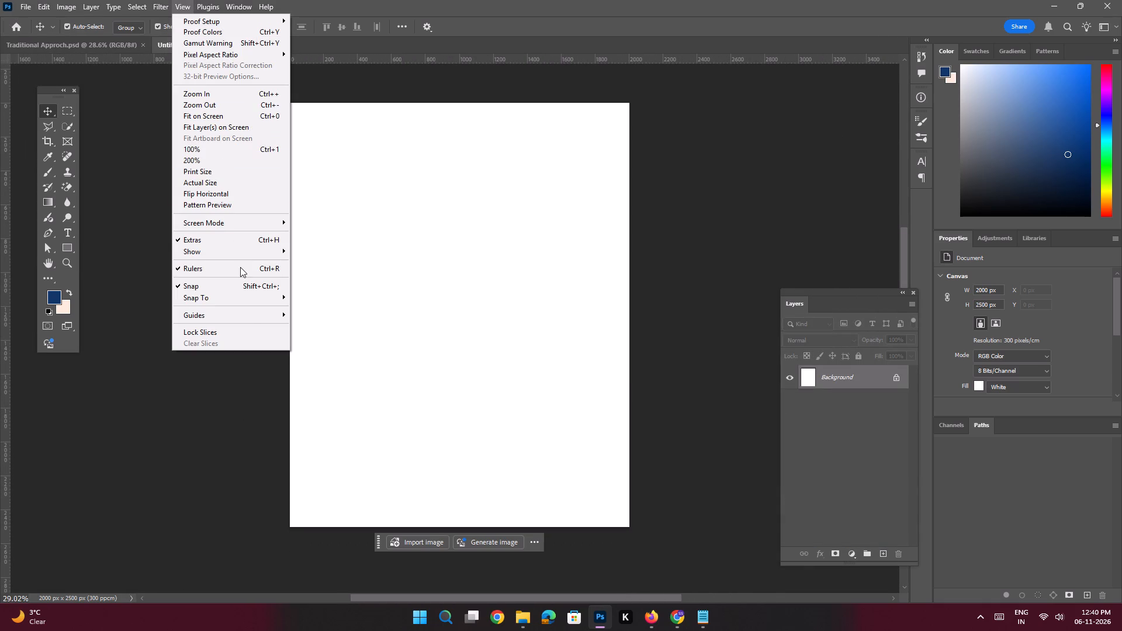
click(338, 387)
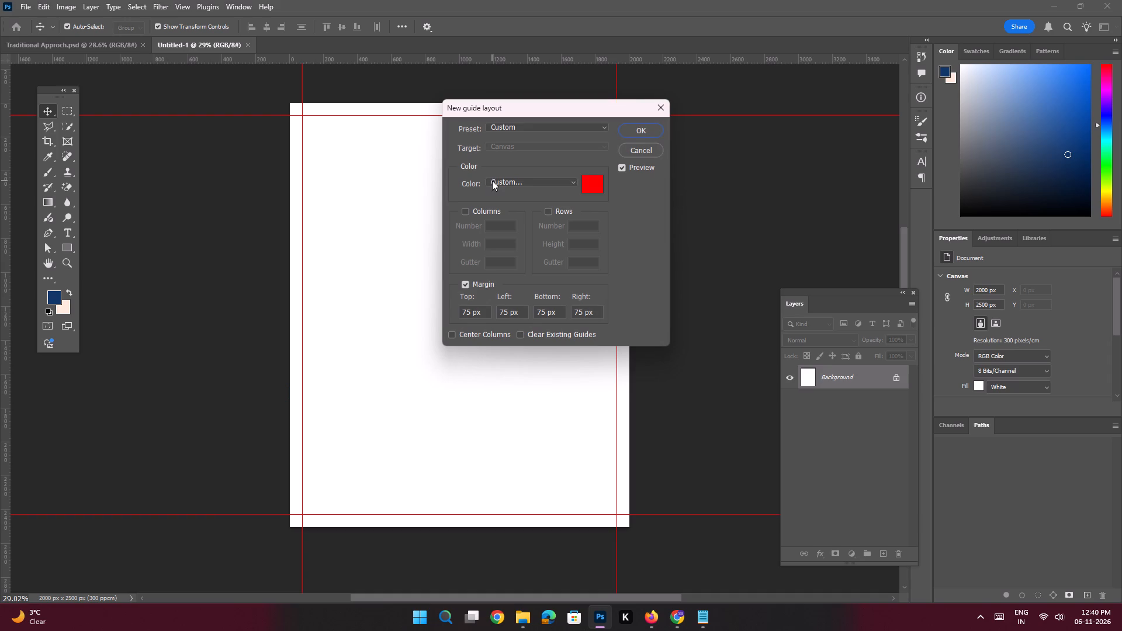
click(639, 134)
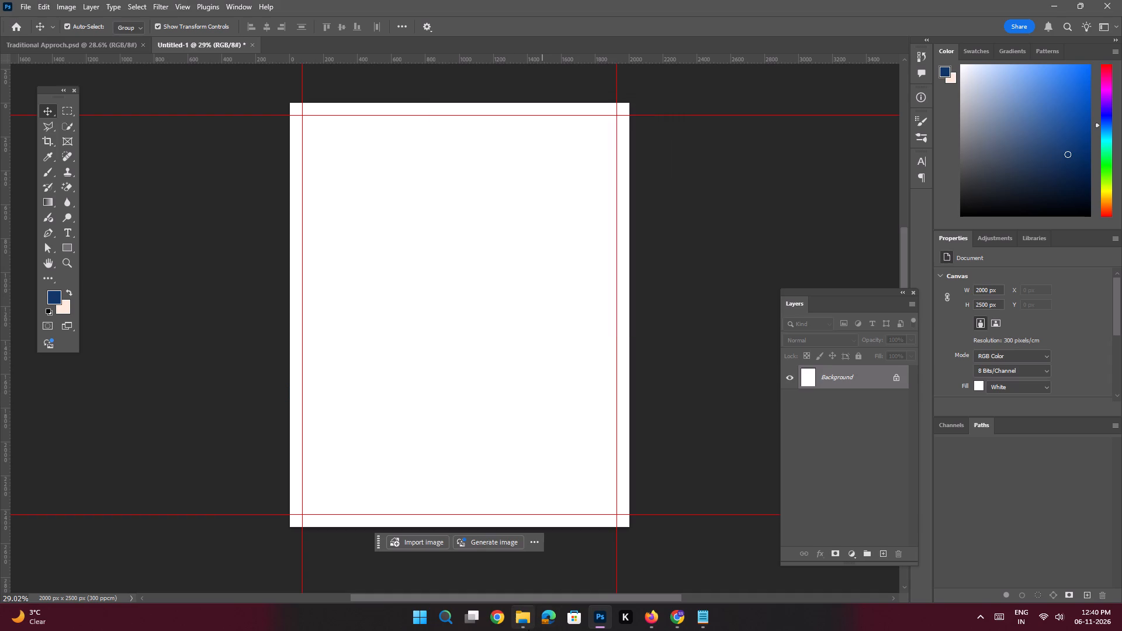
Place the "The Biggest Difference IB Education Makes!!" image from the Downloads folder so it fills the canvas.
click(525, 584)
click(67, 155)
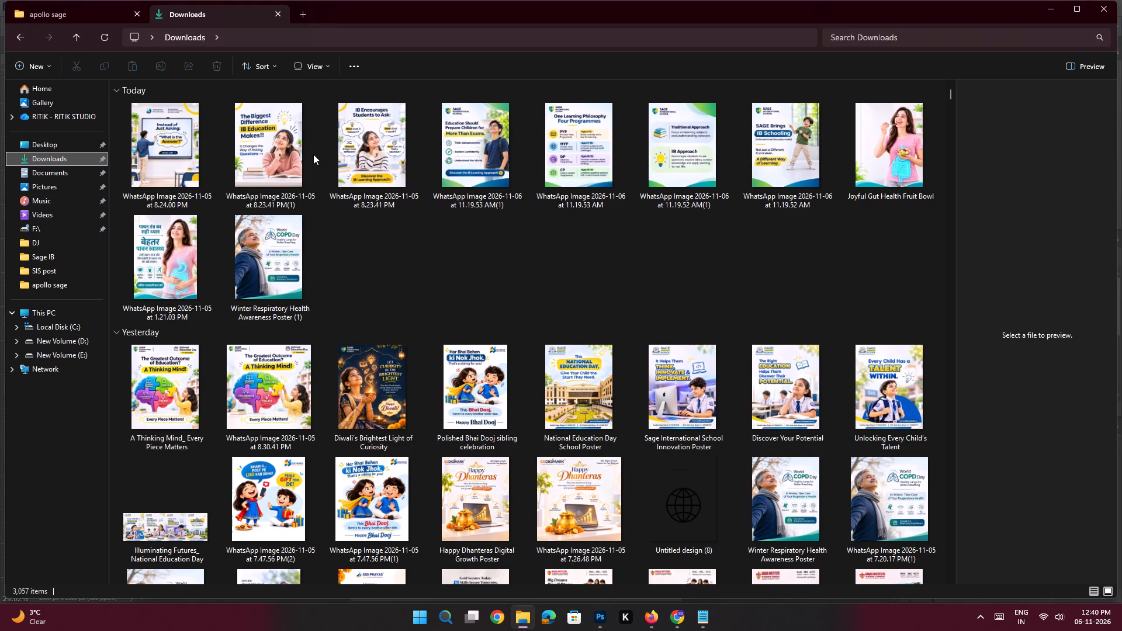
click(705, 619)
click(705, 619)
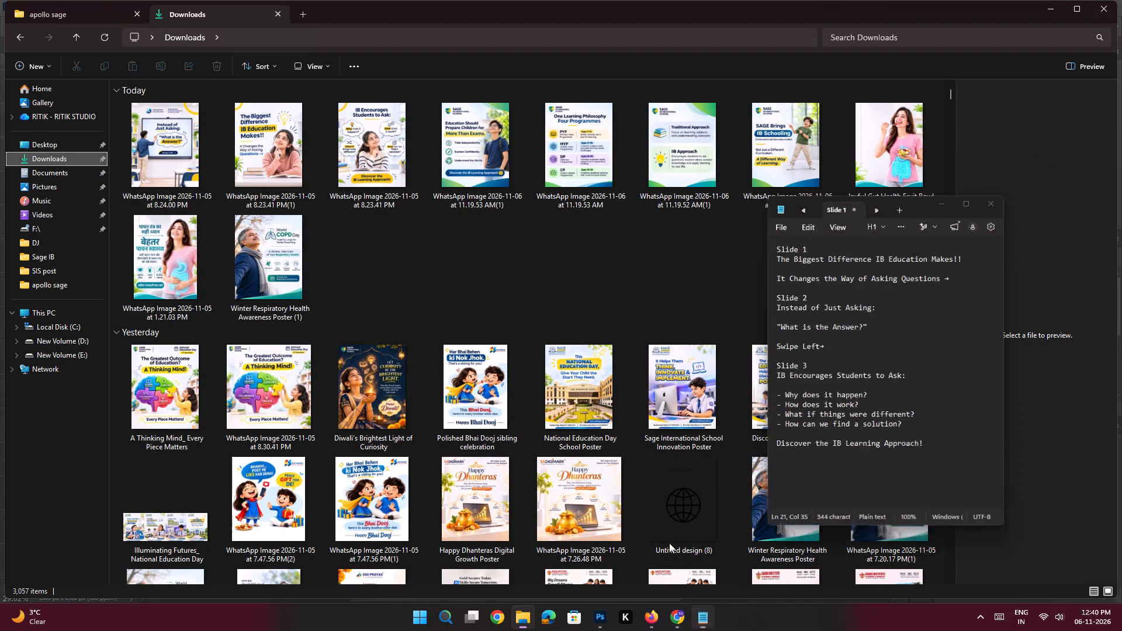
click(261, 161)
drag(268, 171, 684, 344)
key(alt+Tab)
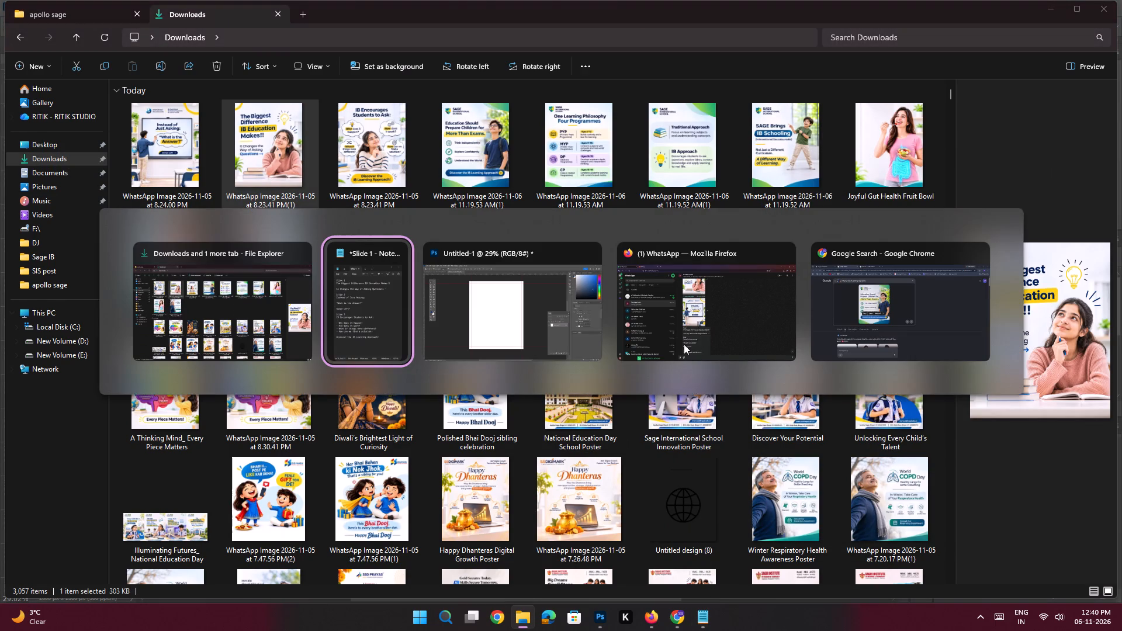
drag(684, 344, 505, 348)
key(alt+Tab)
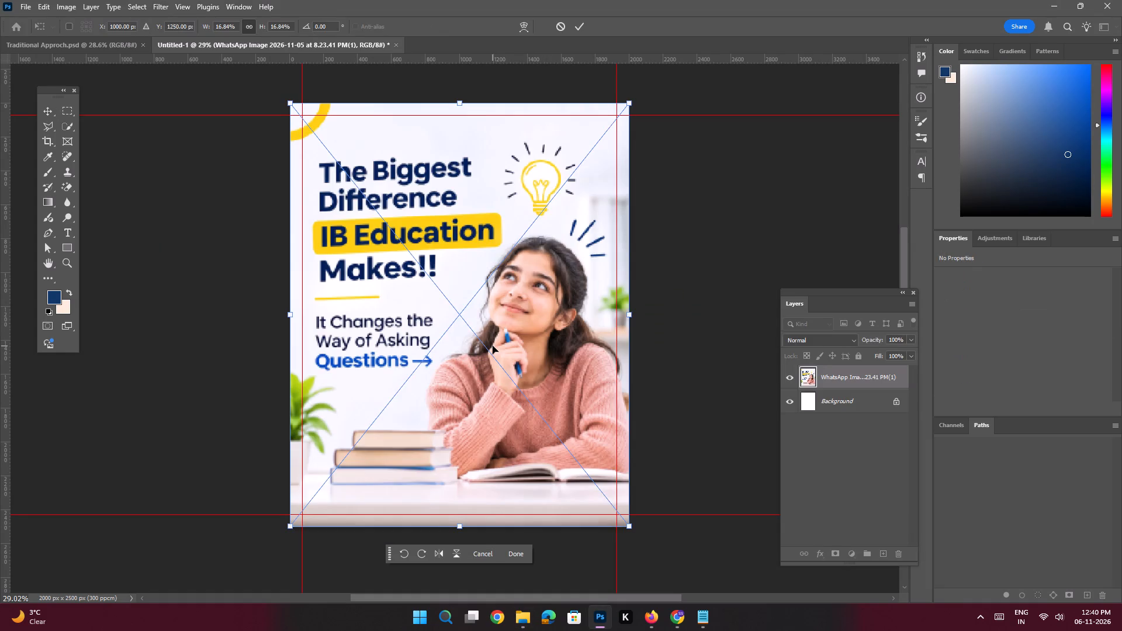
key(Return)
key(Return)
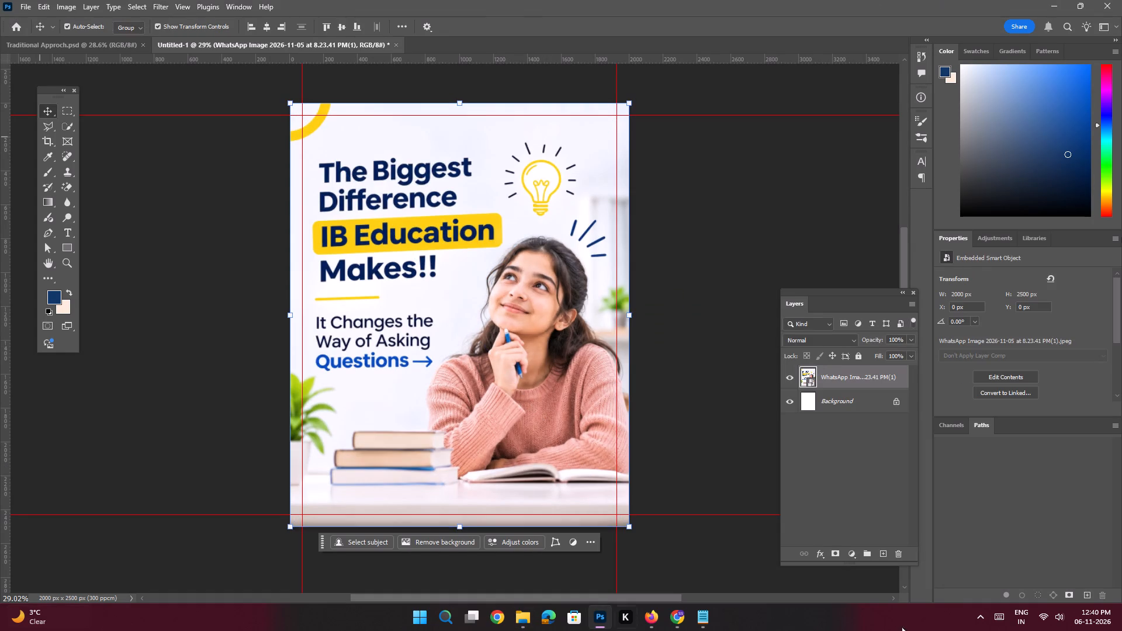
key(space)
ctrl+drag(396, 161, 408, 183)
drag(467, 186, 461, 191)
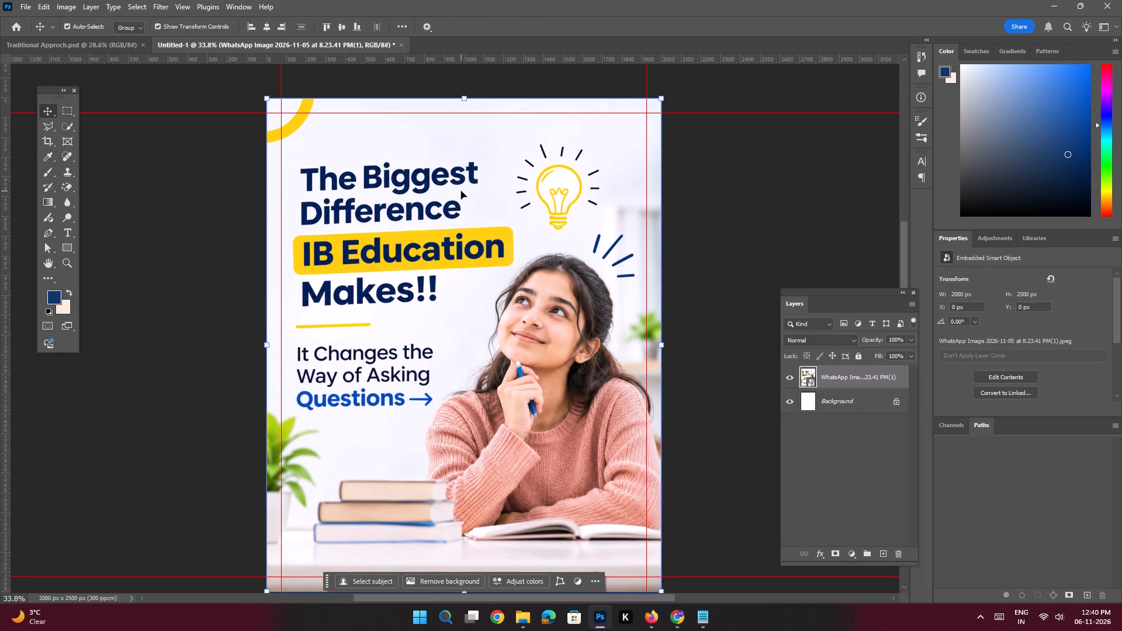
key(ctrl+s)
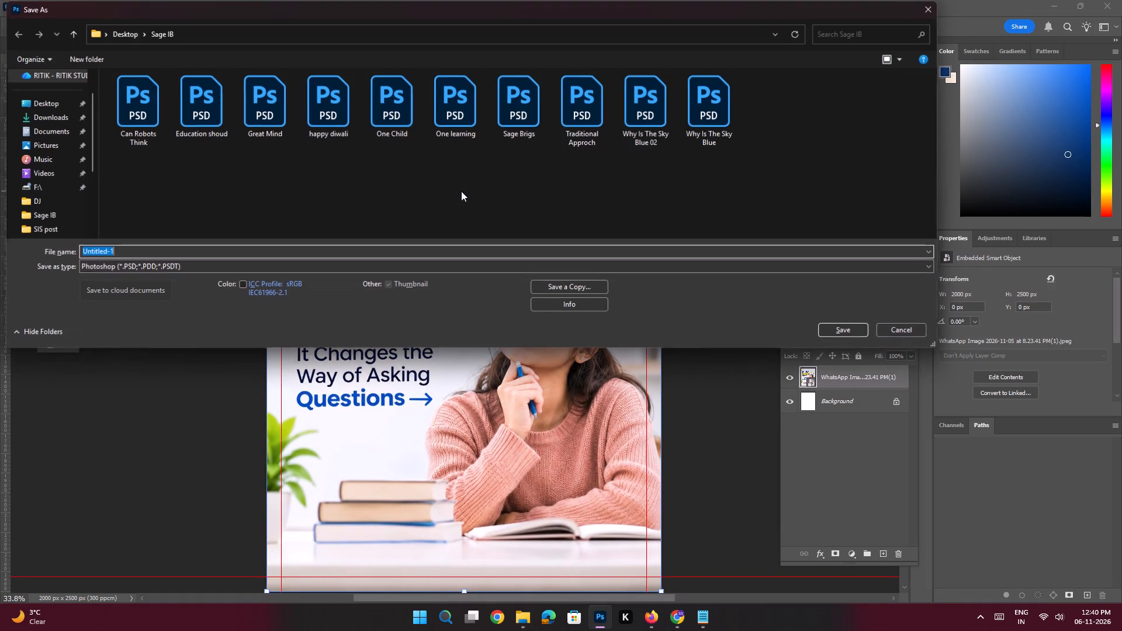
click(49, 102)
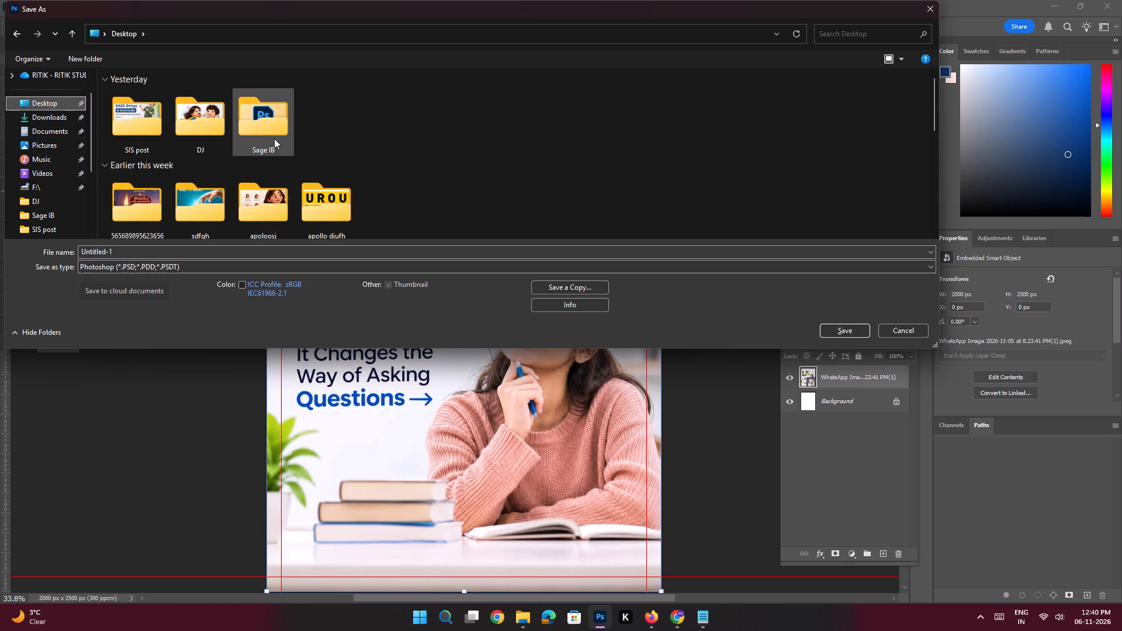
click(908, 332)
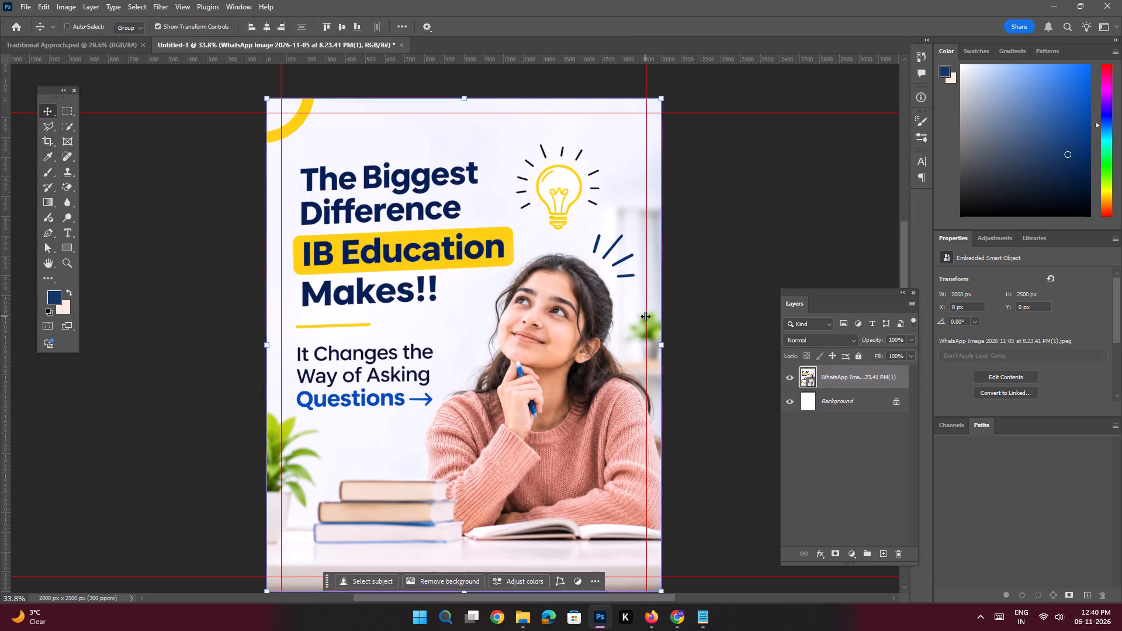
Save the document as "The Biggest Difference IB Education" in the Sage IB folder, copying the name from the Slide 1 heading in Notepad.
key(ctrl+s)
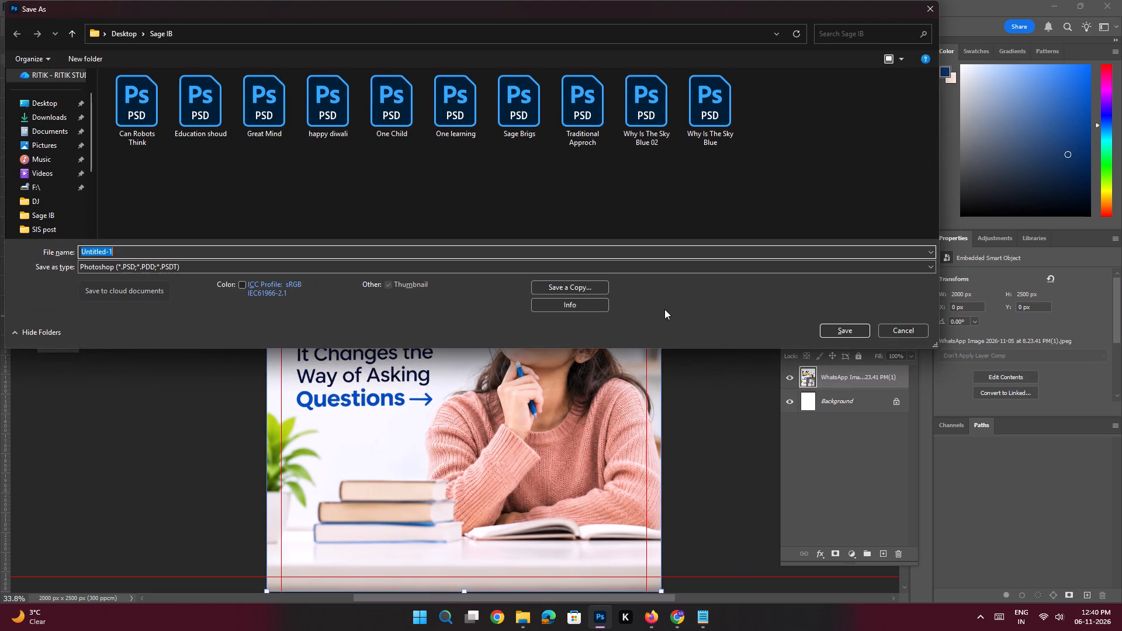
click(708, 612)
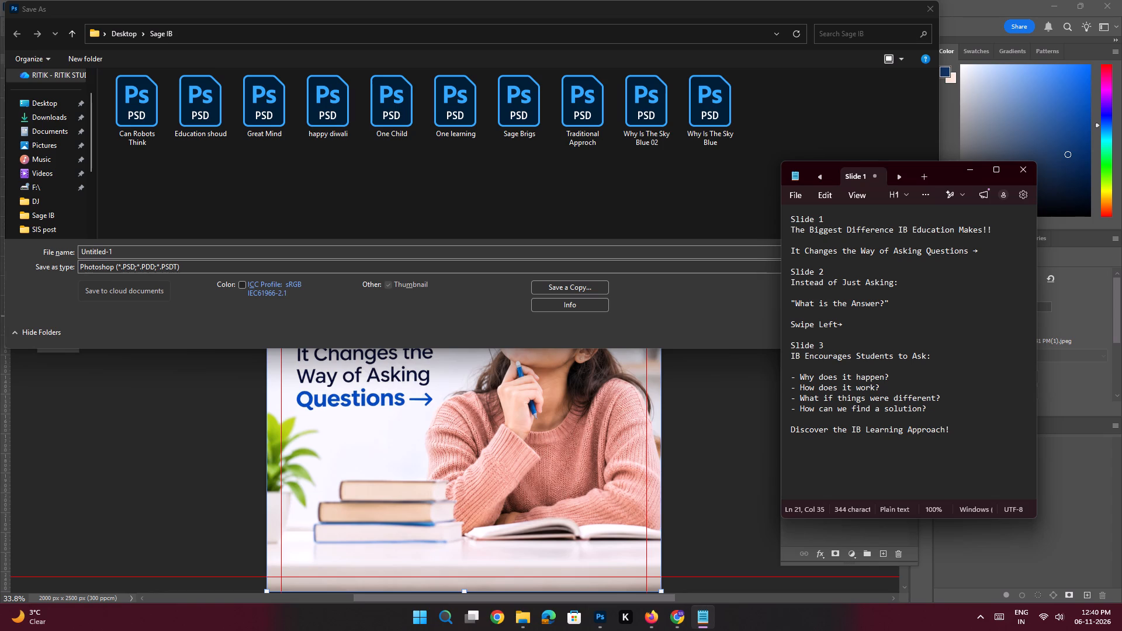
drag(956, 228, 780, 230)
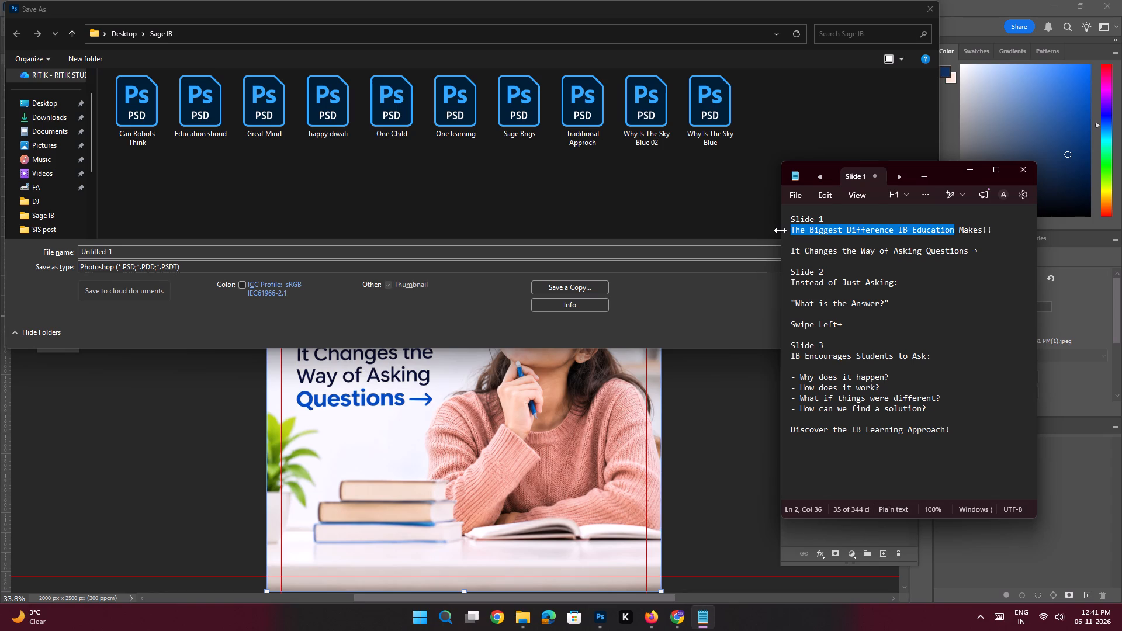
key(ctrl+c)
key(ctrl+c)
click(970, 170)
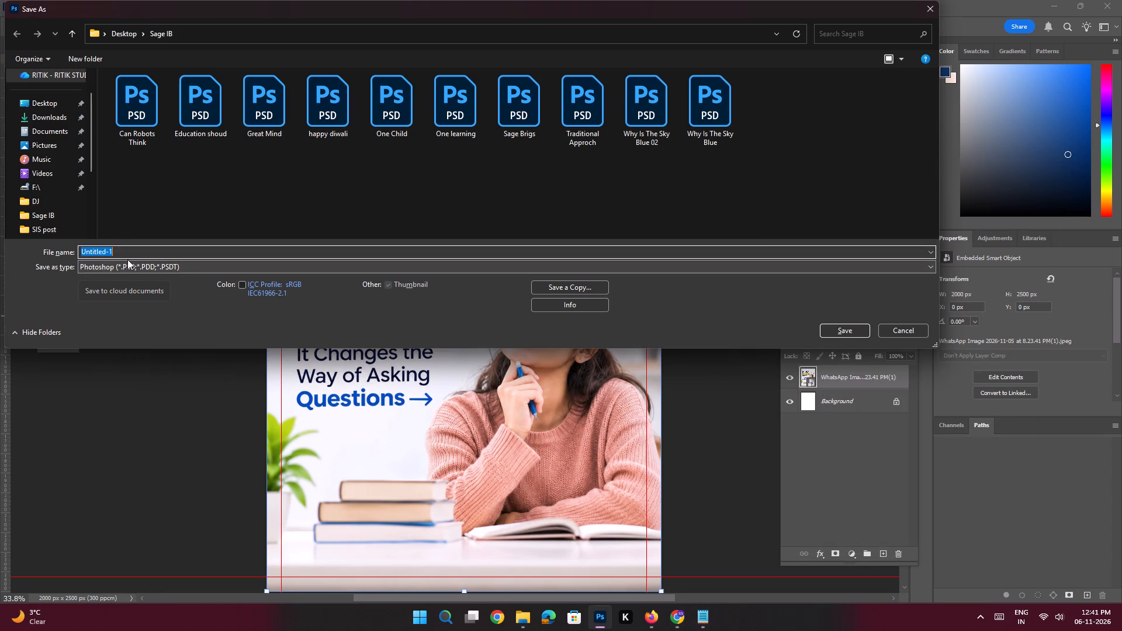
key(ctrl+v)
key(Return)
Copy the SIS-IB and Primary Years Programme logo layer from the Traditional Approch poster to the upper-left margin guides of the new poster.
key(space)
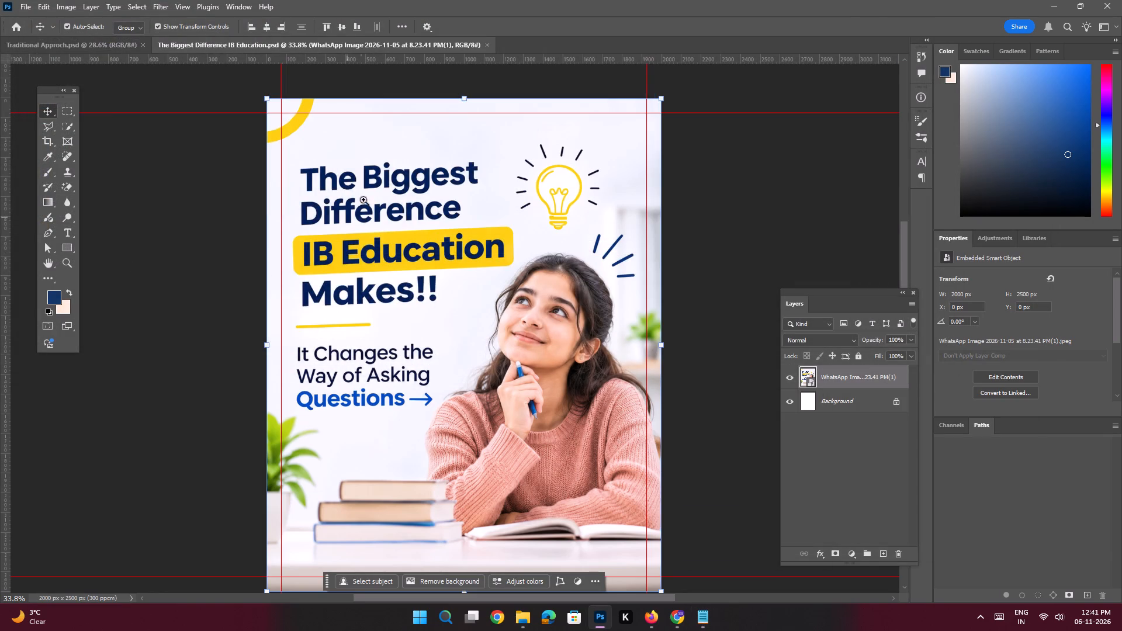
ctrl+drag(366, 195, 376, 218)
drag(452, 190, 452, 199)
click(100, 41)
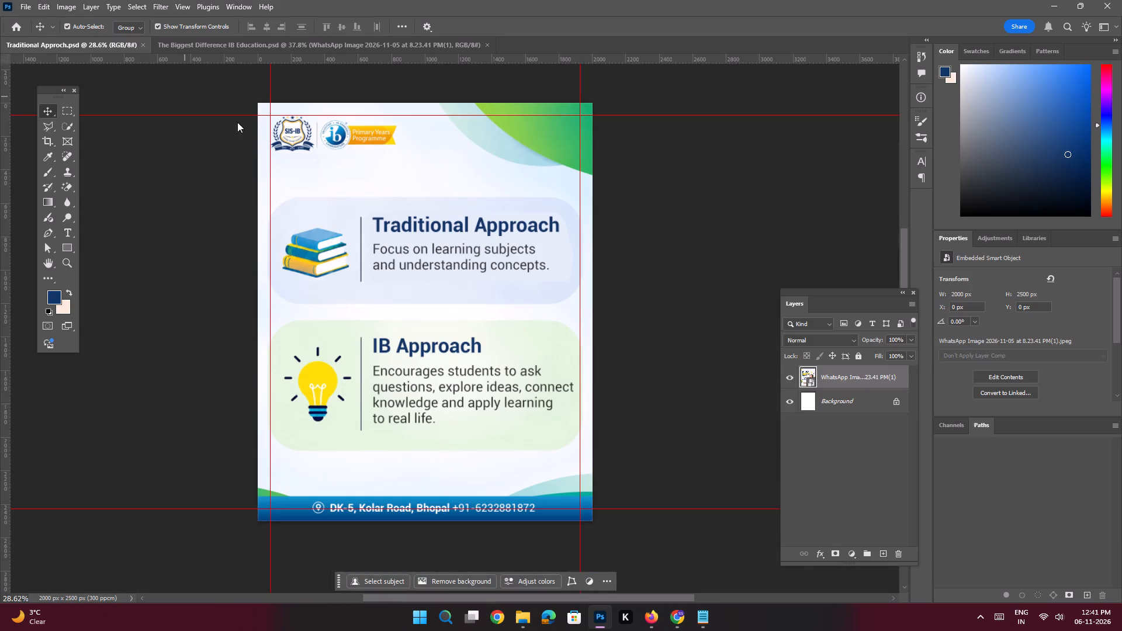
click(345, 134)
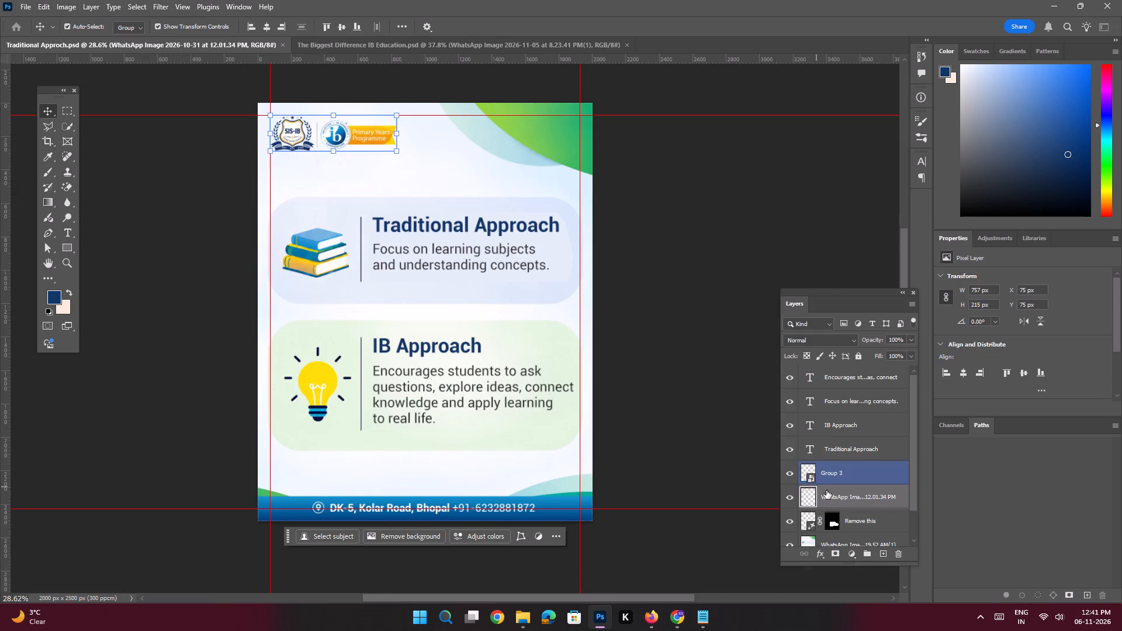
drag(829, 492, 349, 99)
key(ctrl+space)
key(ctrl+space)
key(ctrl+space)
key(ctrl+space)
key(ctrl+space)
key(ctrl+space)
key(ctrl+space)
key(ctrl+space)
ctrl+drag(342, 98, 372, 141)
drag(368, 112, 378, 162)
drag(376, 154, 383, 160)
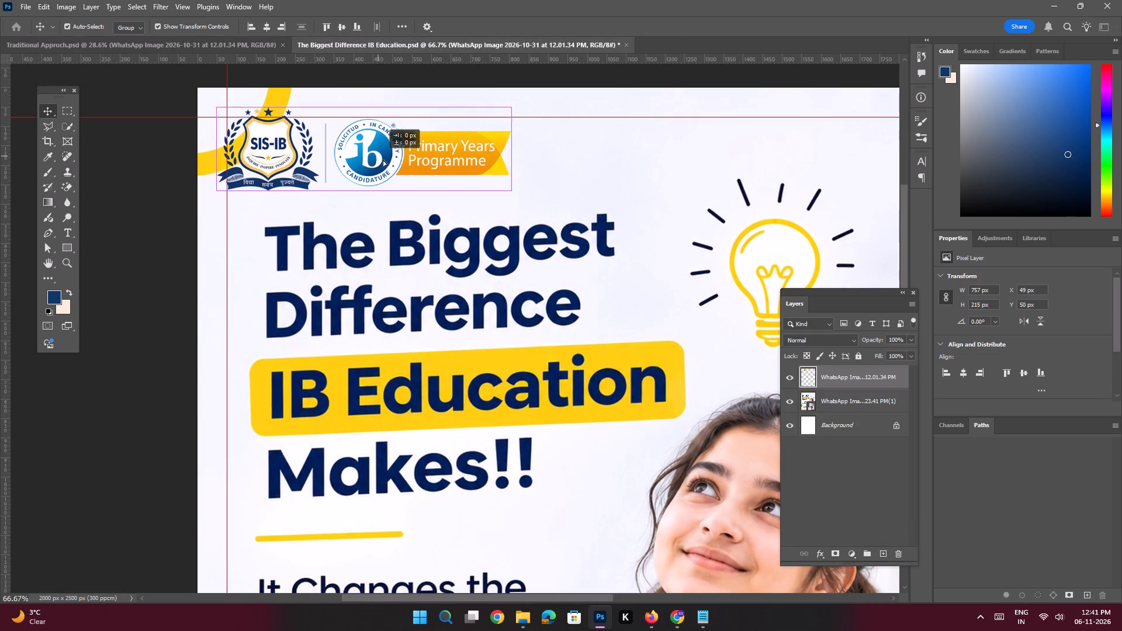
drag(383, 160, 385, 162)
Rasterize the poster image and remove the yellow arc behind the SIS-IB logo with a Content-Aware fill of a polygonal selection.
key(space)
key(space)
key(space)
key(space)
key(space)
key(space)
key(space)
key(space)
key(space)
drag(382, 131, 379, 144)
click(367, 105)
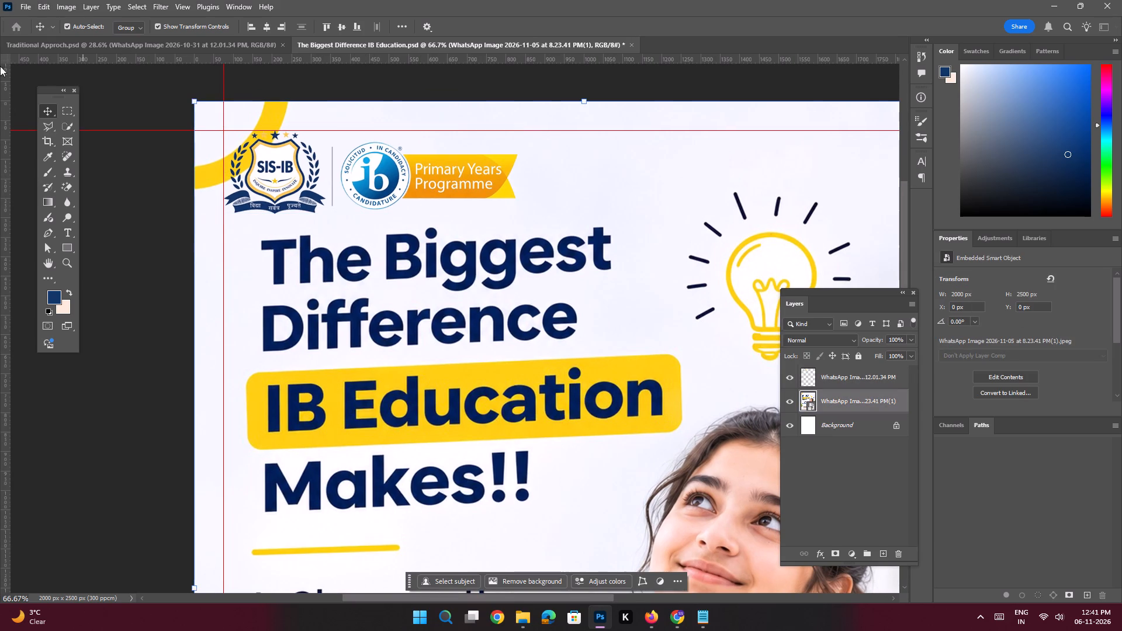
click(51, 124)
click(168, 84)
shift+click(311, 90)
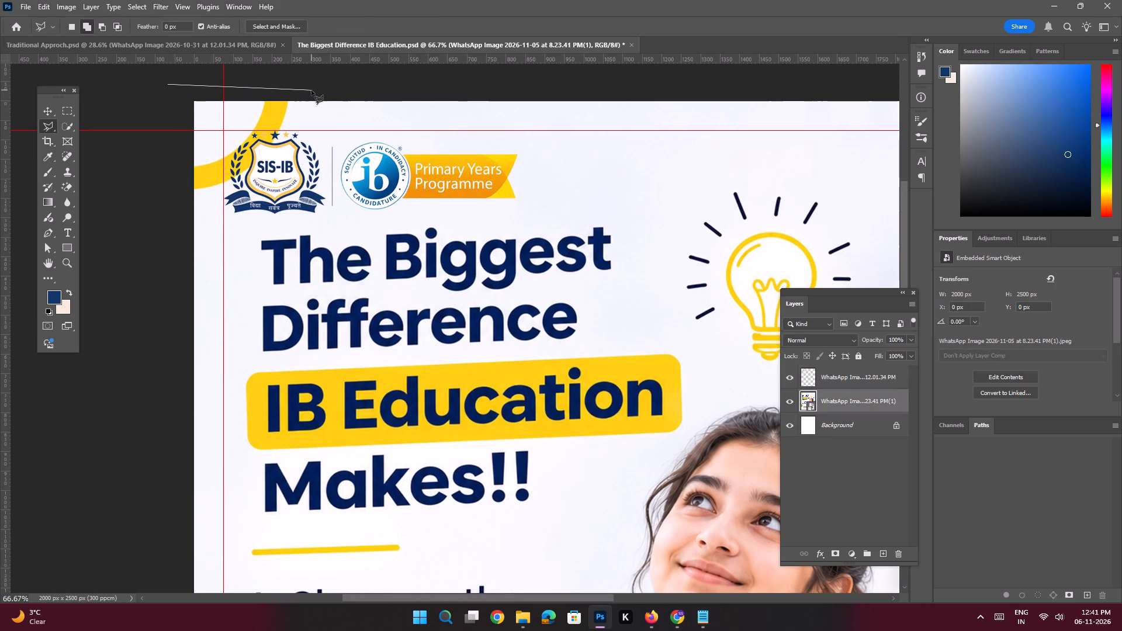
click(301, 135)
drag(274, 178, 262, 183)
click(222, 199)
click(198, 199)
click(186, 195)
click(179, 168)
click(166, 85)
key(shift+BackSpace)
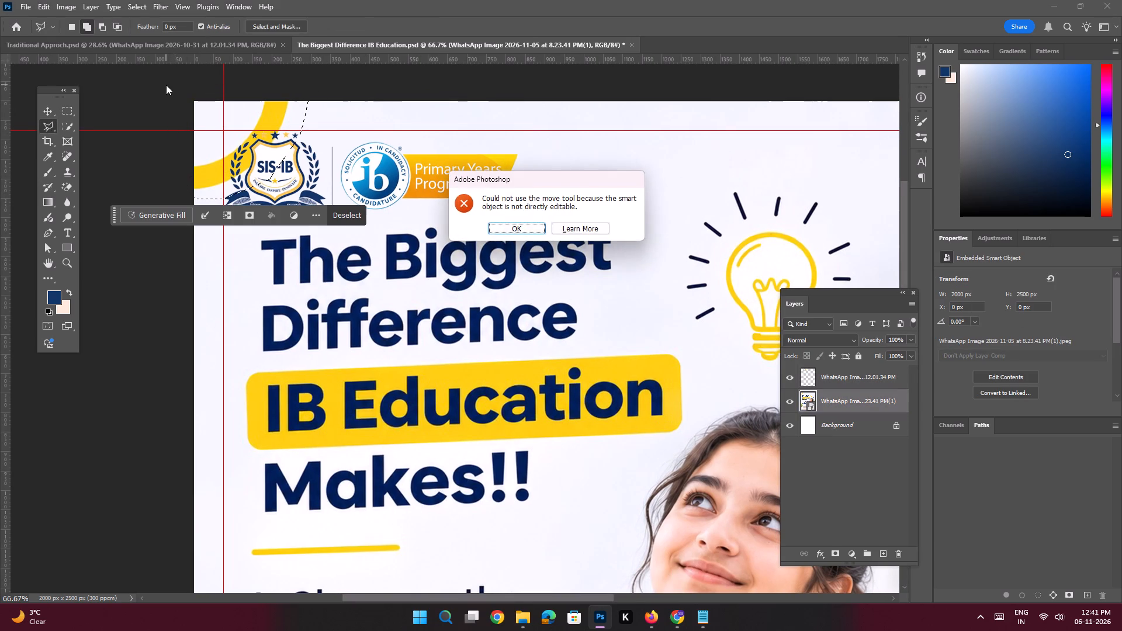
key(Return)
key(e)
click(614, 353)
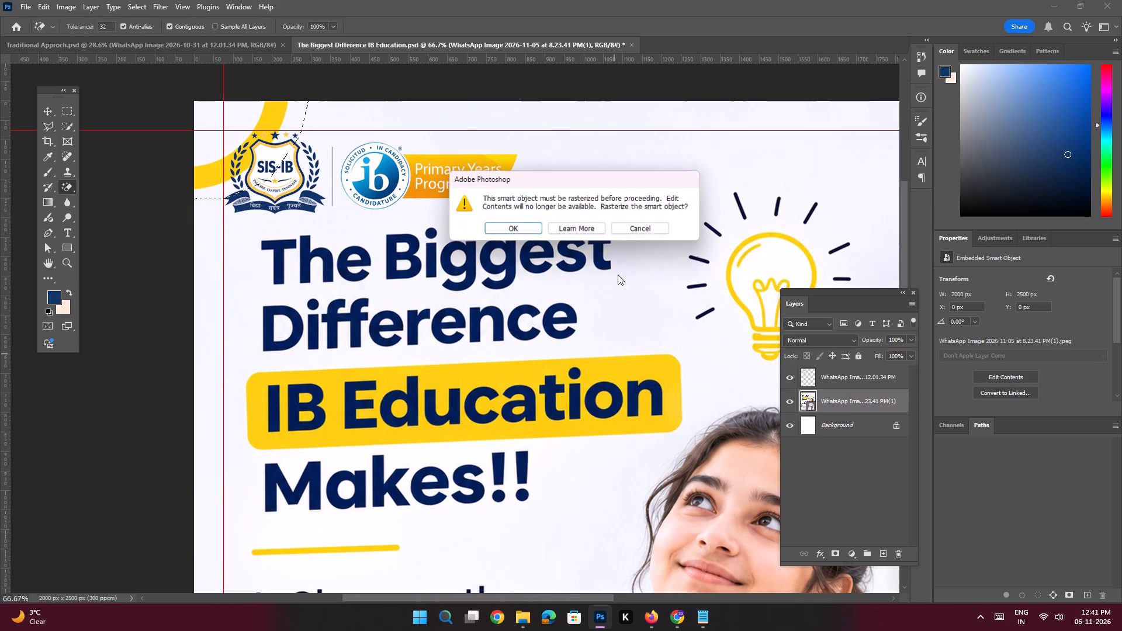
click(514, 227)
key(shift+BackSpace)
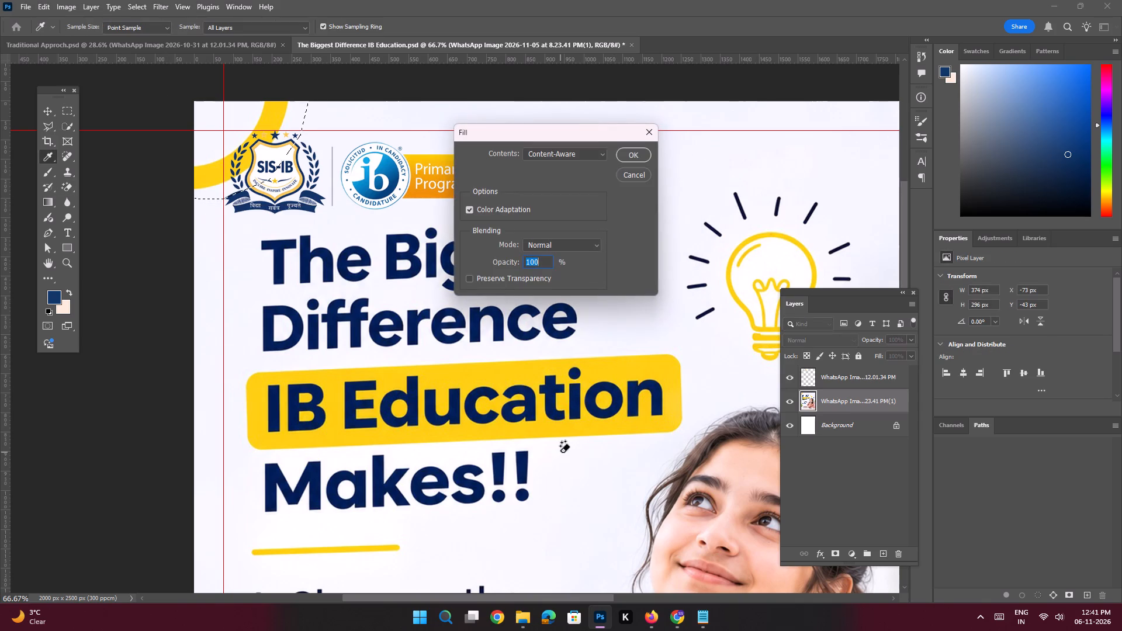
key(Return)
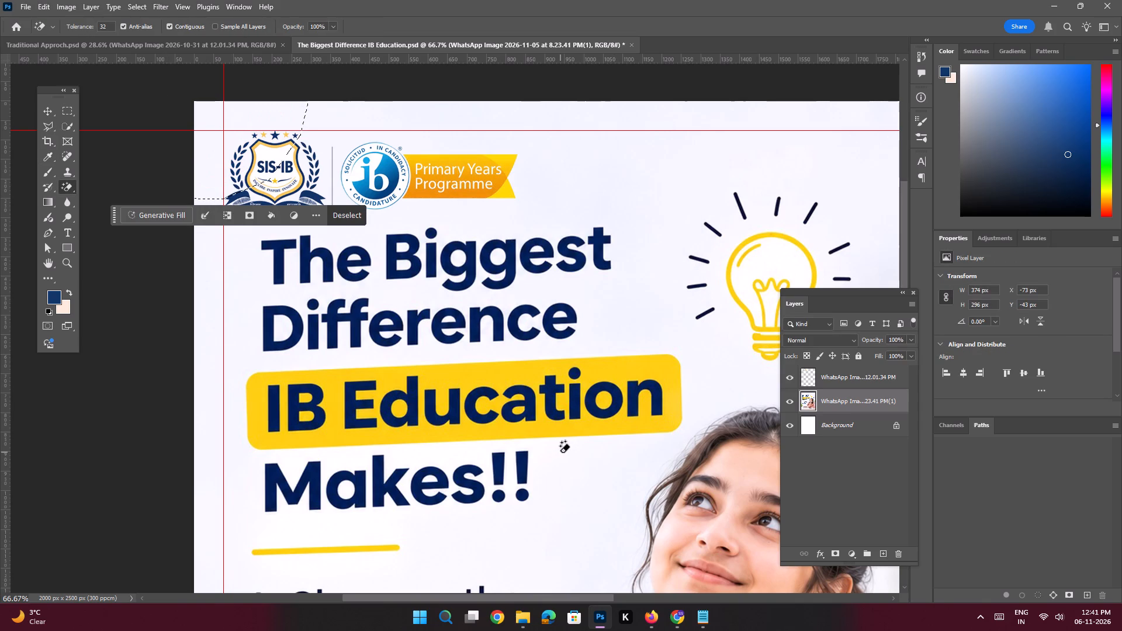
key(ctrl+d)
Copy the blue address footer bar from the Traditional Approch poster to the new poster, centred horizontally and flush with the canvas's bottom edge.
key(ctrl+0)
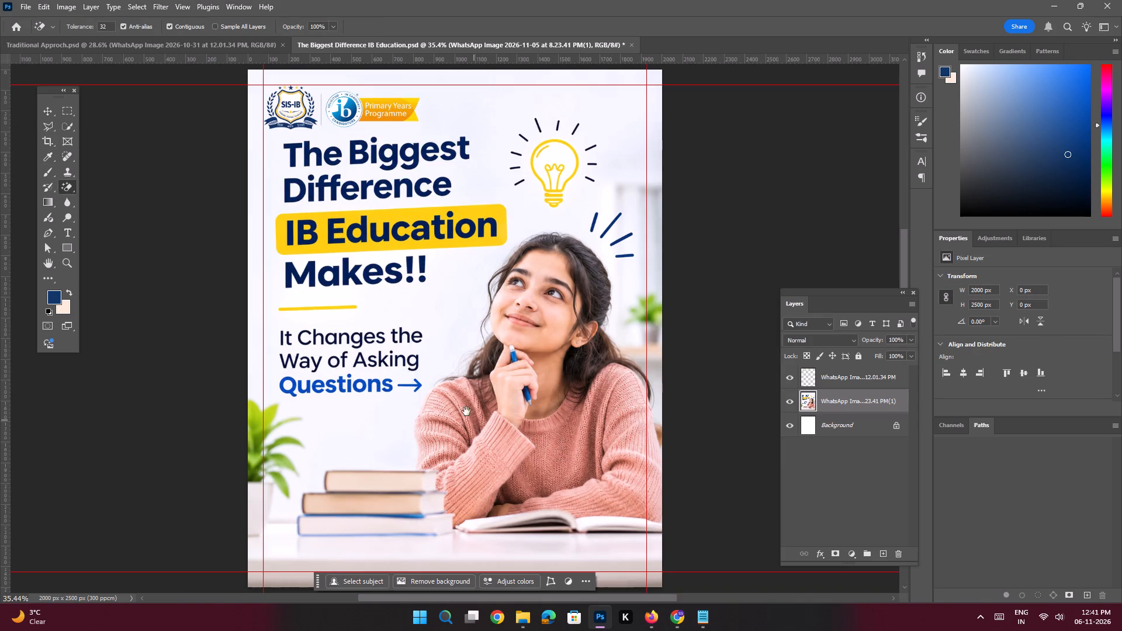
key(space)
key(space)
key(space)
key(space)
key(space)
key(space)
key(space)
key(space)
key(space)
key(space)
key(space)
key(space)
key(space)
key(space)
key(space)
key(space)
key(space)
key(space)
key(space)
key(space)
drag(462, 384, 459, 338)
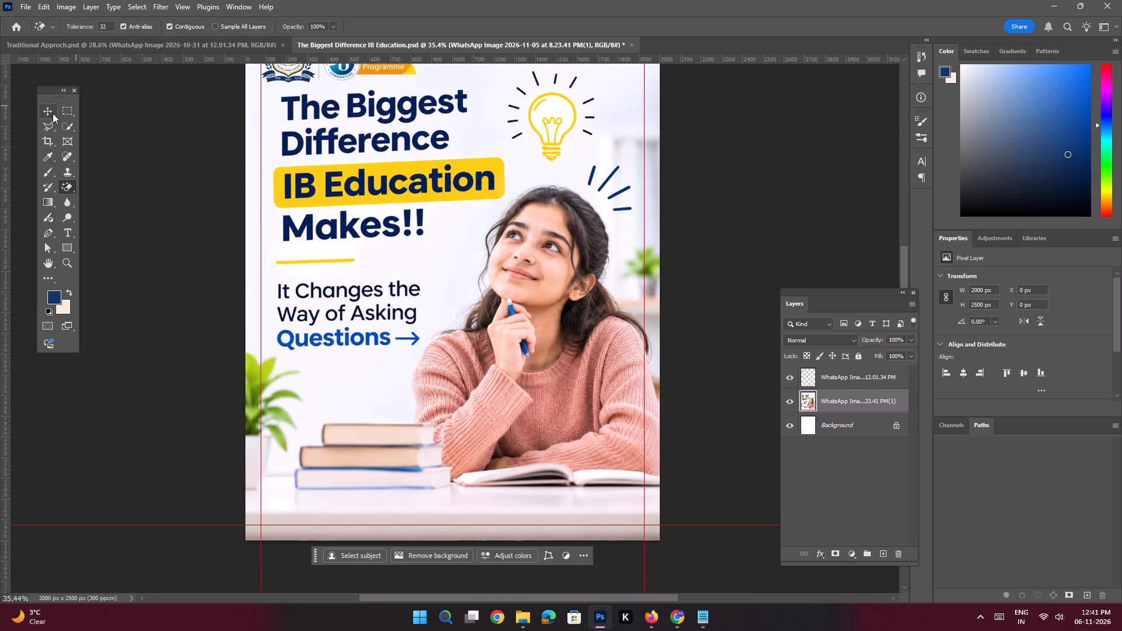
click(53, 113)
click(119, 150)
click(215, 41)
key(space)
key(space)
key(space)
key(space)
drag(380, 355, 381, 341)
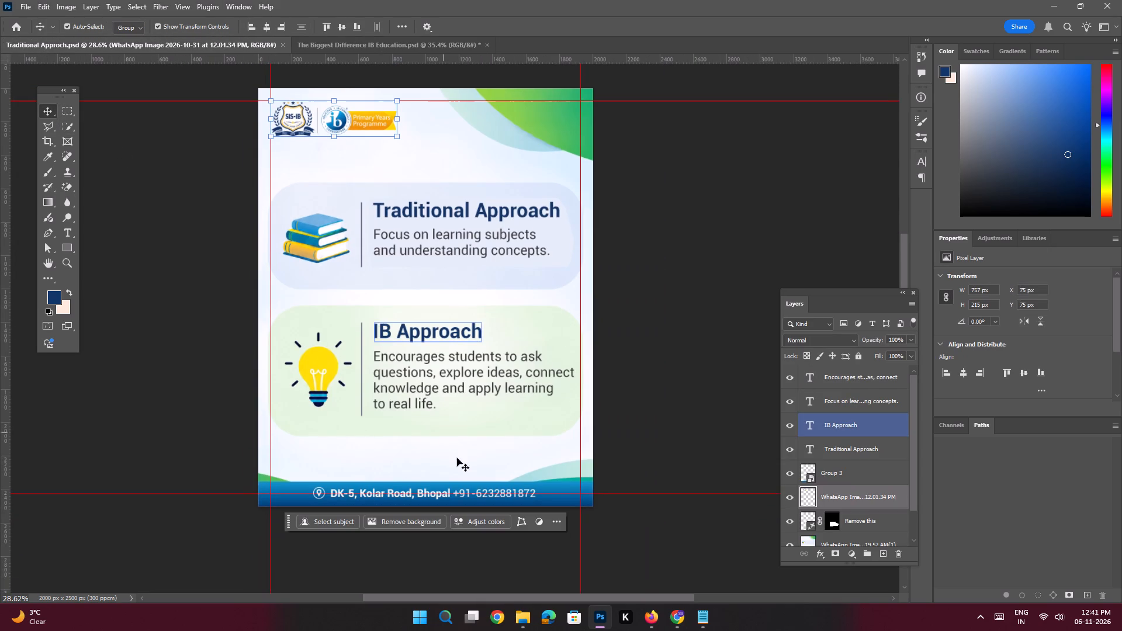
click(448, 502)
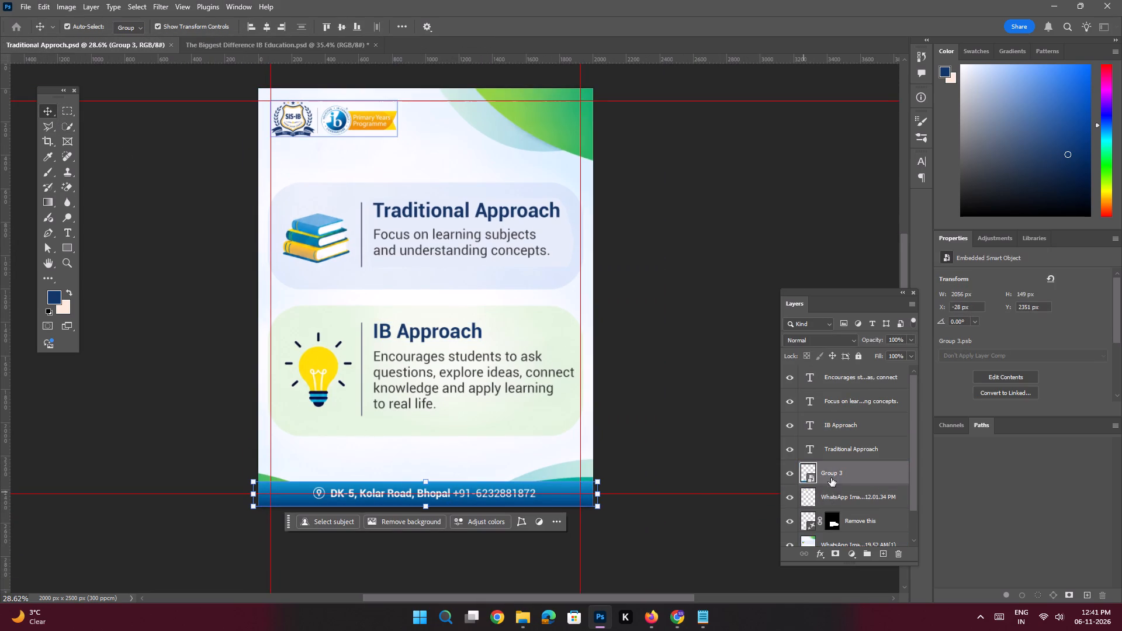
drag(826, 471, 380, 401)
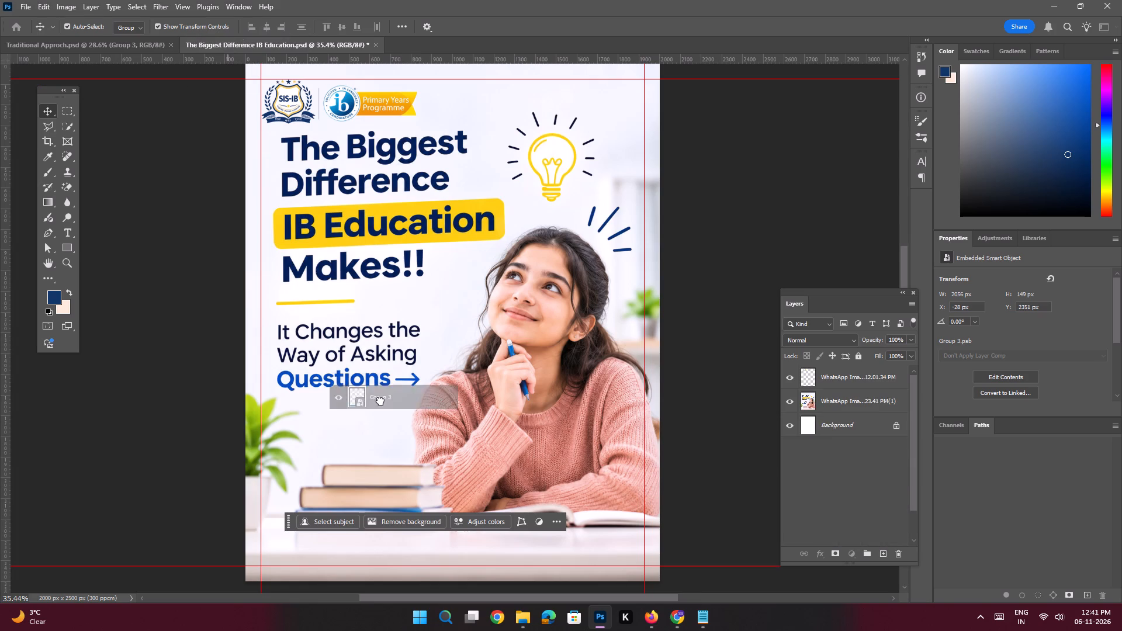
drag(380, 401, 383, 401)
double_click(267, 25)
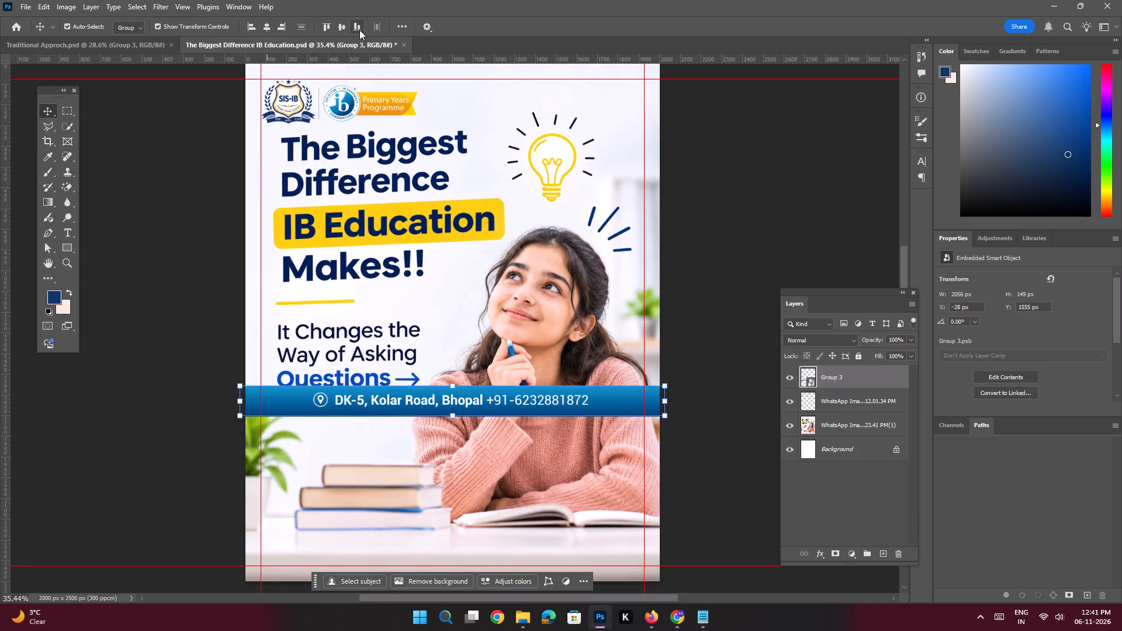
click(359, 28)
click(236, 317)
Copy "The Biggest" from the Slide 1 heading in Notepad and add it as a text layer below the "Questions" line.
key(space)
ctrl+drag(346, 206, 353, 225)
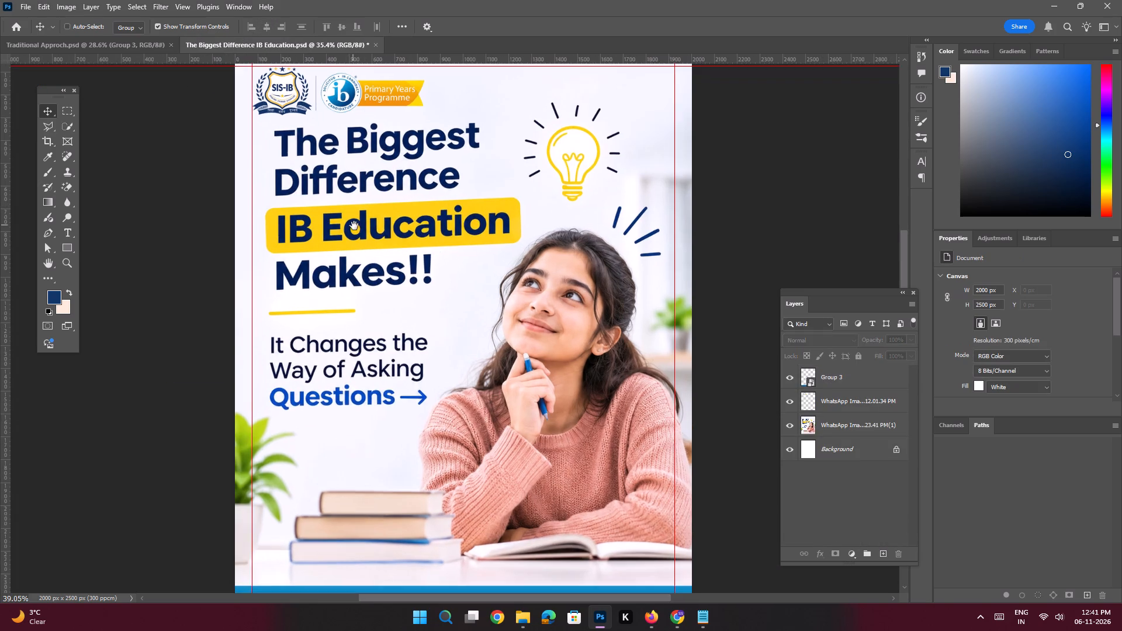
drag(390, 227, 387, 243)
click(700, 617)
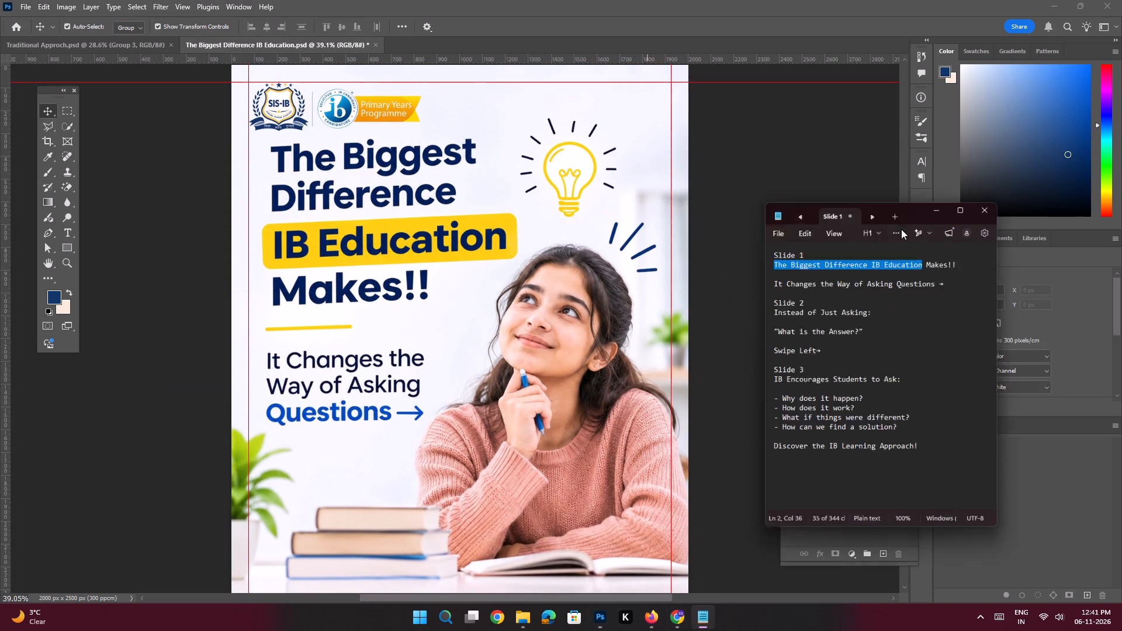
click(846, 245)
drag(844, 230, 763, 227)
key(ctrl+c)
key(ctrl+c)
click(971, 171)
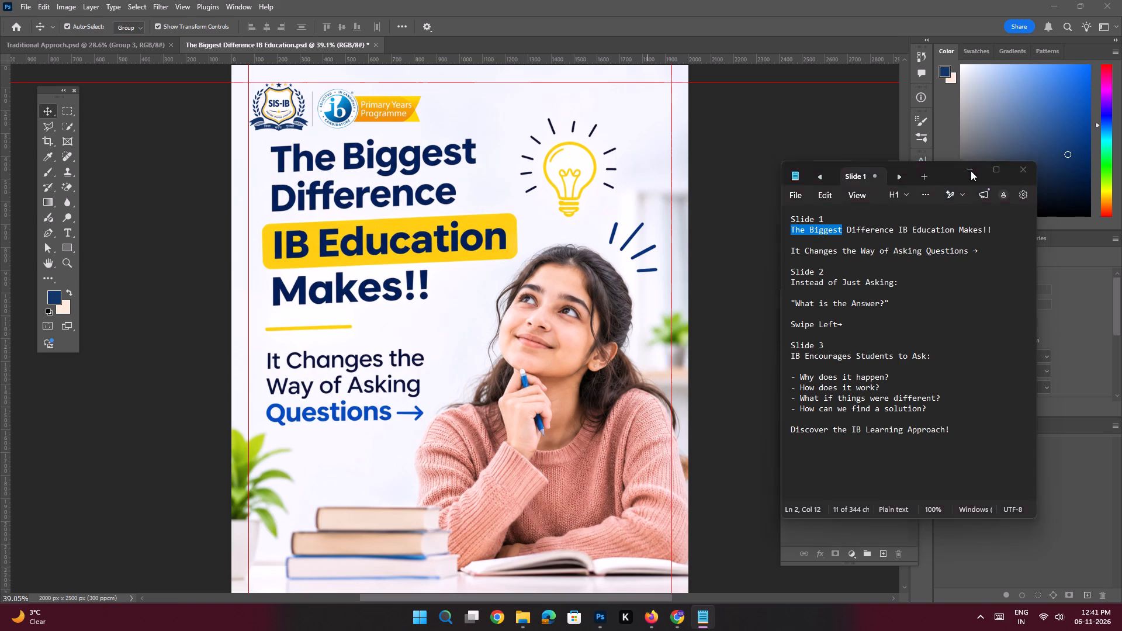
key(space)
ctrl+drag(490, 252, 469, 247)
click(469, 267)
click(819, 377)
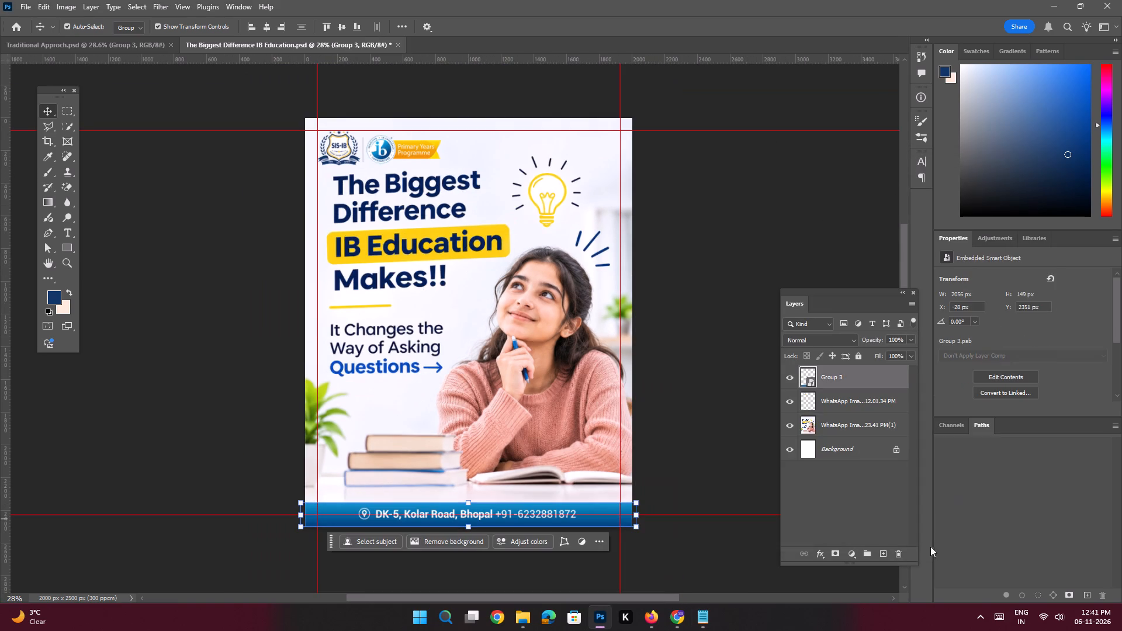
click(886, 553)
key(t)
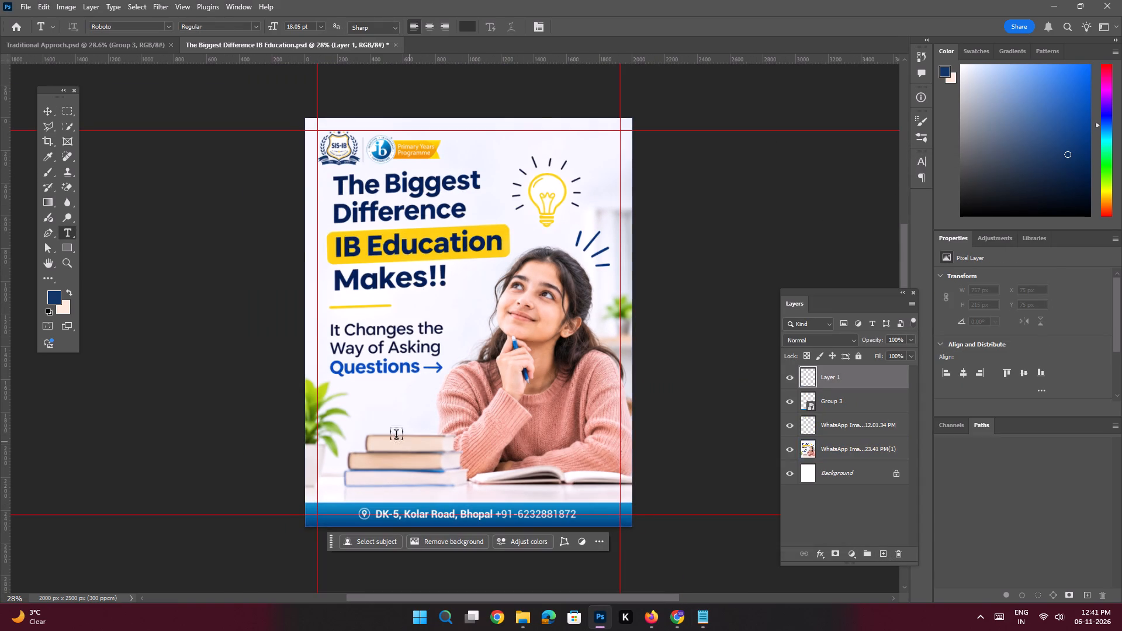
click(380, 408)
key(ctrl+v)
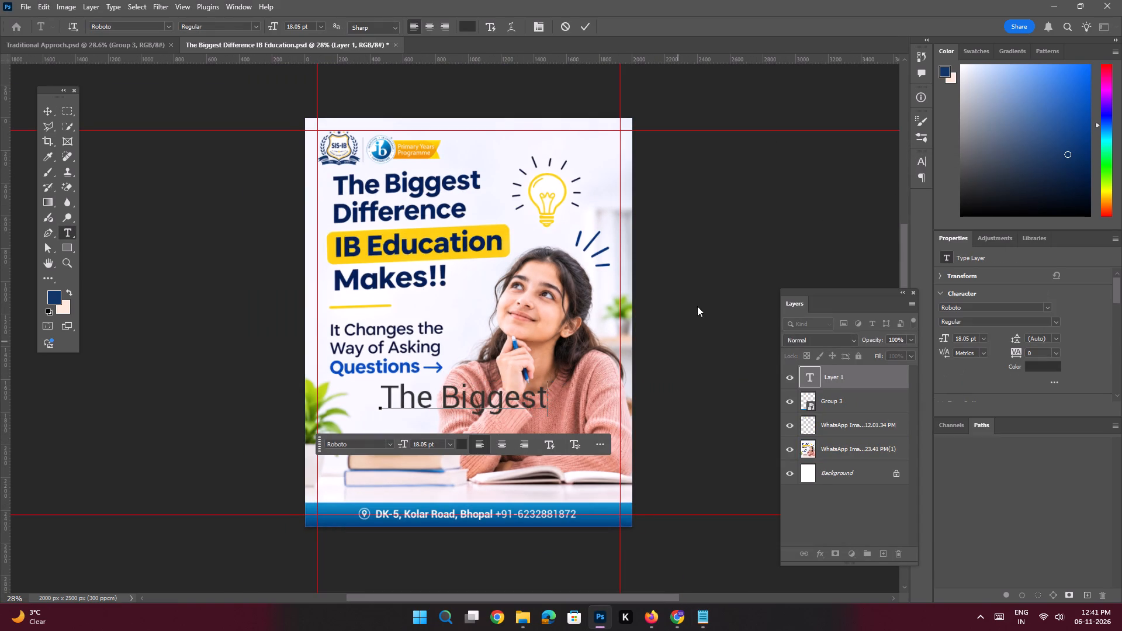
click(48, 108)
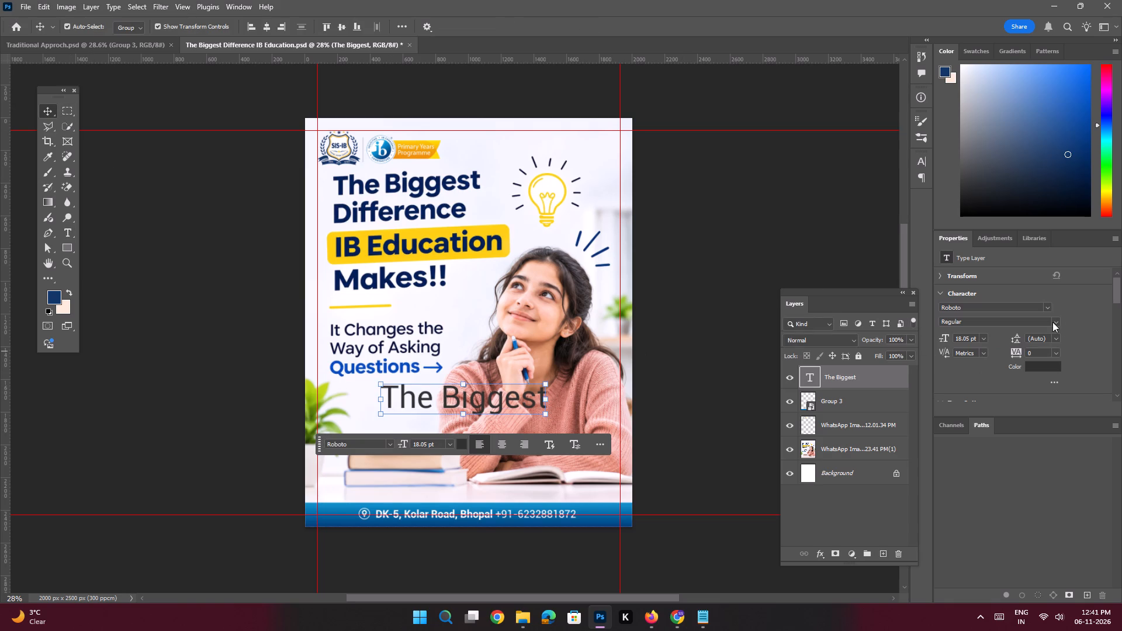
Set the "The Biggest" text to Bold at 14 pt and move it left, keeping it below the "Questions" line.
click(1057, 322)
click(982, 546)
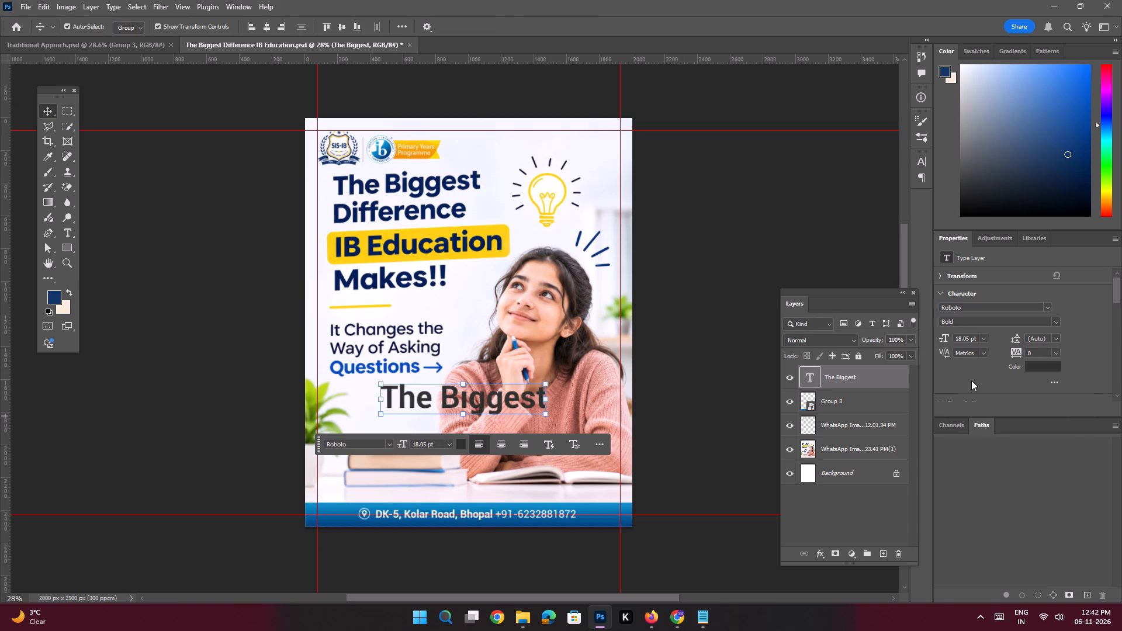
drag(968, 339, 929, 311)
text(14)
key(Return)
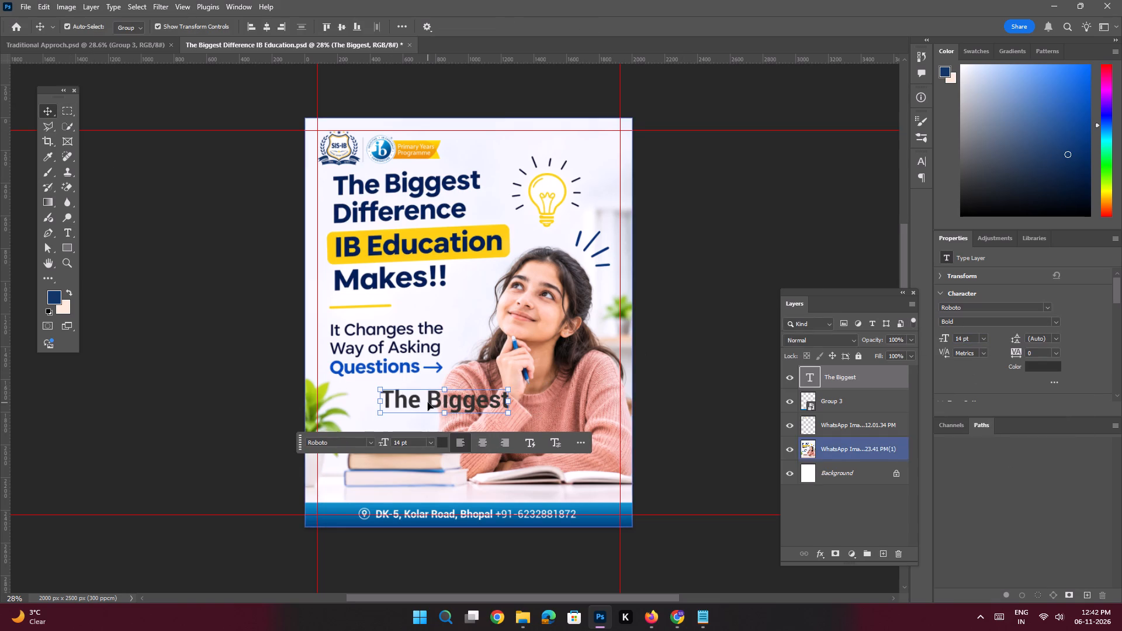
drag(428, 403, 396, 403)
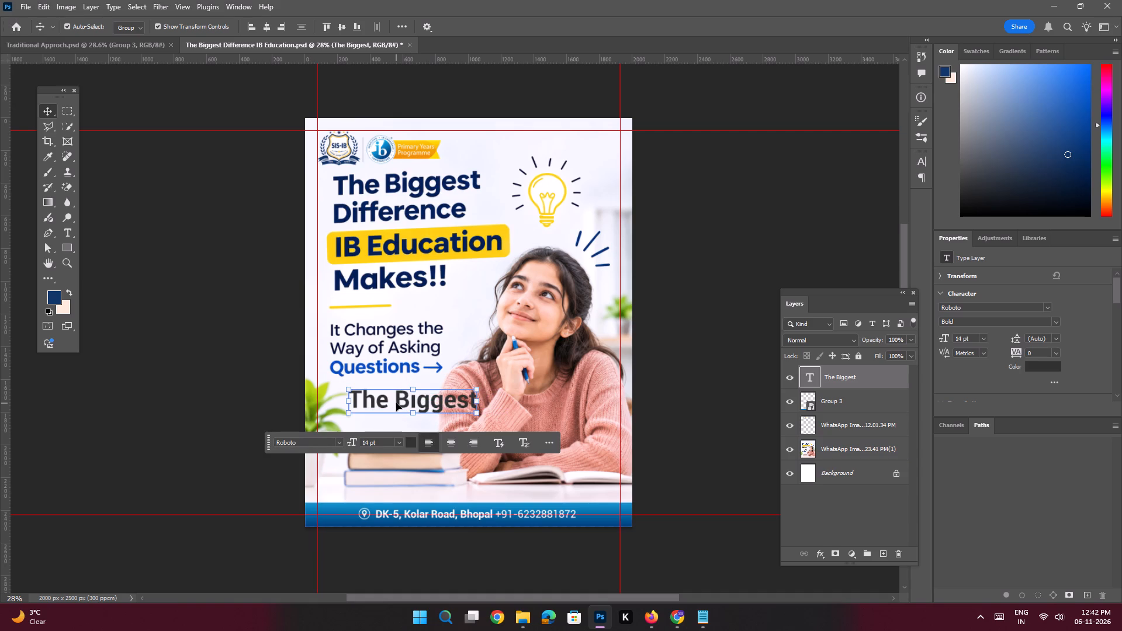
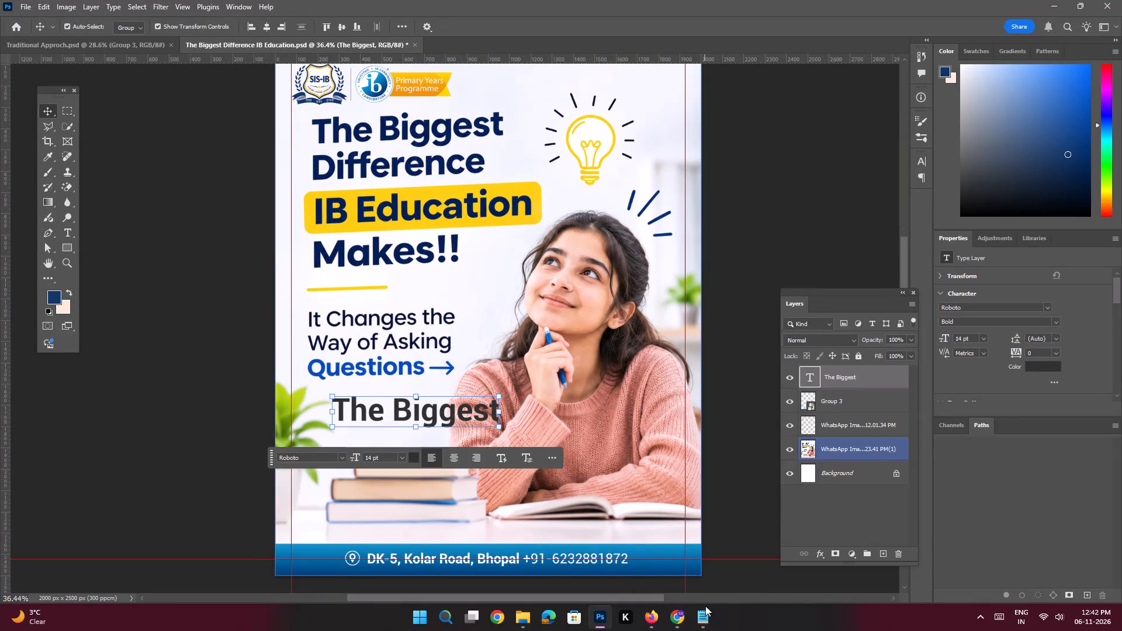
Copy "Difference" from the Slide 1 heading in Notepad into a duplicate of the "The Biggest" text layer placed directly below it.
click(705, 612)
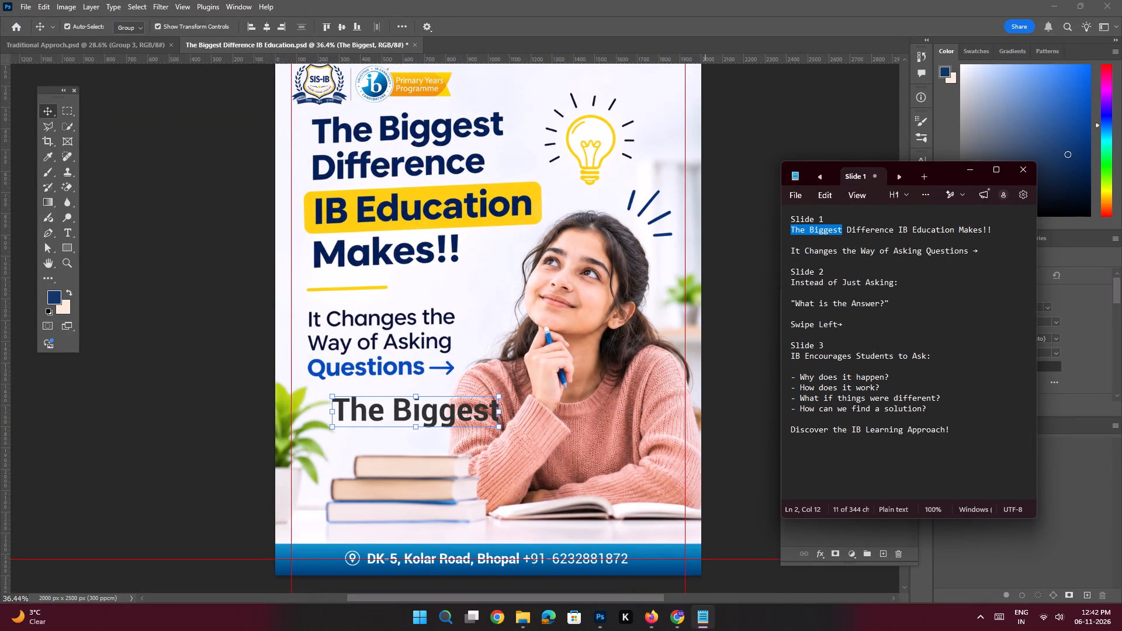
drag(896, 231, 843, 231)
key(ctrl+c)
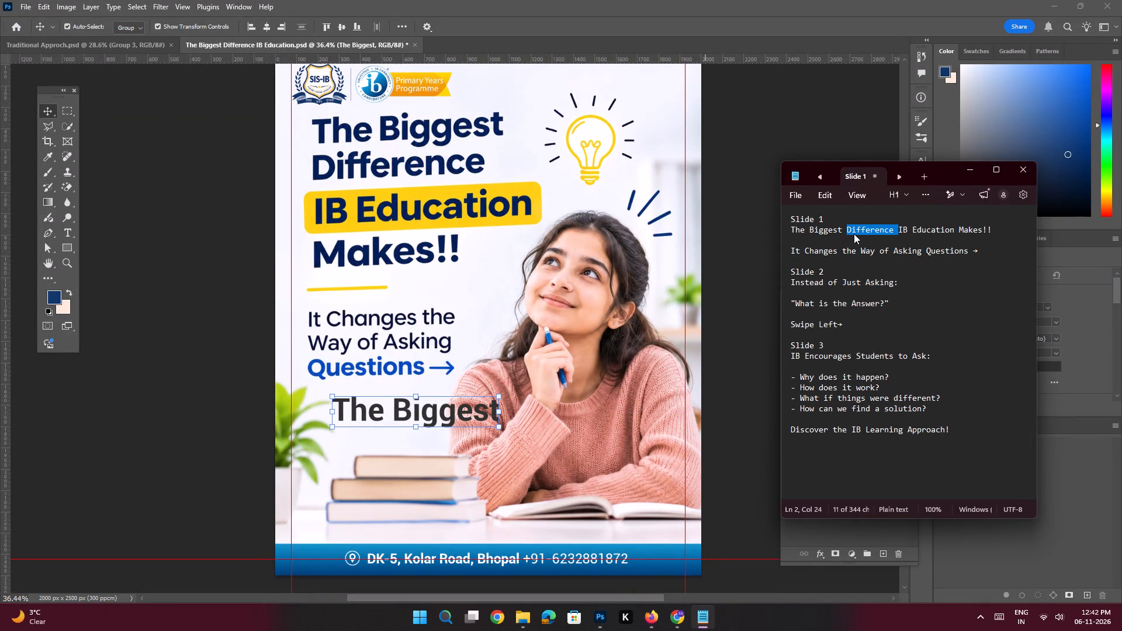
key(ctrl+c)
click(966, 169)
key(space)
key(space)
key(space)
key(space)
key(space)
key(space)
key(space)
key(space)
key(space)
drag(494, 360, 505, 336)
alt+shift+drag(408, 384, 409, 419)
double_click(409, 419)
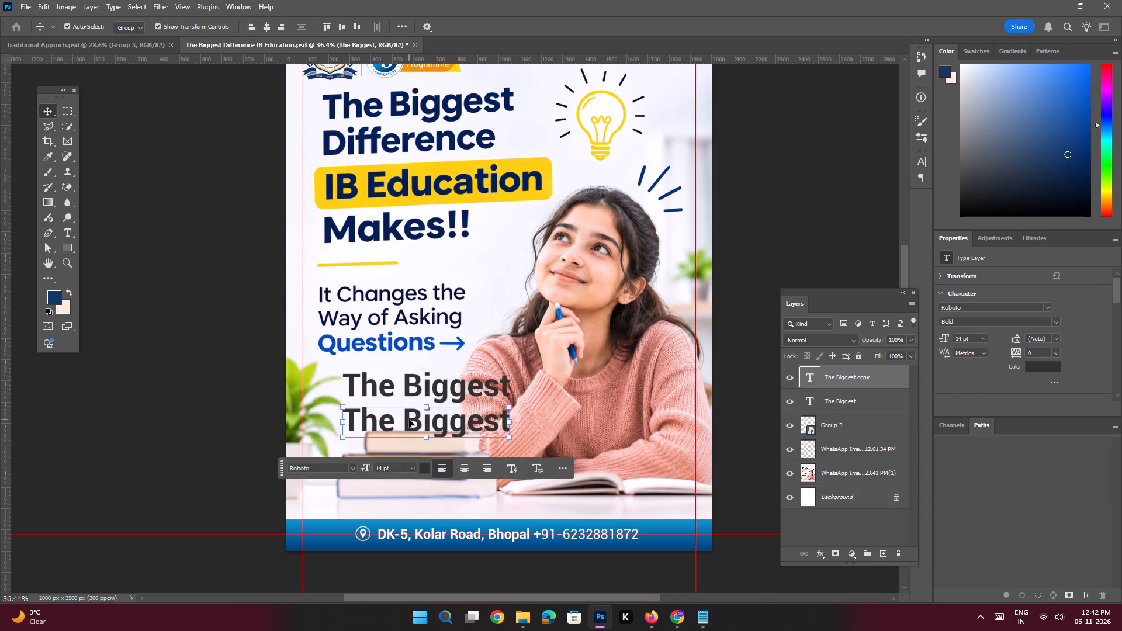
key(ctrl+v)
key(Return)
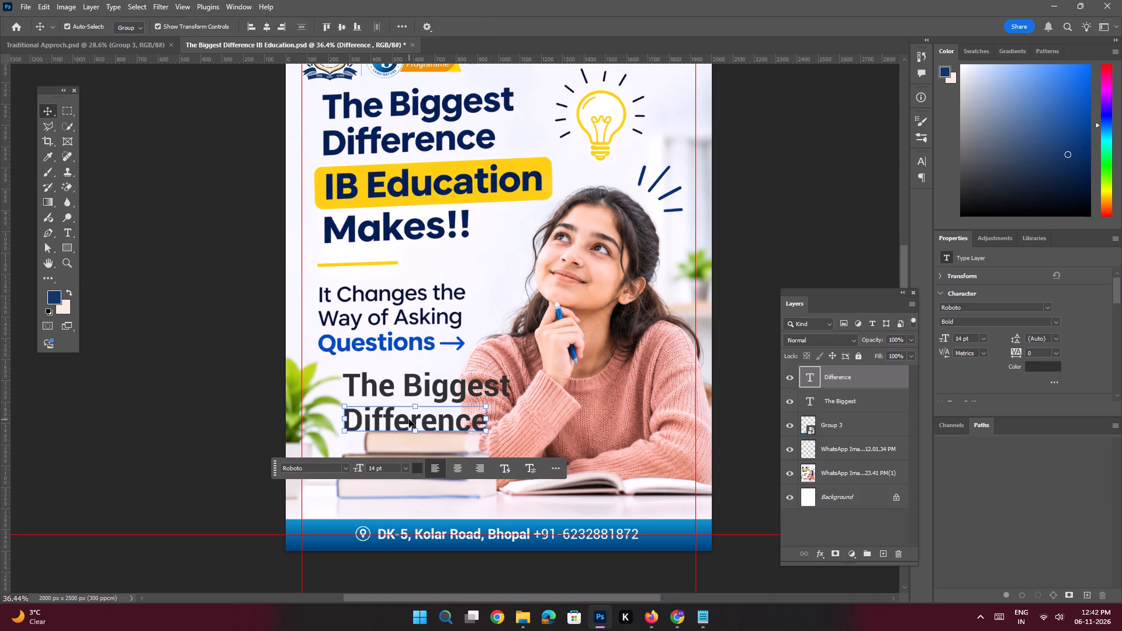
Copy "IB Education" from the Slide 1 heading in Notepad into a duplicate of the "Difference" text layer placed directly below it.
key(space)
key(space)
key(space)
key(space)
key(space)
key(space)
key(space)
key(space)
key(space)
key(space)
key(space)
key(space)
key(space)
key(space)
key(space)
key(space)
key(space)
key(space)
key(space)
key(space)
drag(450, 391, 438, 388)
drag(459, 359, 462, 365)
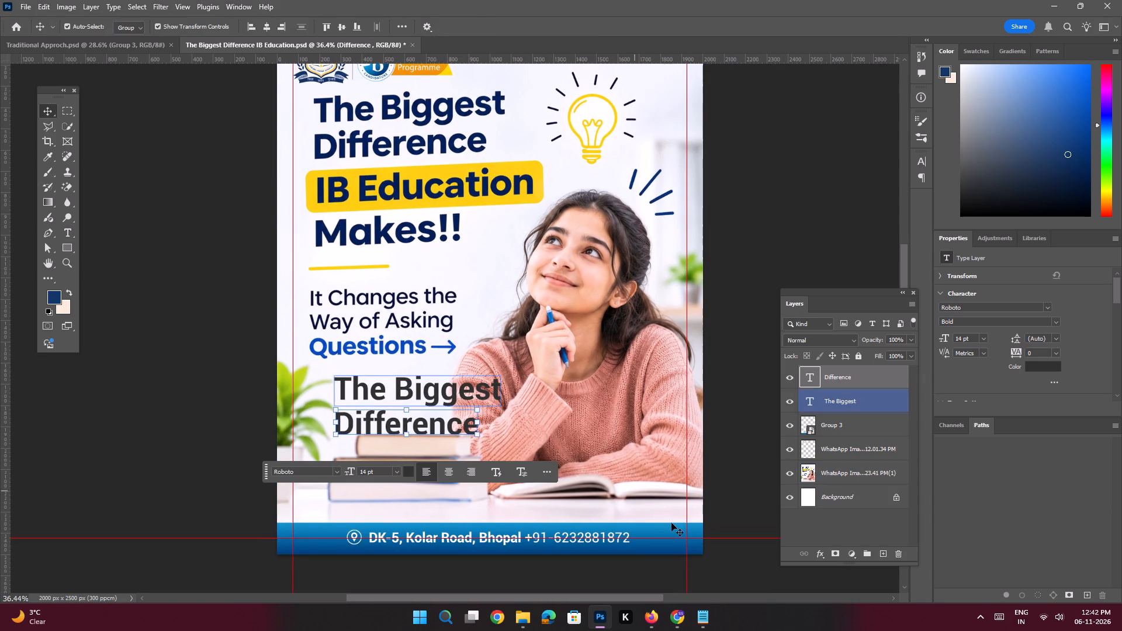
click(707, 615)
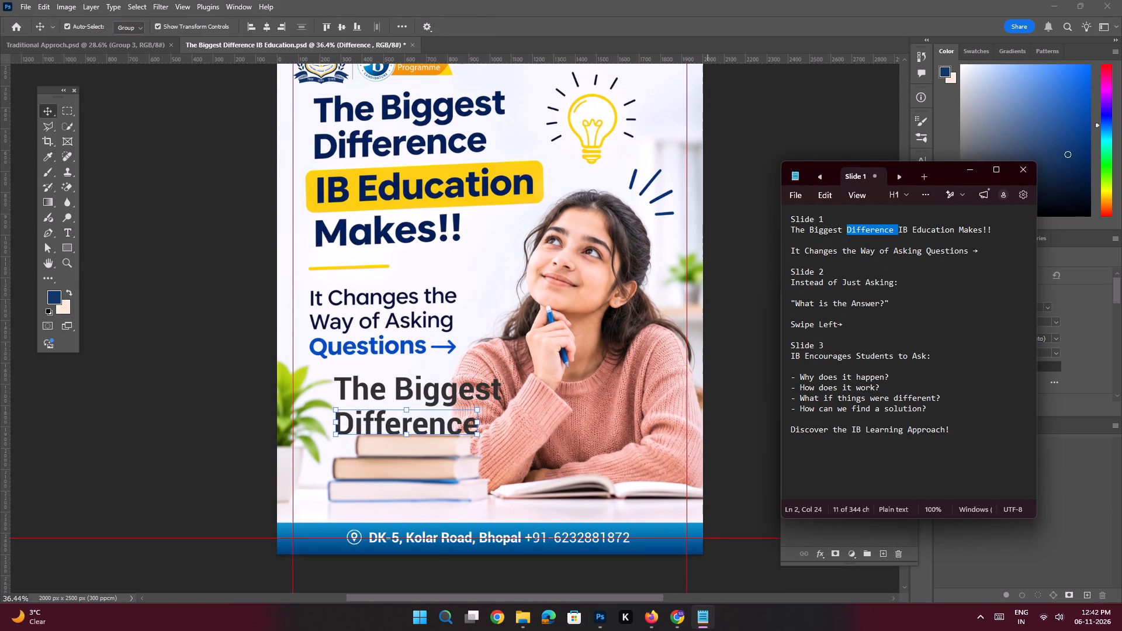
drag(954, 231, 899, 232)
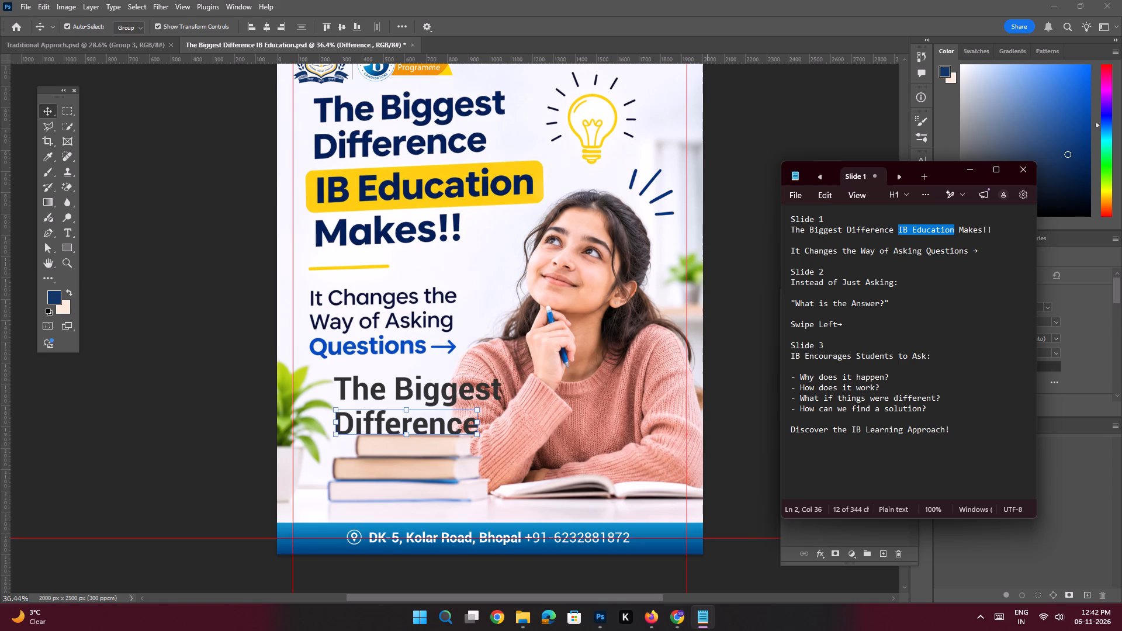
key(ctrl+c)
key(ctrl+c)
click(967, 169)
key(space)
key(space)
key(space)
key(space)
key(space)
key(space)
key(space)
drag(428, 337, 437, 321)
alt+shift+drag(387, 408, 390, 446)
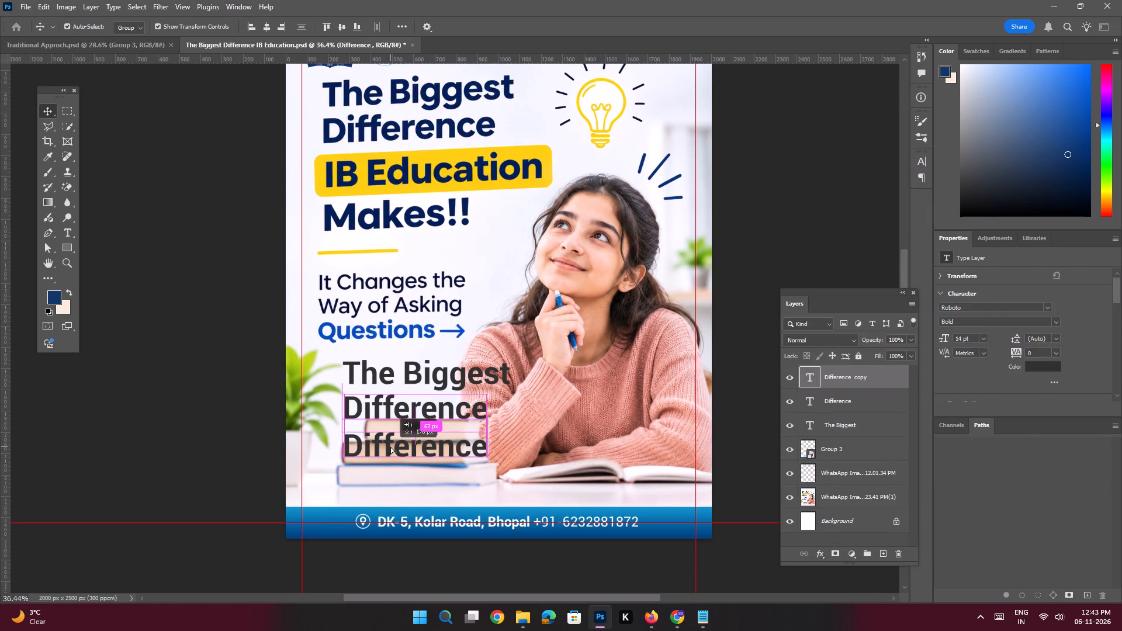
alt+shift+drag(390, 446, 390, 442)
double_click(390, 442)
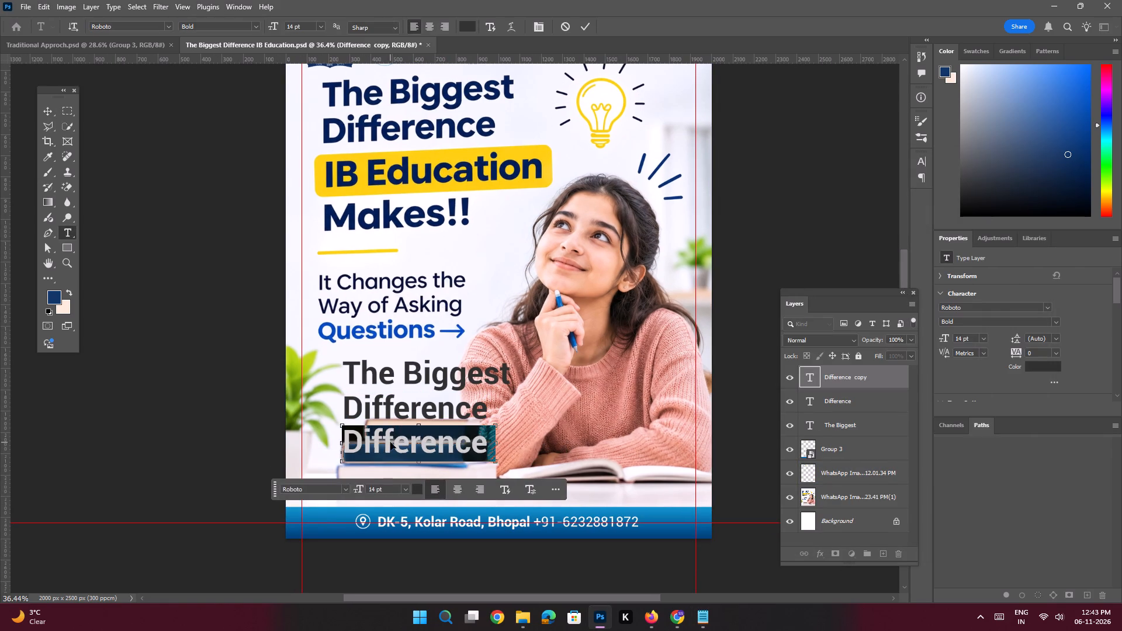
key(ctrl+v)
key(Return)
Copy "Makes!!" from the Slide 1 heading in Notepad into a duplicate of the "IB Education" text layer placed directly below it.
key(space)
key(space)
key(space)
key(space)
key(space)
key(space)
key(space)
key(space)
key(space)
key(space)
click(439, 390)
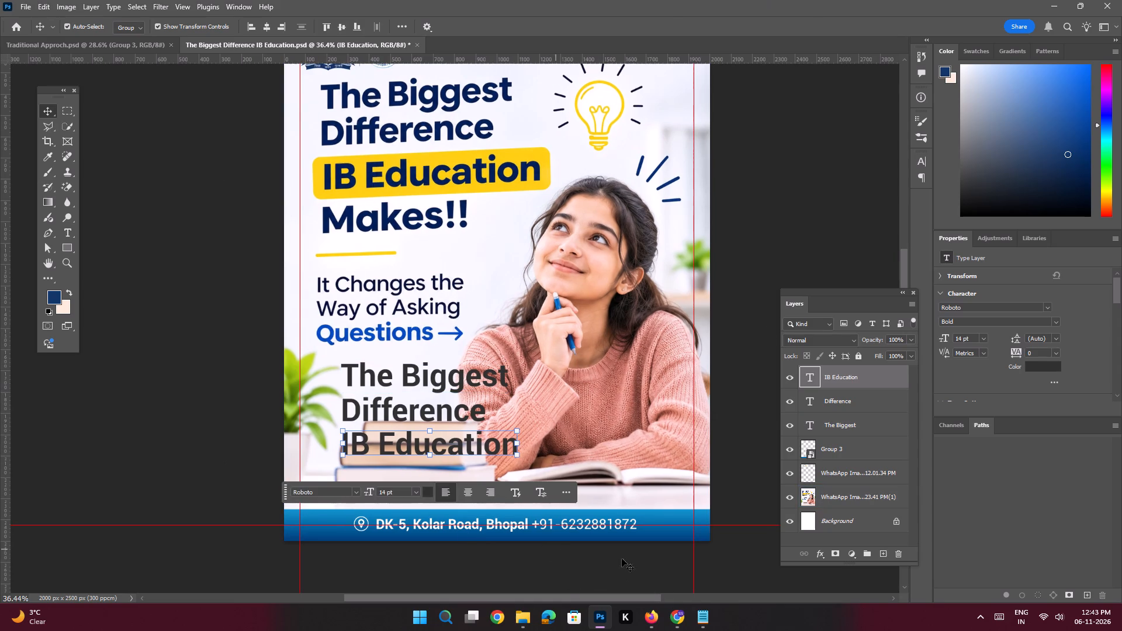
click(707, 622)
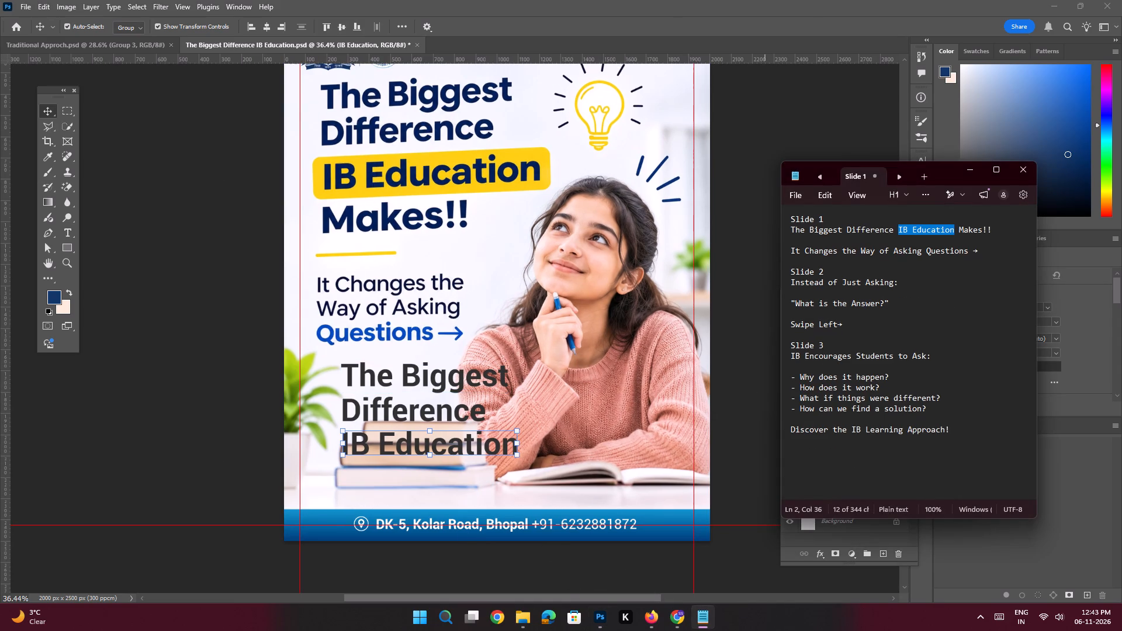
drag(993, 230, 969, 231)
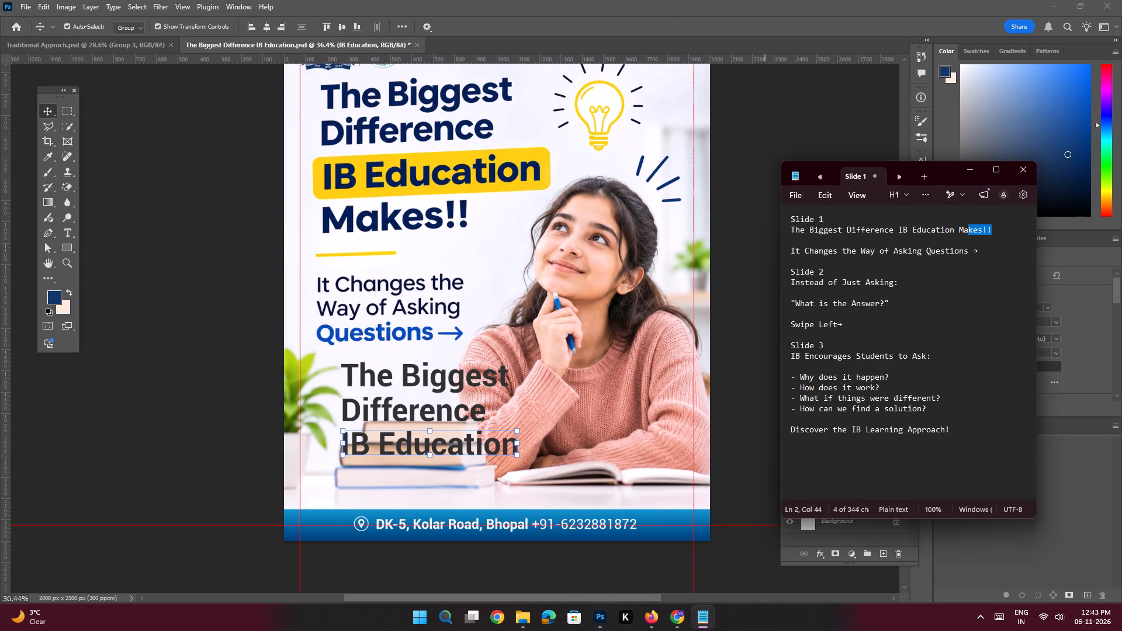
drag(969, 231, 958, 231)
key(ctrl+c)
key(ctrl+c)
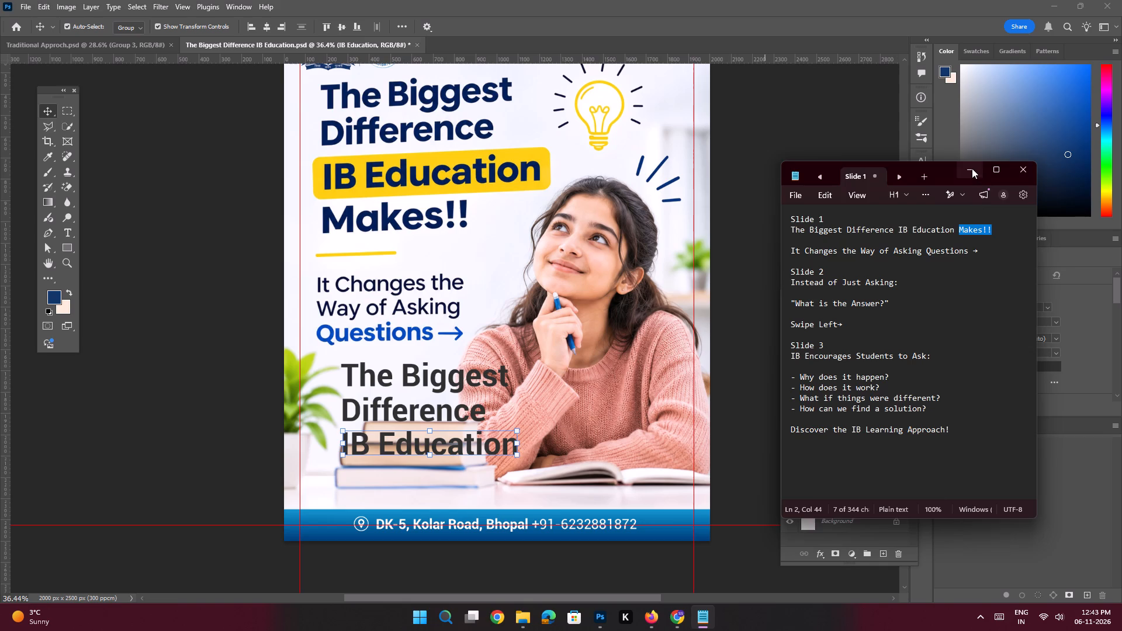
click(972, 168)
key(space)
ctrl+drag(409, 408, 434, 432)
drag(434, 432, 451, 404)
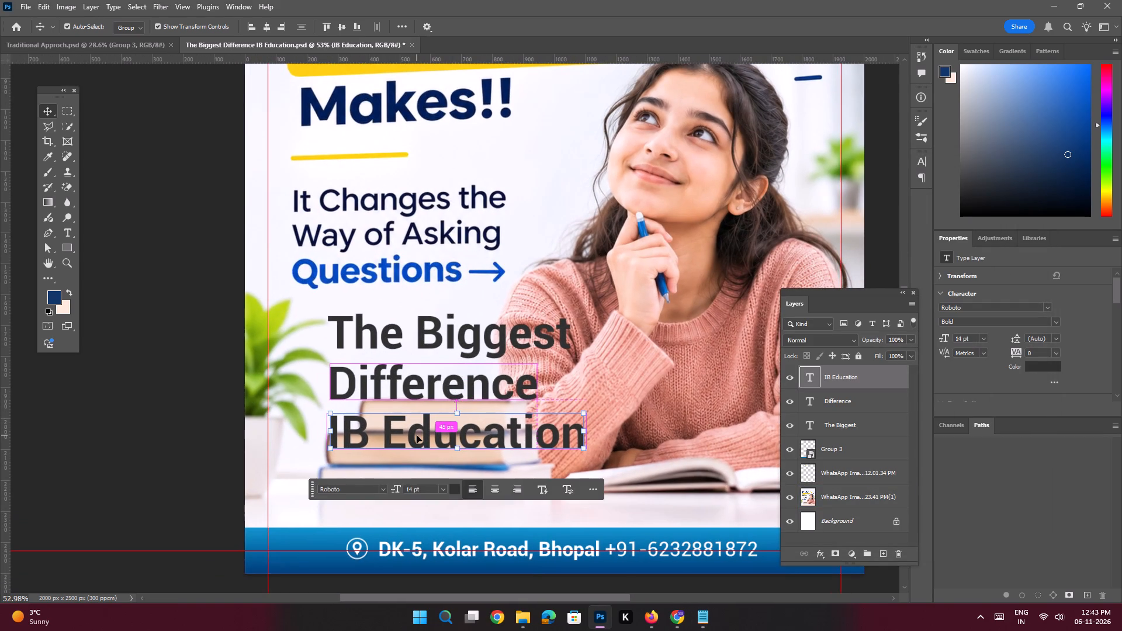
alt+shift+drag(425, 429, 426, 477)
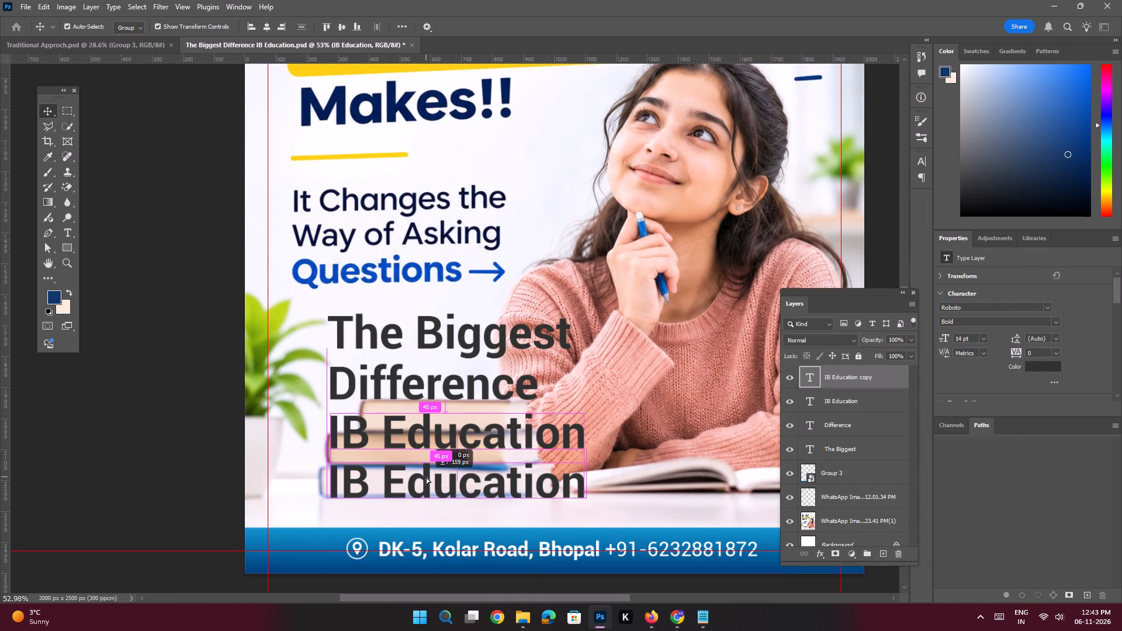
double_click(426, 477)
key(ctrl+v)
key(Return)
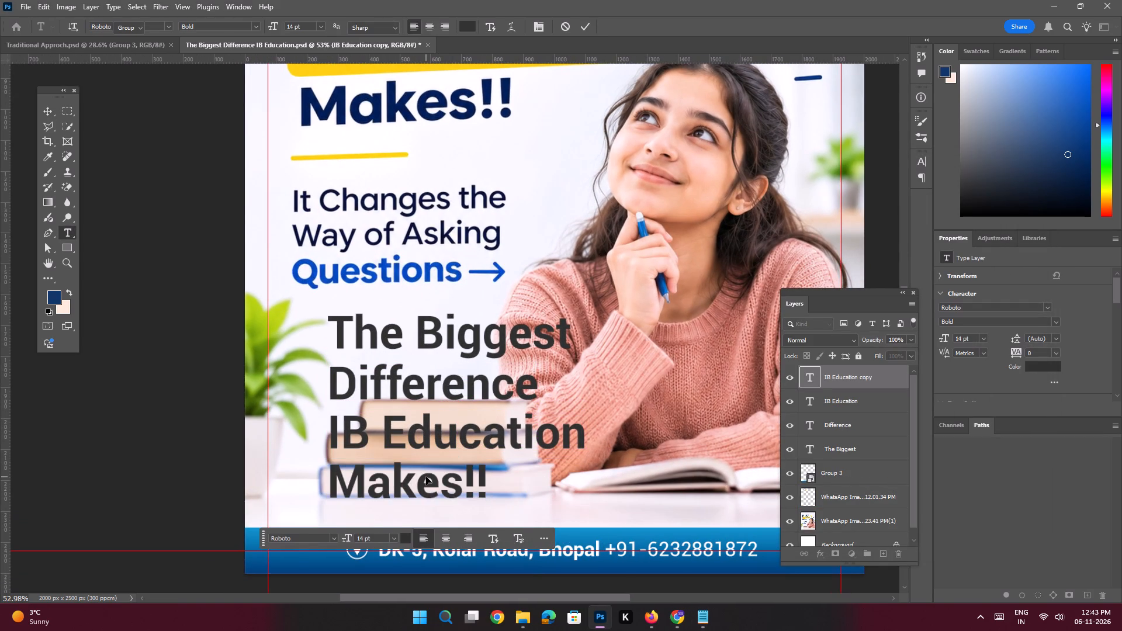
On the poster image layer, outline the original heading from "The Biggest" to "Makes!!", including the yellow bar, with a Polygonal Lasso selection.
key(space)
key(space)
key(space)
key(space)
key(space)
key(space)
key(space)
key(space)
key(space)
key(space)
key(space)
key(space)
key(space)
key(space)
key(space)
key(space)
key(space)
key(space)
key(space)
key(space)
drag(490, 304, 489, 349)
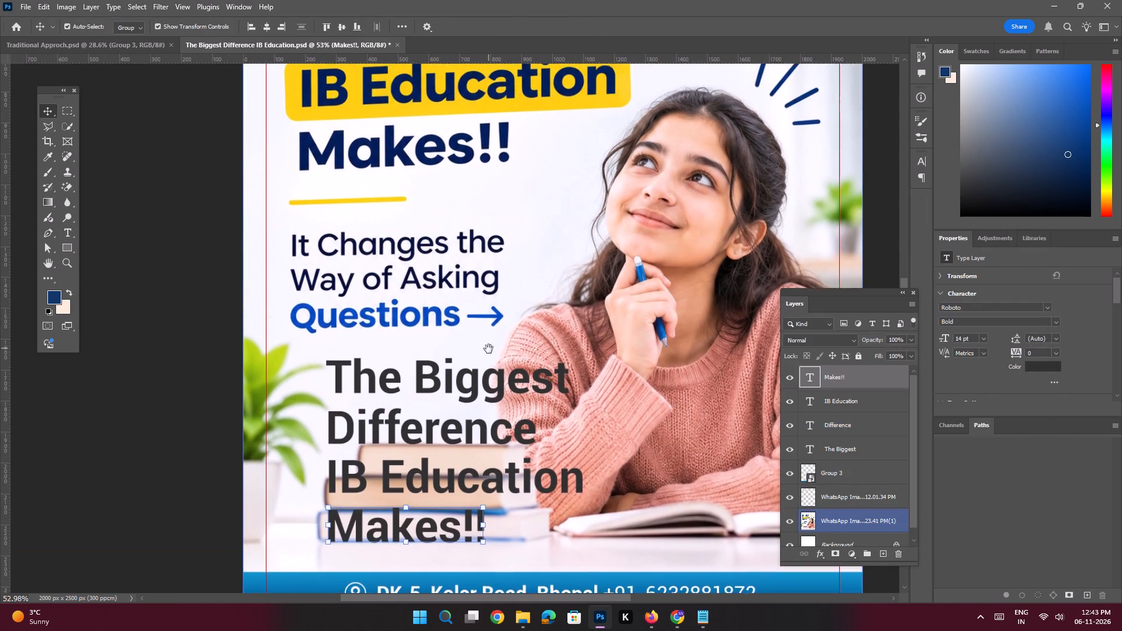
drag(489, 349, 489, 403)
drag(493, 244, 473, 363)
click(520, 332)
key(space)
key(space)
key(space)
key(space)
key(space)
key(space)
key(space)
key(space)
key(space)
key(space)
key(space)
key(space)
key(space)
key(space)
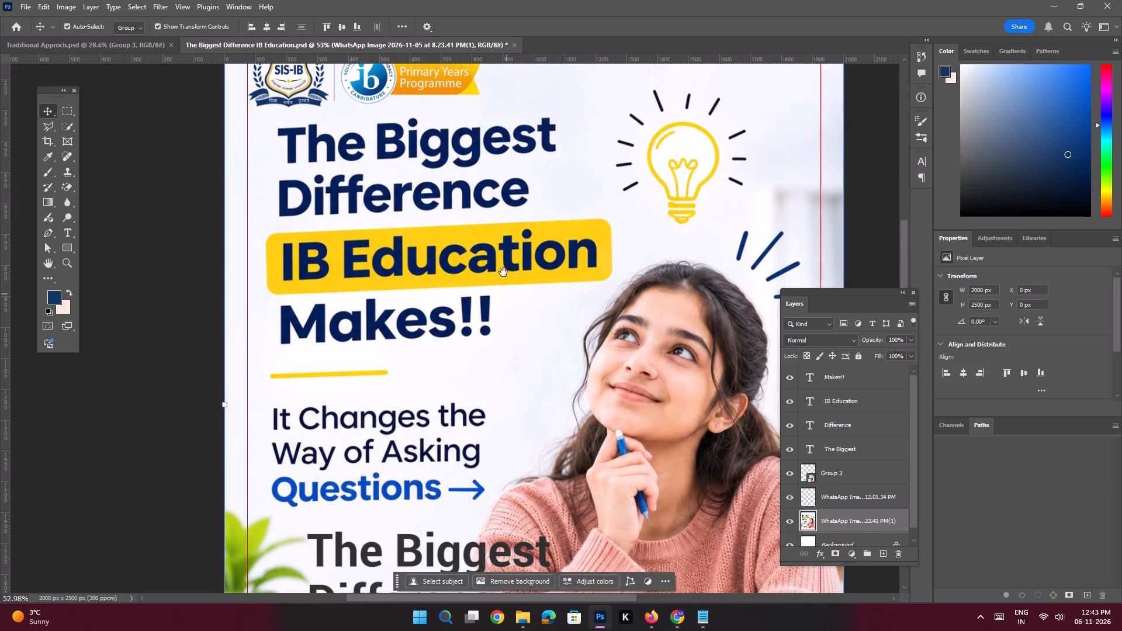
drag(507, 247, 499, 324)
click(54, 125)
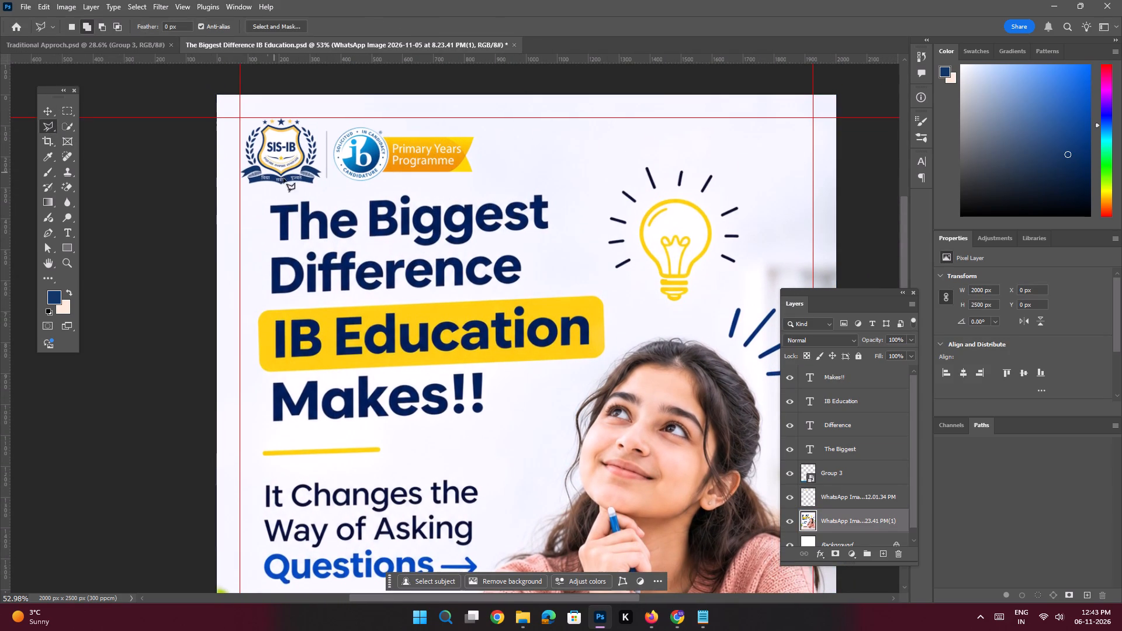
click(256, 201)
click(304, 193)
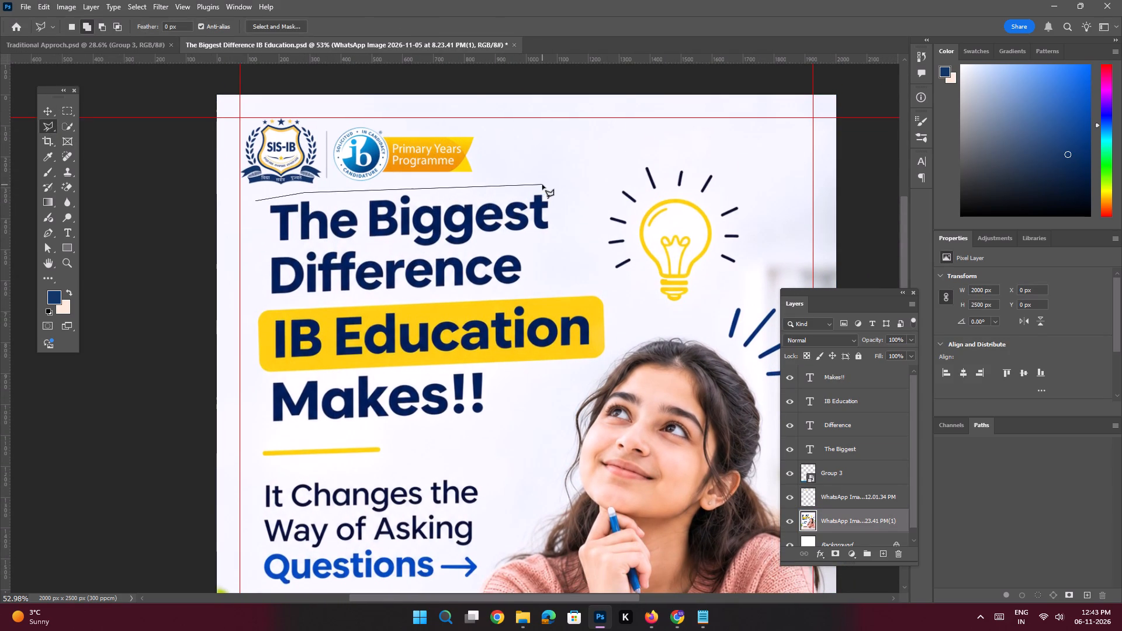
click(545, 185)
click(553, 207)
click(557, 239)
click(532, 246)
click(528, 286)
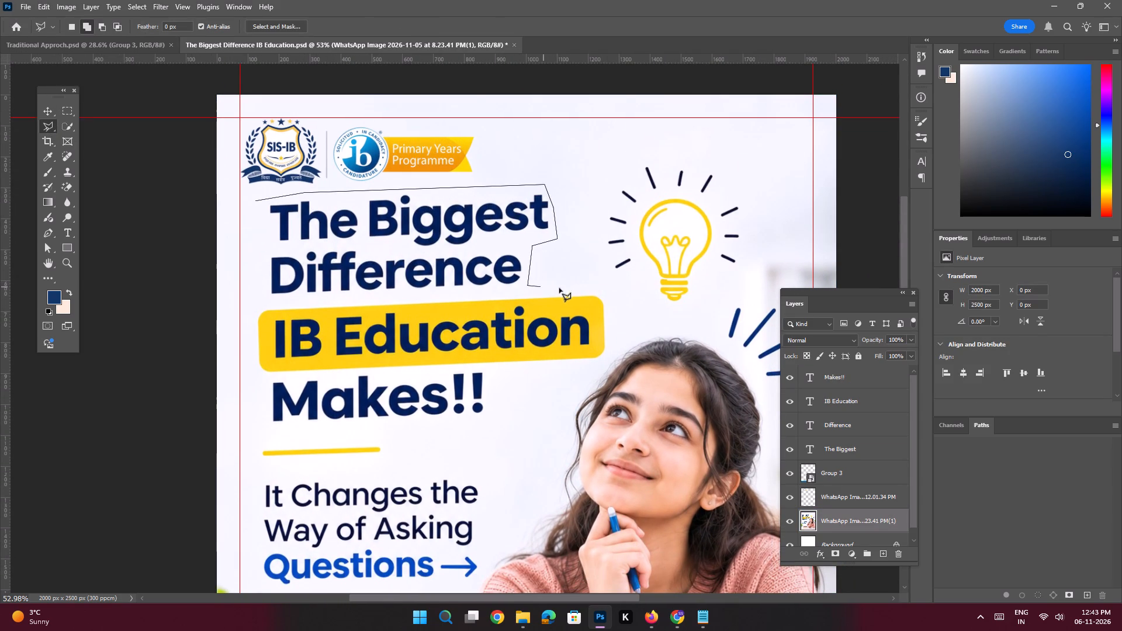
click(568, 286)
click(604, 289)
drag(611, 310, 611, 315)
click(612, 346)
click(607, 362)
drag(601, 365, 591, 365)
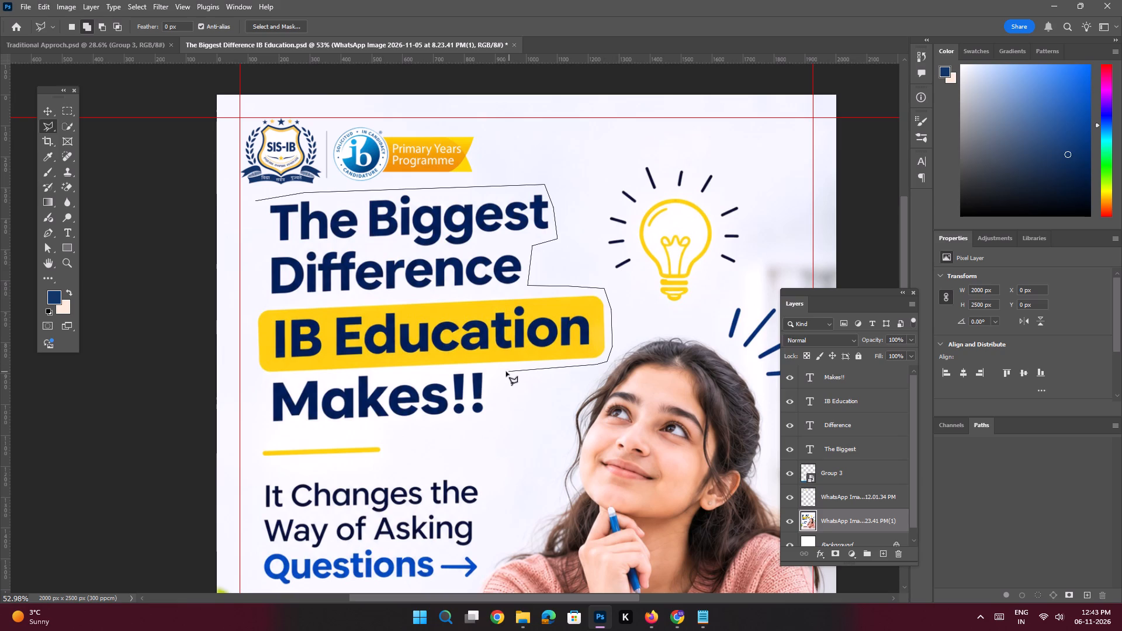
click(491, 373)
click(491, 415)
drag(482, 419, 476, 419)
click(243, 436)
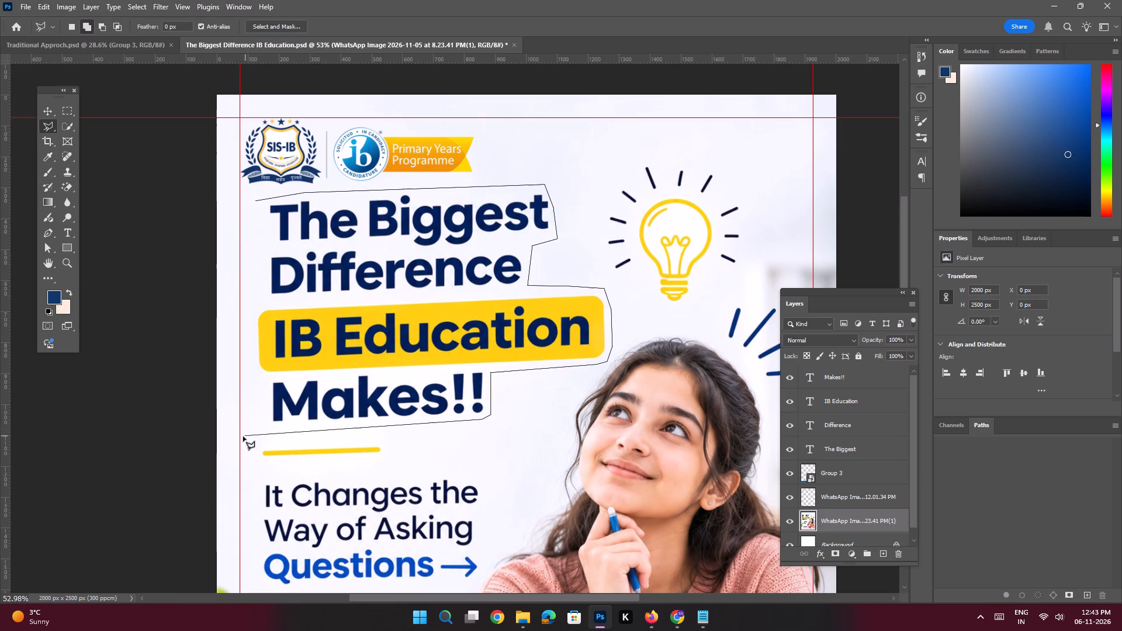
click(258, 231)
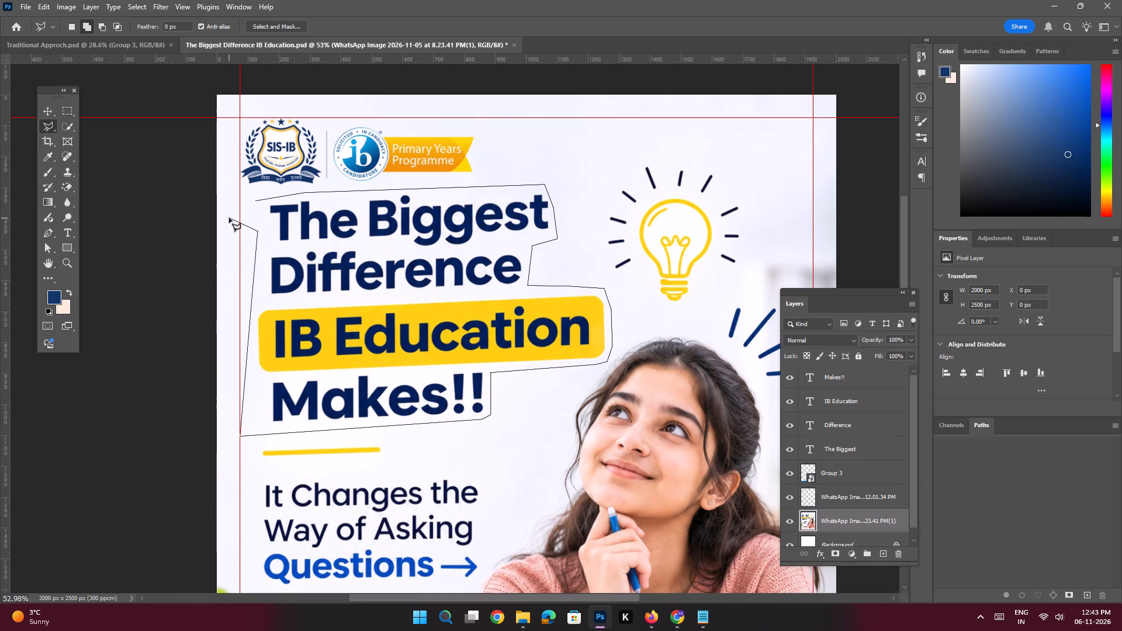
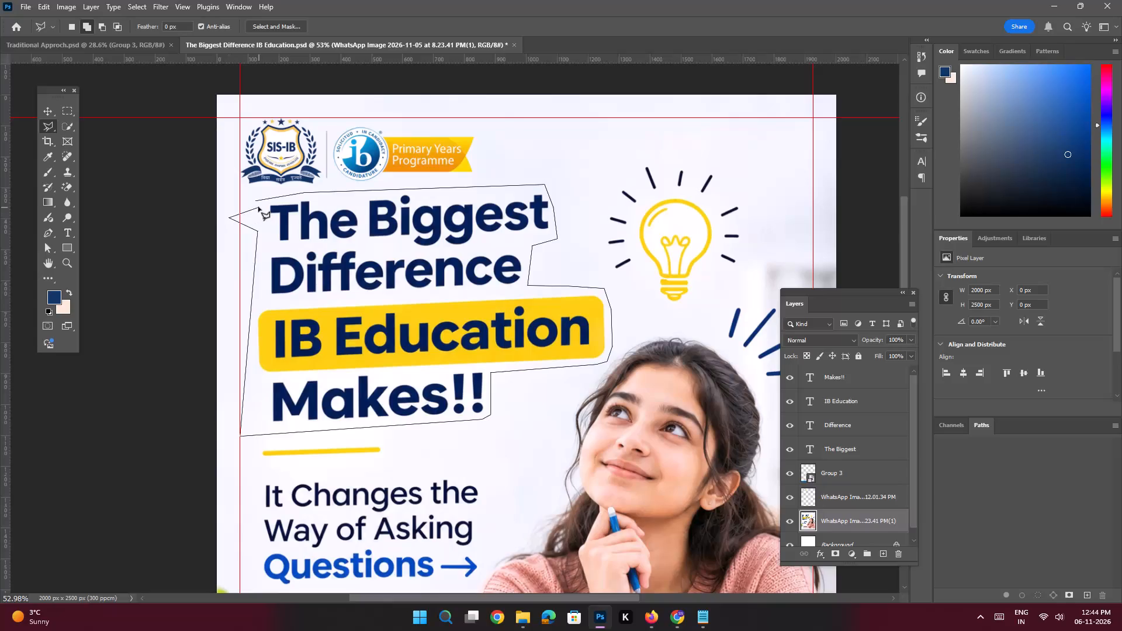
Close the lasso outline around the original heading, remove the heading with Content-Aware Fill, and deselect.
double_click(258, 204)
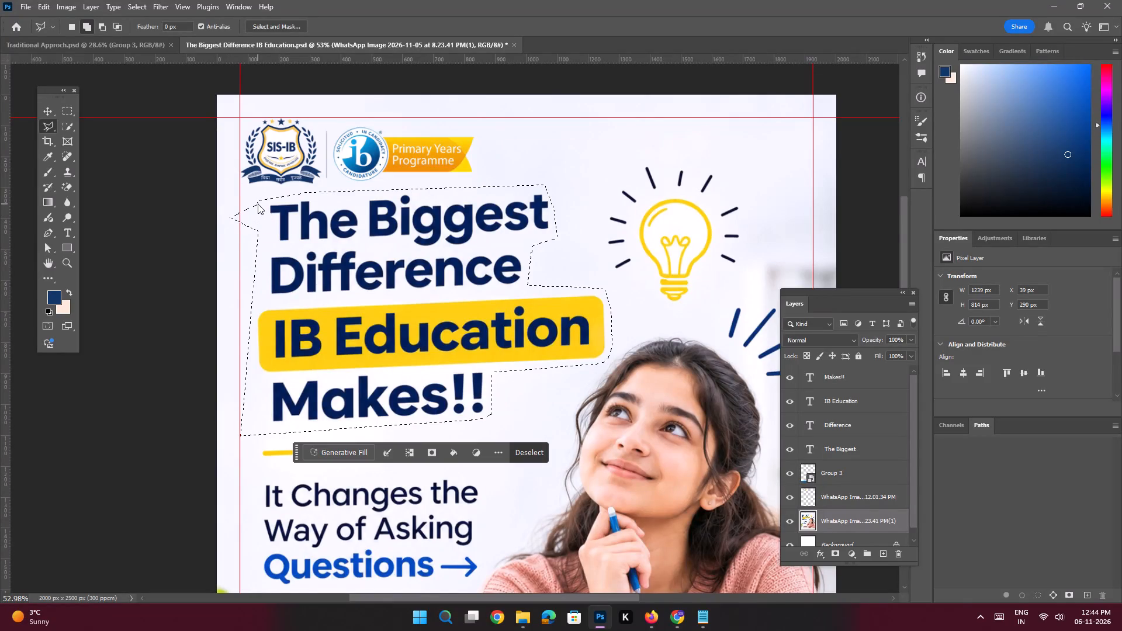
key(shift+BackSpace)
key(Return)
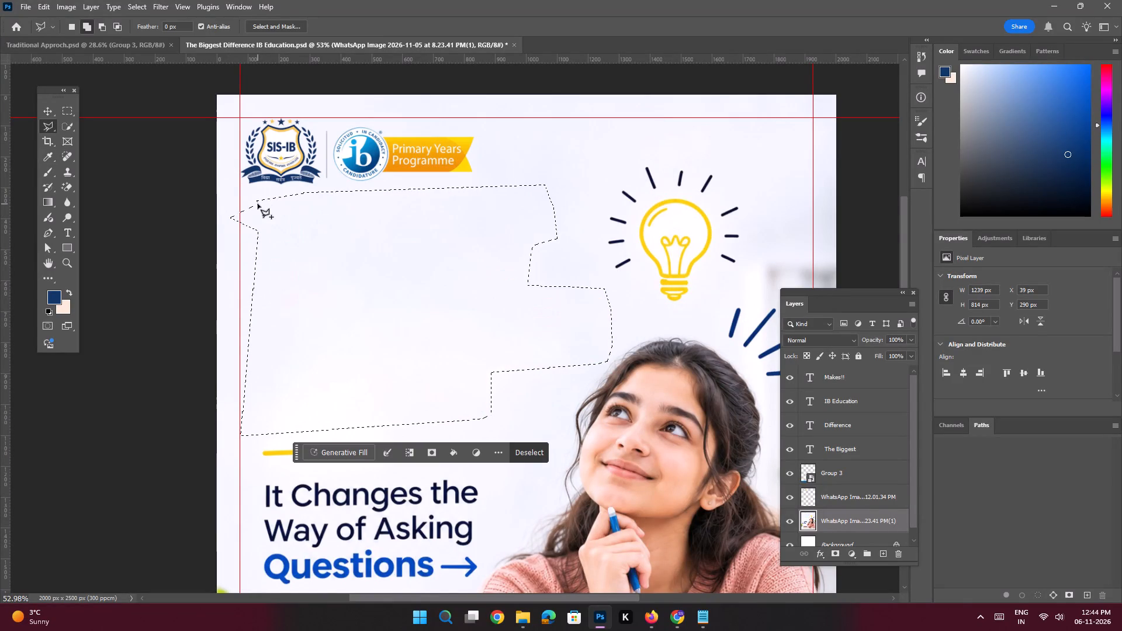
key(ctrl+d)
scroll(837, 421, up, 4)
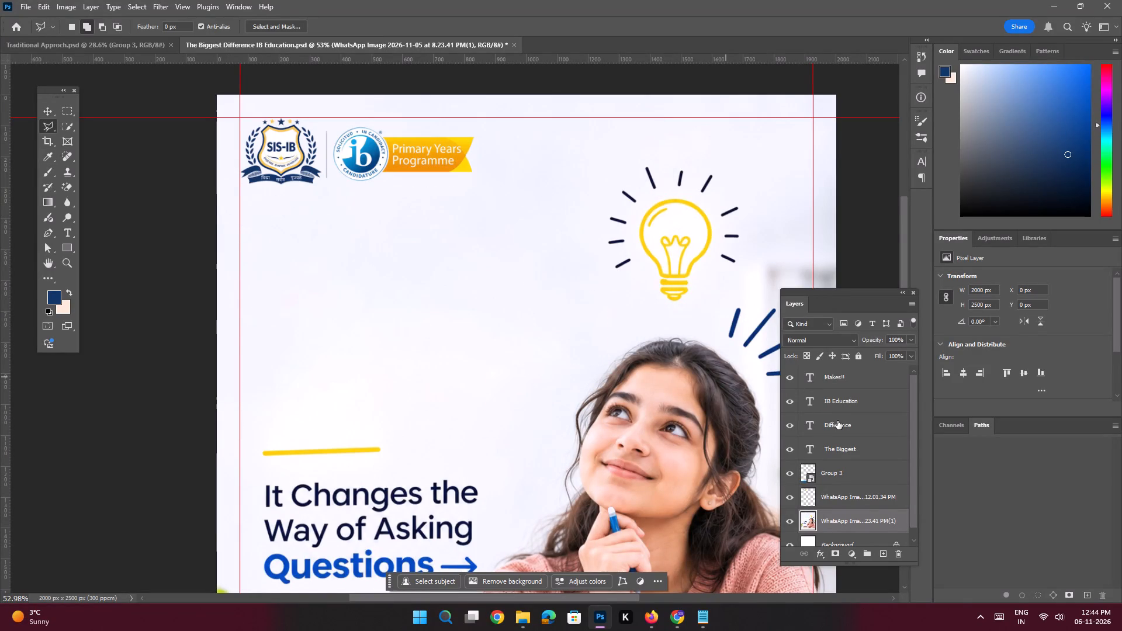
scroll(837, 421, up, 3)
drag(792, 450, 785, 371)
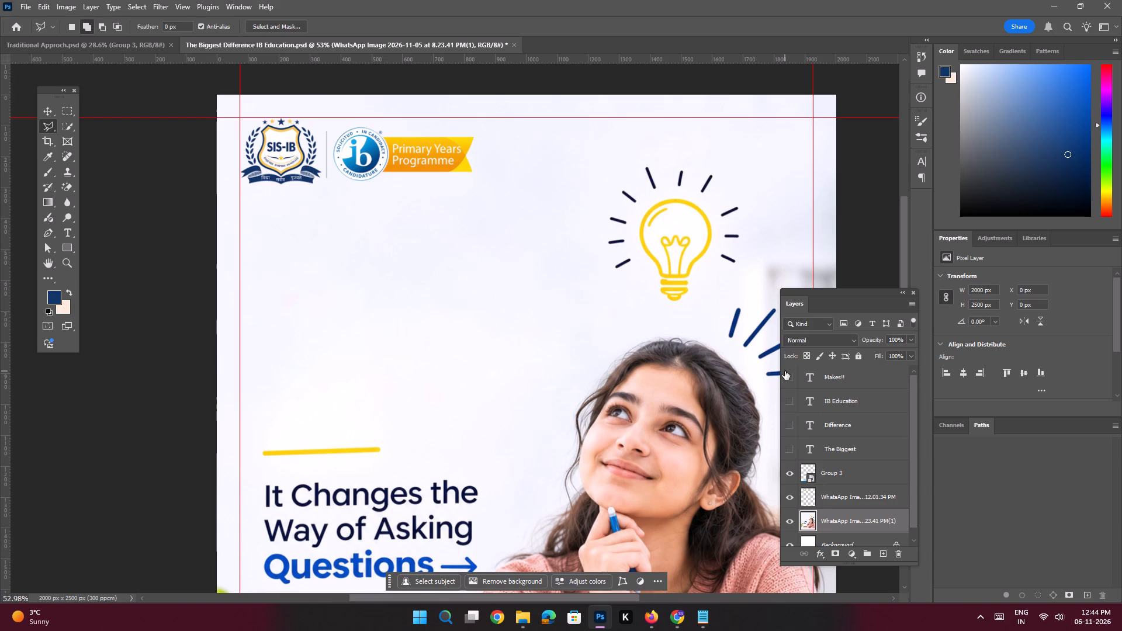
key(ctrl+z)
Move the "The Biggest", "Difference", "IB Education" and "Makes!!" text layers together into the cleared area below the logos, against the left margin guide.
click(50, 113)
click(113, 232)
key(space)
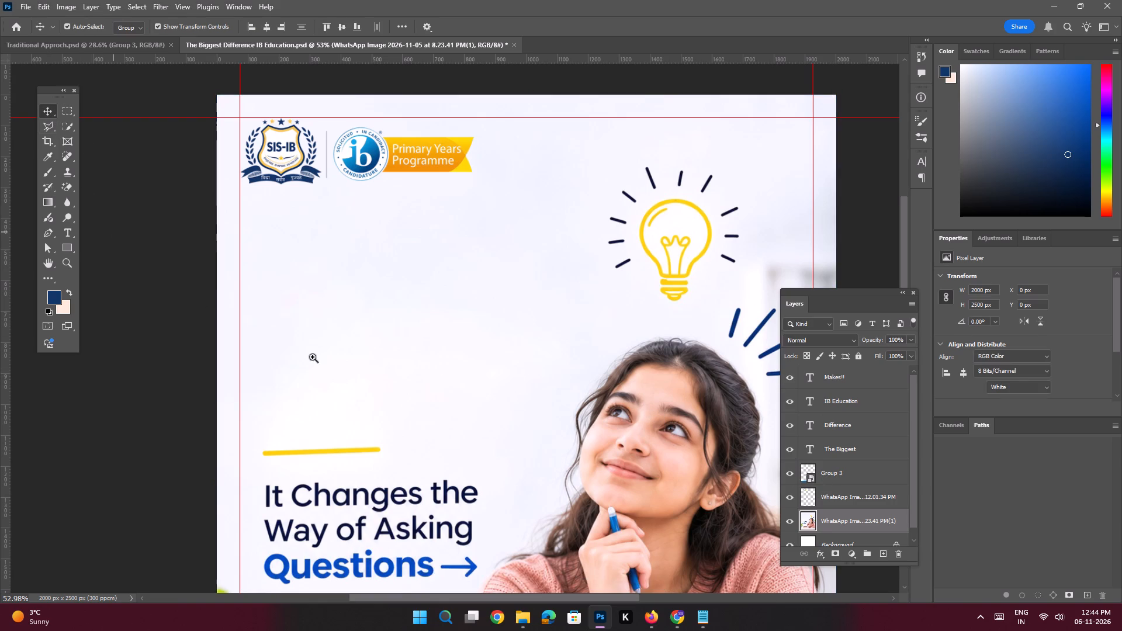
ctrl+drag(335, 368, 305, 356)
drag(374, 424, 356, 268)
ctrl+drag(357, 371, 370, 400)
click(358, 349)
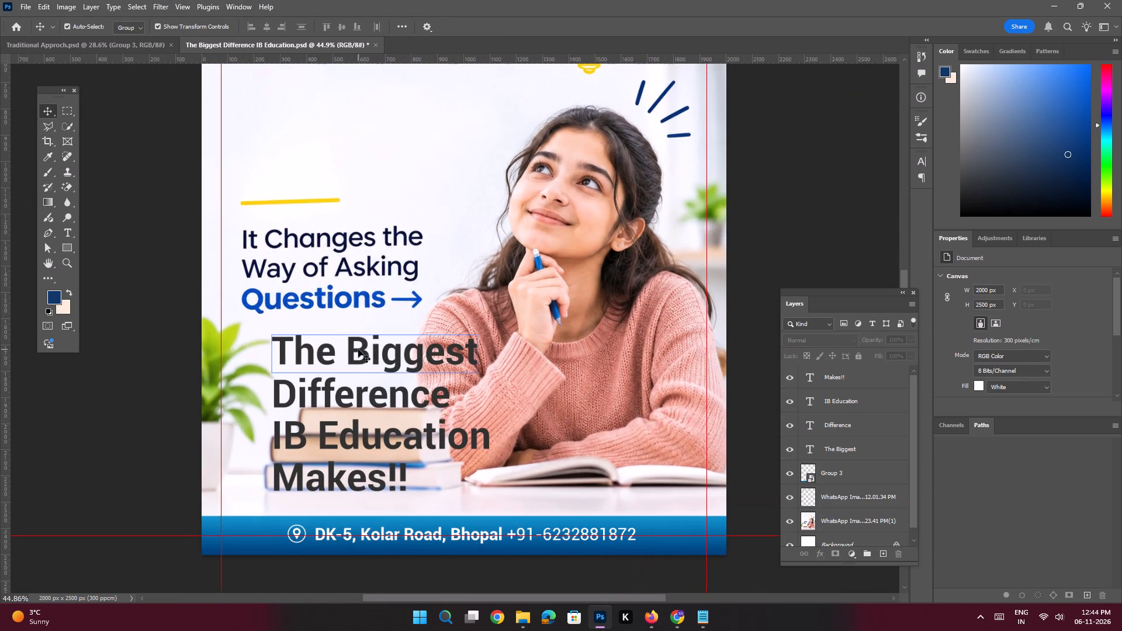
shift+click(302, 385)
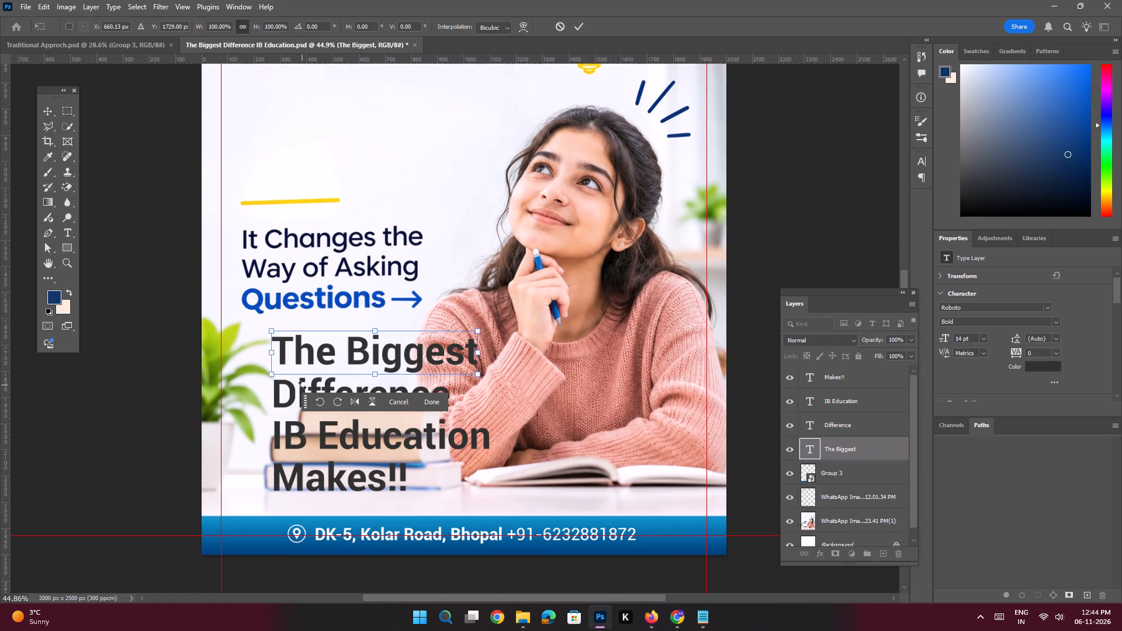
key(Return)
key(space)
ctrl+drag(310, 374, 354, 417)
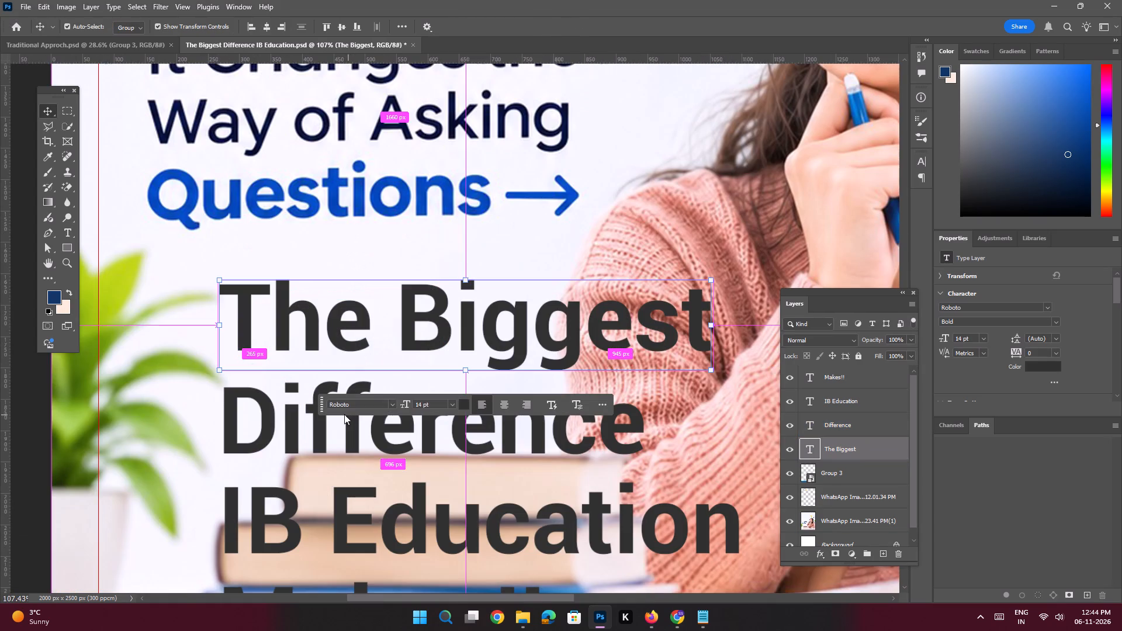
shift+click(281, 424)
shift+click(286, 522)
key(space)
key(space)
key(space)
key(space)
key(space)
key(space)
drag(299, 515, 313, 456)
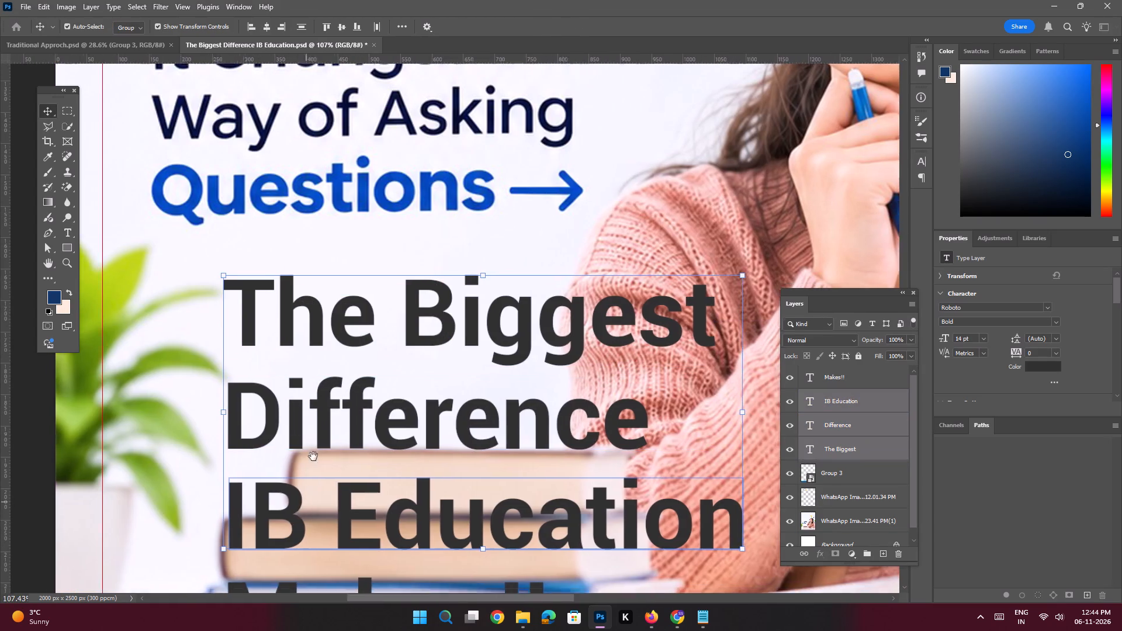
drag(313, 456, 318, 387)
shift+click(331, 482)
key(space)
ctrl+drag(378, 440, 326, 425)
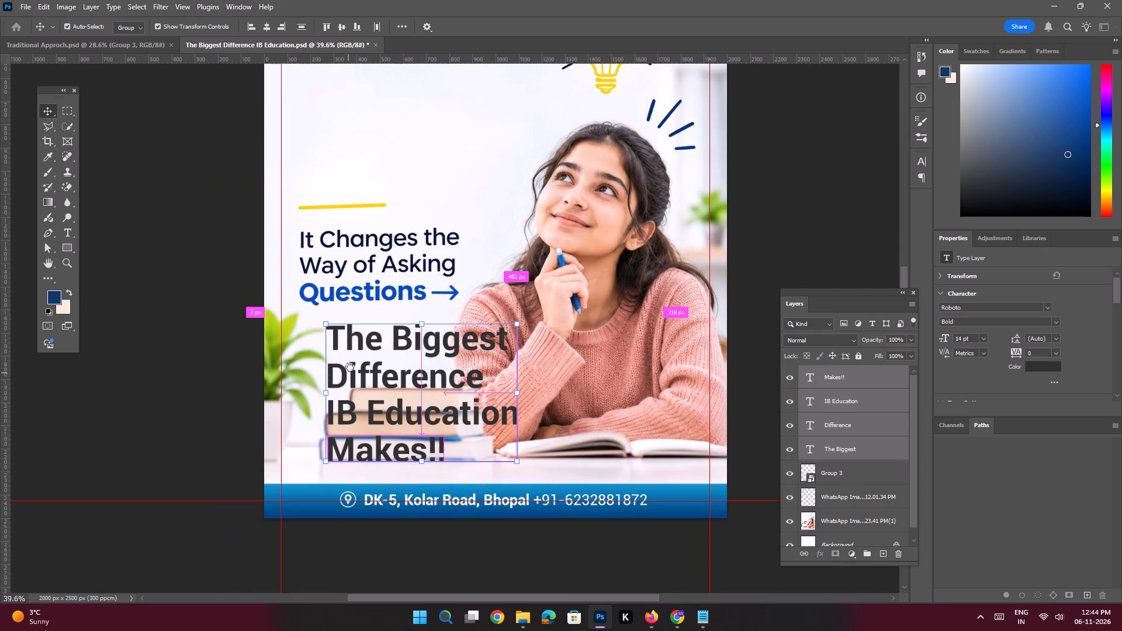
drag(350, 367, 357, 435)
drag(405, 414, 391, 171)
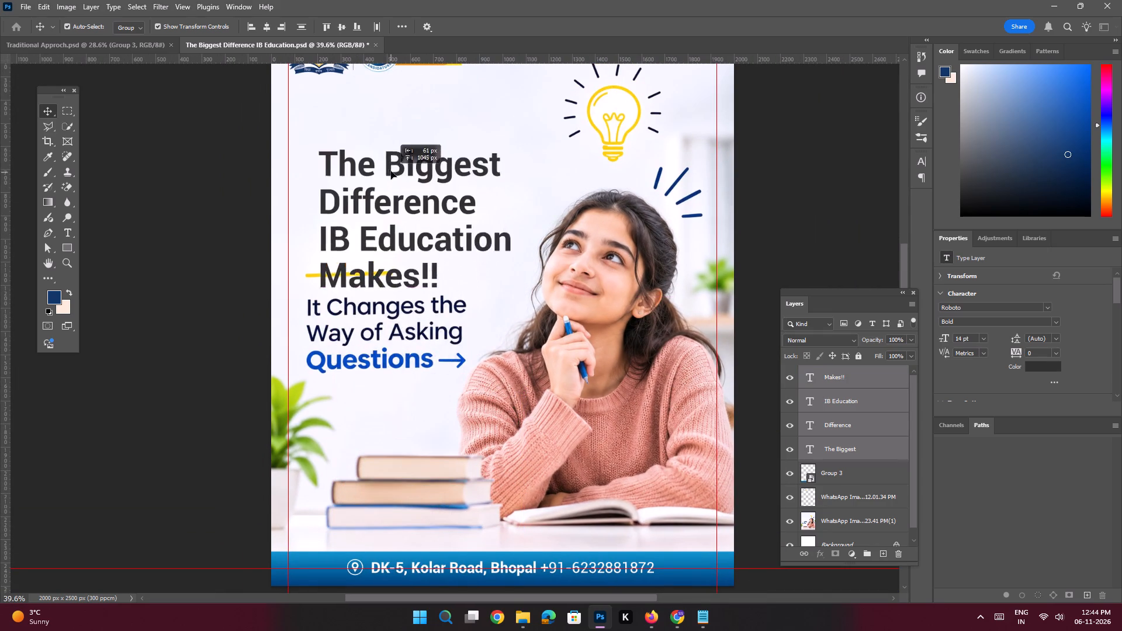
drag(391, 171, 362, 127)
key(space)
key(space)
key(space)
key(space)
key(space)
key(space)
drag(432, 149, 437, 194)
click(231, 274)
key(space)
key(space)
key(space)
key(space)
key(space)
key(space)
key(space)
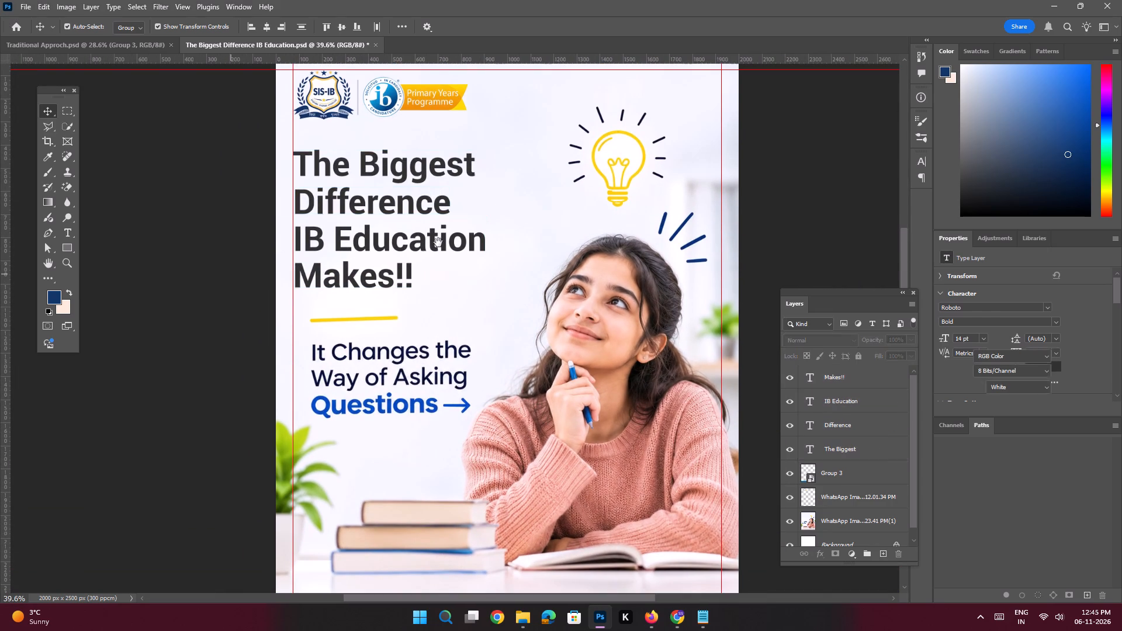
drag(438, 242, 437, 263)
click(72, 36)
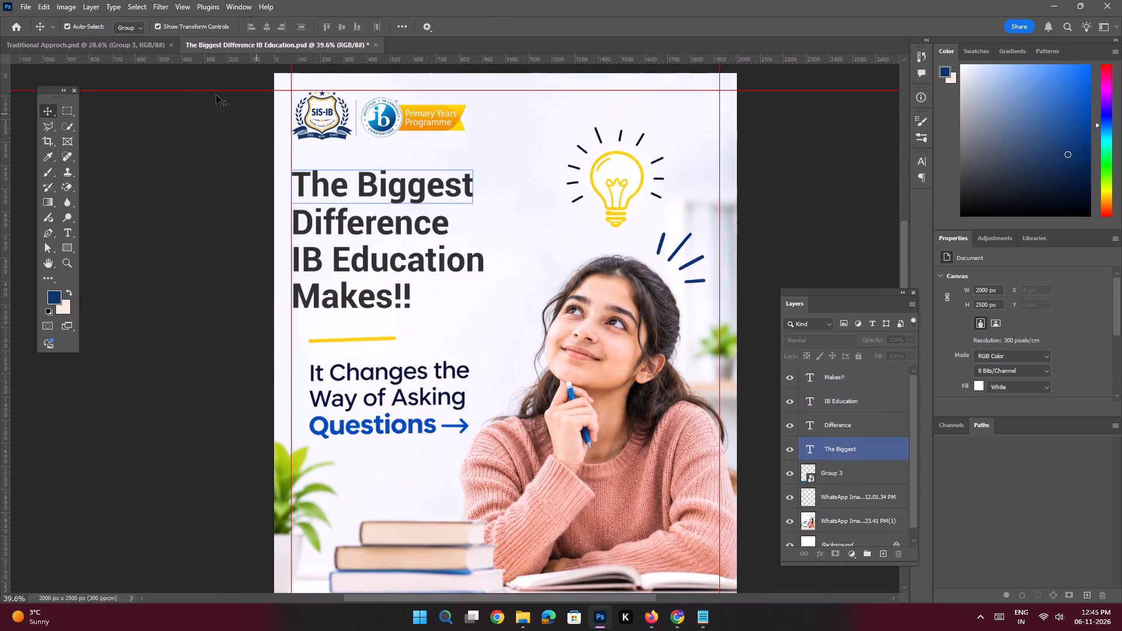
click(117, 51)
key(space)
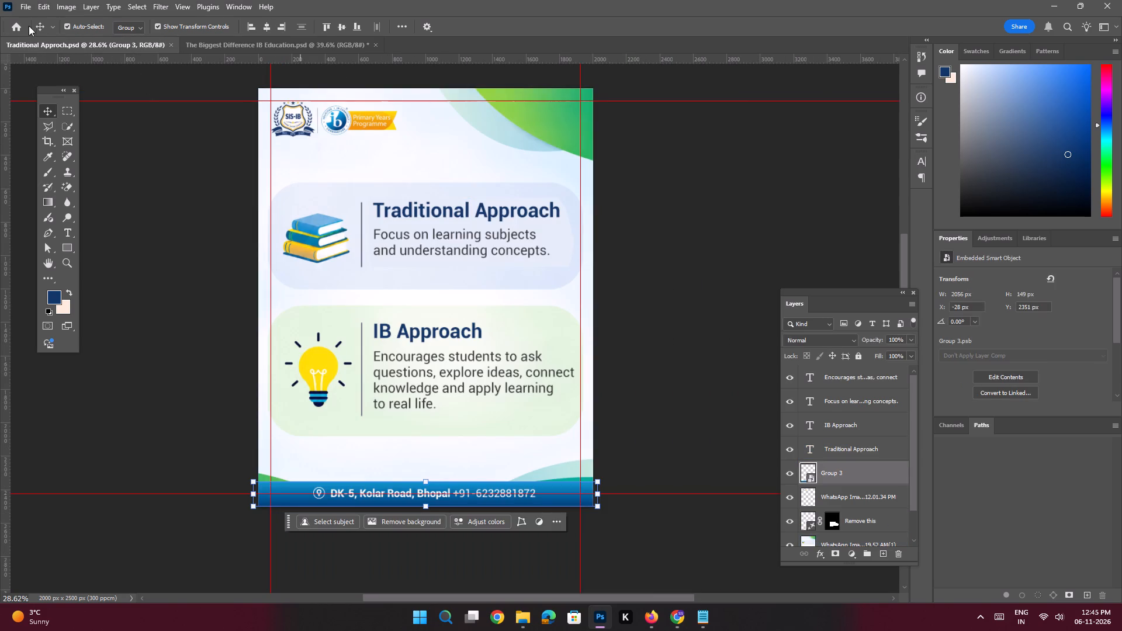
click(19, 25)
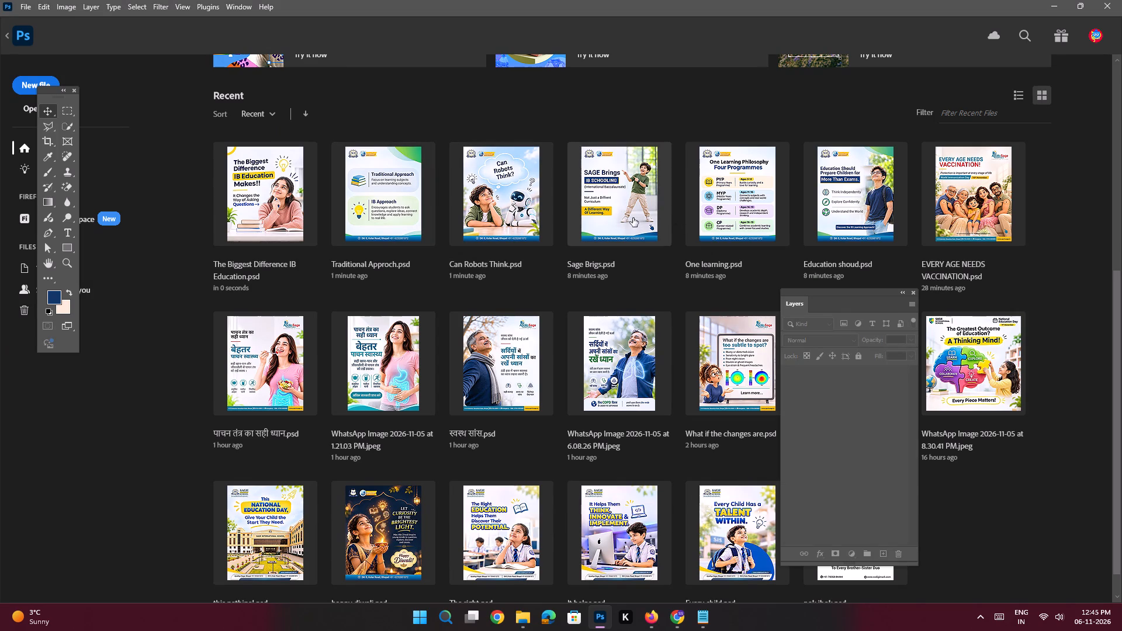
click(633, 218)
key(space)
Copy the blue bar with yellow drop shadow behind "IB SCHOOLING" into The Biggest Difference IB Education document.
ctrl+drag(361, 237, 379, 262)
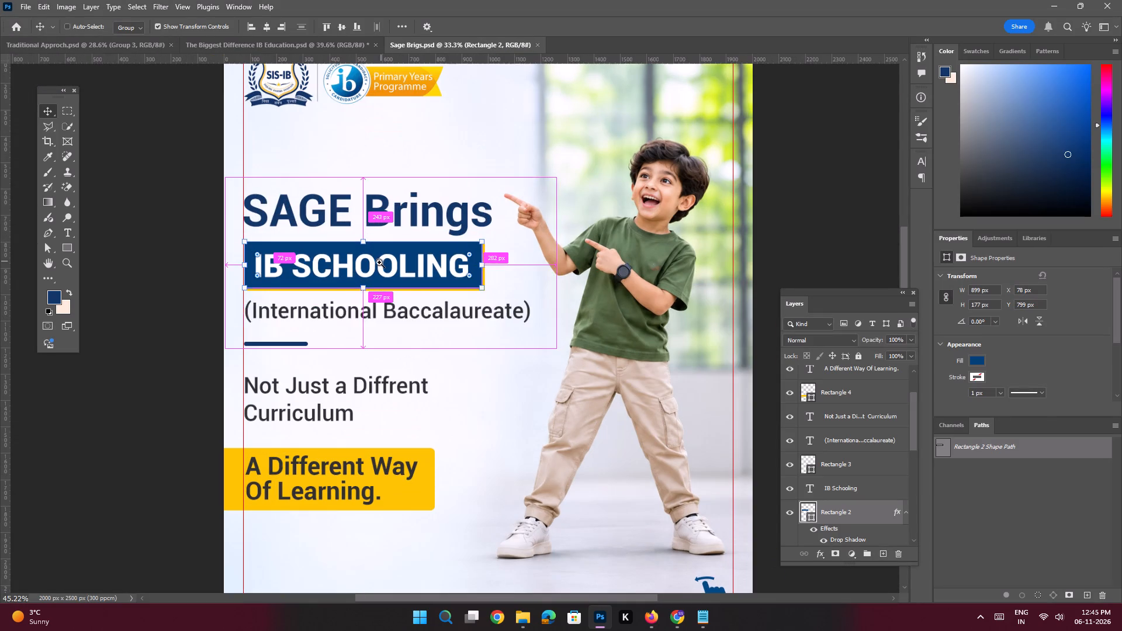
ctrl+drag(379, 262, 381, 261)
click(130, 256)
key(space)
ctrl+drag(237, 266, 273, 319)
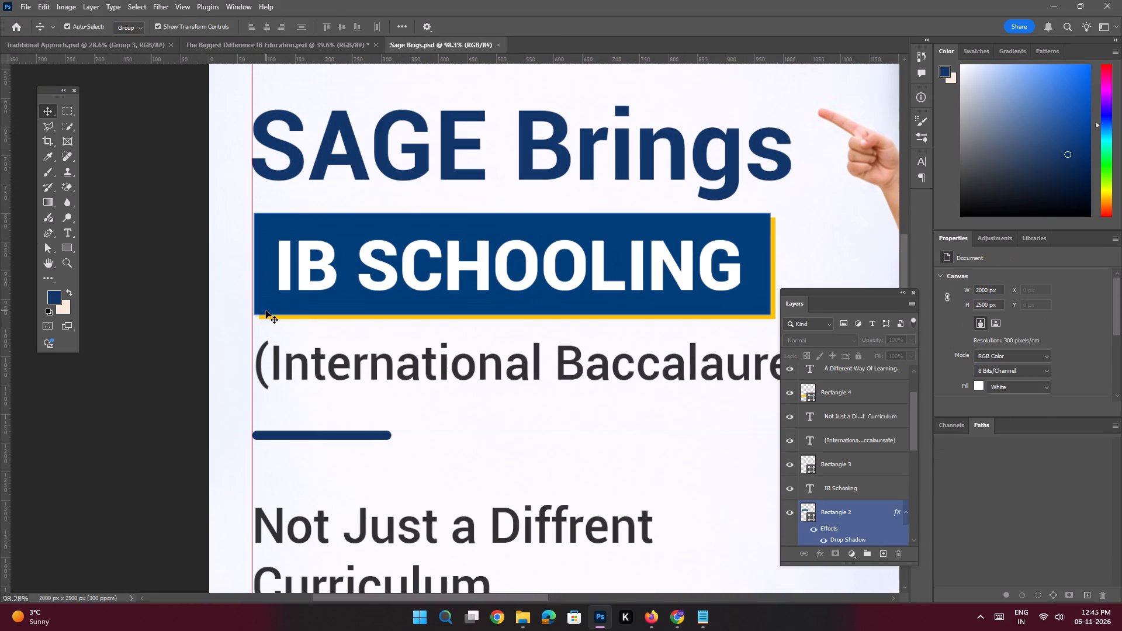
click(266, 310)
drag(858, 511, 395, 62)
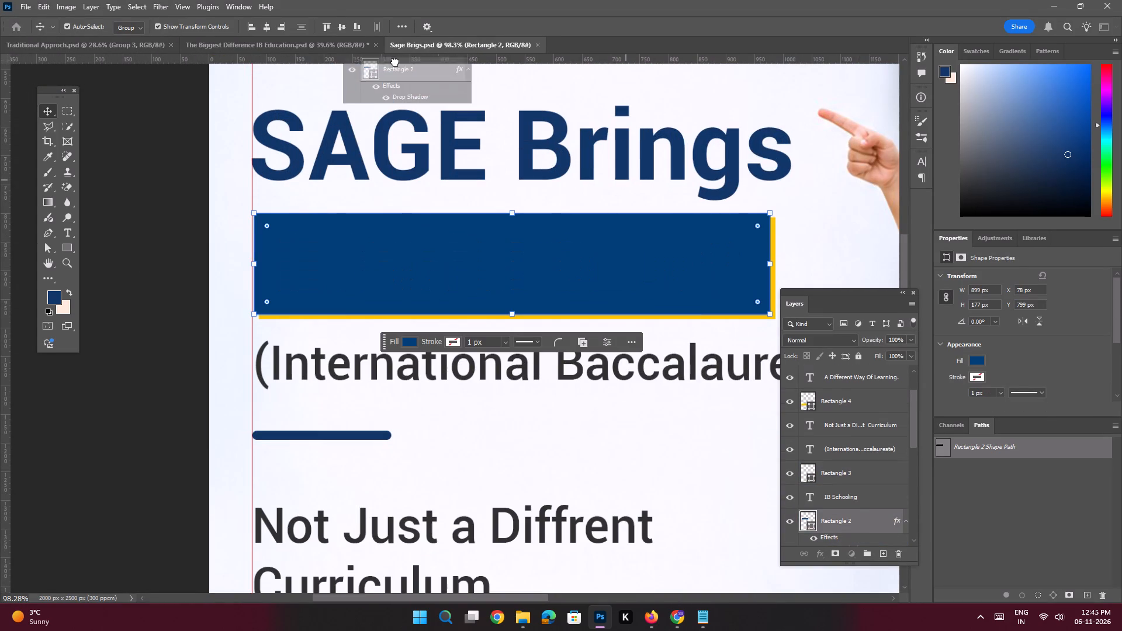
drag(395, 62, 385, 249)
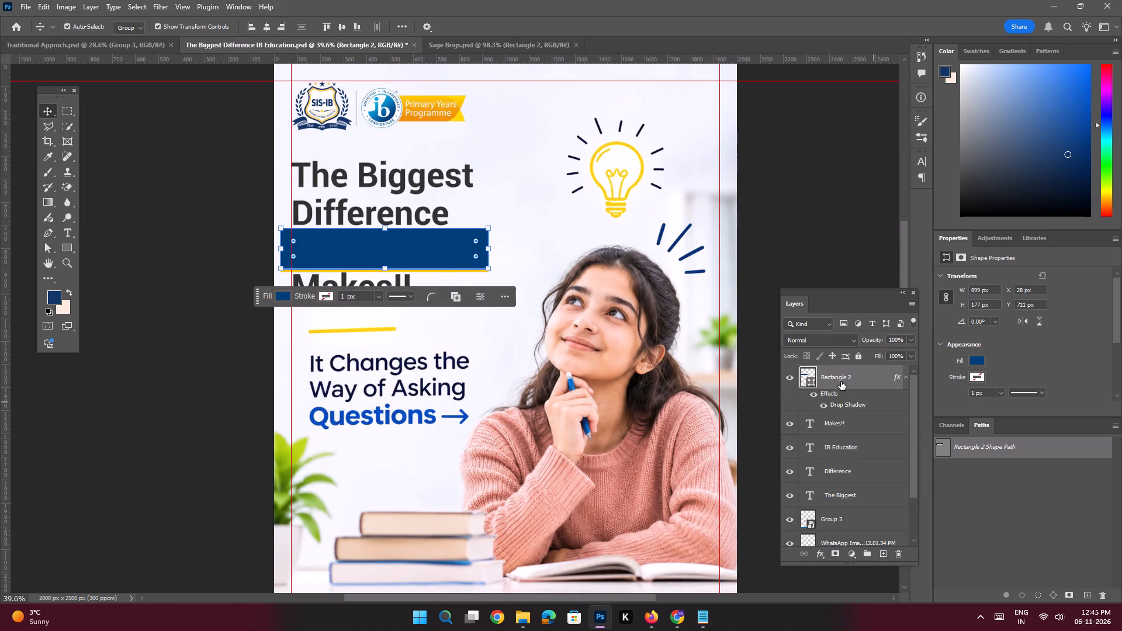
Place the blue bar layer beneath the four heading text layers and position it behind "IB Education", flush with the left margin guide.
drag(841, 382, 849, 502)
key(space)
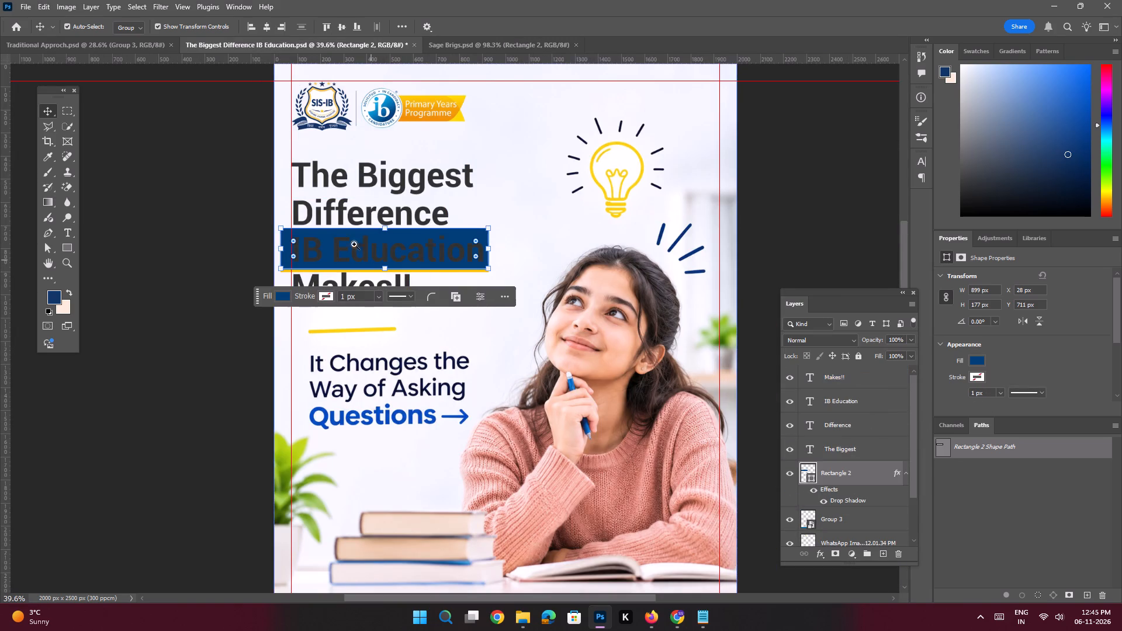
ctrl+drag(345, 240, 390, 321)
drag(398, 239, 404, 258)
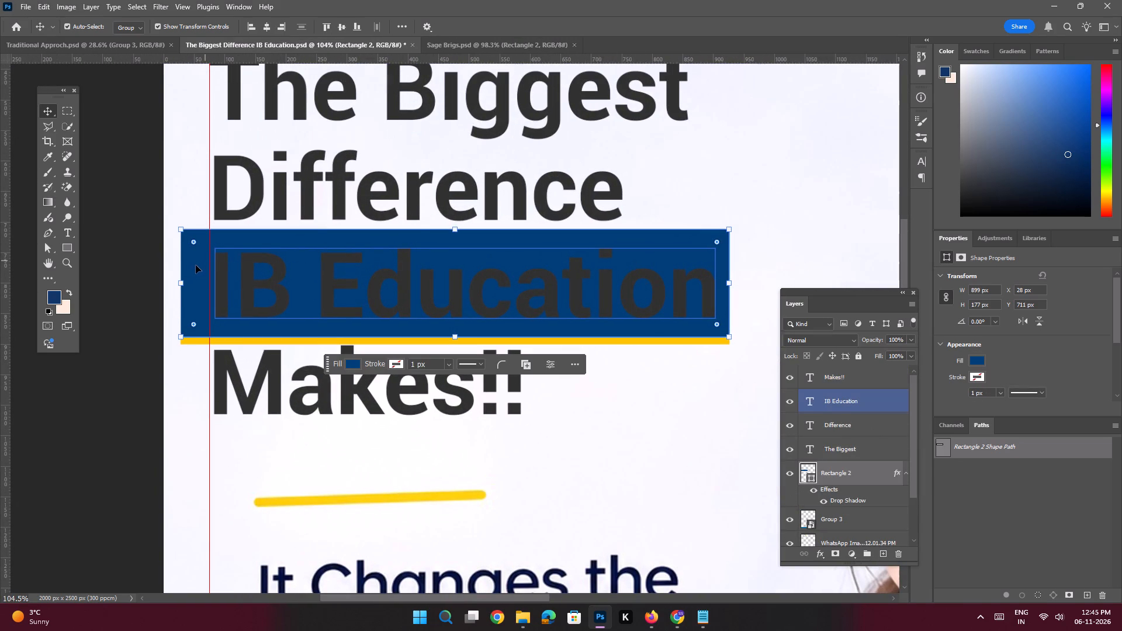
click(192, 268)
drag(193, 276, 218, 278)
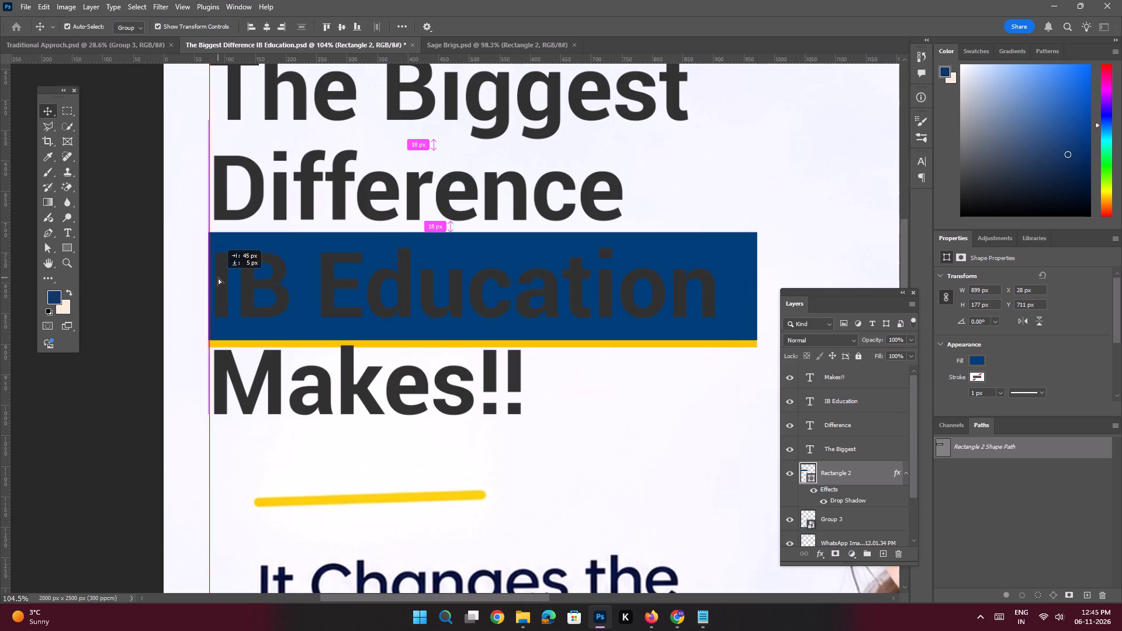
drag(218, 278, 220, 277)
Nudge the four heading text layers together 20 px to the right, inset from the blue bar's left edge.
key(space)
key(space)
key(space)
key(space)
key(space)
key(space)
key(space)
key(space)
drag(331, 192, 299, 264)
click(318, 172)
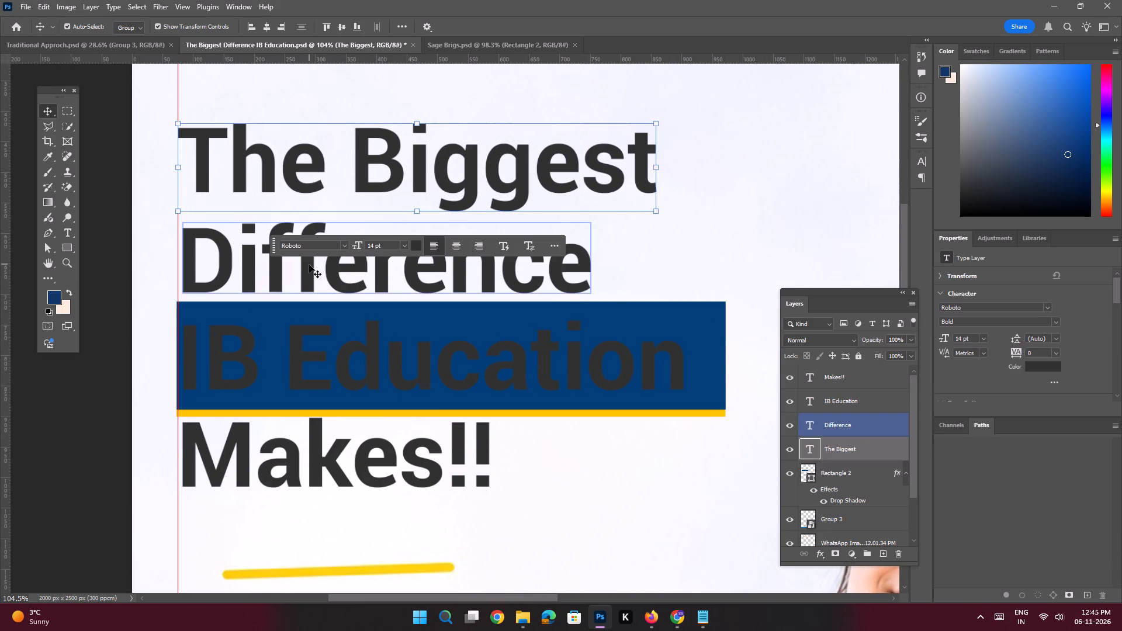
shift+click(309, 265)
shift+click(307, 352)
shift+click(366, 462)
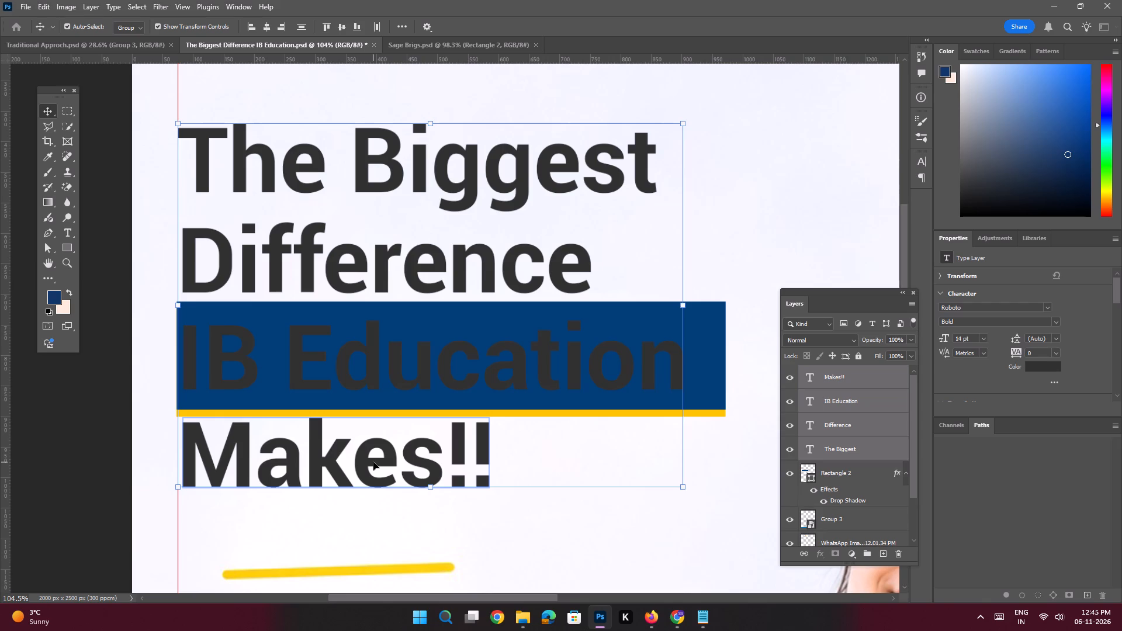
key(shift+Right)
key(shift+Right)
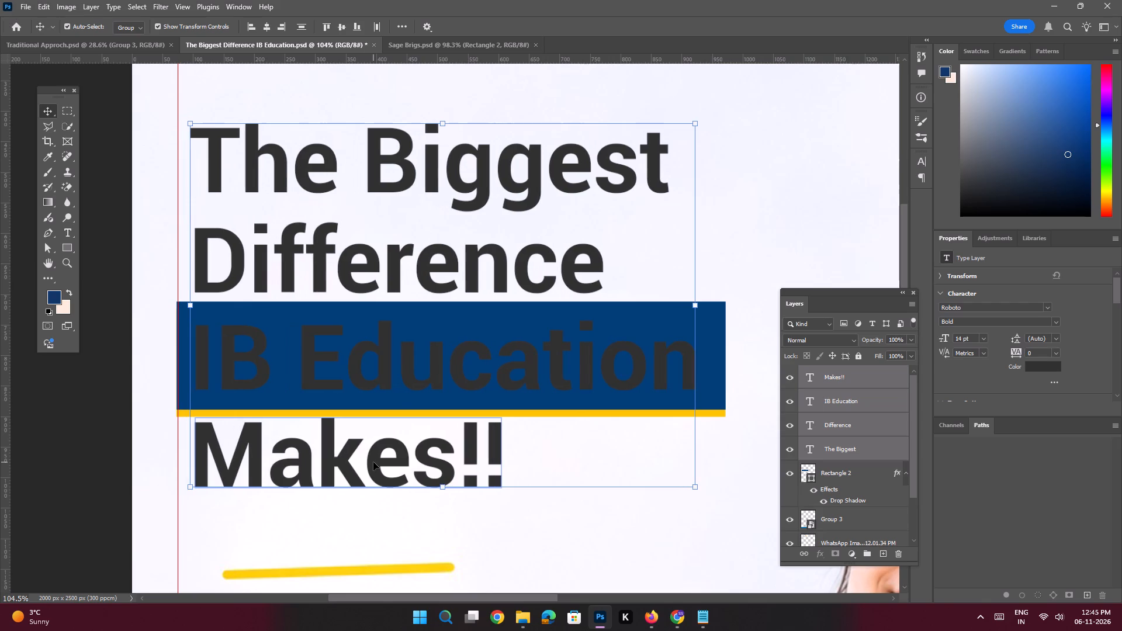
Nudge "The Biggest" and "Difference" together 10 px upward, away from the blue bar.
key(space)
ctrl+drag(402, 309, 350, 296)
click(207, 286)
key(space)
ctrl+drag(383, 257, 400, 290)
click(407, 256)
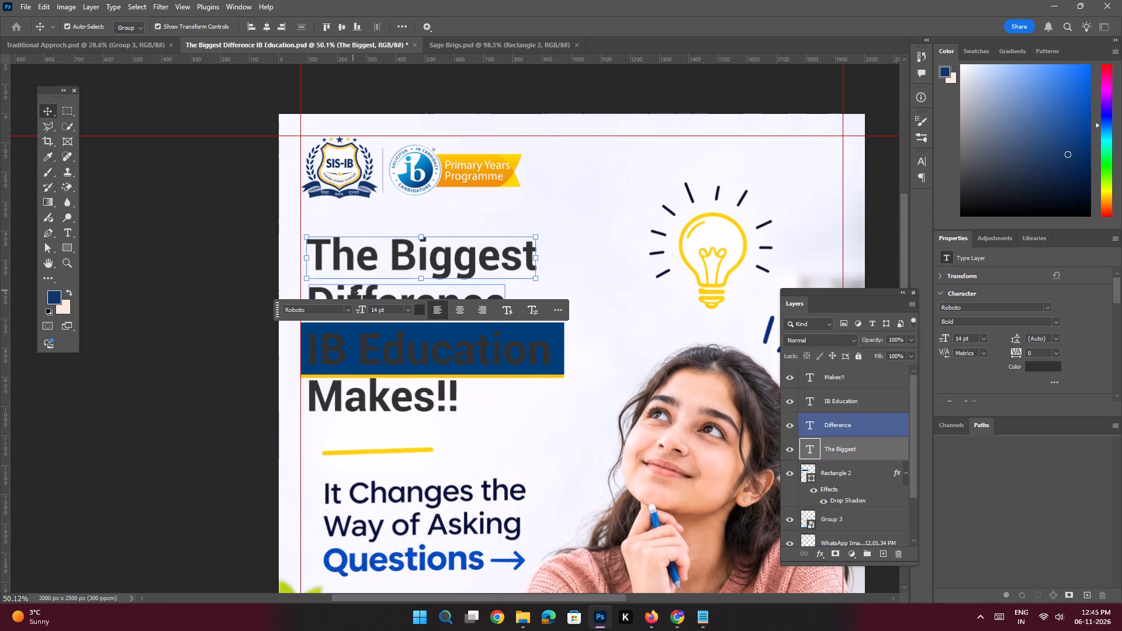
click(222, 280)
key(space)
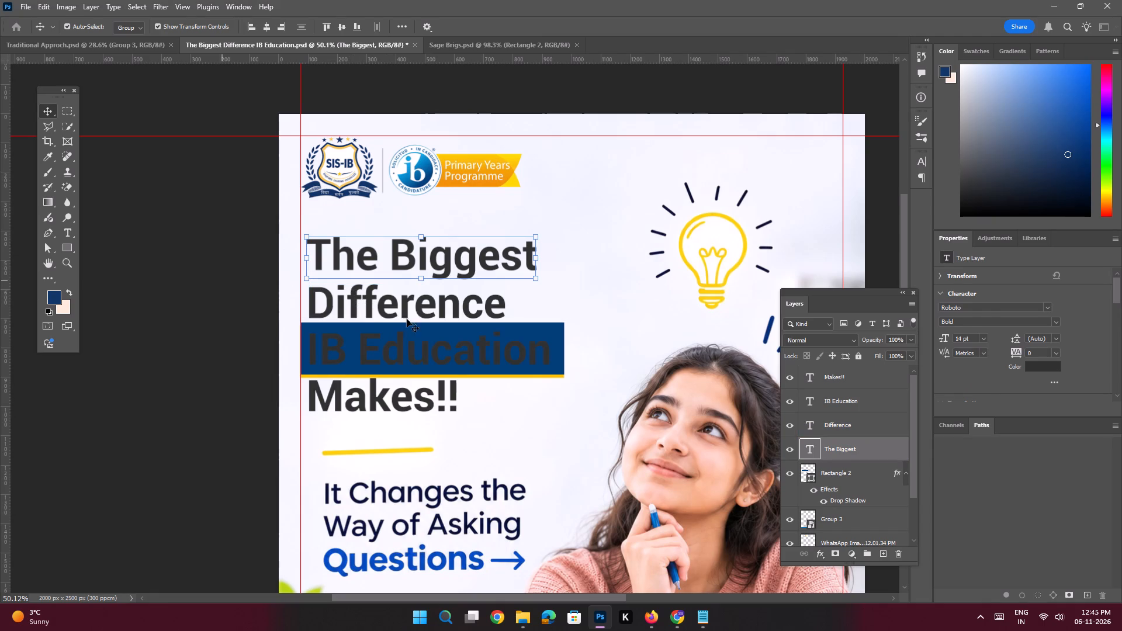
ctrl+drag(405, 284, 425, 318)
click(408, 242)
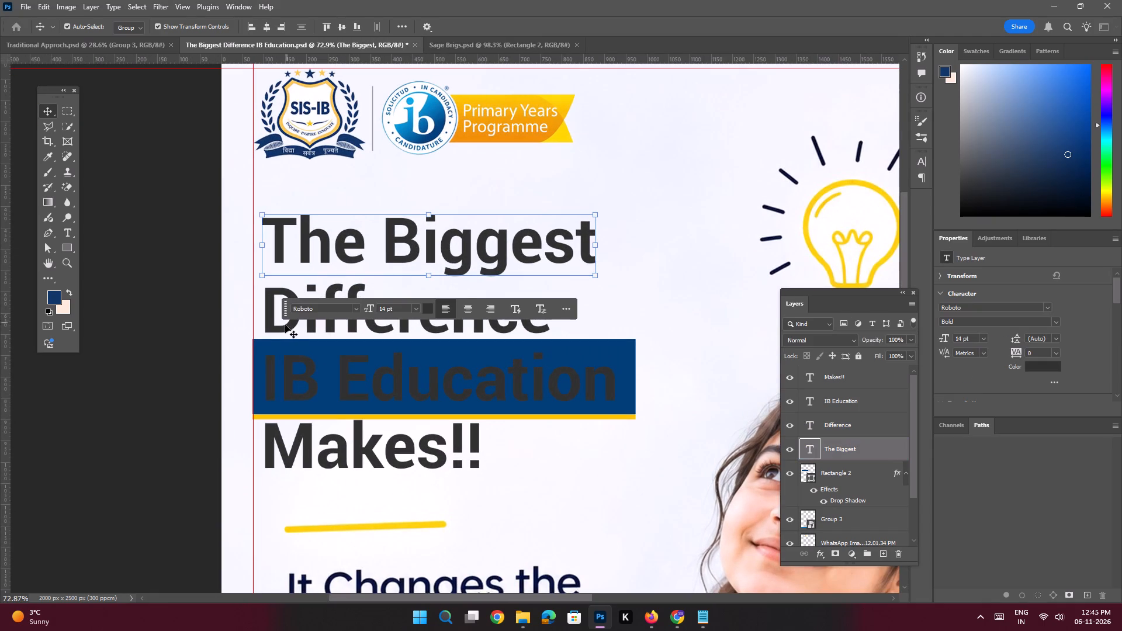
shift+click(276, 327)
key(shift+Up)
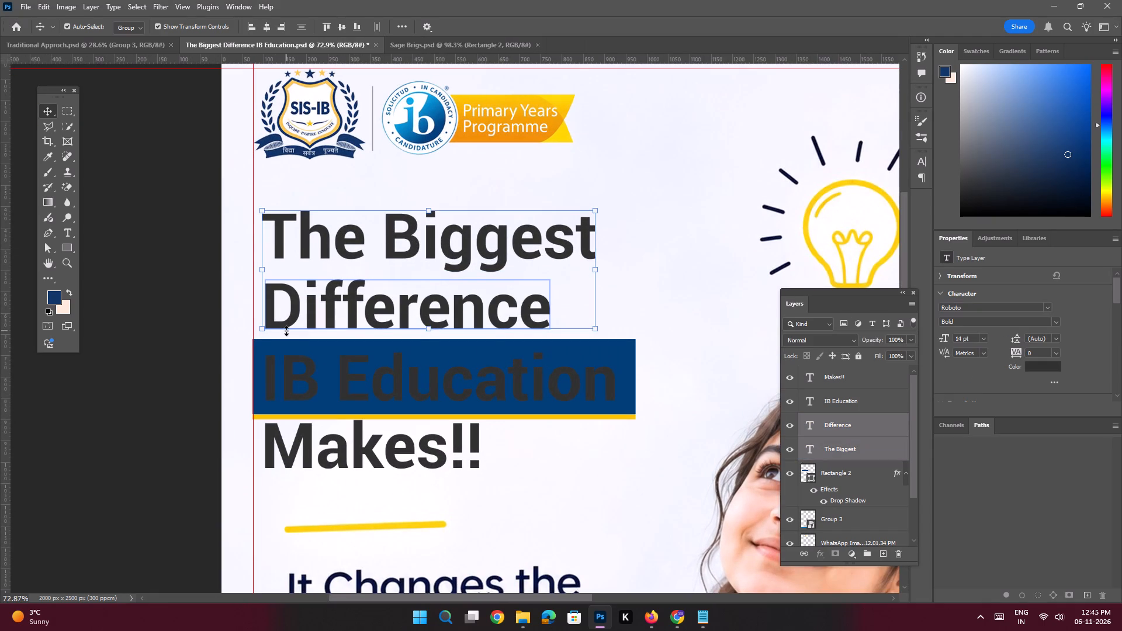
Move the "Makes!!" text slightly down to leave a gap below the blue bar's yellow shadow.
click(352, 453)
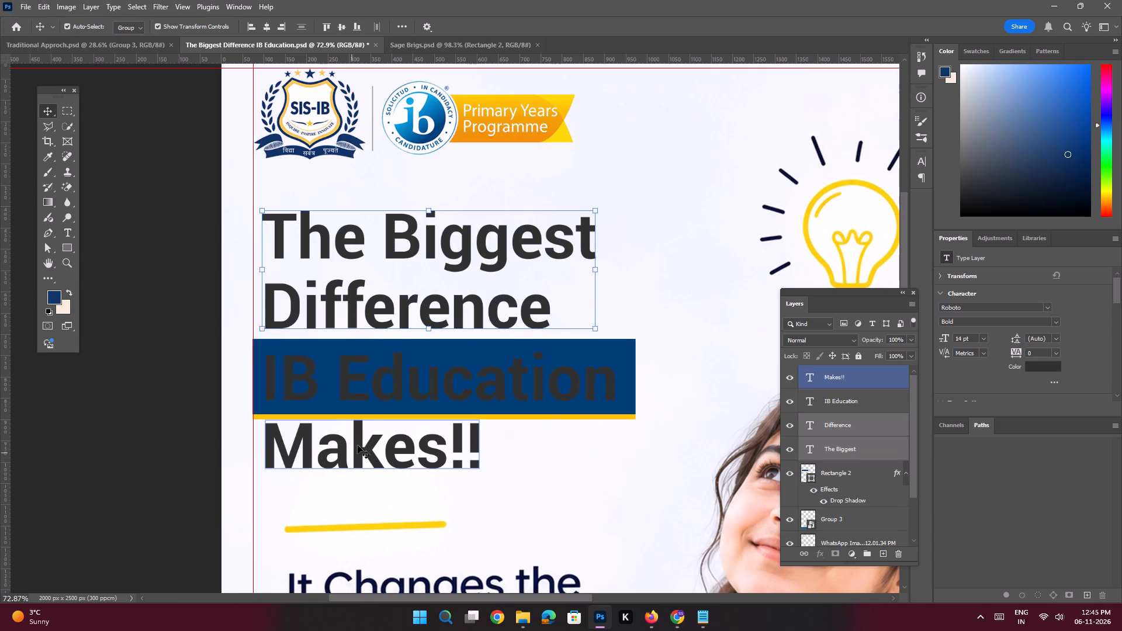
shift+drag(358, 440, 355, 454)
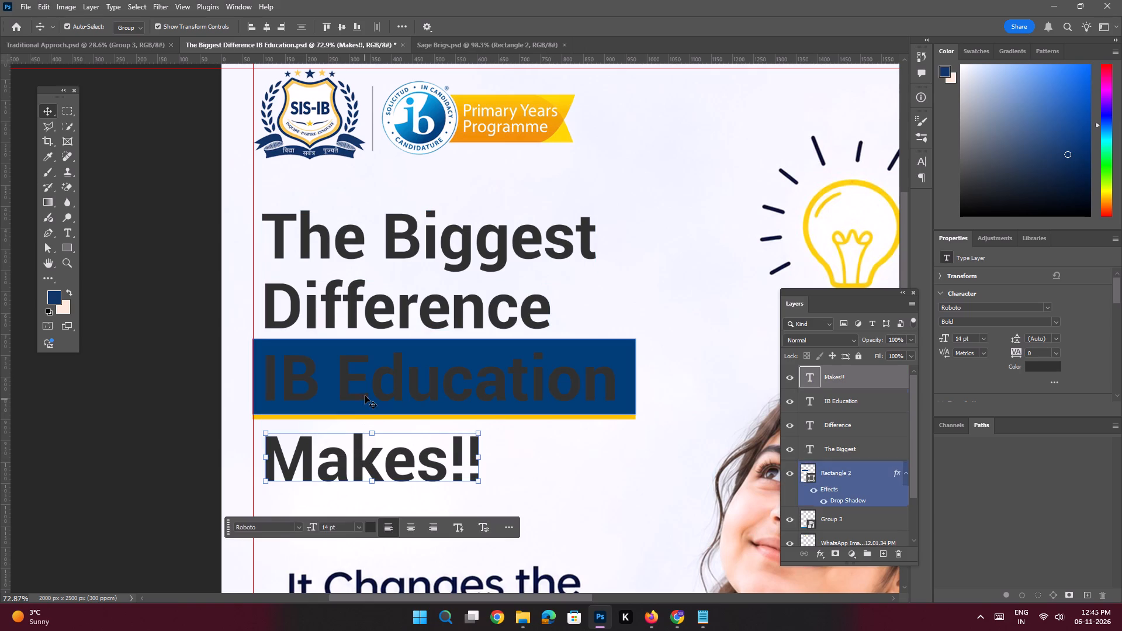
Set the "IB Education" text color to white and deselect the layer.
click(366, 390)
click(1048, 366)
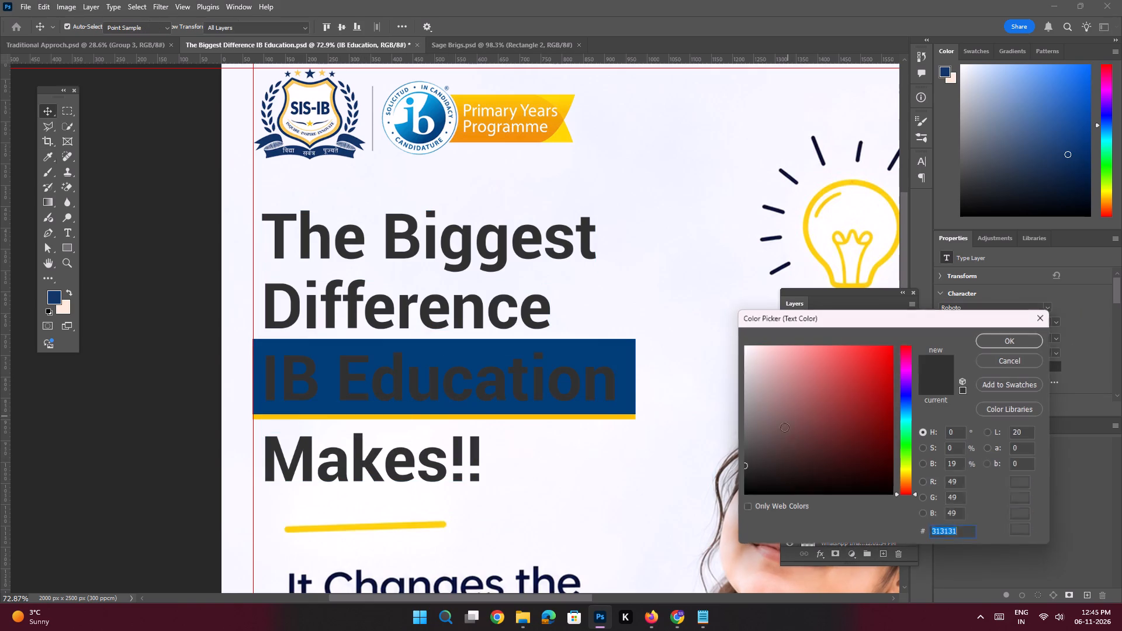
drag(787, 443, 685, 220)
key(Return)
key(Return)
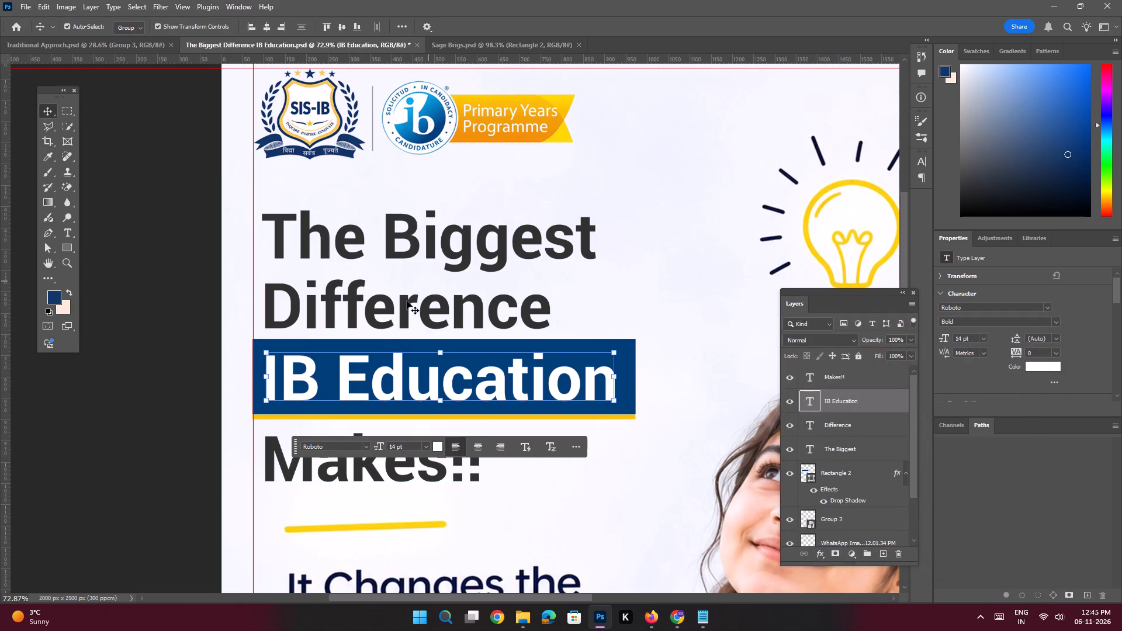
click(171, 331)
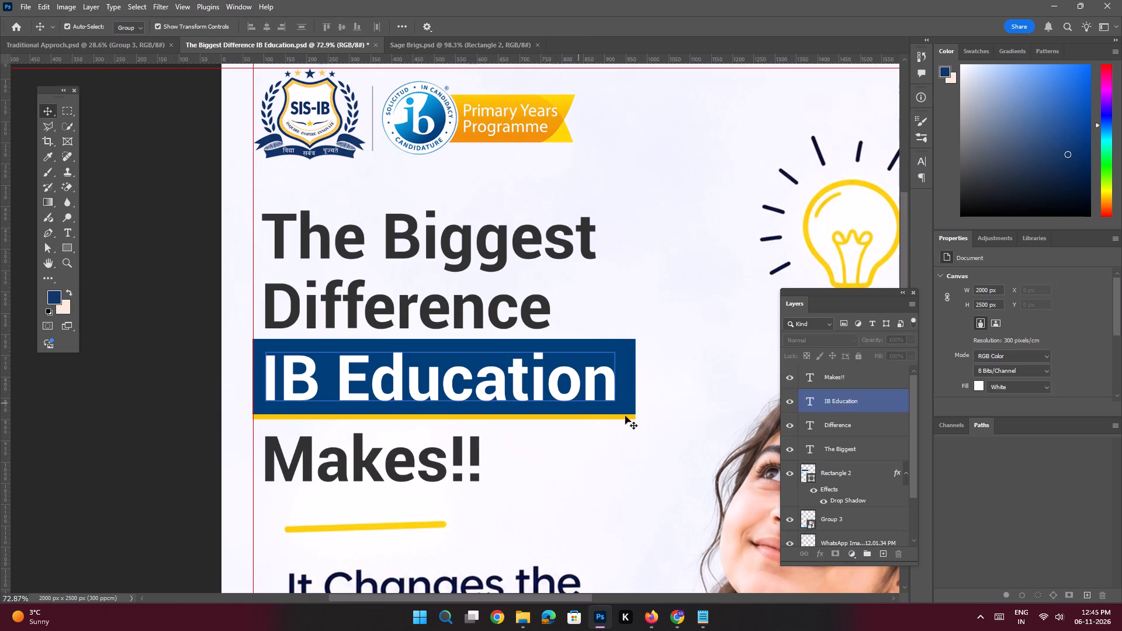
Narrow the blue bar behind "IB Education" to 891 px wide from its right side, keeping its height at 177 px.
key(ctrl+space)
key(ctrl+space)
key(ctrl+space)
key(ctrl+space)
key(ctrl+space)
ctrl+drag(634, 368, 647, 393)
click(630, 382)
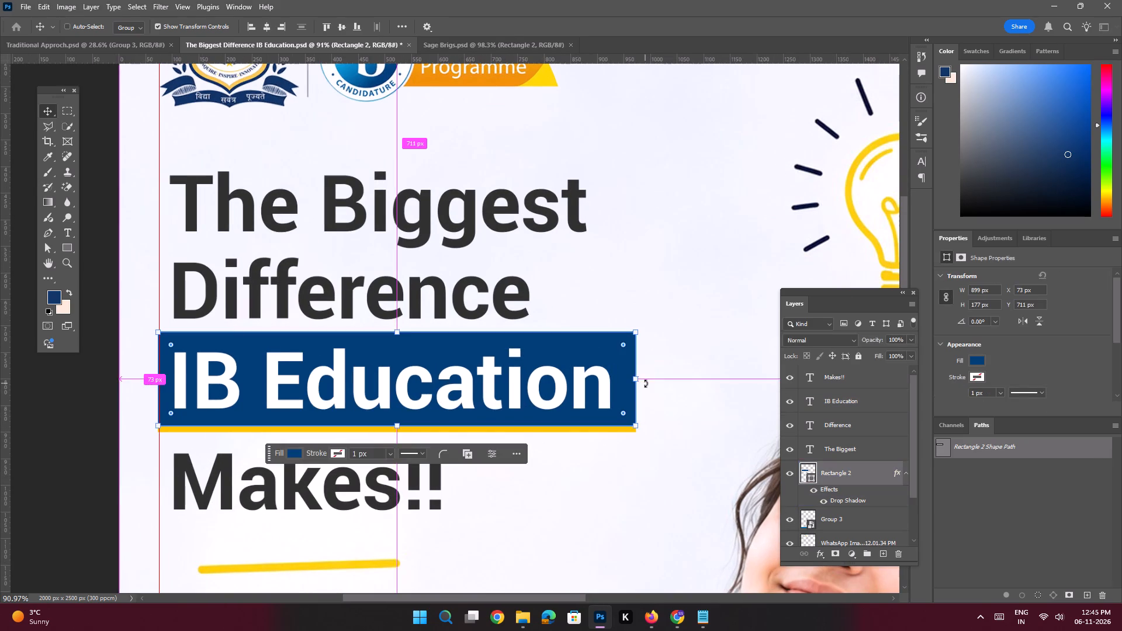
key(ctrl+t)
key(ctrl+space)
key(ctrl+space)
key(ctrl+space)
key(ctrl+space)
key(ctrl+space)
key(ctrl+space)
ctrl+drag(635, 378, 643, 390)
shift+click(635, 382)
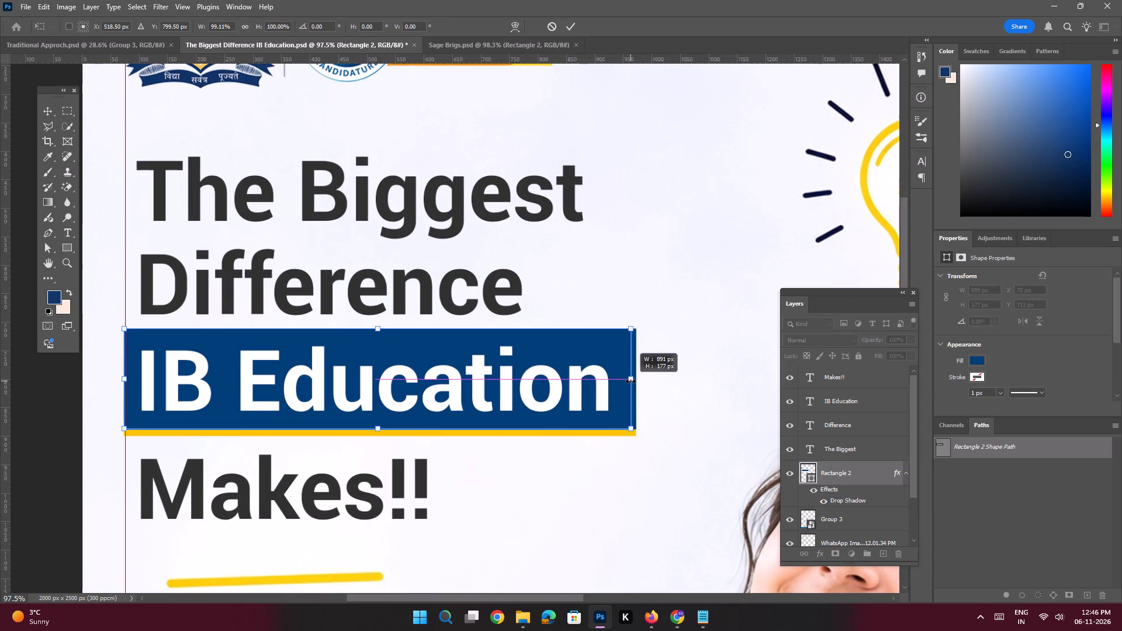
key(Return)
key(space)
ctrl+drag(549, 330, 503, 315)
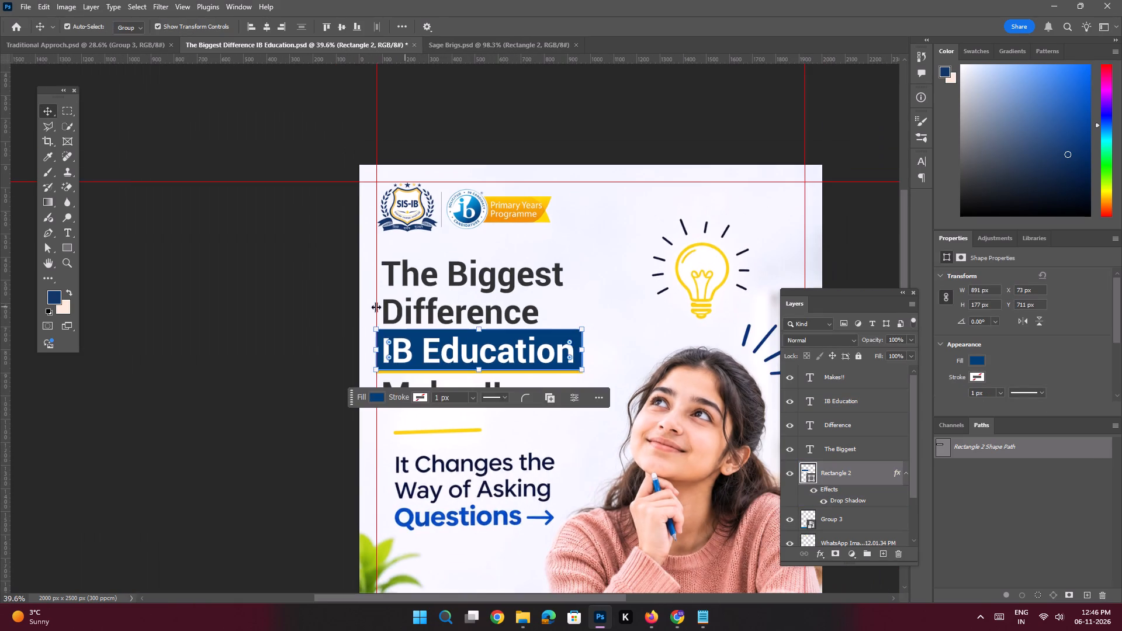
click(337, 317)
Examine the restyled heading against the rest of the poster, both as a whole and closer up.
key(ctrl+space)
key(ctrl+space)
key(ctrl+space)
key(ctrl+space)
ctrl+drag(492, 321, 465, 316)
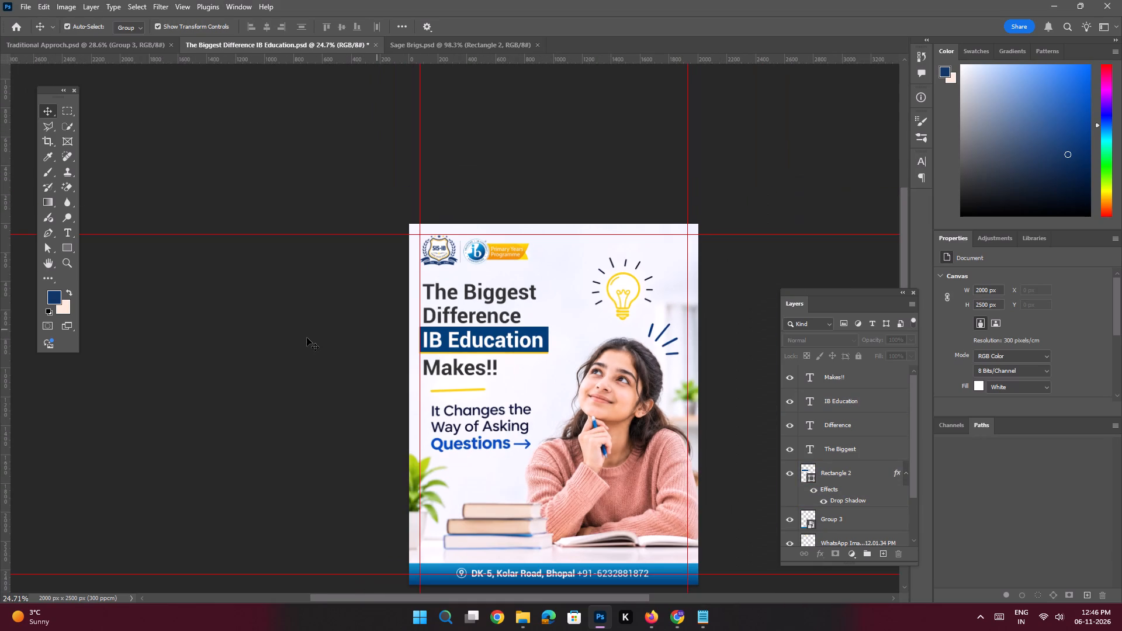
click(307, 338)
key(ctrl+space)
key(ctrl+space)
key(ctrl+space)
key(ctrl+space)
key(ctrl+space)
key(ctrl+space)
key(ctrl+space)
key(ctrl+space)
key(ctrl+space)
key(ctrl+space)
key(ctrl+space)
key(ctrl+space)
key(ctrl+space)
key(ctrl+space)
key(ctrl+space)
ctrl+drag(492, 377, 515, 431)
drag(515, 418, 491, 409)
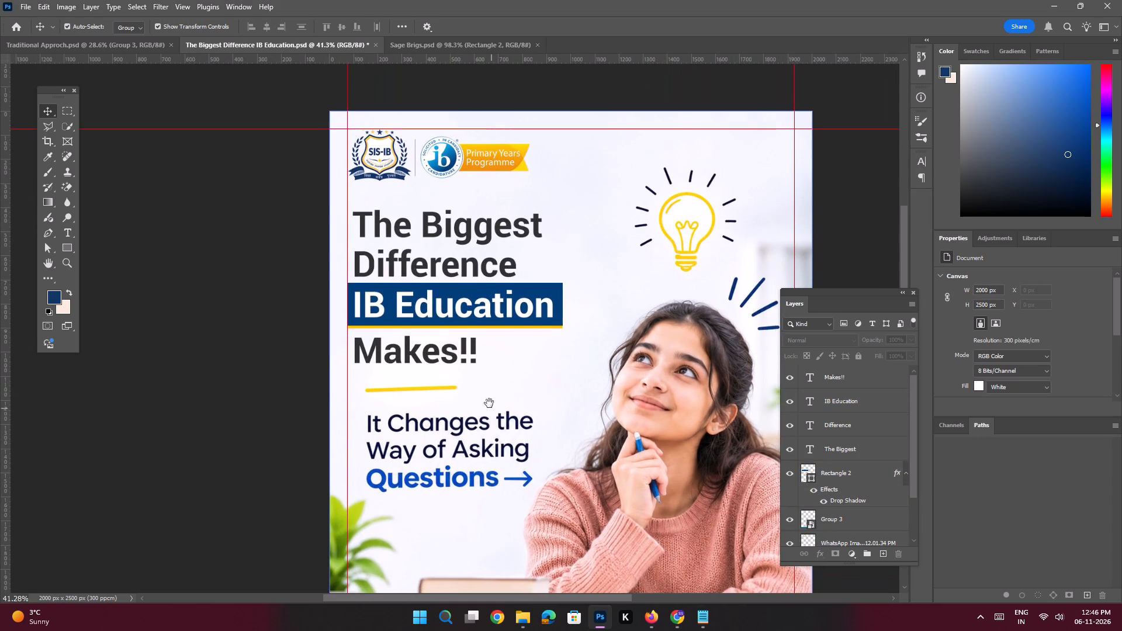
ctrl+drag(479, 383, 482, 394)
drag(498, 394, 473, 384)
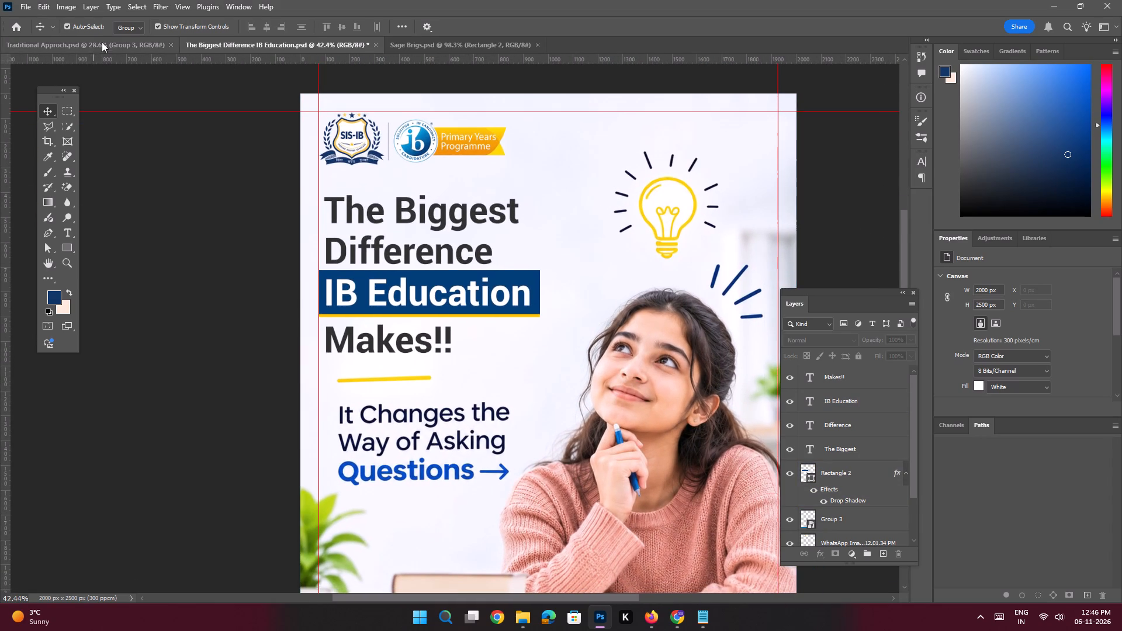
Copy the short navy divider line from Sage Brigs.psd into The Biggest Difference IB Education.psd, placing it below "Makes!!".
click(102, 42)
key(space)
click(418, 41)
key(space)
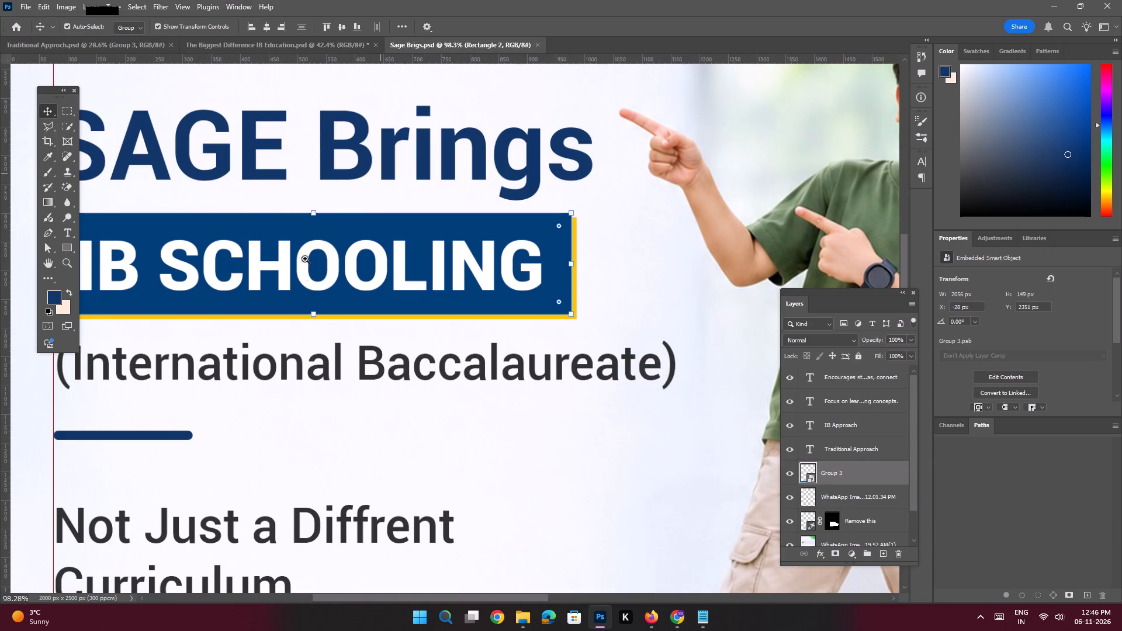
drag(294, 342, 340, 304)
key(space)
key(space)
key(space)
key(space)
key(space)
key(space)
key(space)
key(space)
key(space)
drag(340, 297, 610, 200)
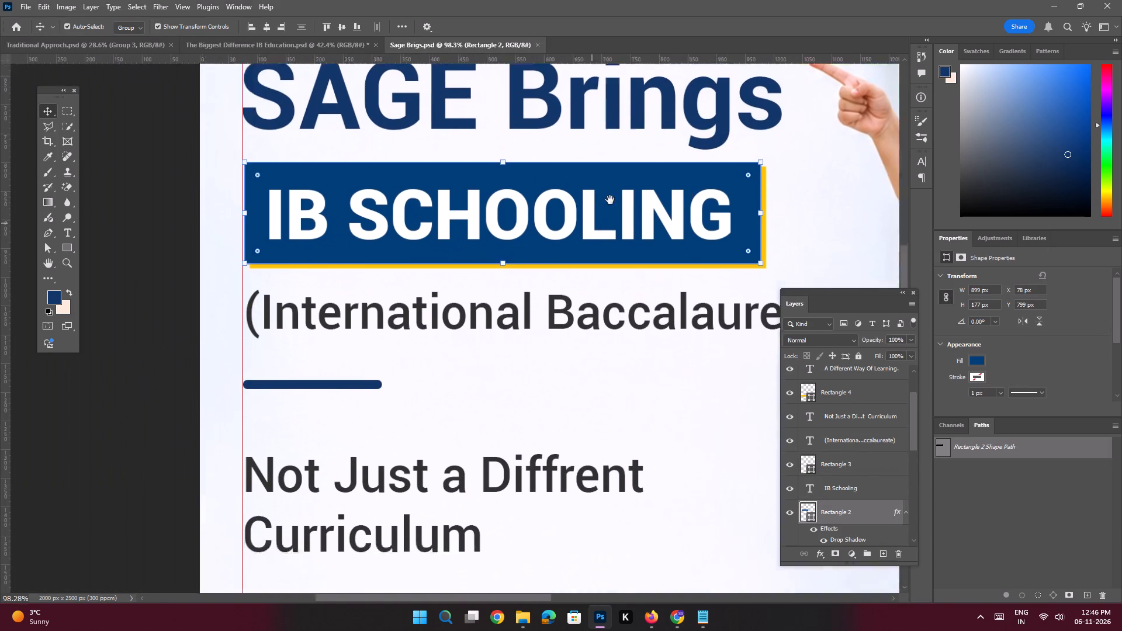
drag(610, 200, 610, 199)
click(402, 337)
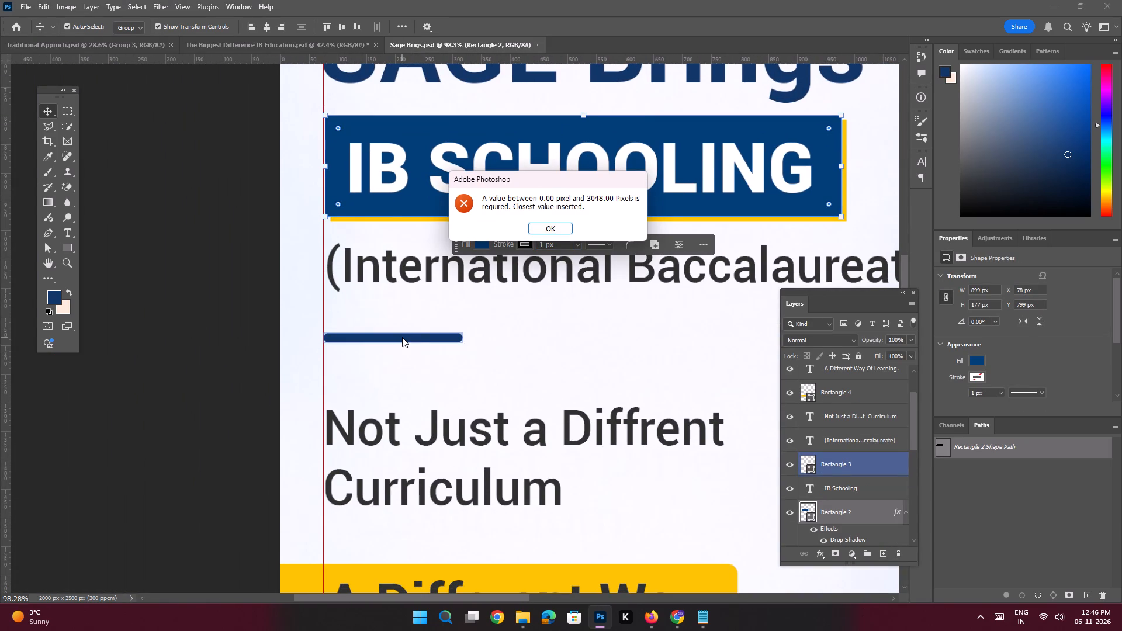
click(149, 318)
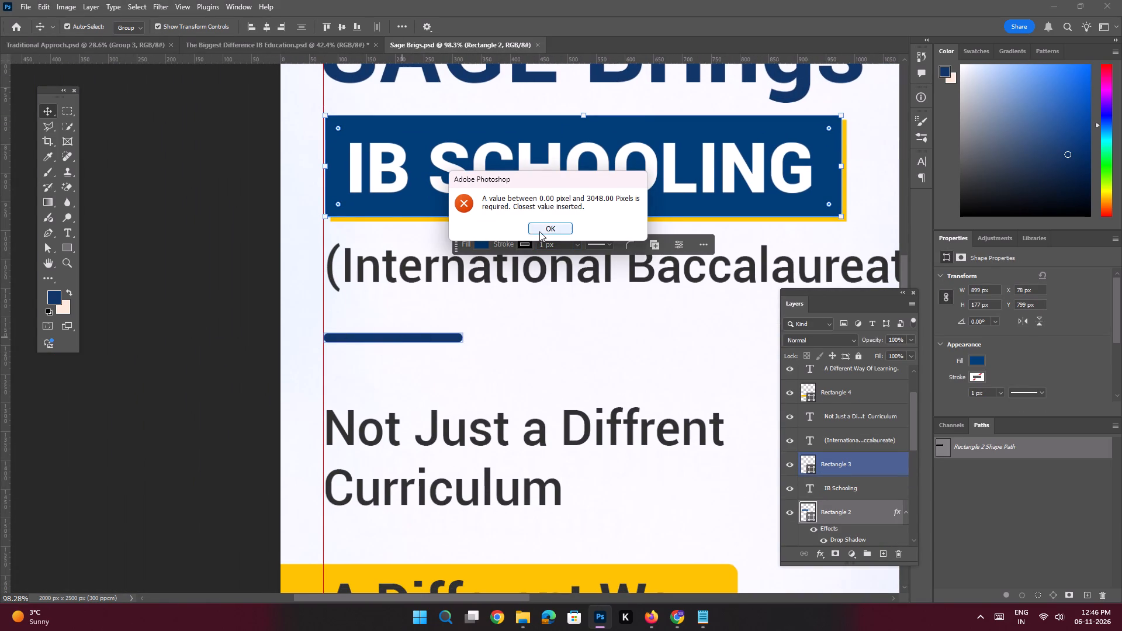
click(540, 231)
click(146, 291)
click(369, 340)
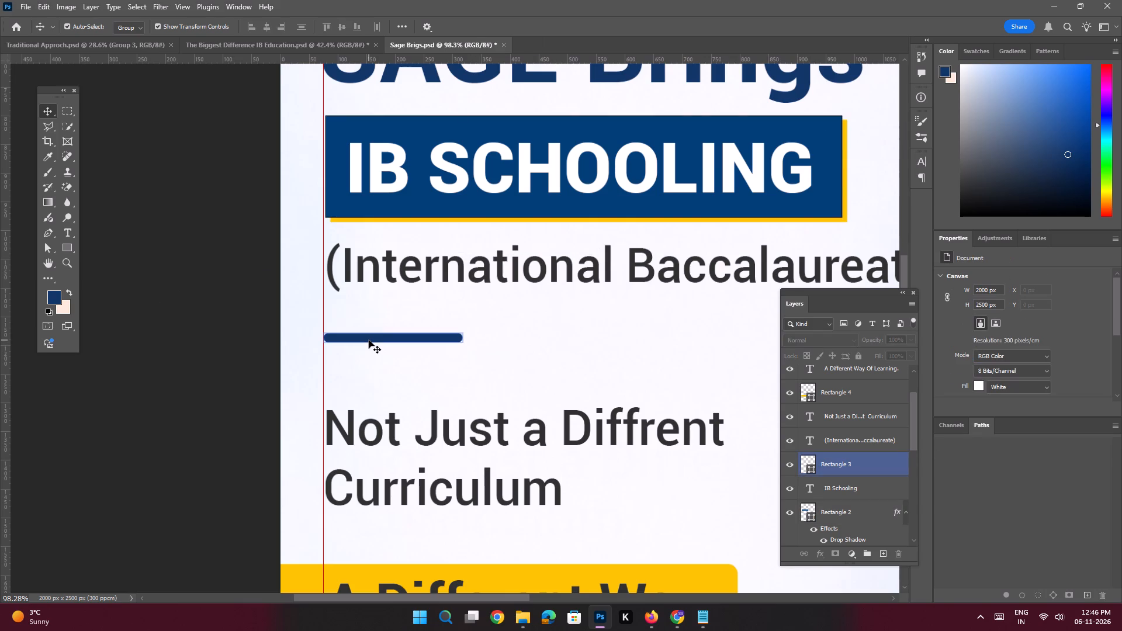
drag(839, 463, 293, 45)
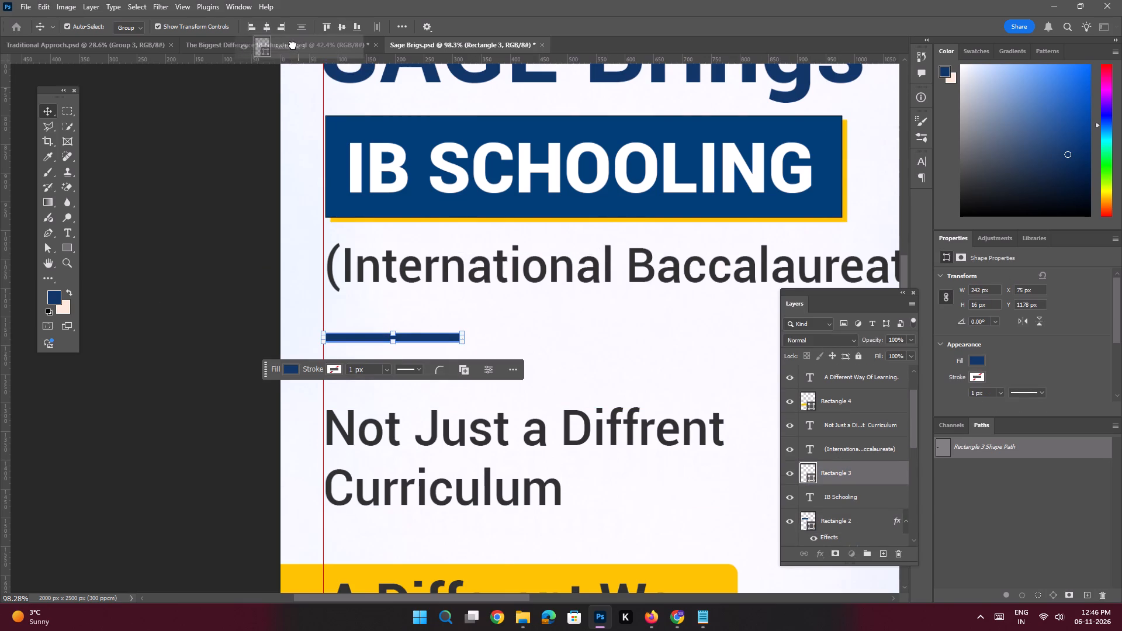
drag(293, 45, 386, 346)
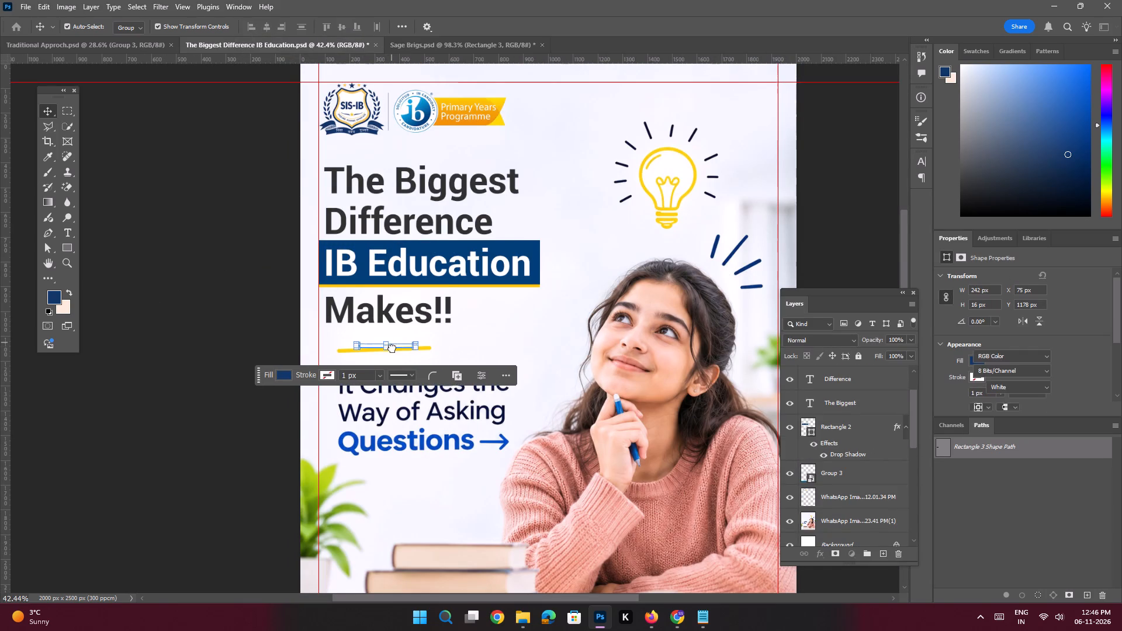
Change the copied divider line's fill to the recently used yellow that matches the blue bar's shadow.
key(ctrl+space)
key(ctrl+space)
key(ctrl+space)
key(ctrl+space)
key(ctrl+space)
key(ctrl+space)
key(ctrl+space)
key(ctrl+space)
key(ctrl+space)
key(ctrl+space)
key(ctrl+space)
key(ctrl+space)
key(ctrl+space)
key(ctrl+space)
key(ctrl+space)
key(ctrl+space)
ctrl+drag(380, 344, 424, 365)
drag(418, 349, 405, 342)
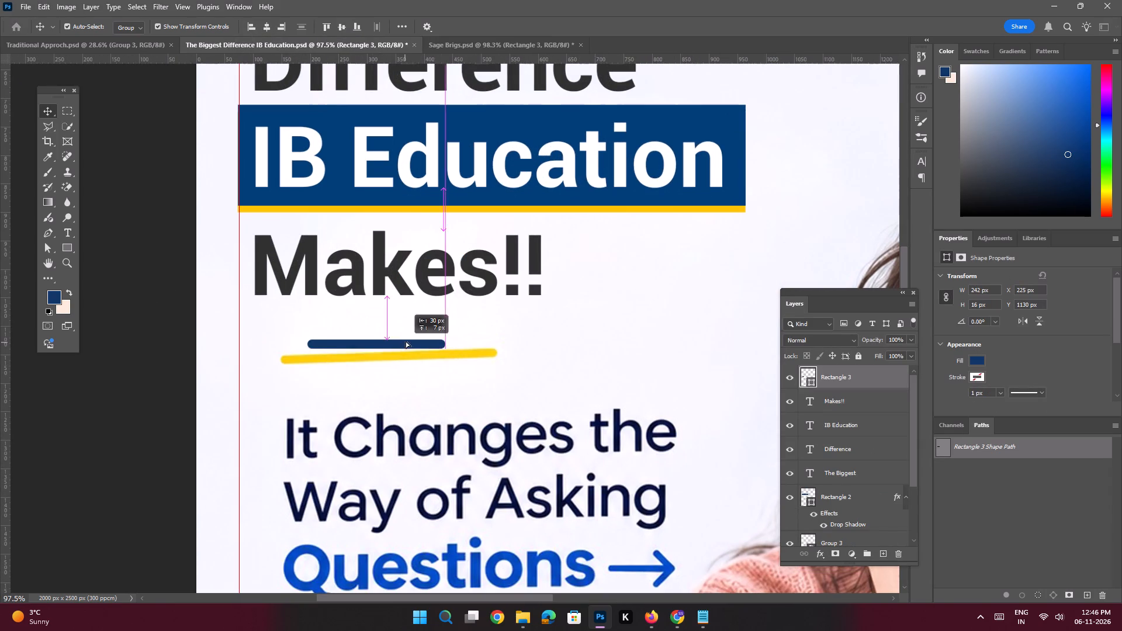
click(268, 374)
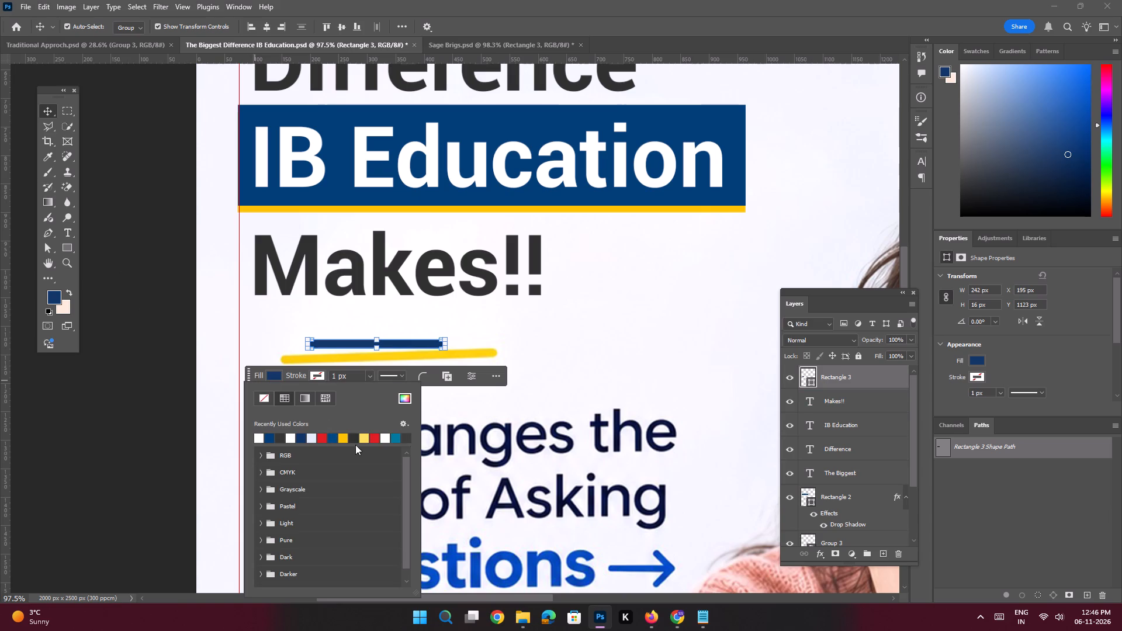
click(344, 438)
click(148, 219)
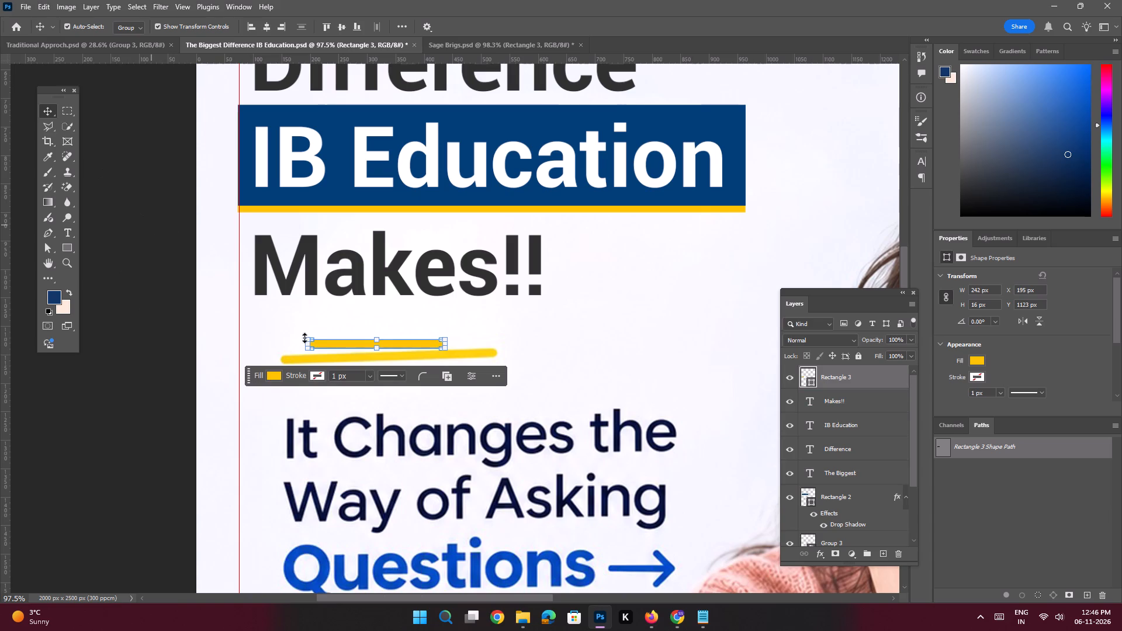
Move the yellow divider line to X 95 px, Y 1135 px, aligned with the heading text's left edge, and deselect it.
drag(337, 345, 281, 351)
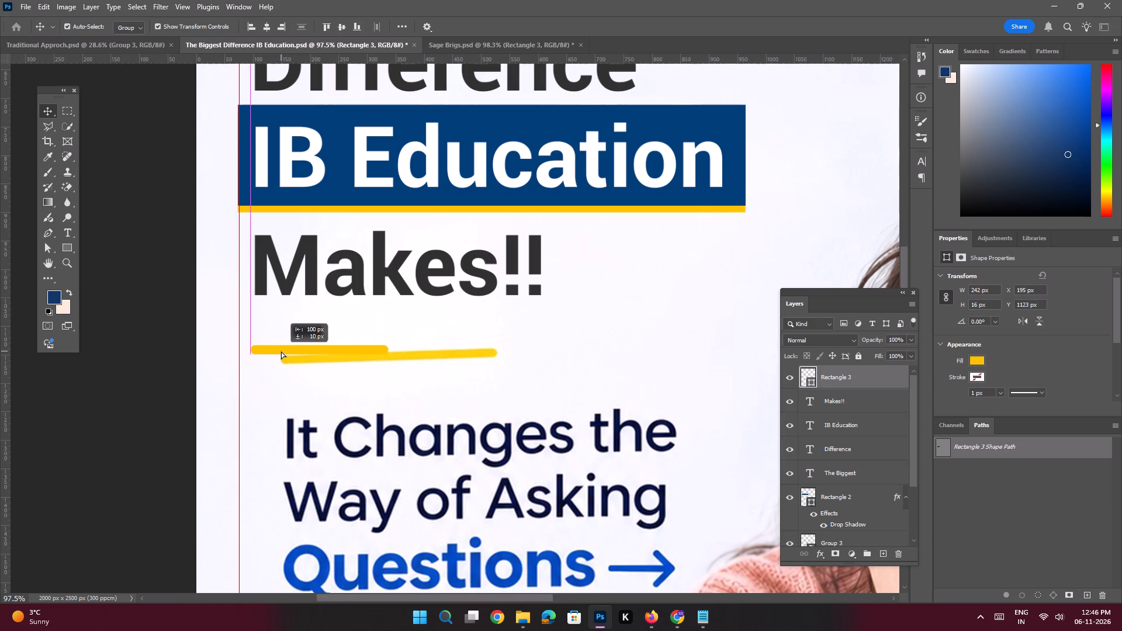
drag(281, 351, 282, 352)
key(space)
key(space)
key(space)
key(space)
key(space)
key(space)
key(space)
key(space)
key(space)
key(space)
key(space)
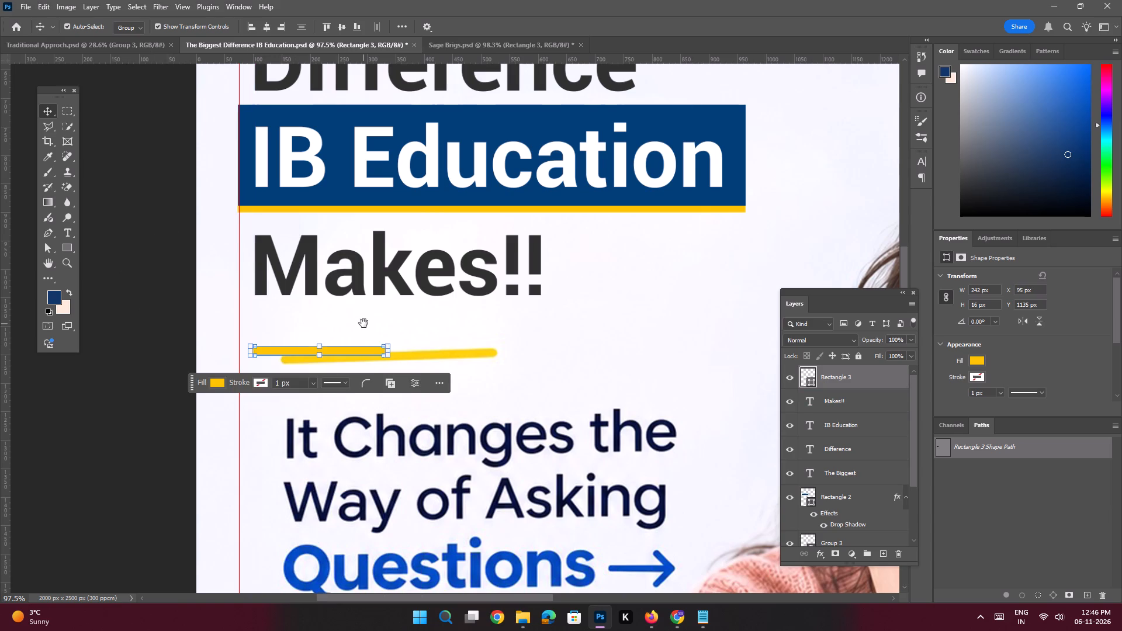
drag(363, 323, 349, 304)
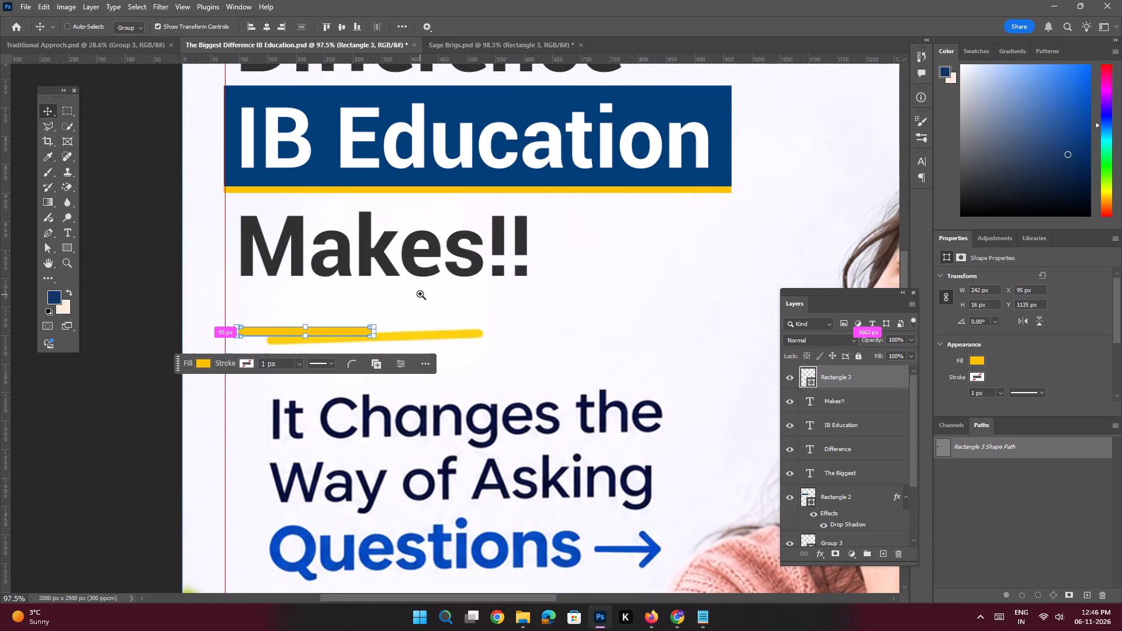
ctrl+drag(437, 279, 393, 265)
click(273, 263)
Switch to Notepad, copy the Slide 1 line "It Changes the Way of Asking Questions" without its arrow, and minimize the notes.
click(707, 619)
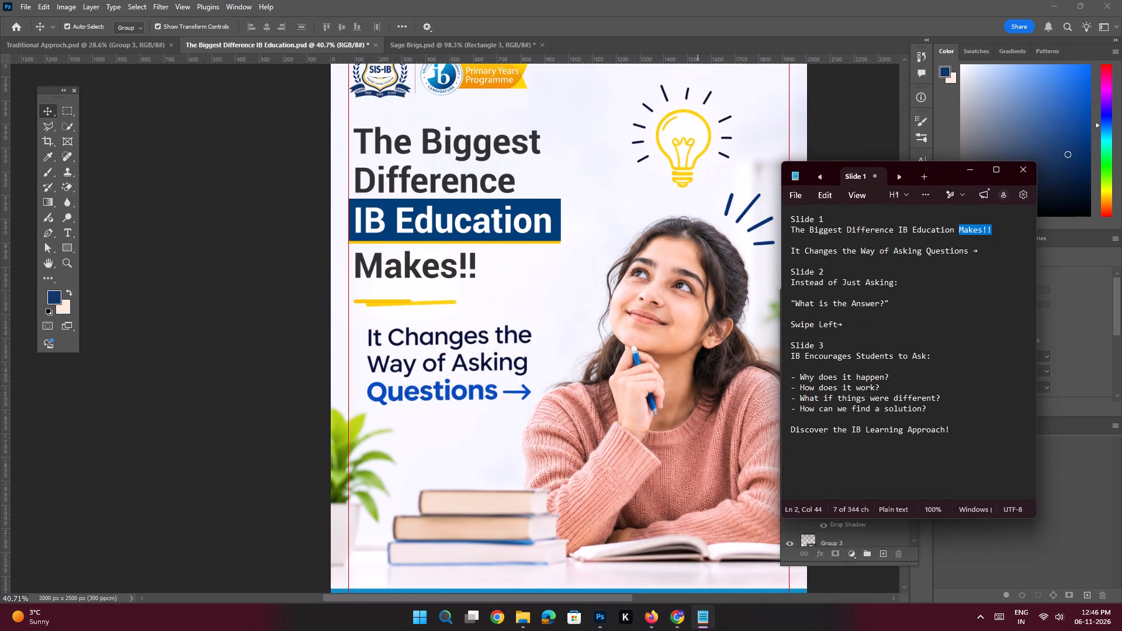
drag(969, 249, 695, 249)
key(ctrl+c)
key(ctrl+c)
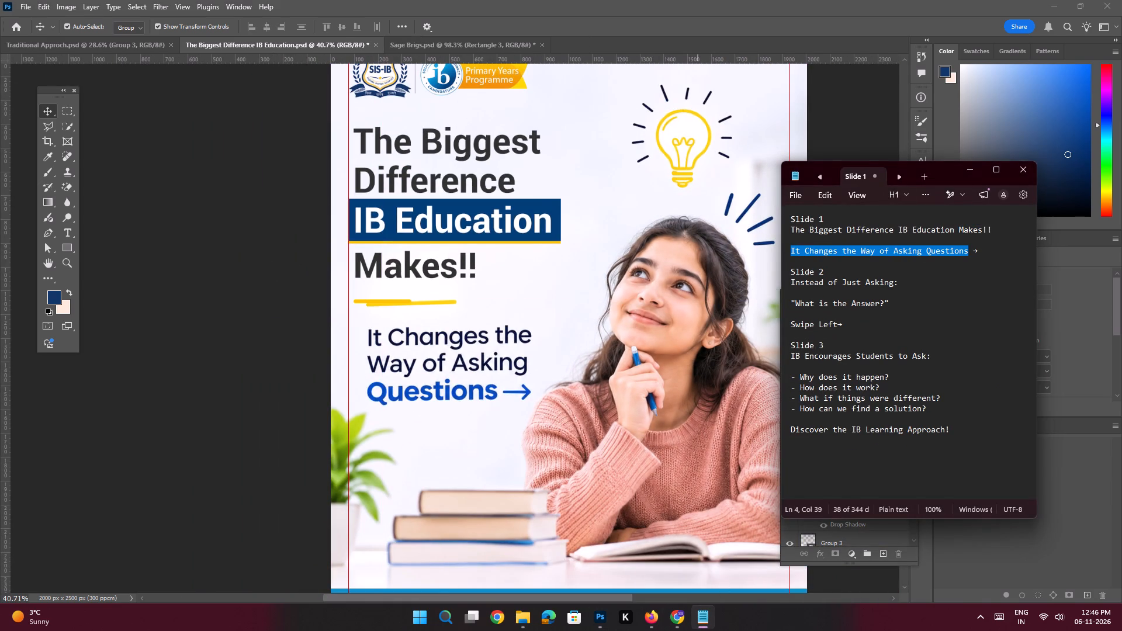
click(974, 169)
Add a text layer above Rectangle 3 with the copied line "It Changes the Way of Asking Questions", placed below the existing subheading.
key(space)
ctrl+drag(423, 302, 432, 330)
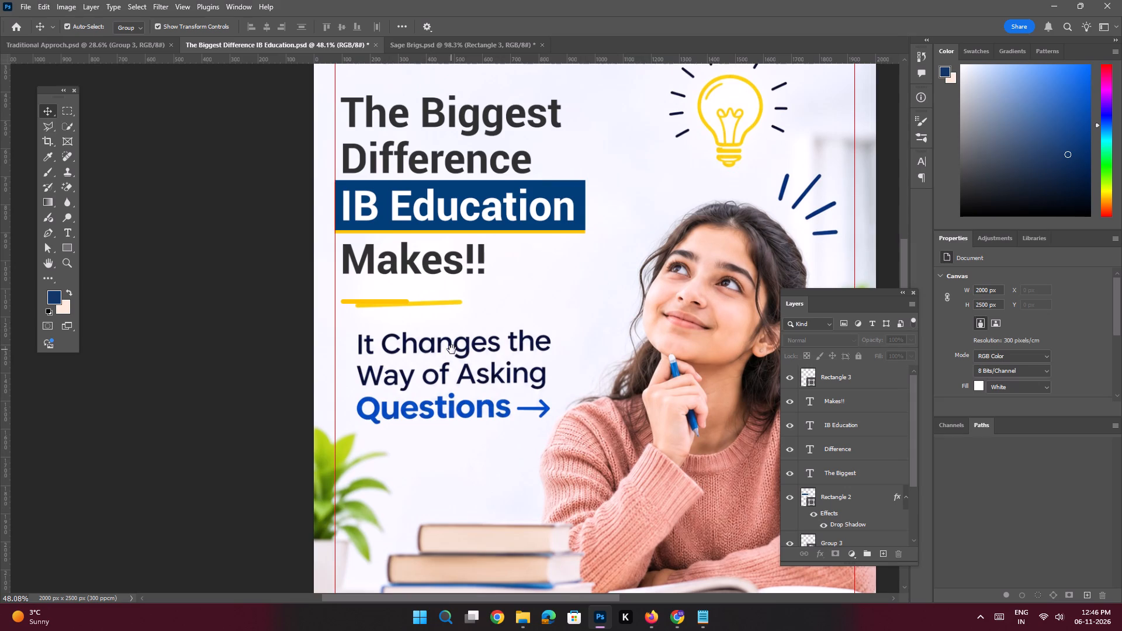
drag(452, 349, 438, 346)
scroll(838, 377, up, 4)
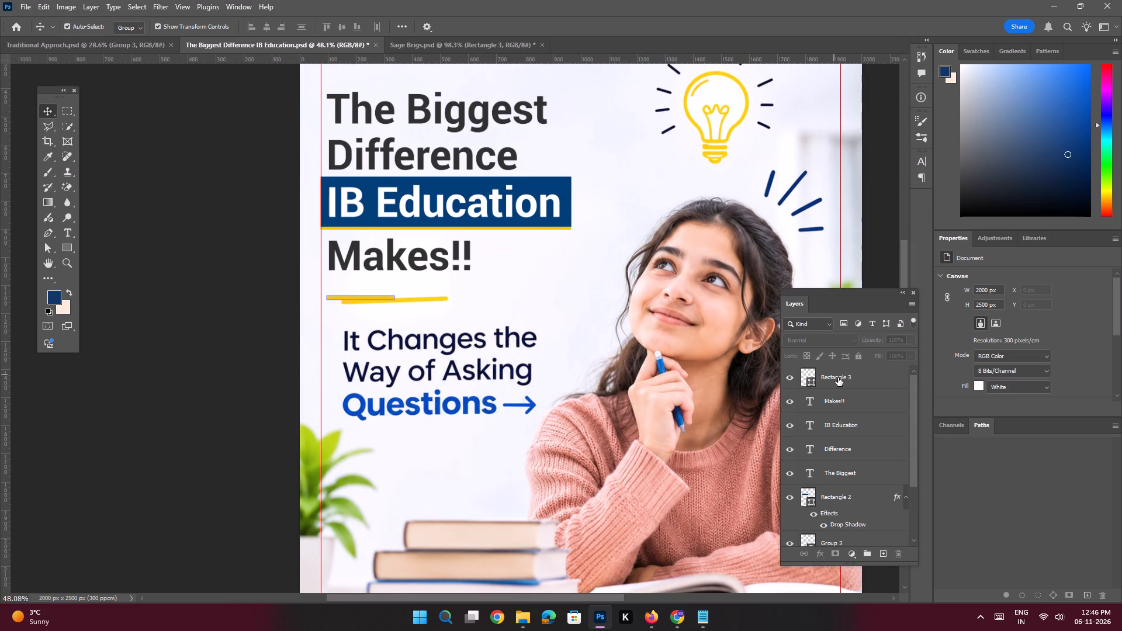
click(838, 377)
click(883, 557)
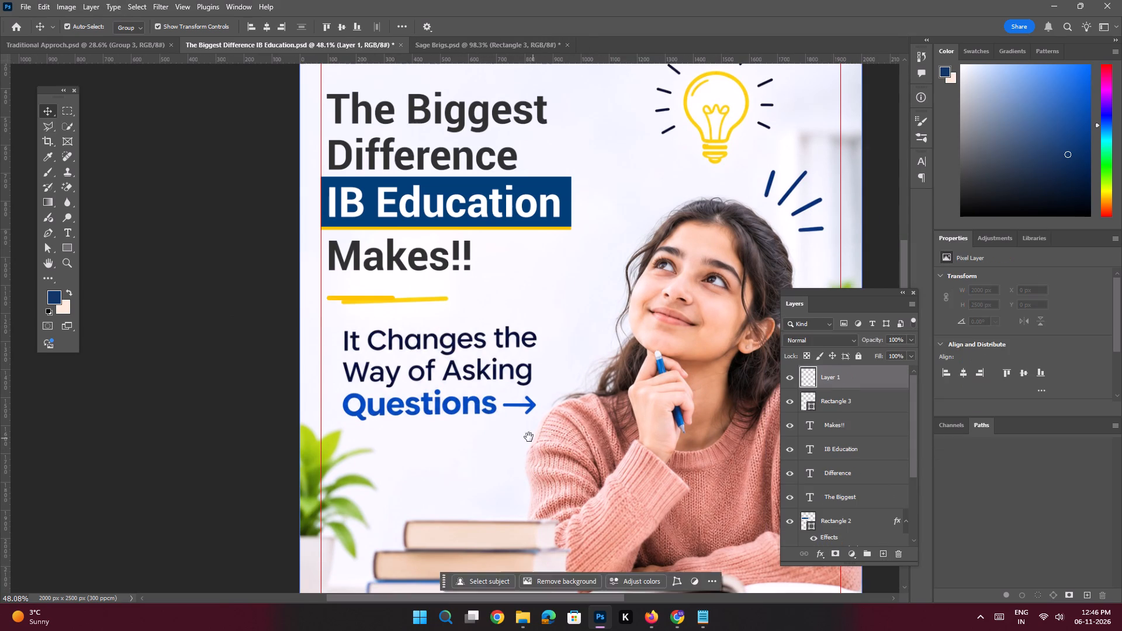
key(space)
key(space)
key(space)
key(space)
key(space)
key(space)
key(space)
key(space)
drag(461, 425, 461, 383)
key(t)
click(420, 415)
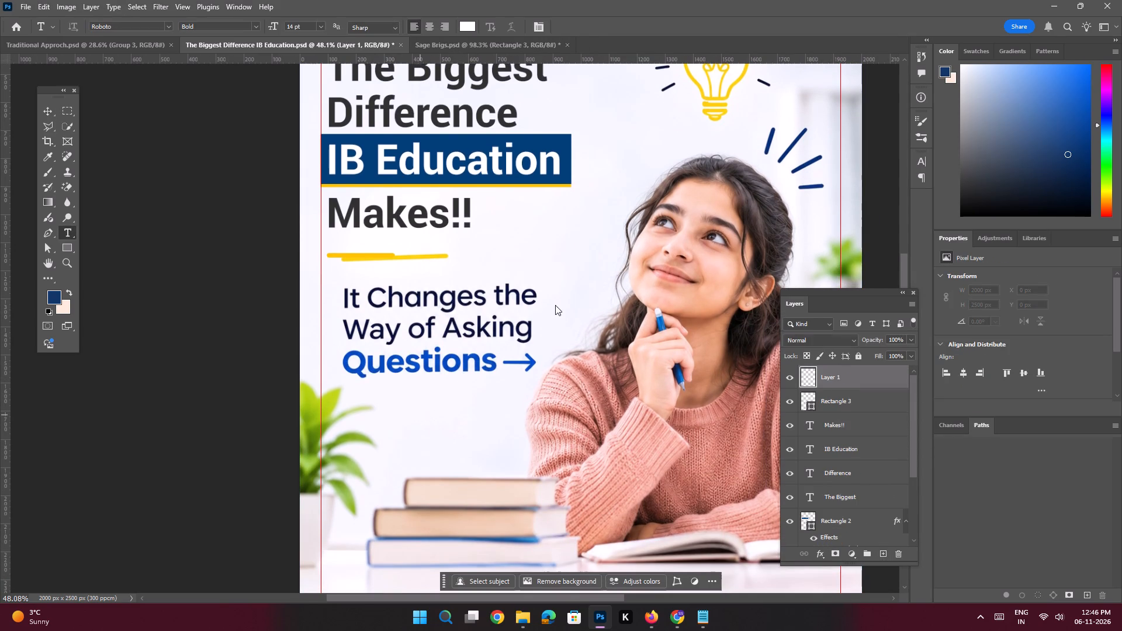
key(ctrl+v)
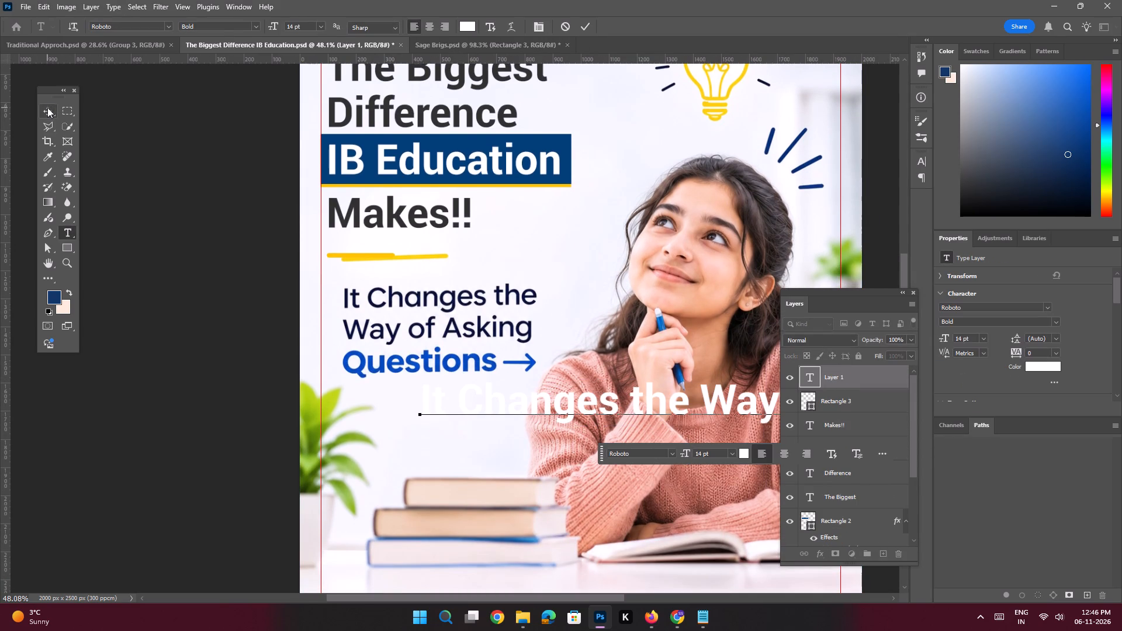
click(47, 108)
Reduce the new subheading text's font size to 9 pt, and further to 8 pt.
drag(963, 337, 950, 331)
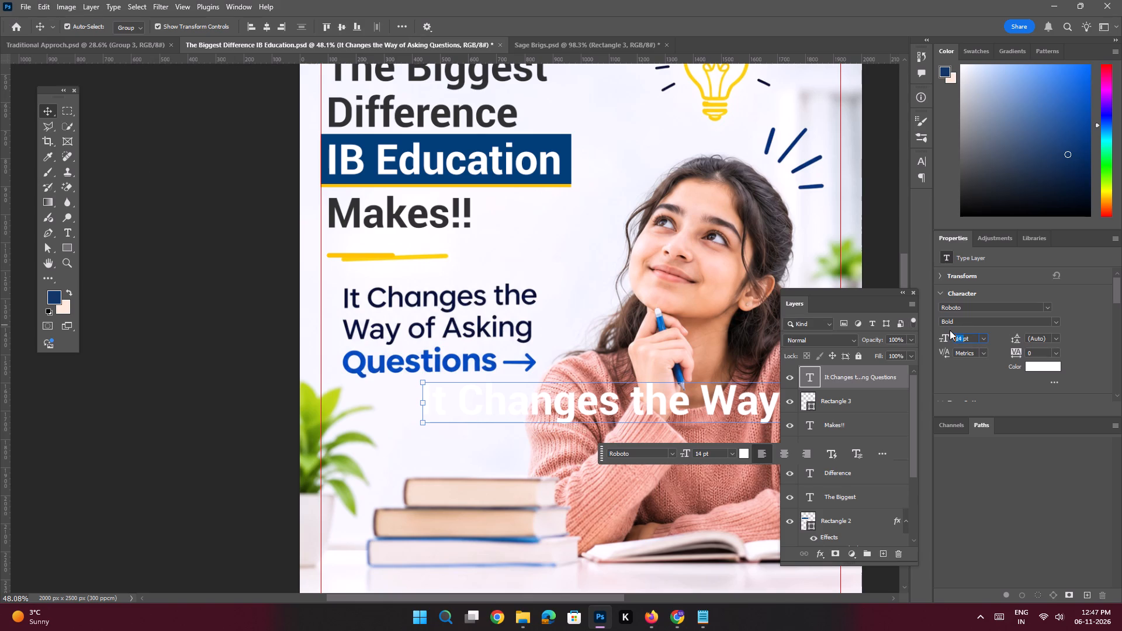
key(9)
key(Return)
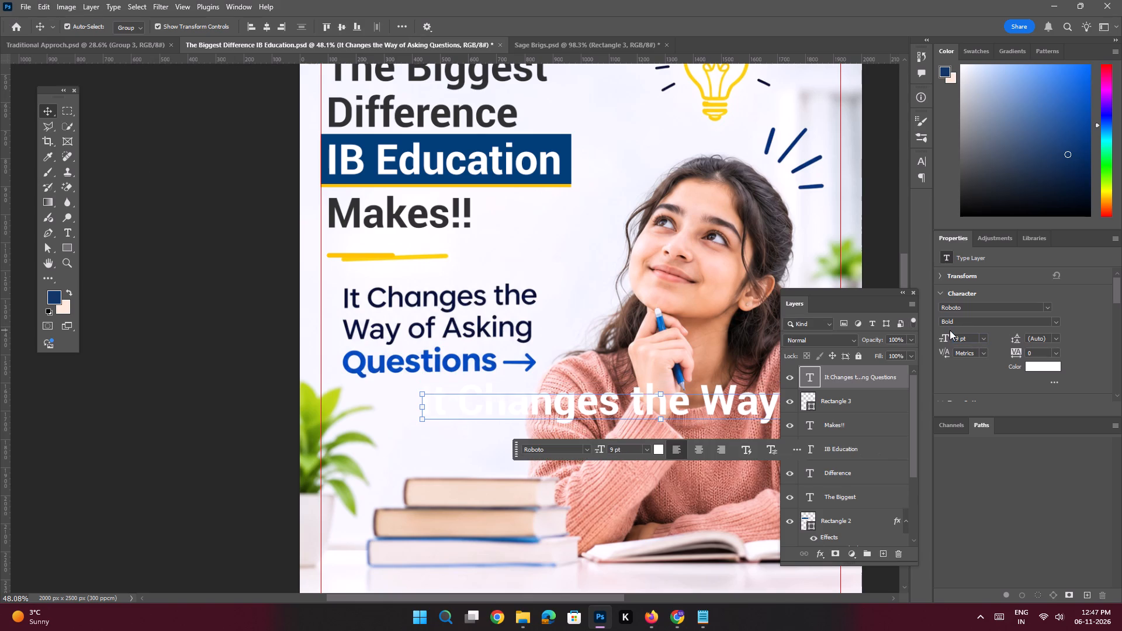
drag(962, 338, 936, 328)
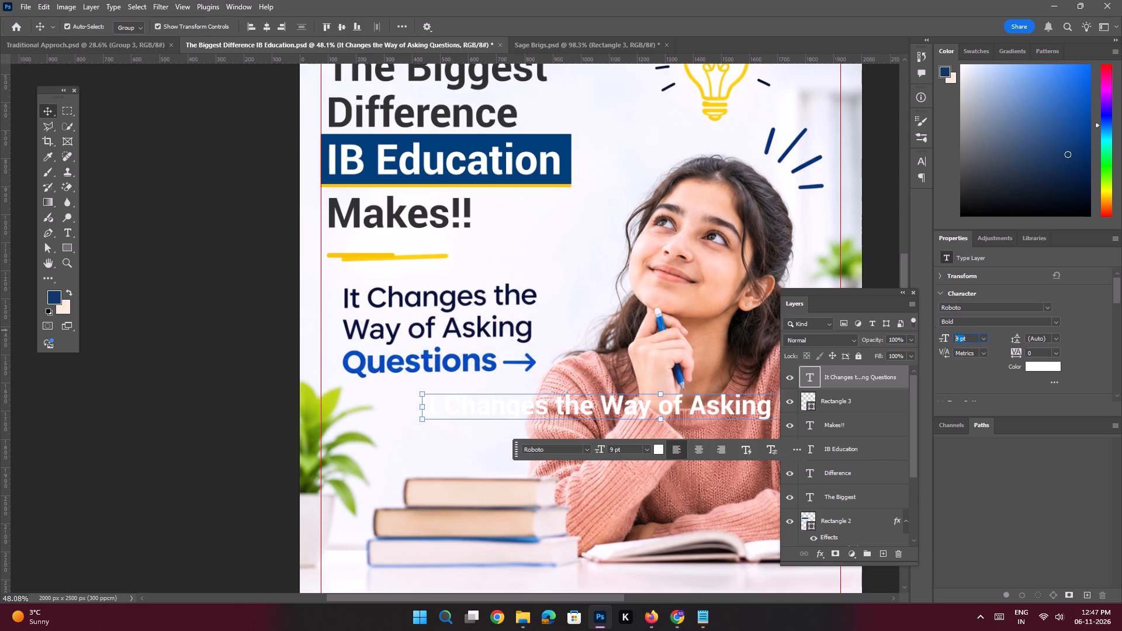
key(8)
key(Return)
click(562, 233)
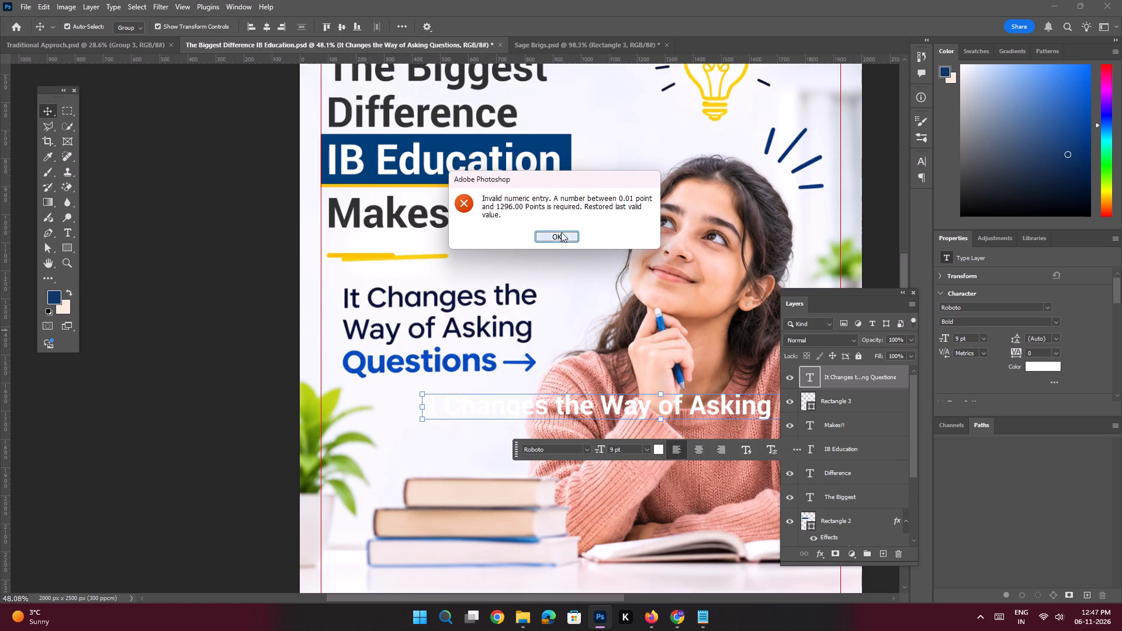
drag(960, 339, 927, 313)
key(8)
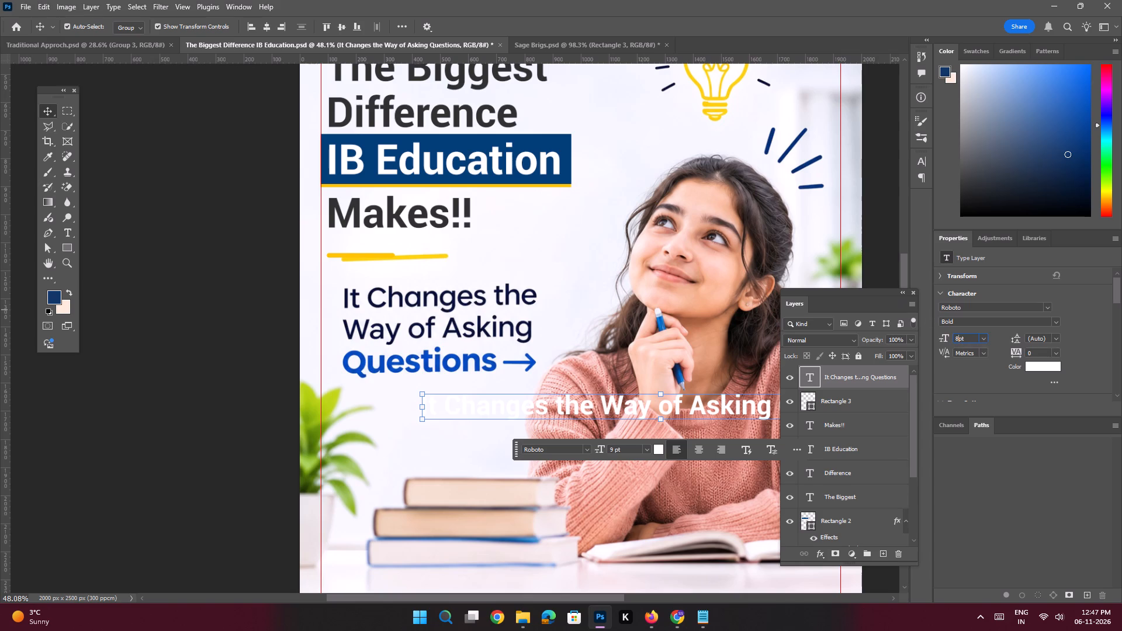
key(Return)
Set the new subheading text's color to dark grey, similar to the heading.
click(1038, 370)
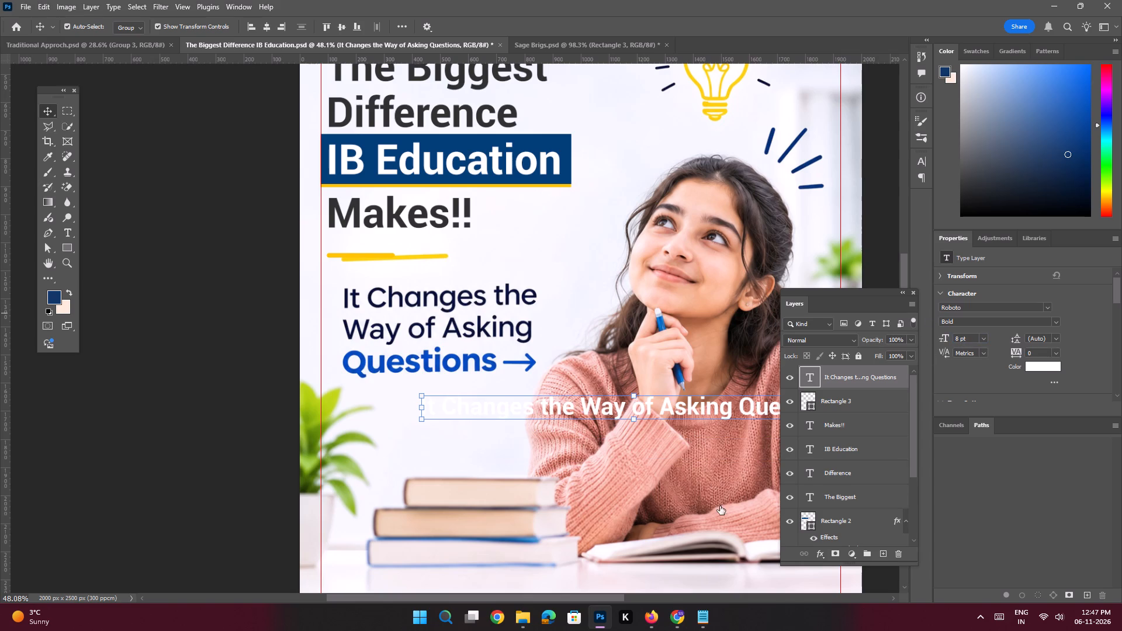
drag(792, 462, 705, 466)
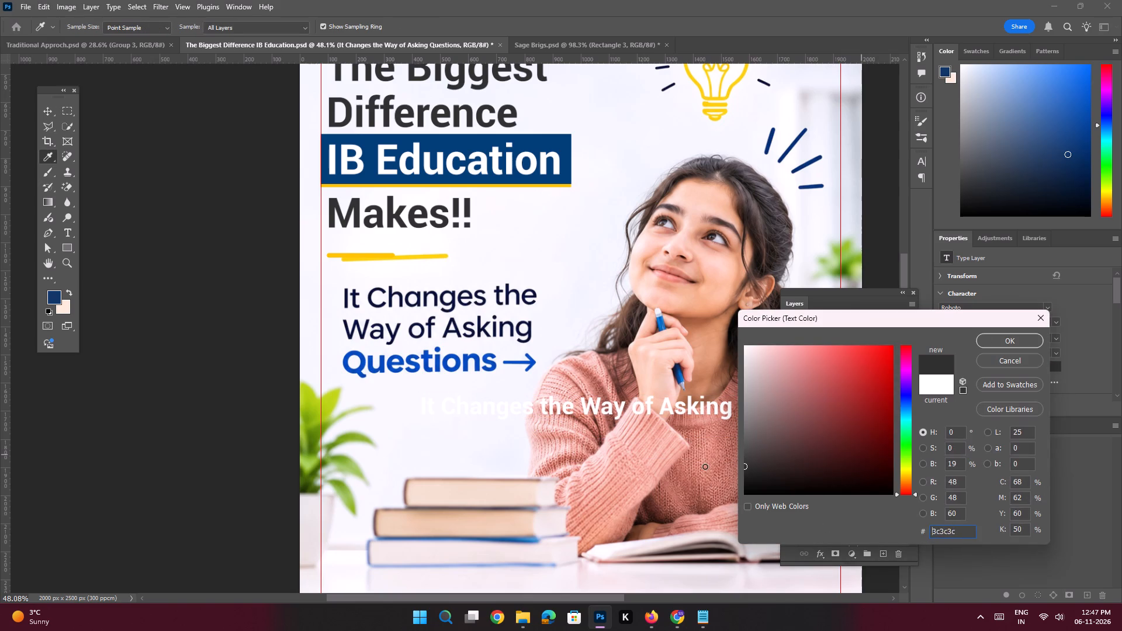
drag(705, 466, 702, 467)
key(Return)
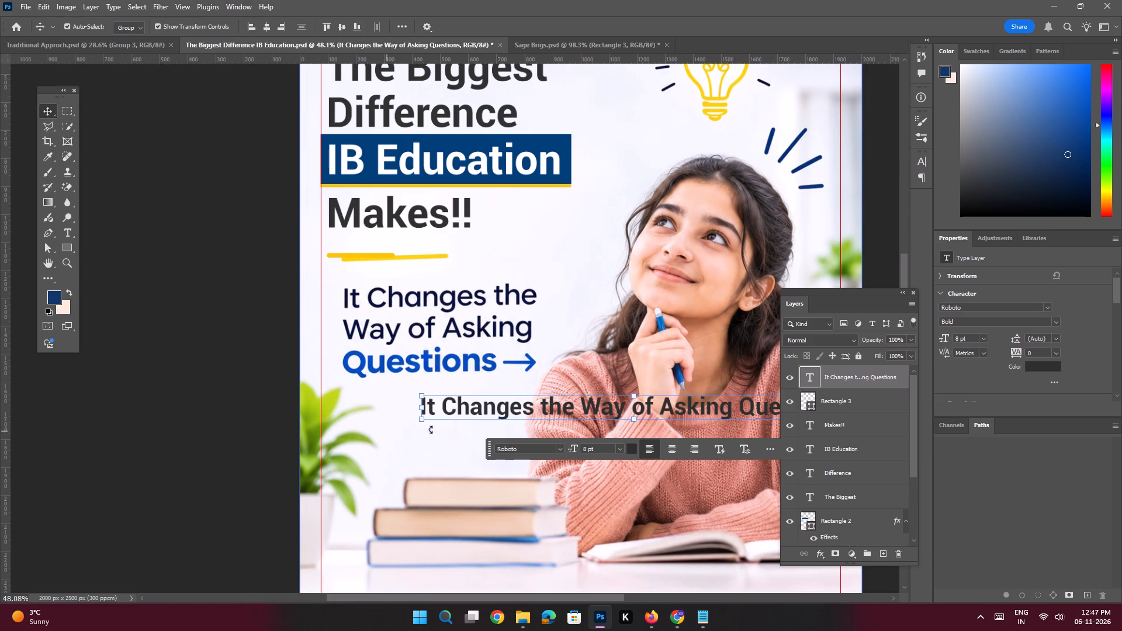
Move the "It Changes the Way of Asking Questions" text left, toward the poster's left margin guide.
shift+drag(453, 409, 384, 407)
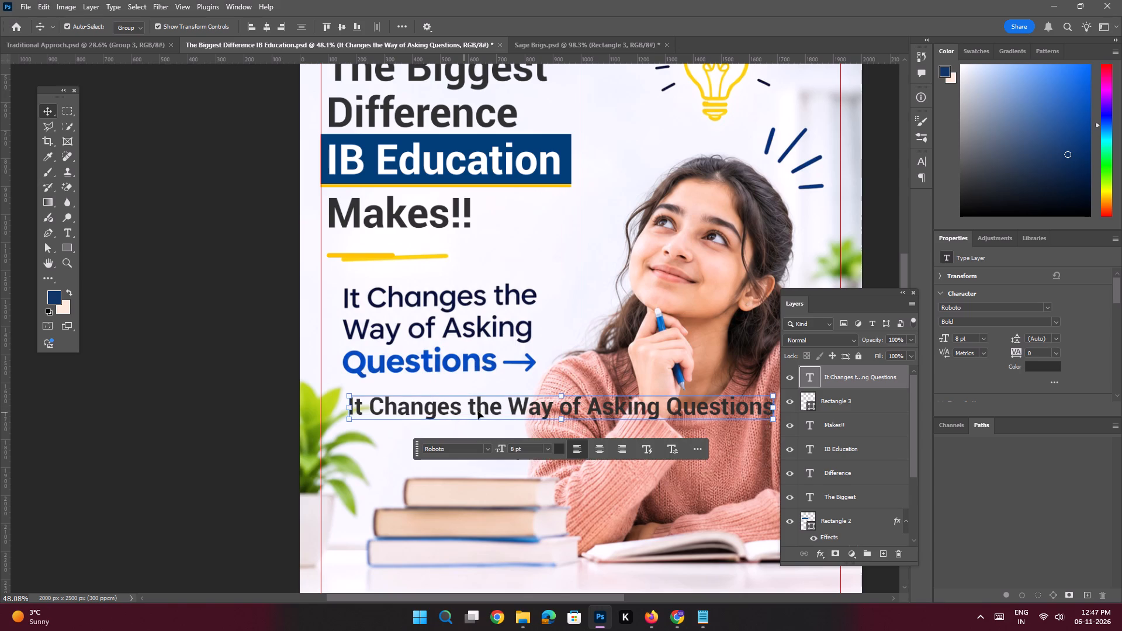
Break the live subheading into three lines: "It Changes the", "Way of Asking" and "Questions".
double_click(481, 411)
click(504, 397)
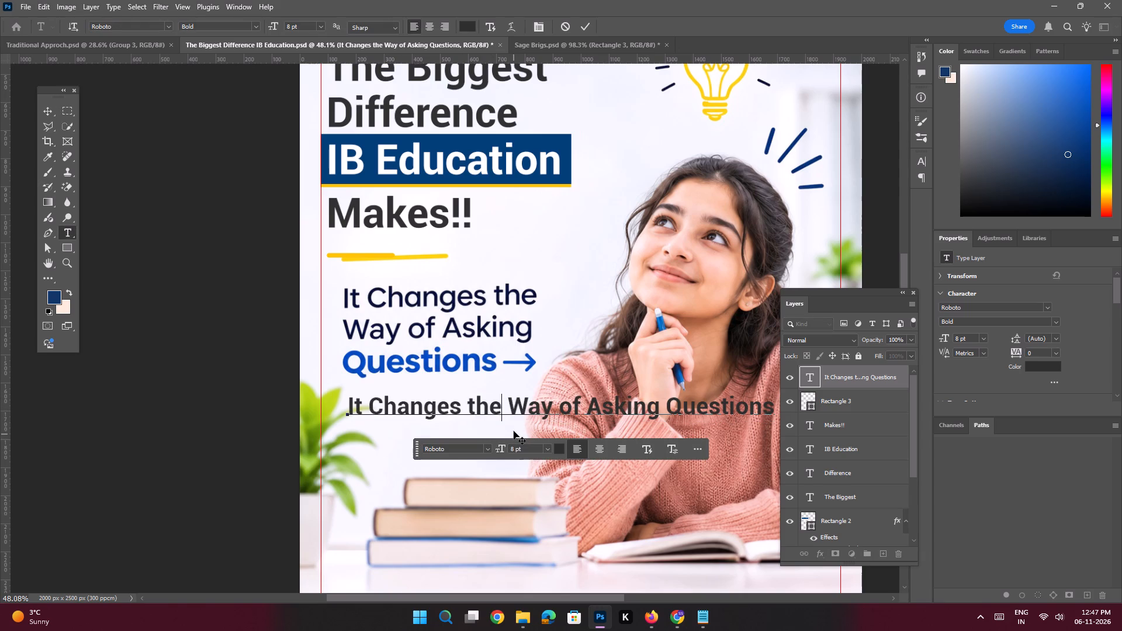
click(509, 403)
key(Return)
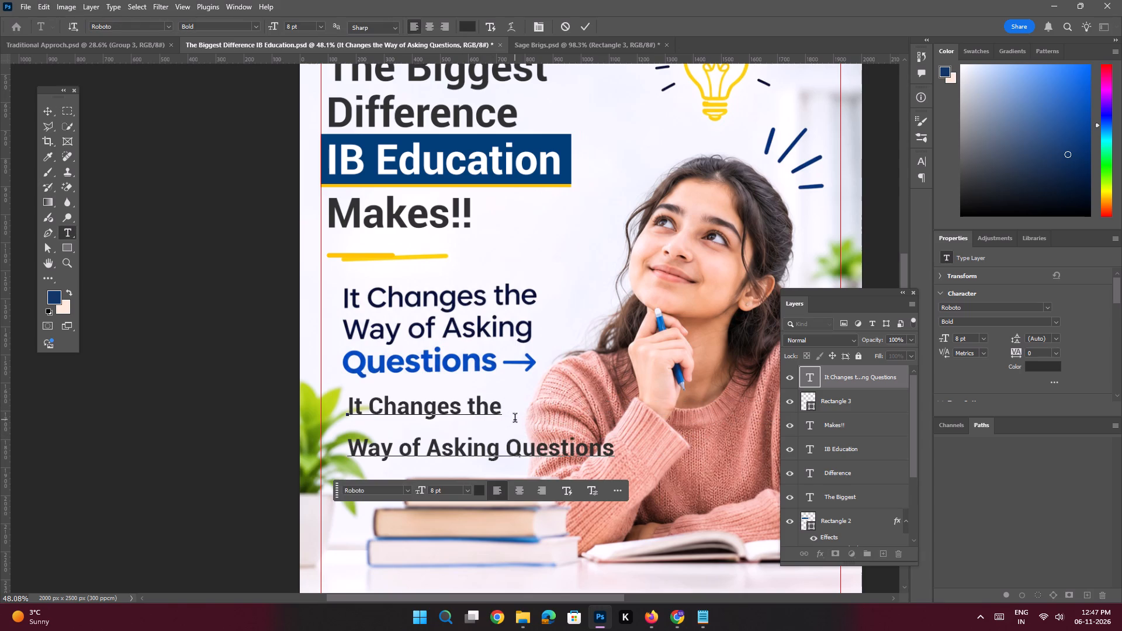
click(507, 448)
key(Return)
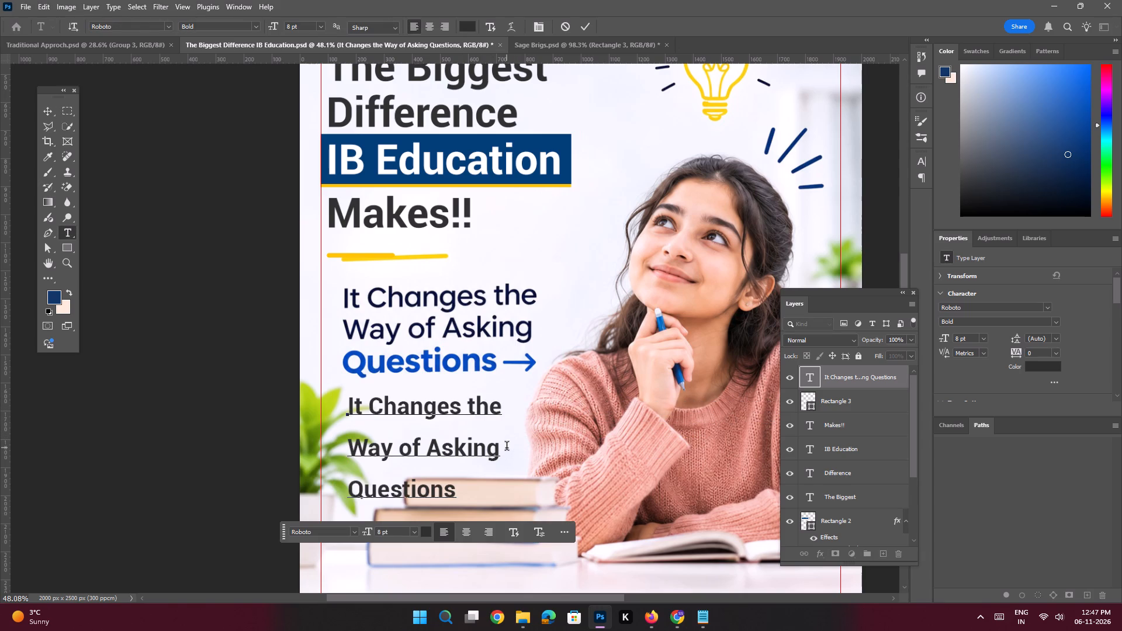
key(Return)
Set the live subheading's leading to 10 pt, and tighten it further to 9 pt.
click(1020, 341)
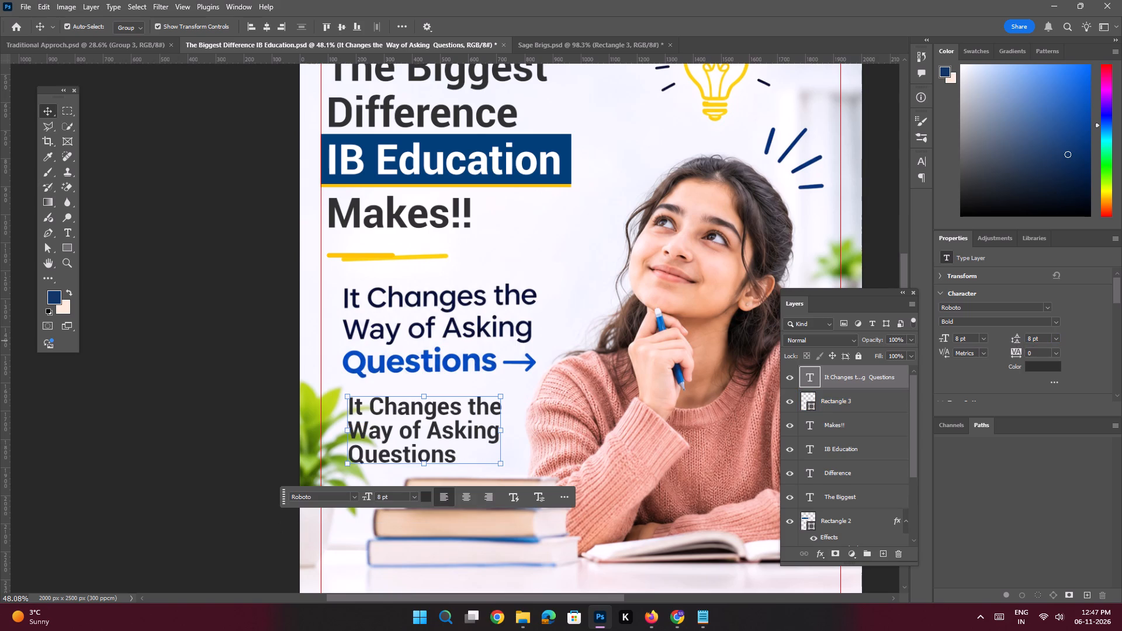
drag(1033, 339, 1010, 331)
text(10)
key(Return)
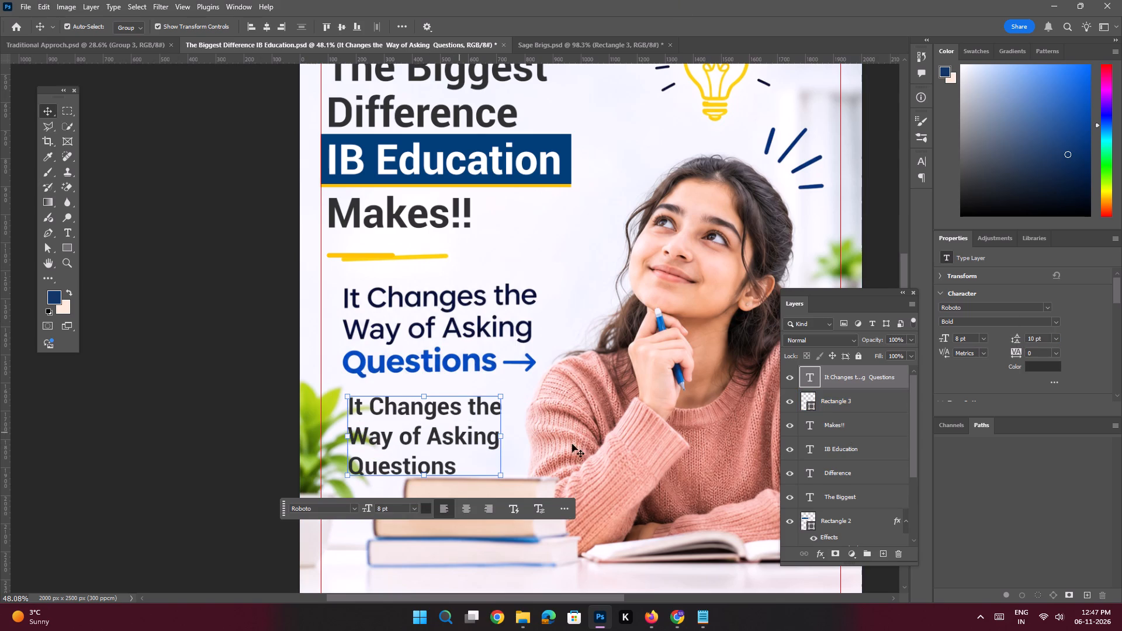
drag(1035, 338, 999, 322)
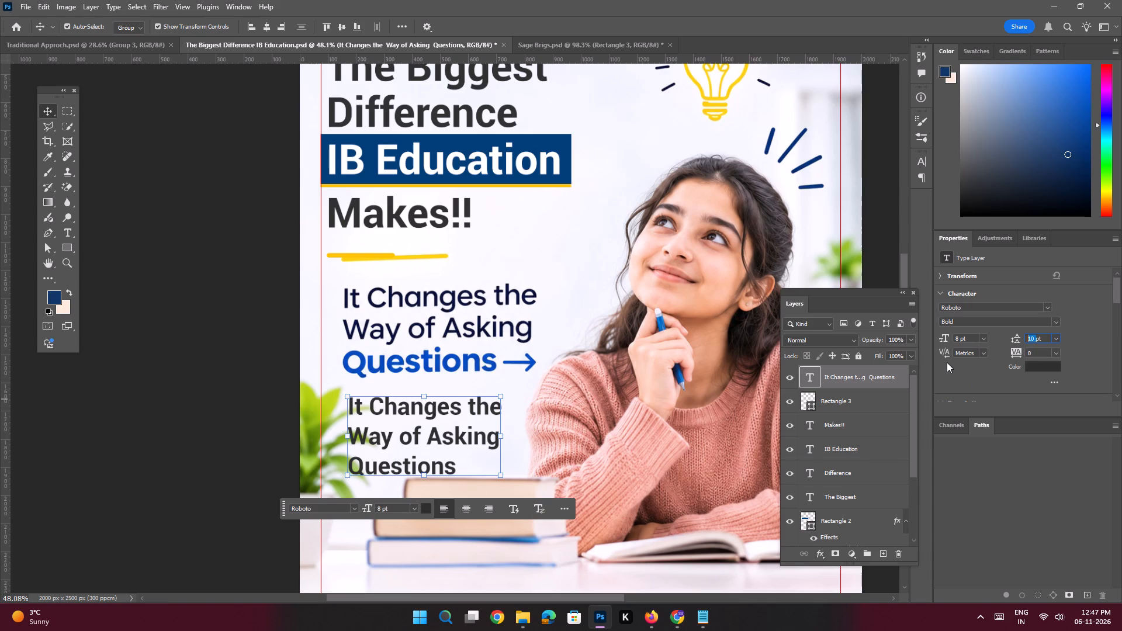
key(9)
key(Return)
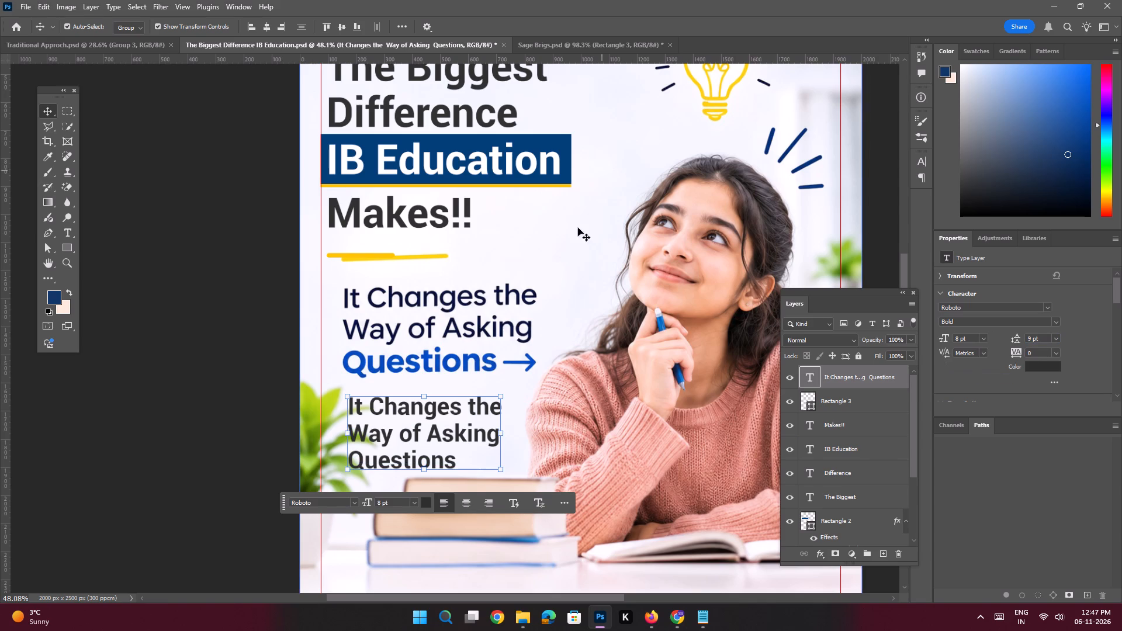
Recolor the word "Questions" in the live subheading to navy #003e79, sampled from the IB Education highlight box.
double_click(405, 430)
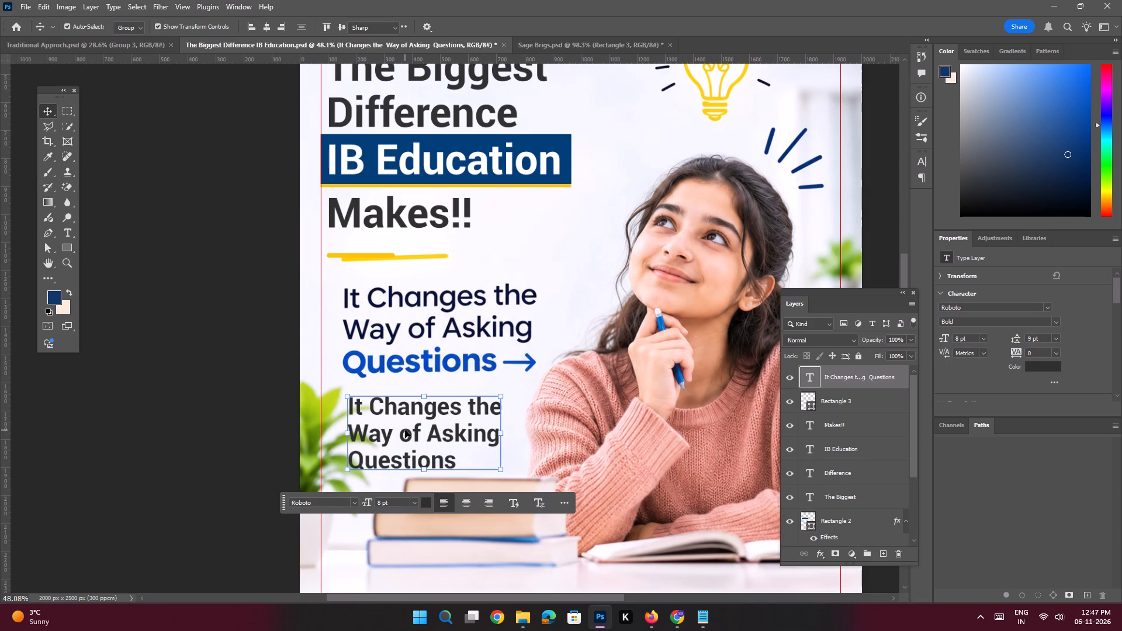
click(428, 453)
drag(458, 464, 349, 460)
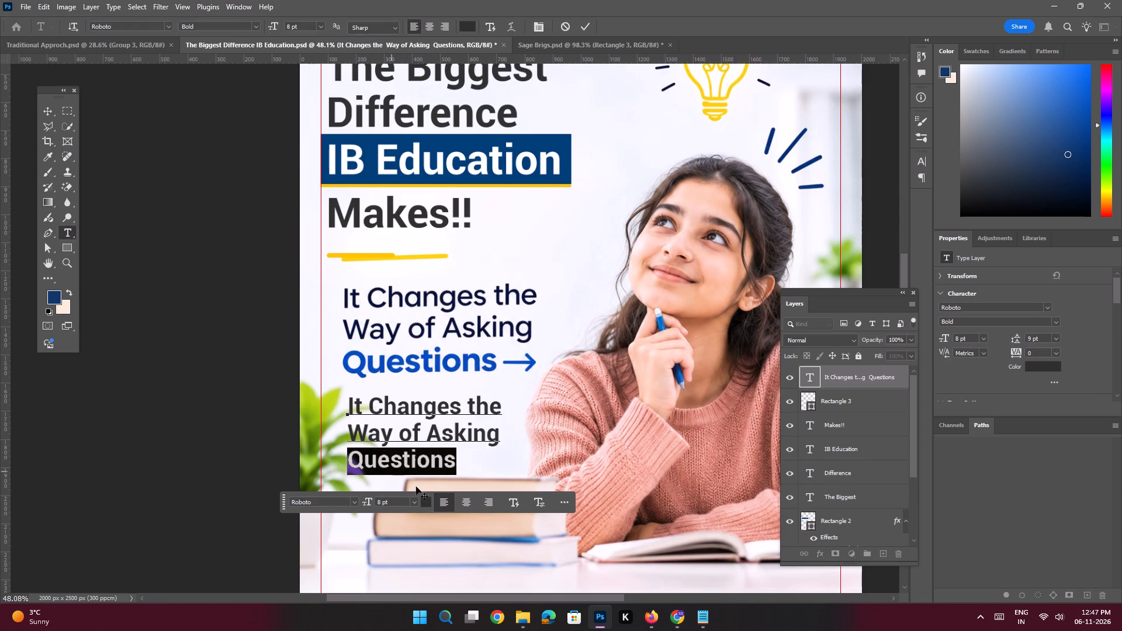
click(428, 504)
click(457, 137)
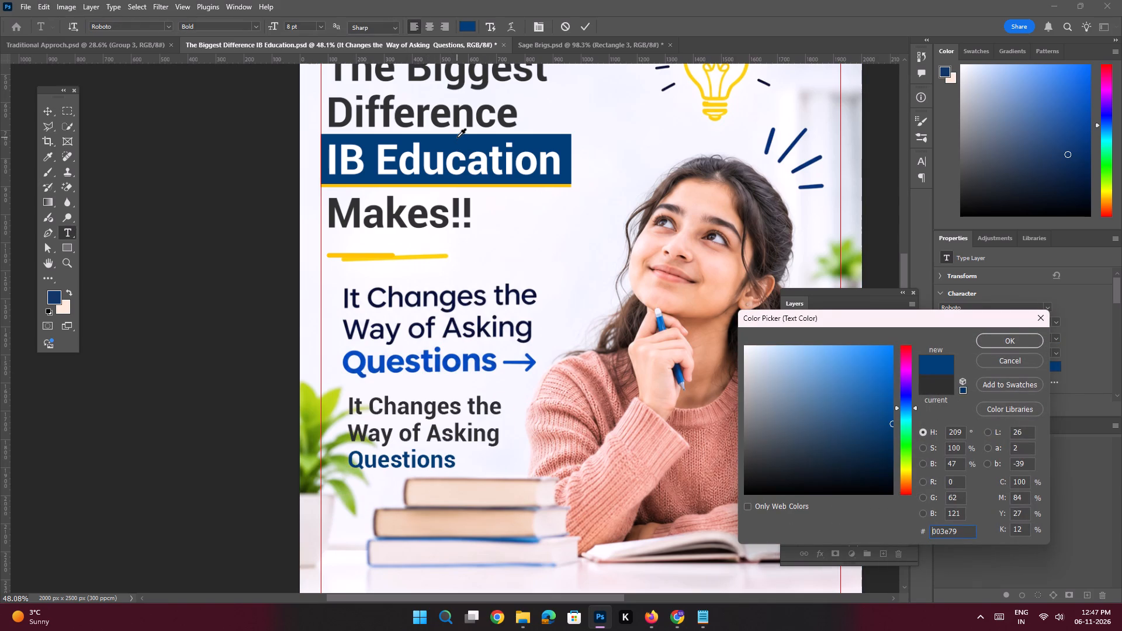
key(Return)
key(Return)
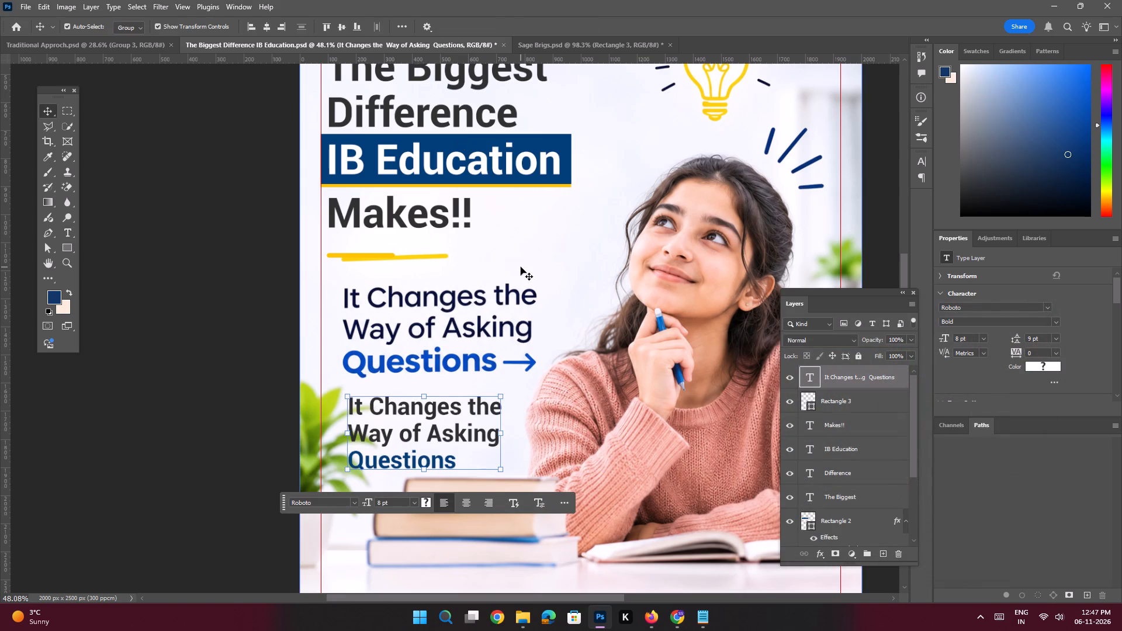
Remove the old painted divider and subheading from the background image layer with a lasso selection and Content-Aware Fill.
click(521, 266)
key(space)
ctrl+drag(501, 263, 511, 285)
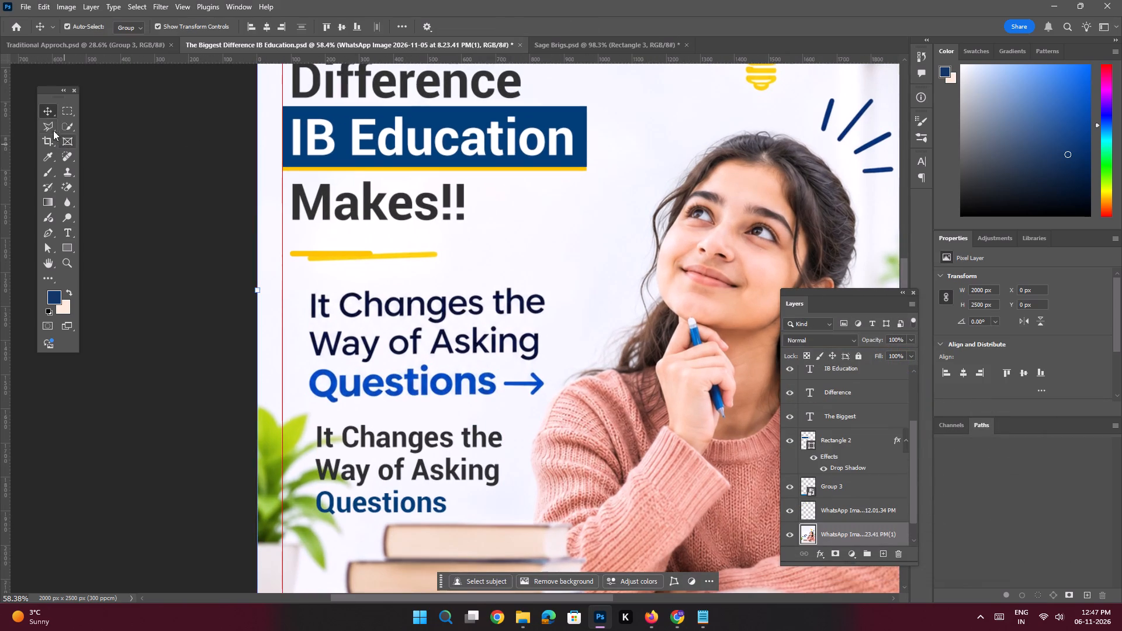
click(47, 129)
click(311, 242)
shift+click(441, 242)
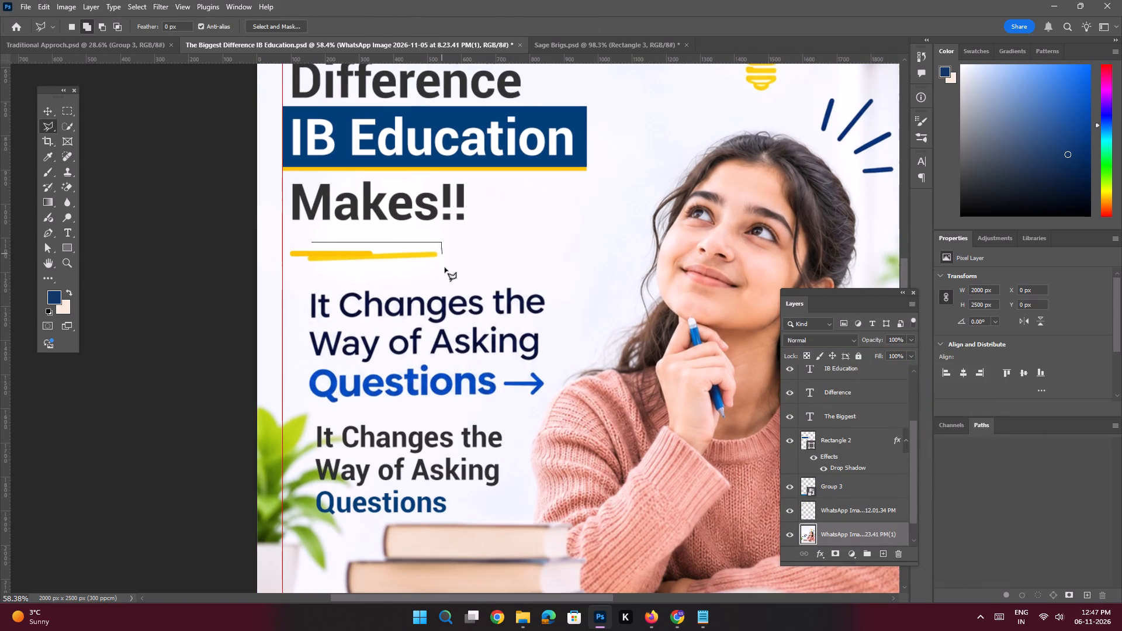
click(441, 283)
shift+click(553, 289)
click(546, 368)
click(547, 388)
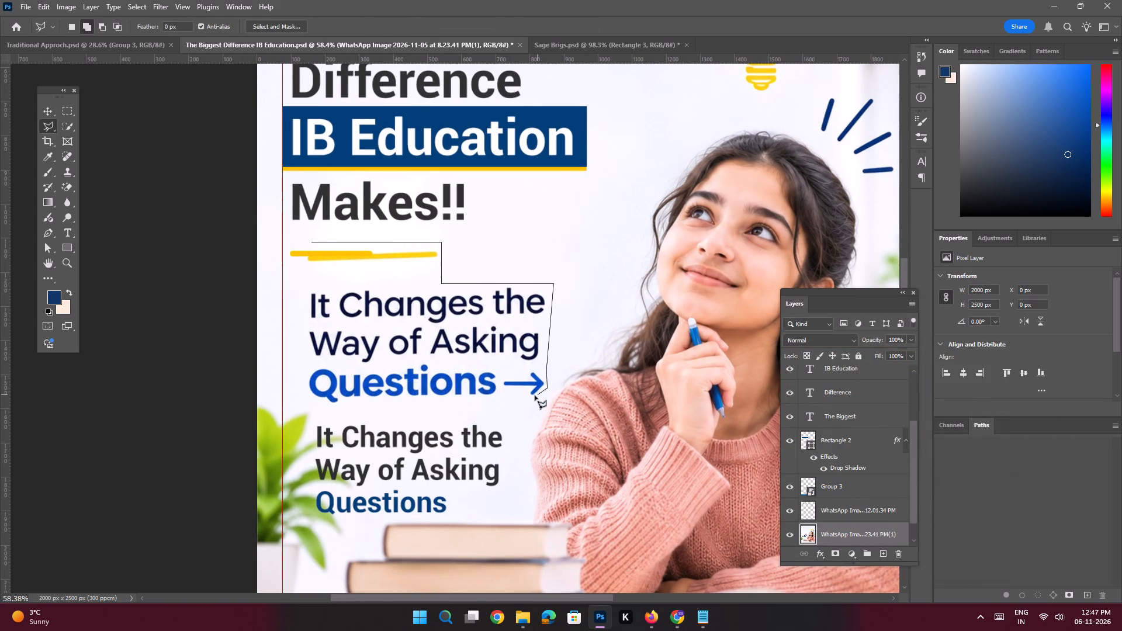
click(535, 396)
drag(515, 401, 508, 402)
click(460, 403)
click(354, 408)
click(327, 408)
click(285, 390)
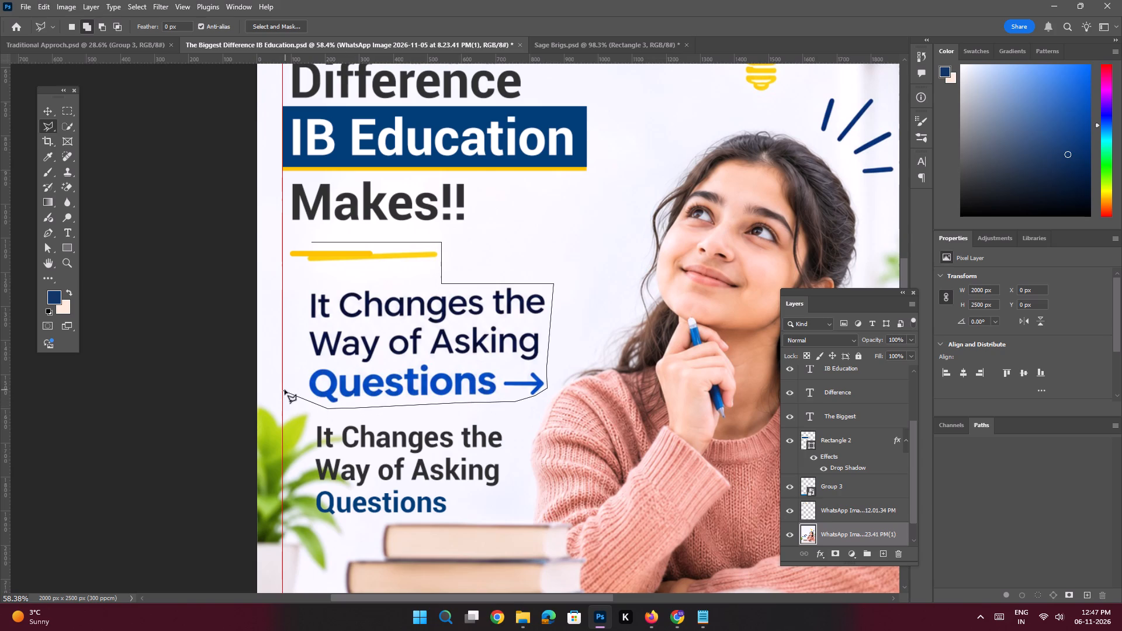
click(284, 299)
click(280, 256)
click(285, 240)
double_click(313, 240)
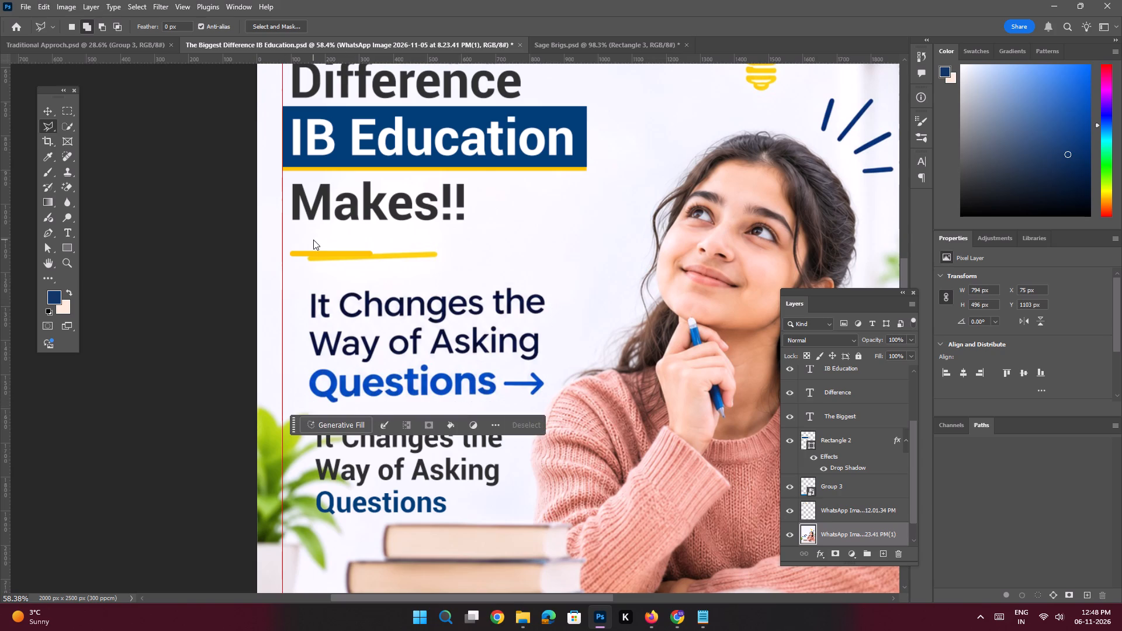
key(shift+BackSpace)
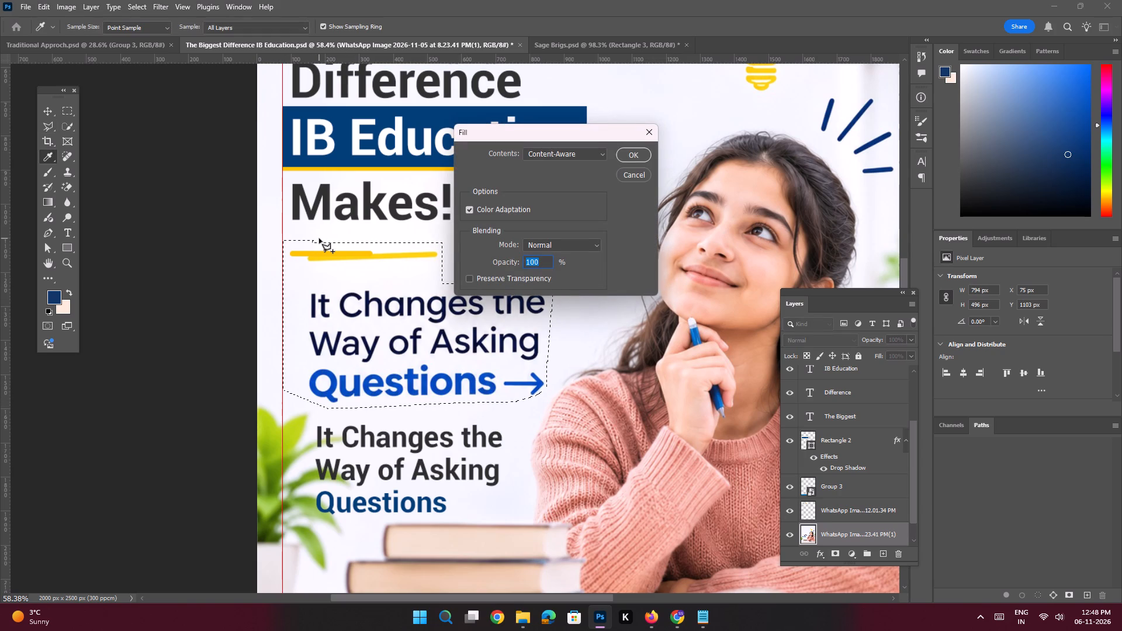
key(Return)
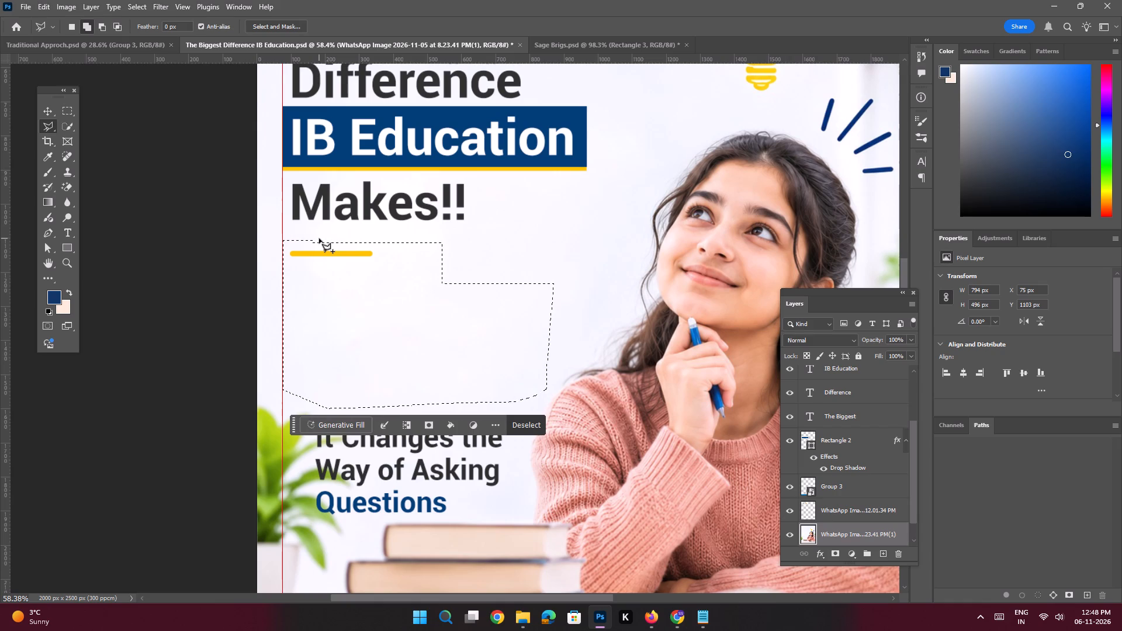
key(ctrl+d)
Move the three-line live subheading up into the cleared area beneath the short yellow divider, near the heading's left edge.
click(51, 108)
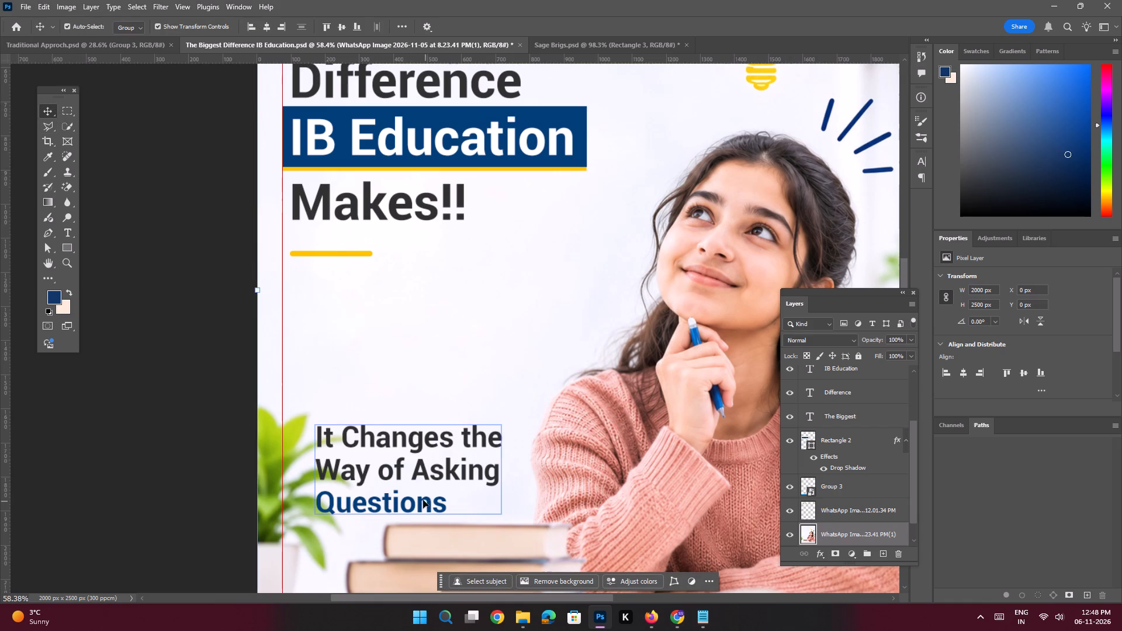
click(416, 479)
drag(431, 466, 414, 332)
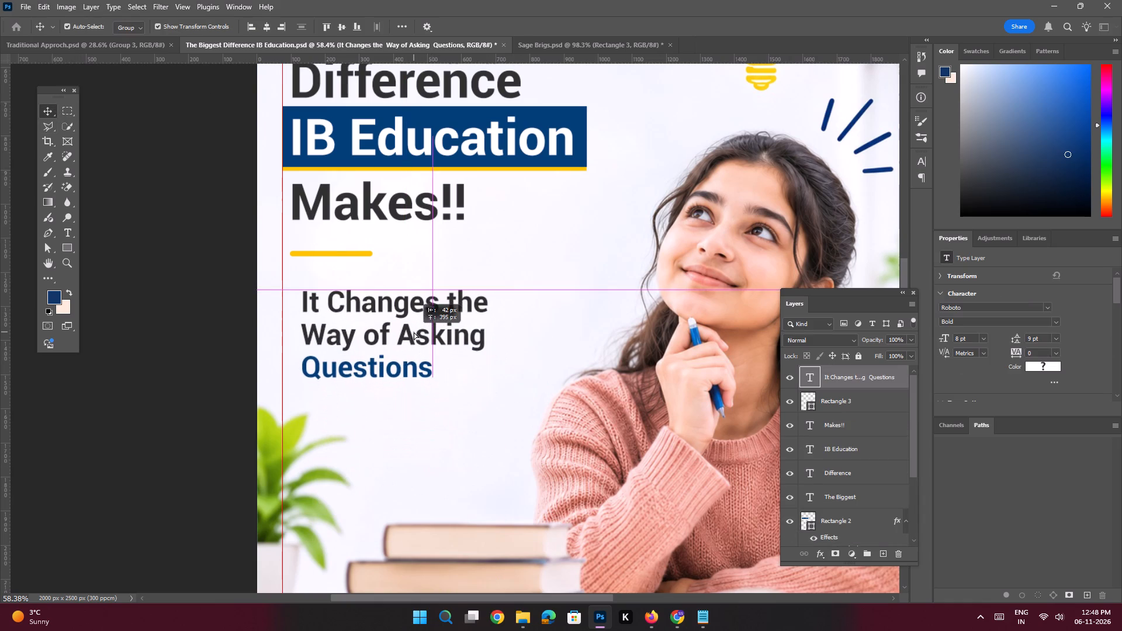
drag(414, 332, 411, 330)
key(space)
ctrl+drag(439, 279, 389, 266)
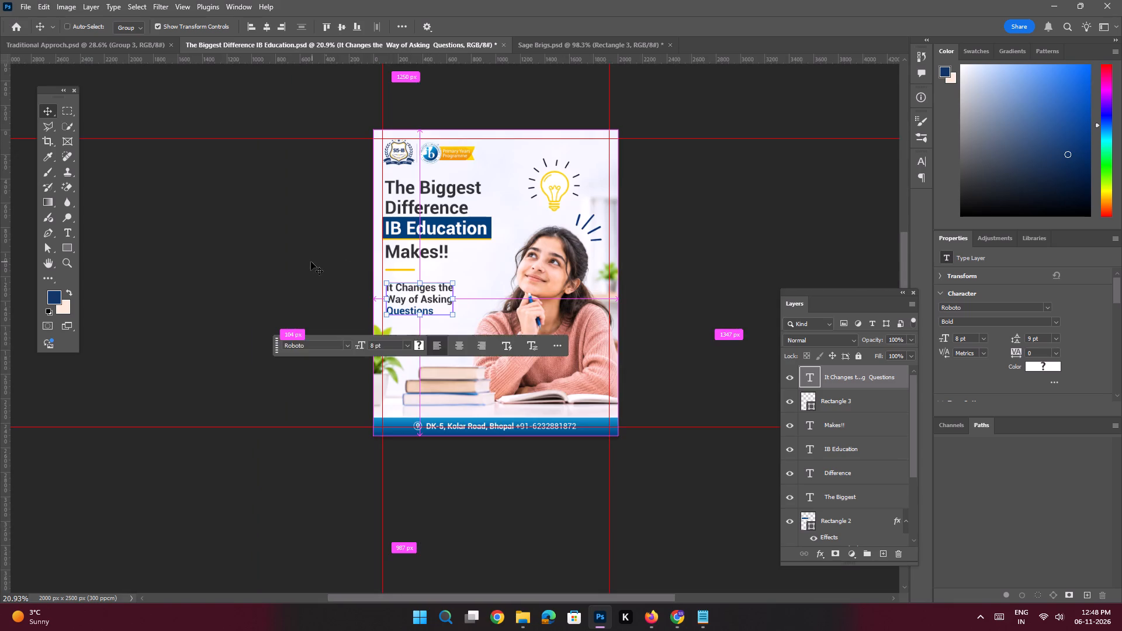
click(311, 262)
Shift the four heading lines, blue highlight box, yellow divider and subheading together 50 px down the poster.
key(space)
ctrl+drag(463, 252, 476, 282)
drag(518, 260, 510, 276)
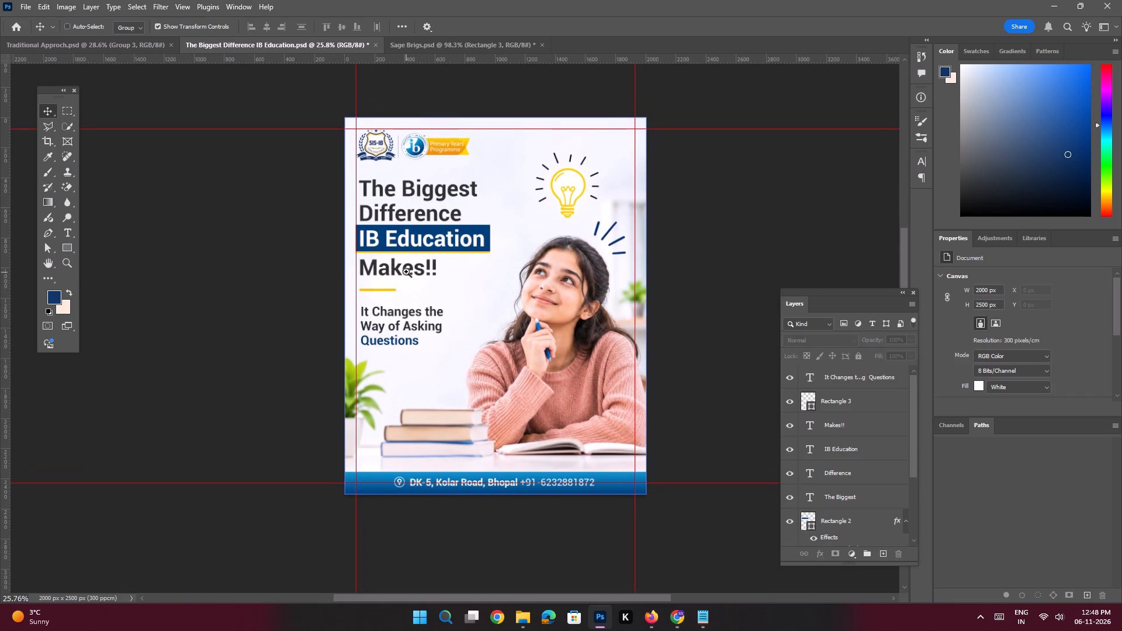
ctrl+drag(406, 272, 427, 325)
ctrl+drag(440, 314, 417, 308)
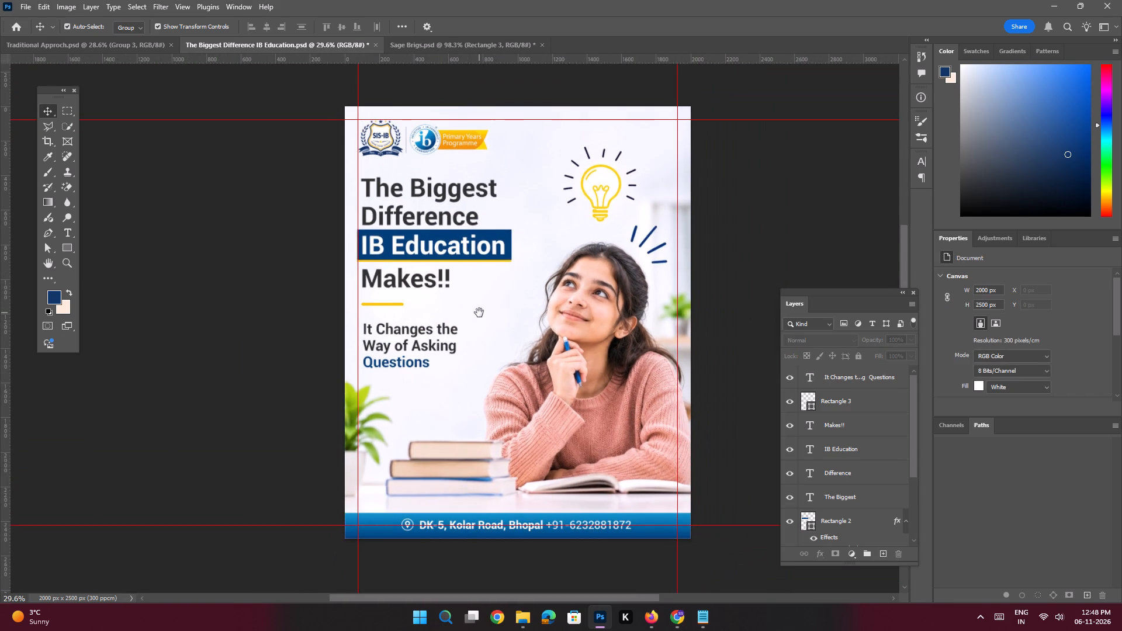
drag(479, 313, 470, 313)
drag(479, 253, 478, 262)
ctrl+drag(414, 210, 437, 269)
click(434, 196)
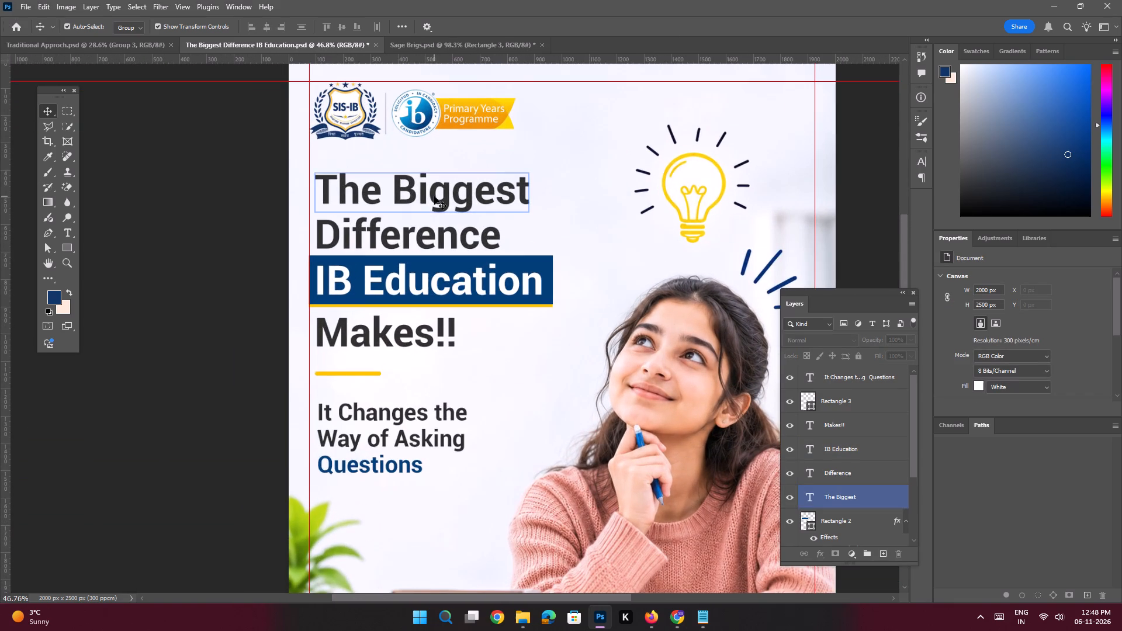
shift+click(358, 229)
key(space)
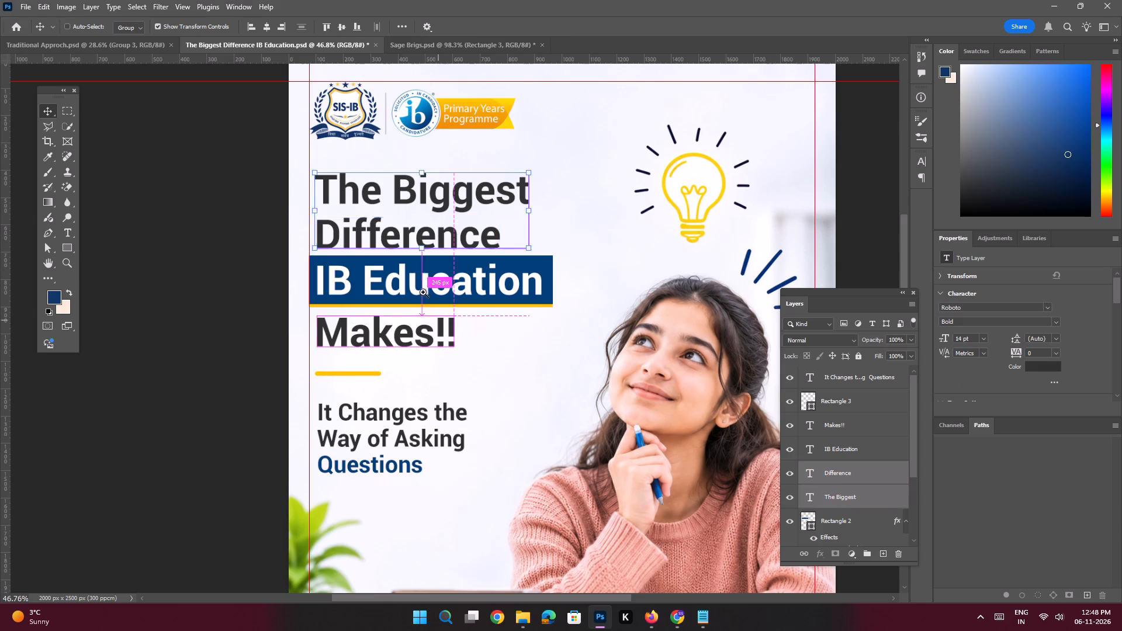
ctrl+drag(415, 279, 437, 324)
shift+click(425, 292)
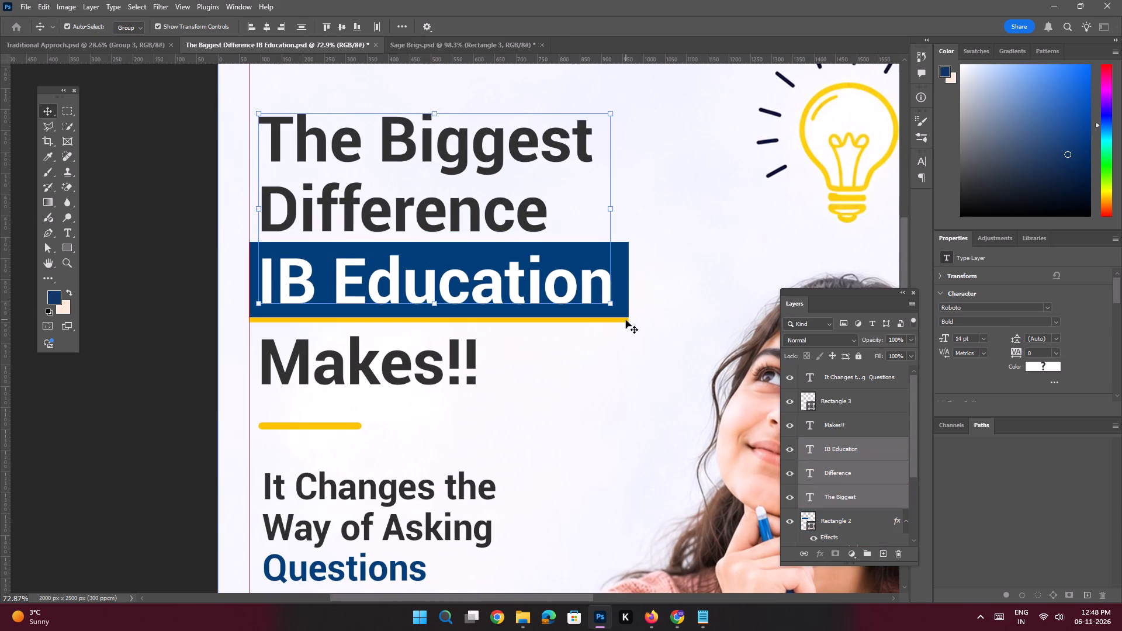
key(space)
ctrl+drag(626, 314, 663, 410)
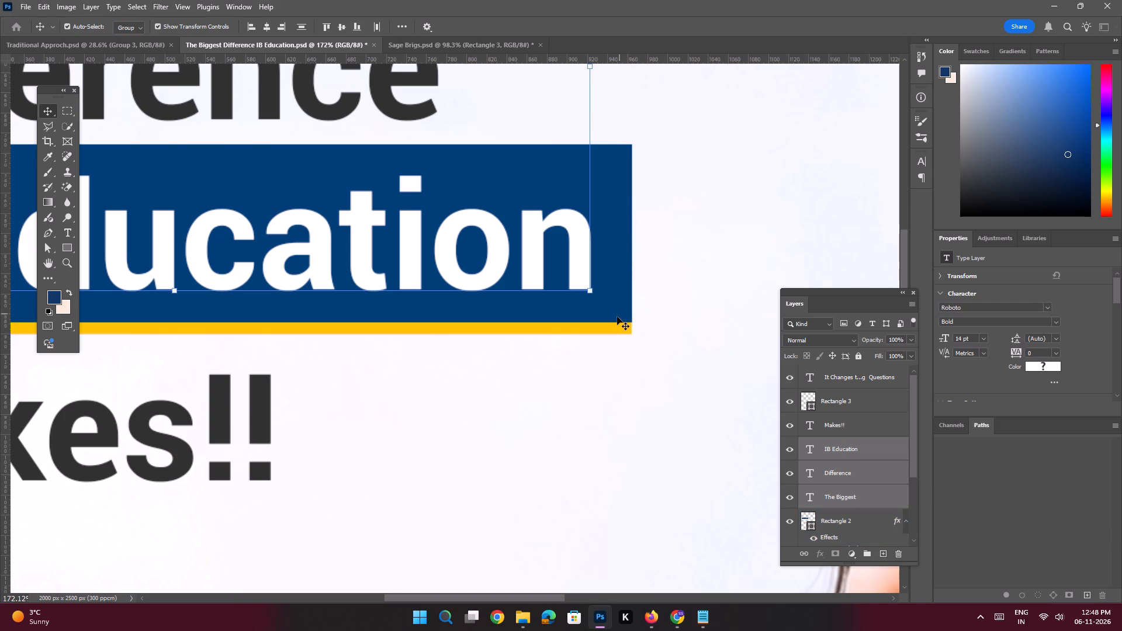
shift+click(617, 317)
key(space)
key(space)
key(space)
key(space)
key(space)
key(space)
key(space)
key(space)
key(space)
key(space)
drag(431, 392, 489, 352)
click(500, 346)
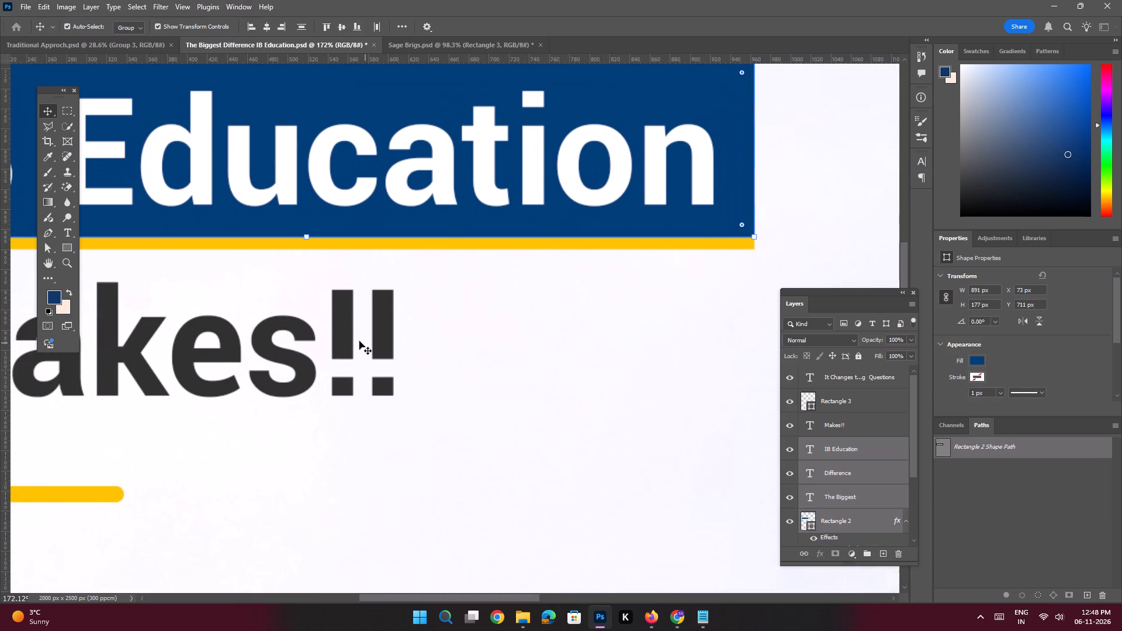
shift+click(351, 339)
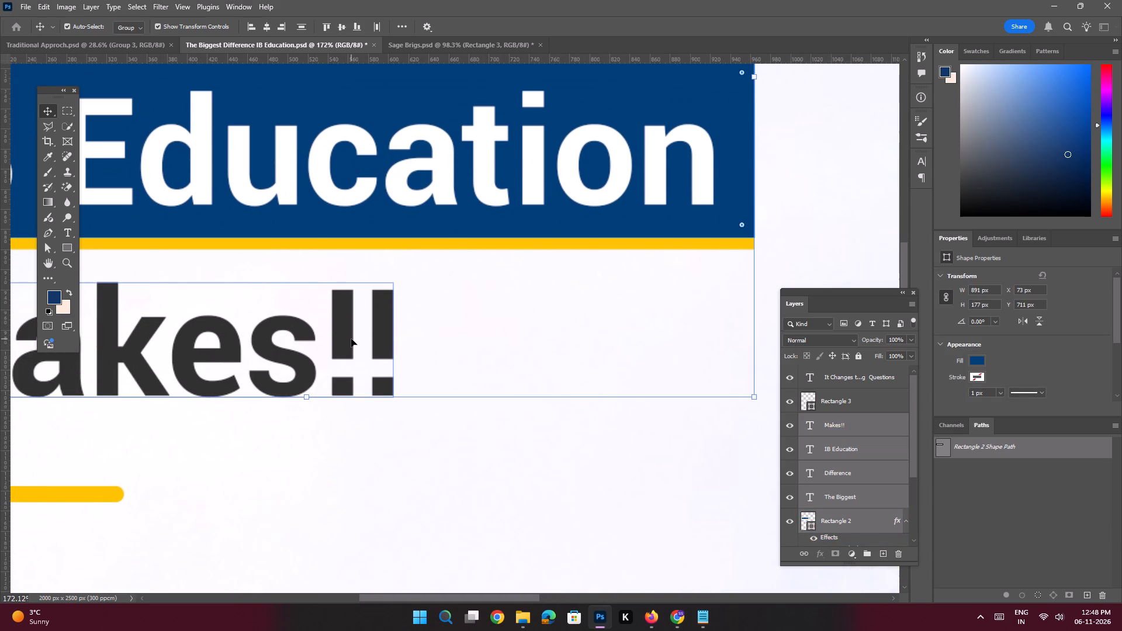
key(space)
key(space)
key(space)
key(space)
key(space)
key(space)
key(space)
key(space)
key(space)
key(space)
key(space)
key(space)
key(space)
key(space)
key(space)
key(space)
key(space)
key(space)
key(space)
key(space)
drag(334, 362, 402, 328)
click(397, 330)
shift+click(281, 393)
key(space)
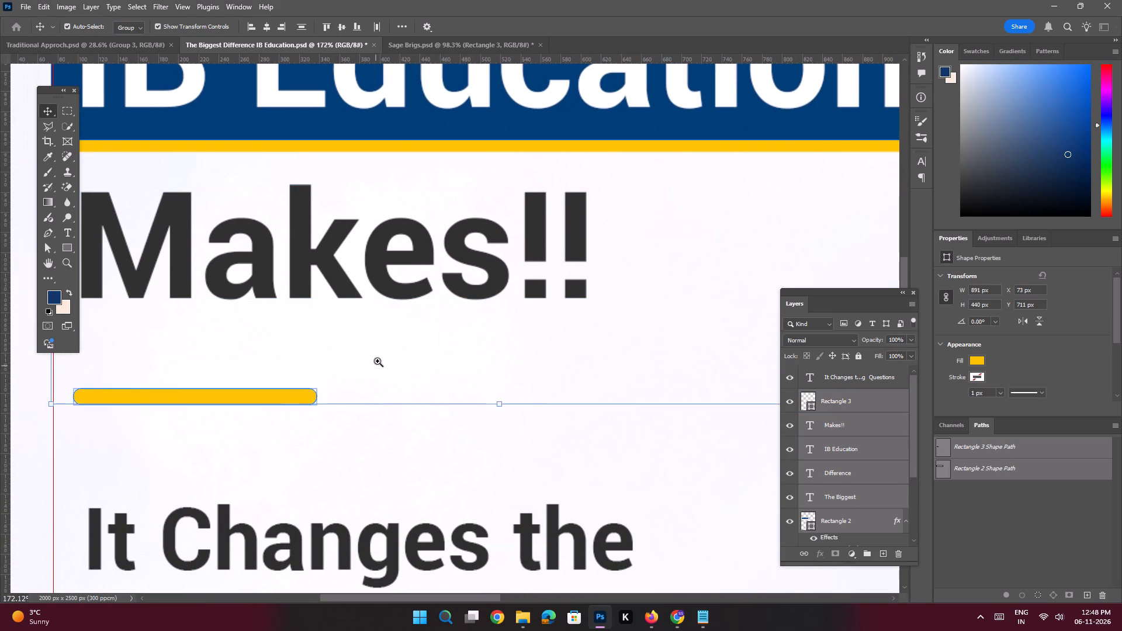
ctrl+drag(378, 361, 325, 349)
drag(341, 421, 346, 394)
shift+click(354, 415)
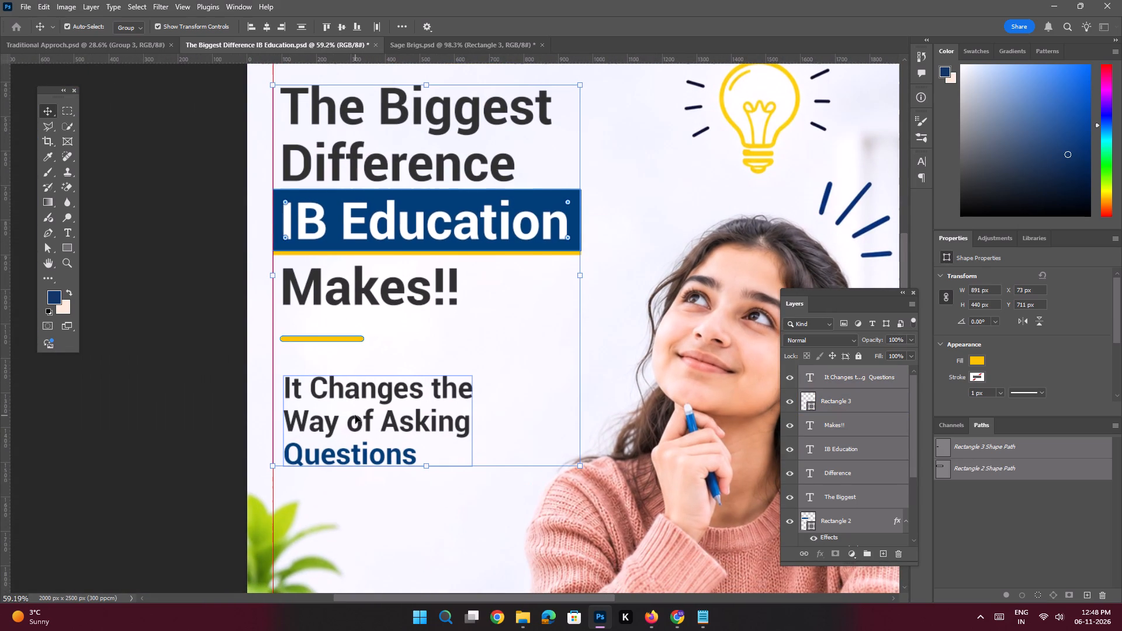
key(shift+Down)
key(shift+Down)
key(shift+Down)
key(shift+Down)
key(shift+Down)
key(shift+Down)
key(shift+Up)
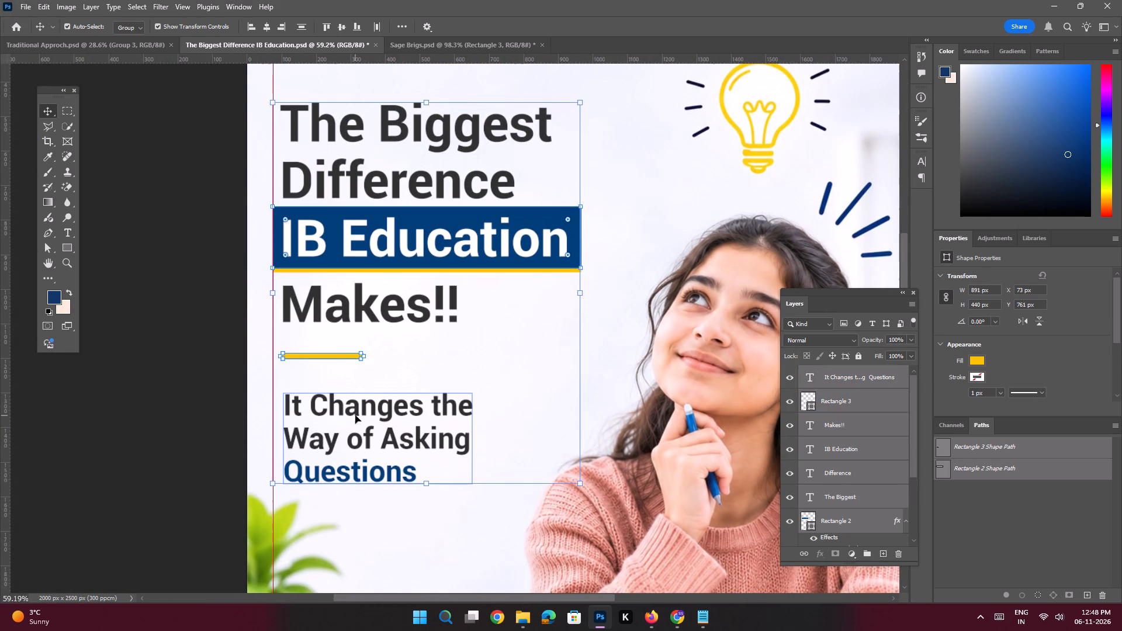
key(space)
ctrl+drag(397, 323, 346, 311)
click(265, 317)
Save the IB Education poster document.
key(space)
ctrl+drag(460, 331, 470, 346)
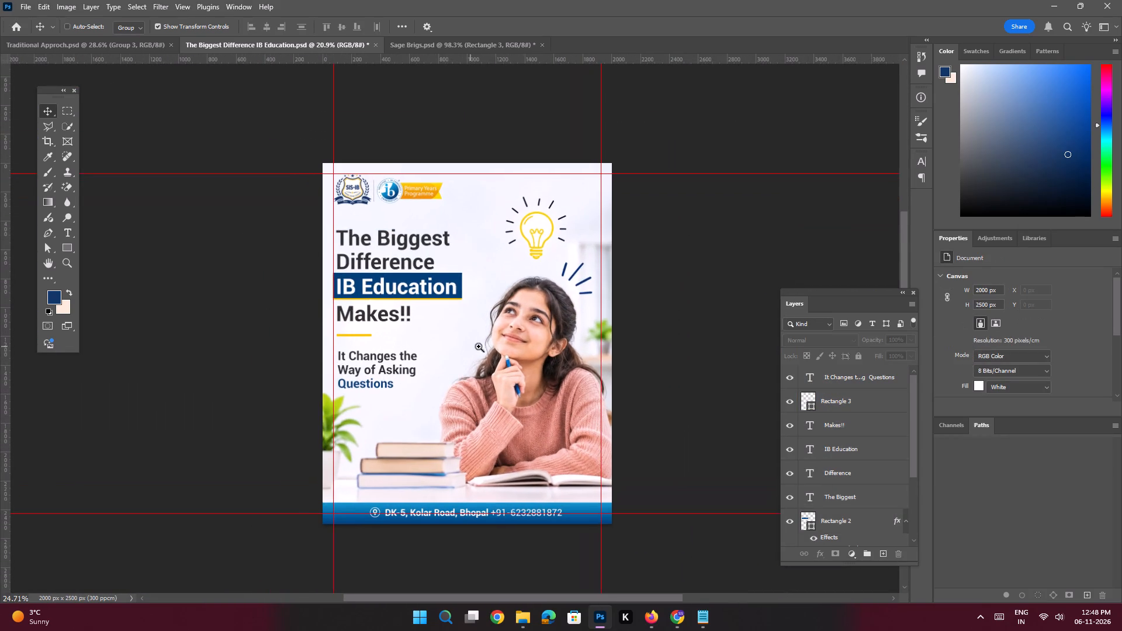
drag(558, 337, 546, 337)
drag(546, 330, 528, 328)
key(ctrl+s)
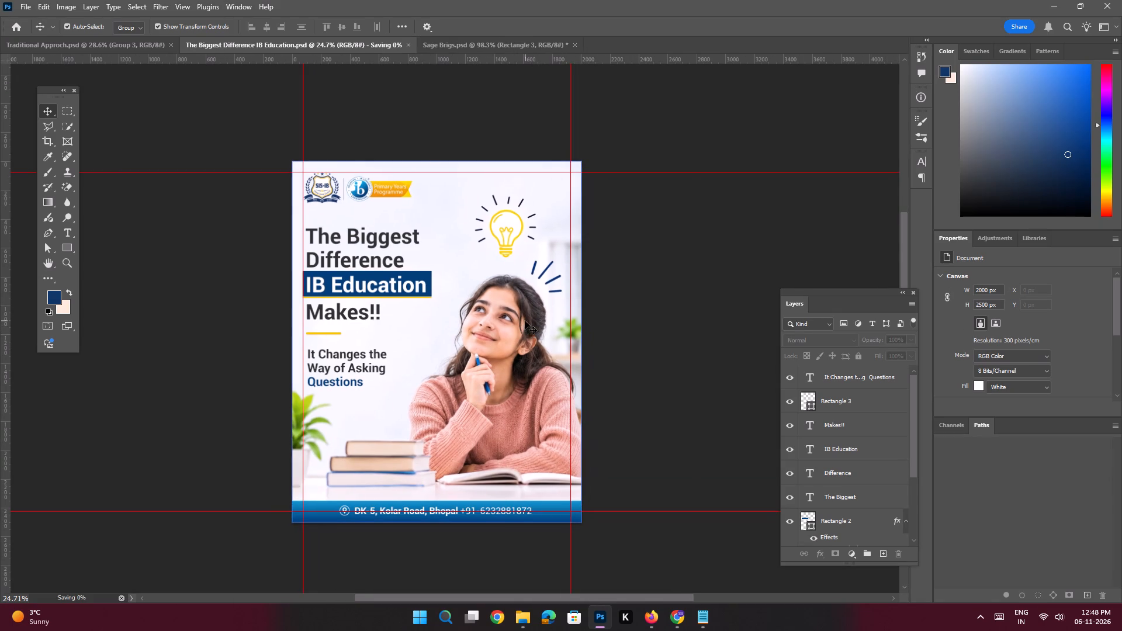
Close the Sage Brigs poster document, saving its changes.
click(483, 44)
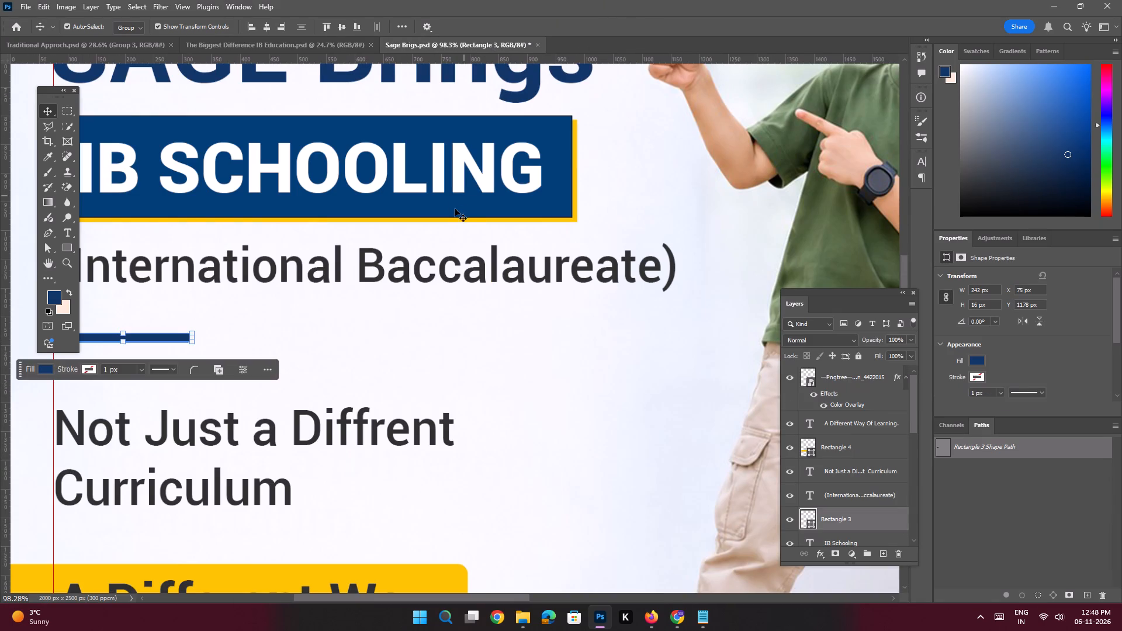
key(space)
ctrl+drag(463, 215, 421, 205)
drag(490, 171, 489, 178)
click(534, 43)
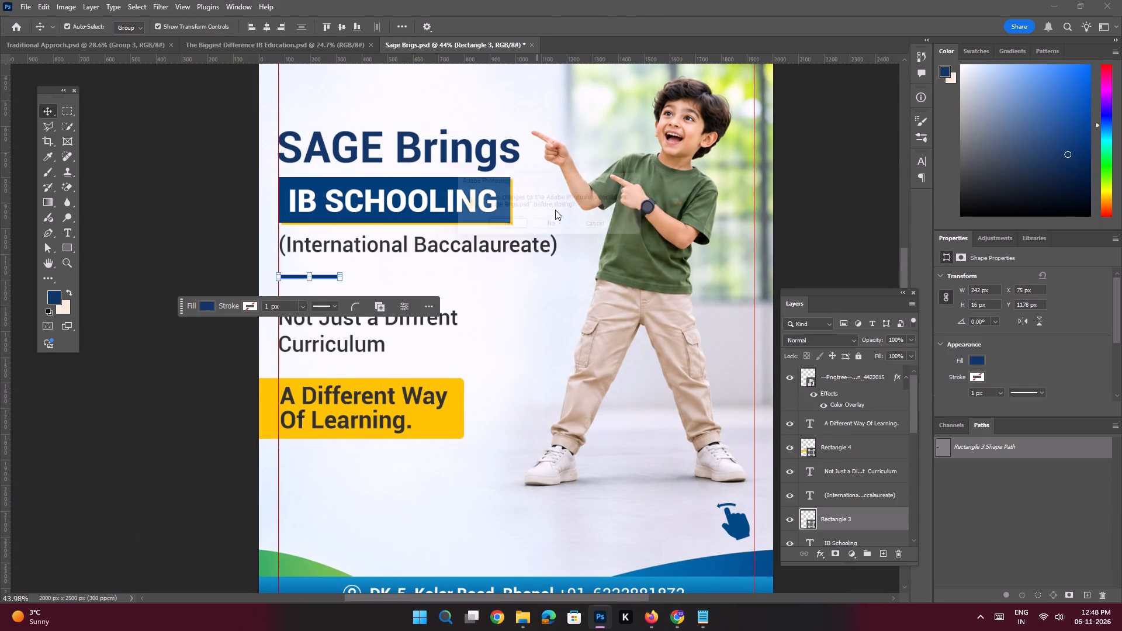
click(505, 230)
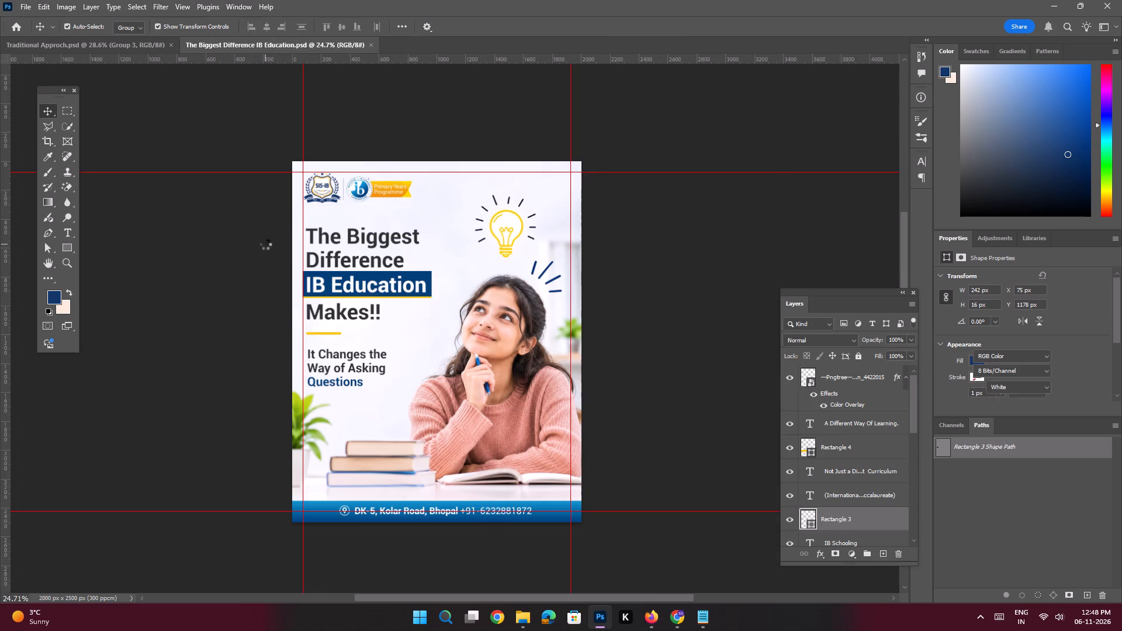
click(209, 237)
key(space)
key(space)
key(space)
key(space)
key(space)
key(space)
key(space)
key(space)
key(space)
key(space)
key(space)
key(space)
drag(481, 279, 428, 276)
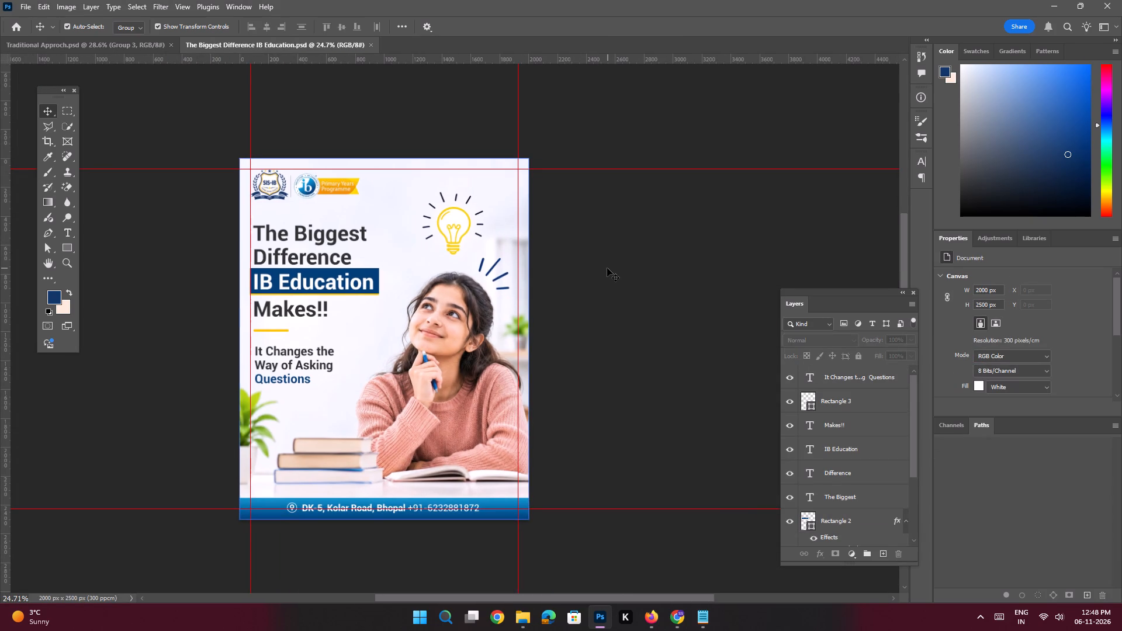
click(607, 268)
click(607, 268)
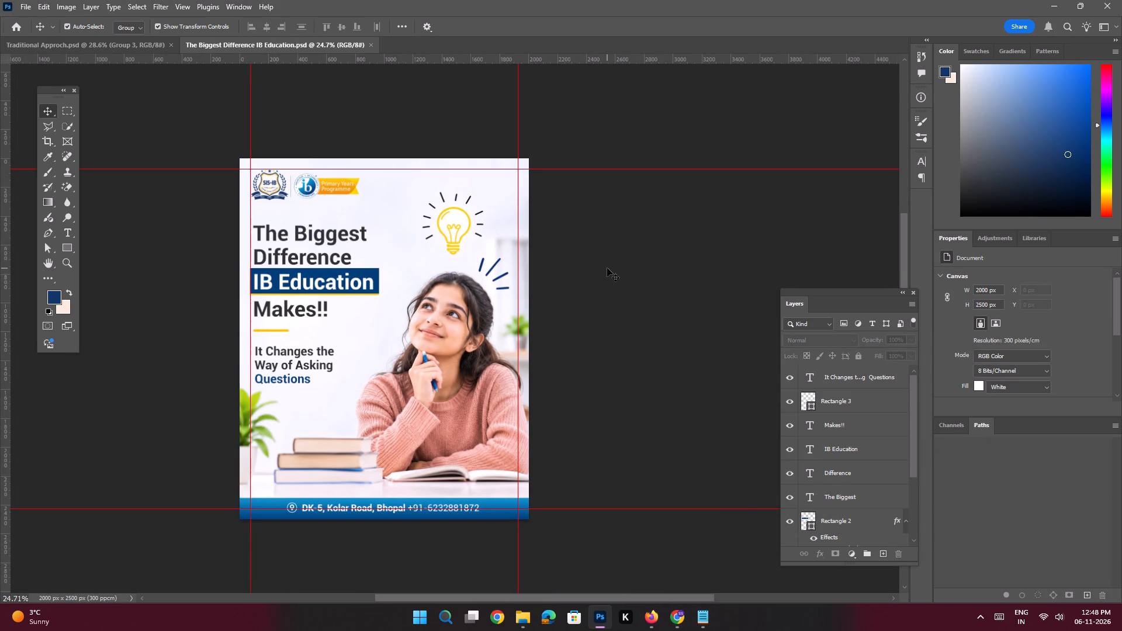
Create a new blank 2000 x 2500 px RGB document.
key(ctrl+b)
key(ctrl+n)
double_click(314, 219)
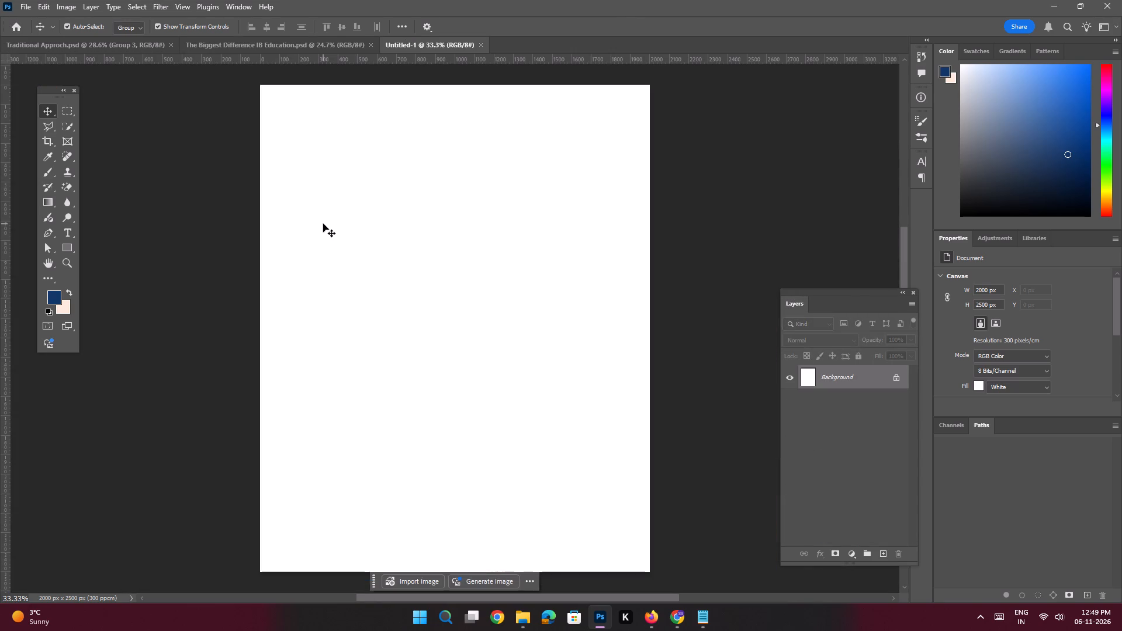
key(space)
ctrl+drag(461, 327, 444, 323)
Place the "Instead of Just Asking" classroom image from the Downloads folder so it covers the new 2000 x 2500 px canvas.
key(alt+Tab)
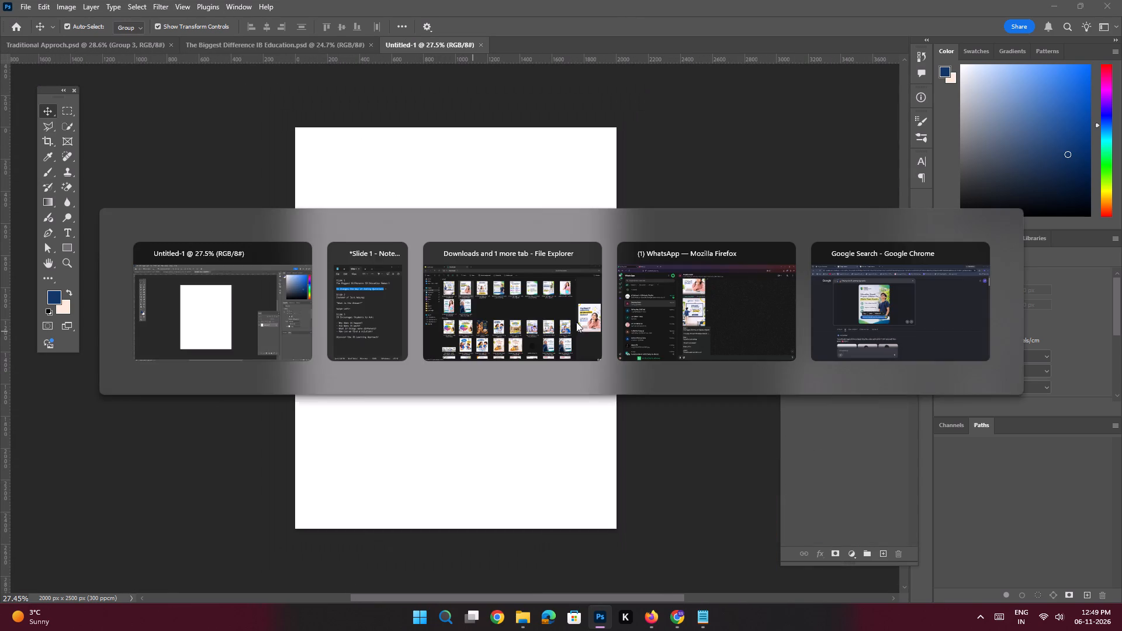
alt+click(538, 317)
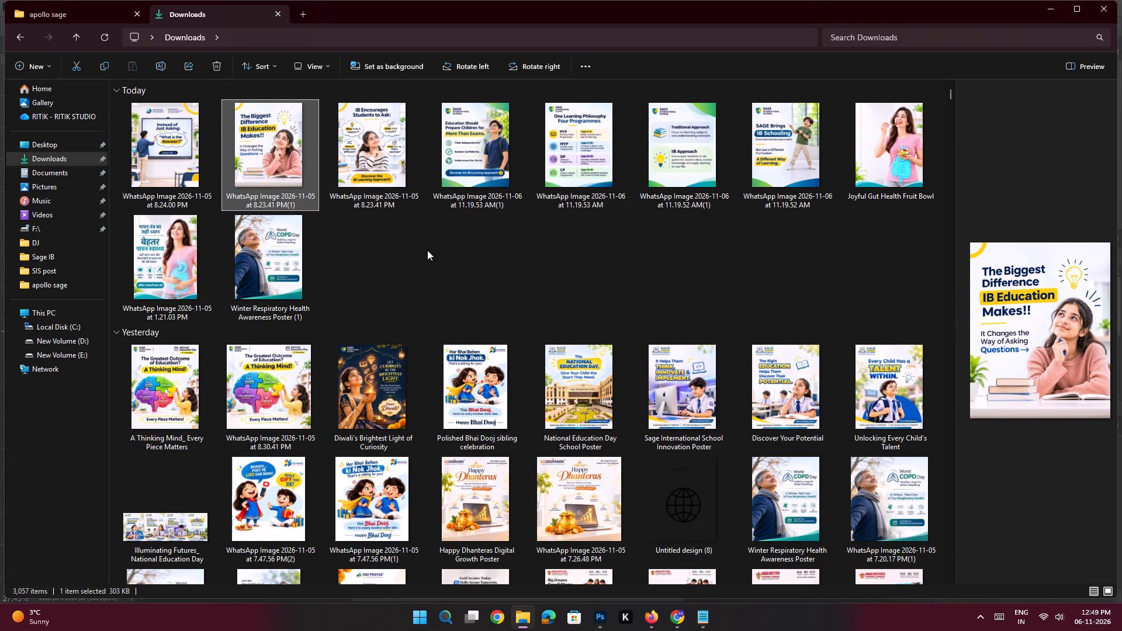
click(708, 611)
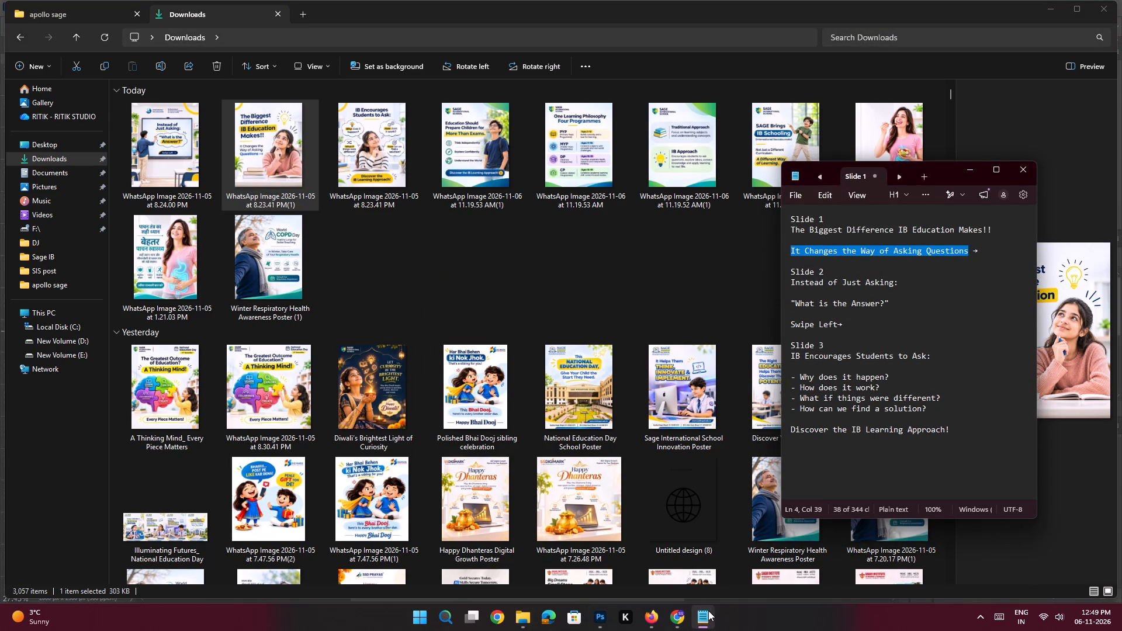
click(708, 611)
click(160, 155)
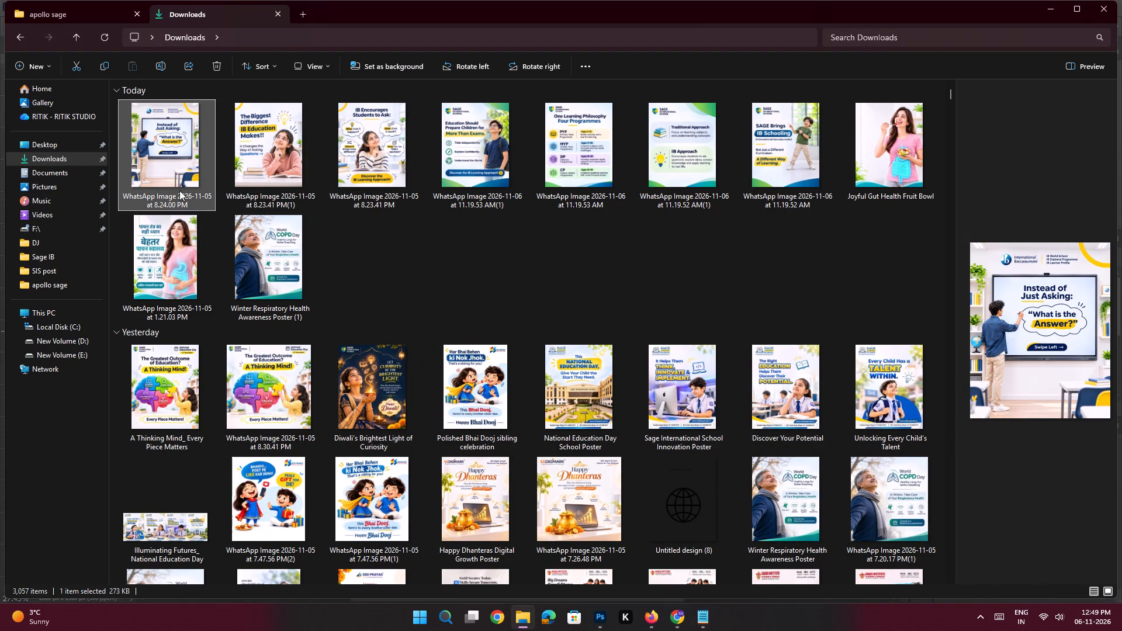
drag(162, 171, 379, 332)
key(alt+Tab)
key(alt+Tab)
key(Return)
key(Return)
Rasterize the placed classroom image layer.
key(space)
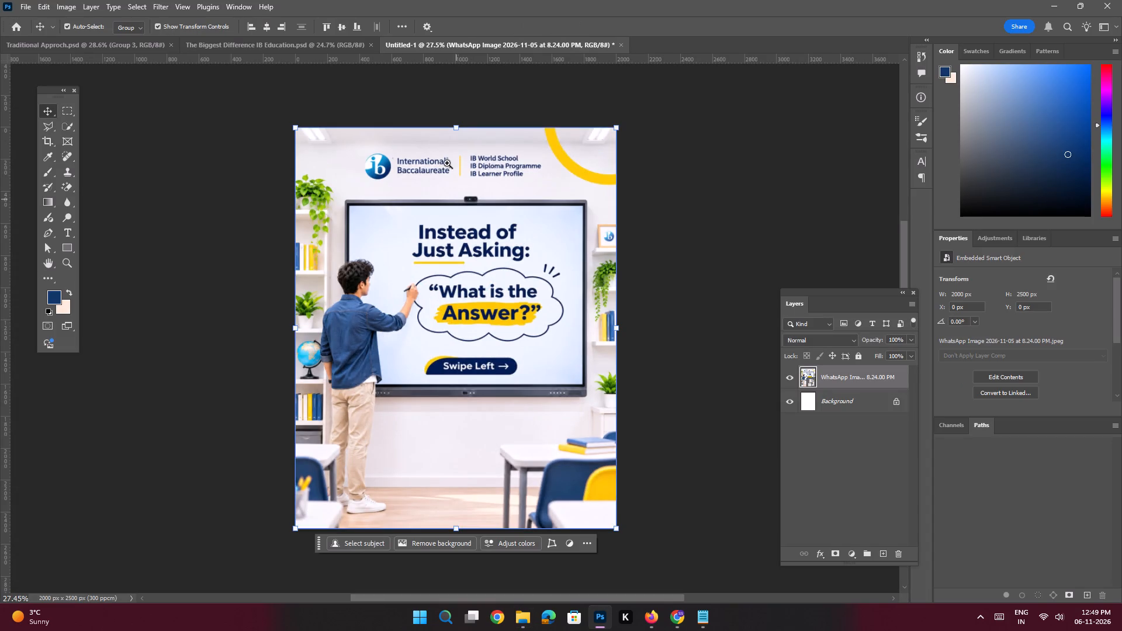
ctrl+drag(444, 157, 480, 239)
drag(519, 195, 497, 224)
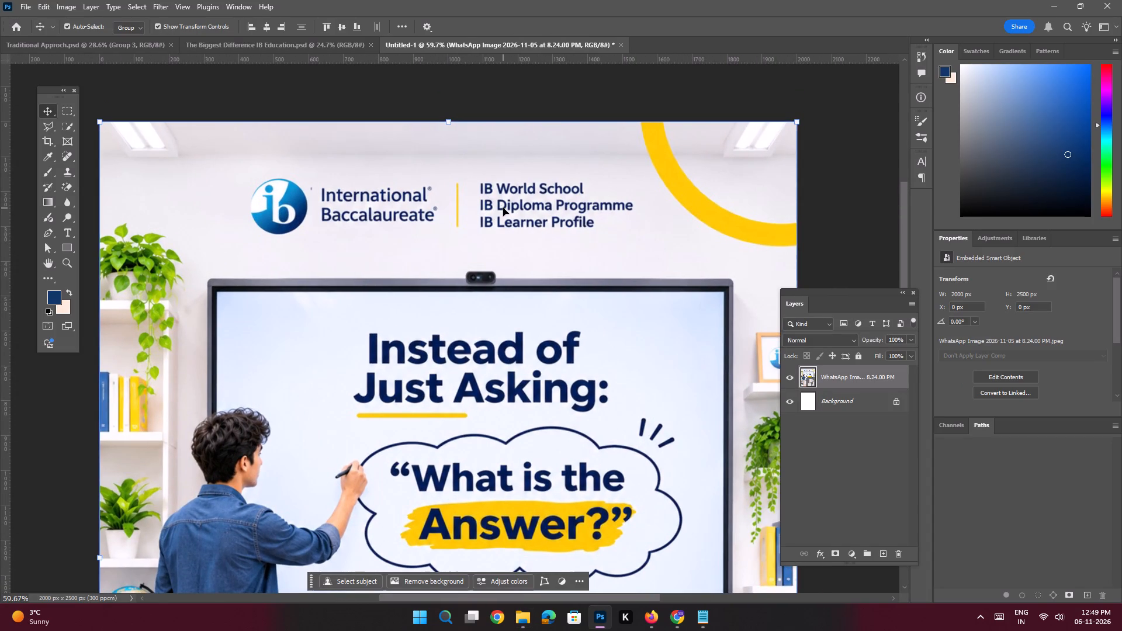
key(e)
click(503, 208)
click(518, 226)
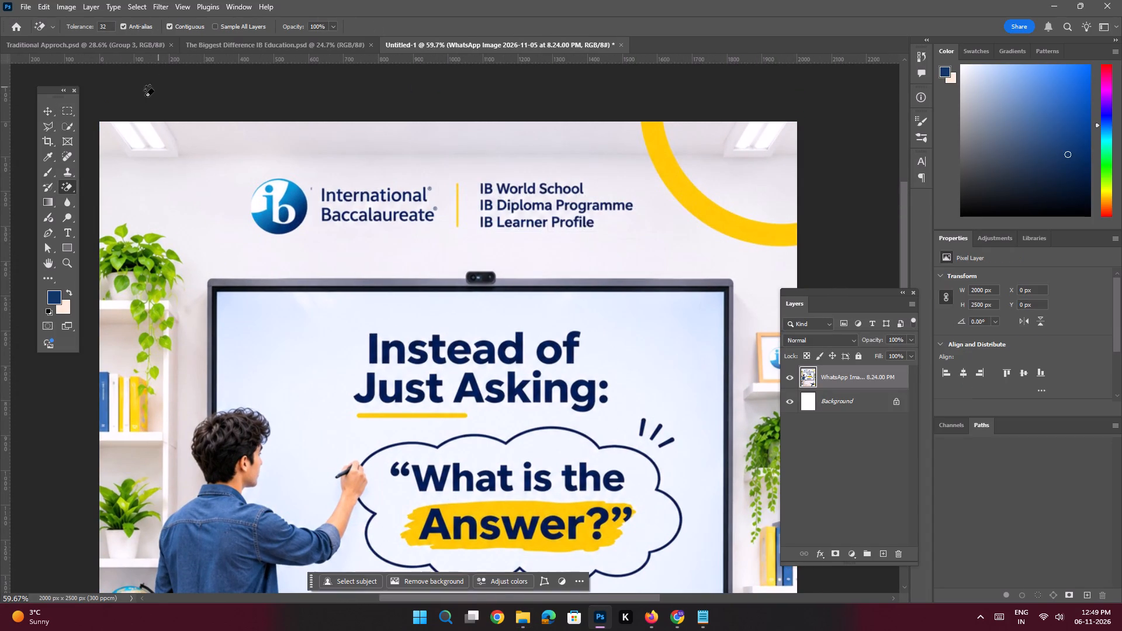
Remove the painted International Baccalaureate logo and its adjoining text above the whiteboard with a polygonal lasso selection and Content-Aware Fill.
click(49, 124)
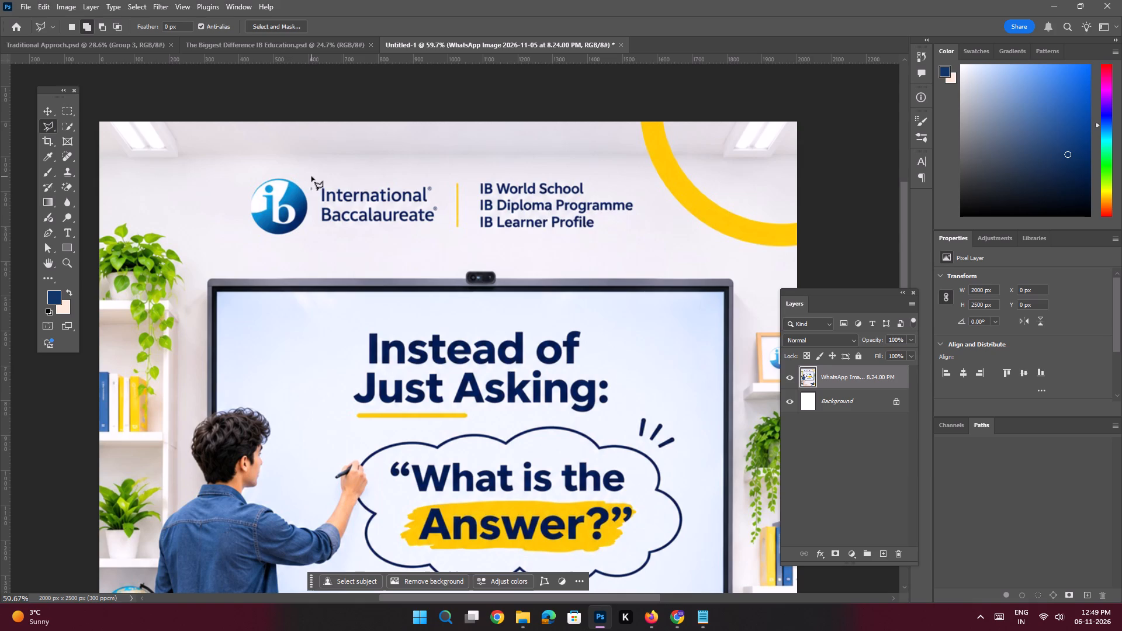
click(311, 176)
shift+click(589, 178)
click(601, 186)
click(633, 190)
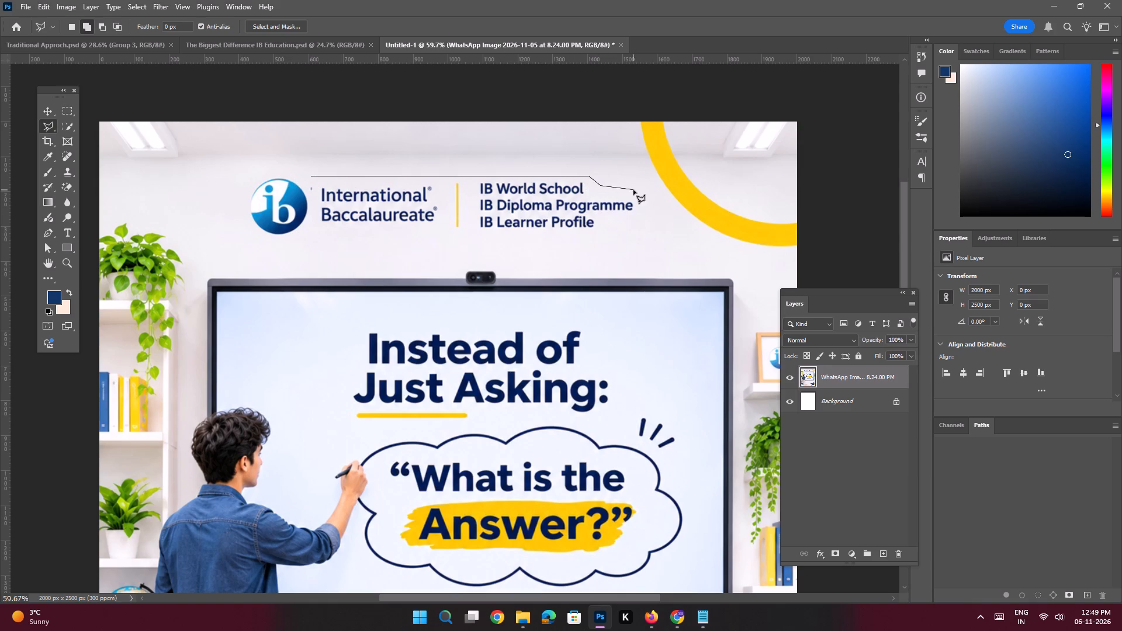
click(646, 223)
drag(639, 238, 627, 238)
click(582, 235)
shift+click(277, 237)
click(248, 237)
click(237, 199)
click(257, 170)
click(303, 171)
click(313, 175)
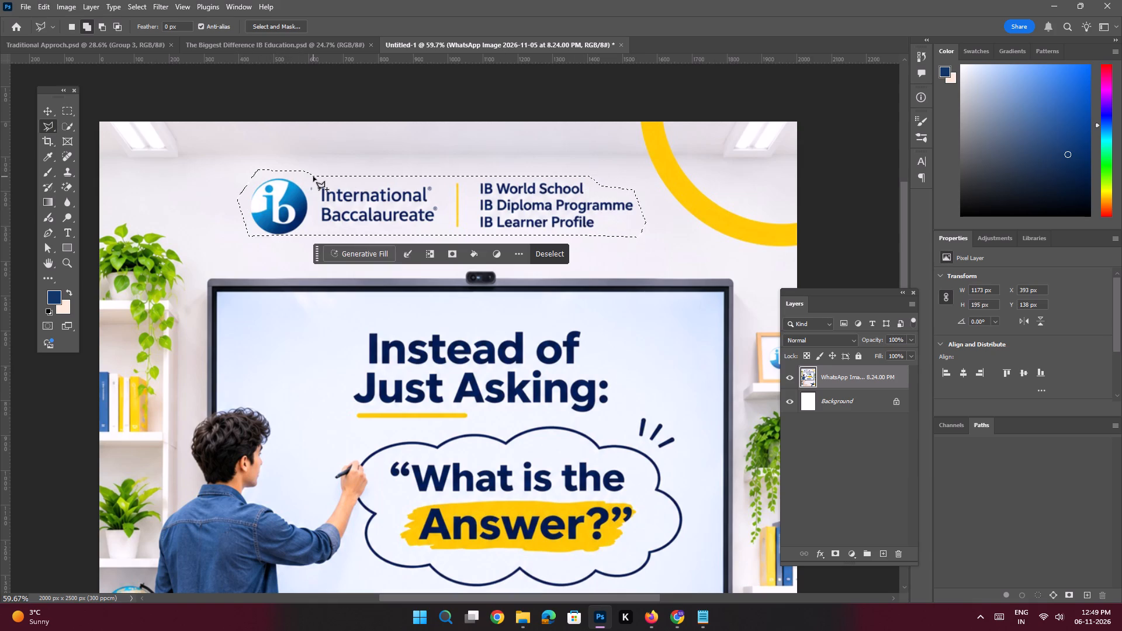
key(shift+BackSpace)
key(Return)
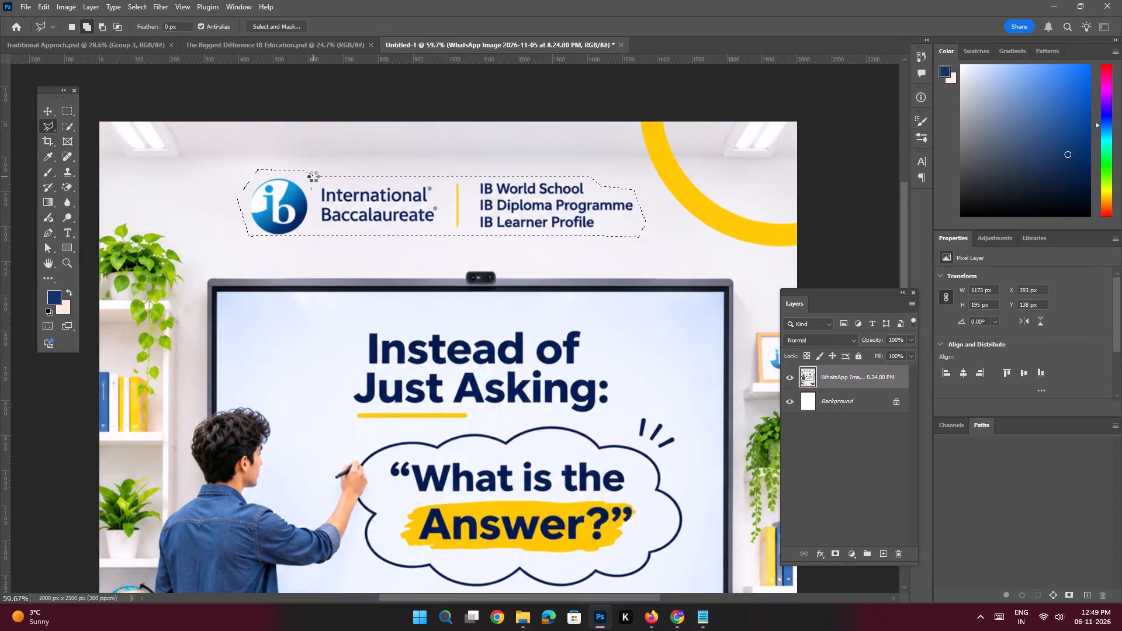
key(ctrl+d)
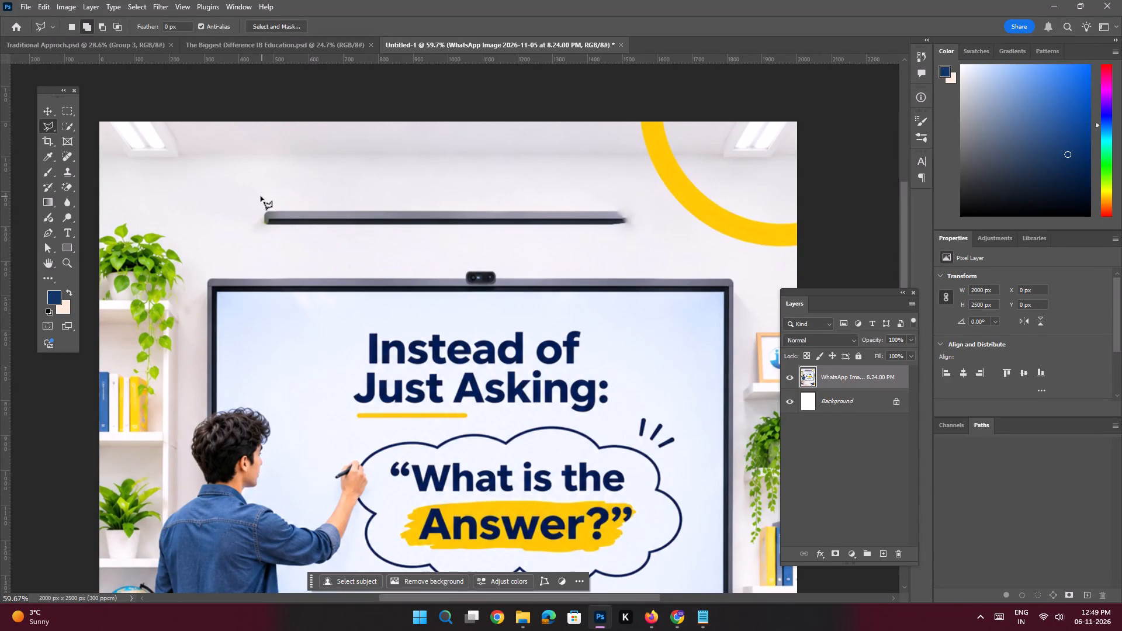
Remove the stray dark bar on the wall above the whiteboard with another polygonal lasso selection and Content-Aware Fill.
click(261, 196)
shift+click(630, 203)
click(652, 223)
drag(650, 234, 644, 234)
click(615, 235)
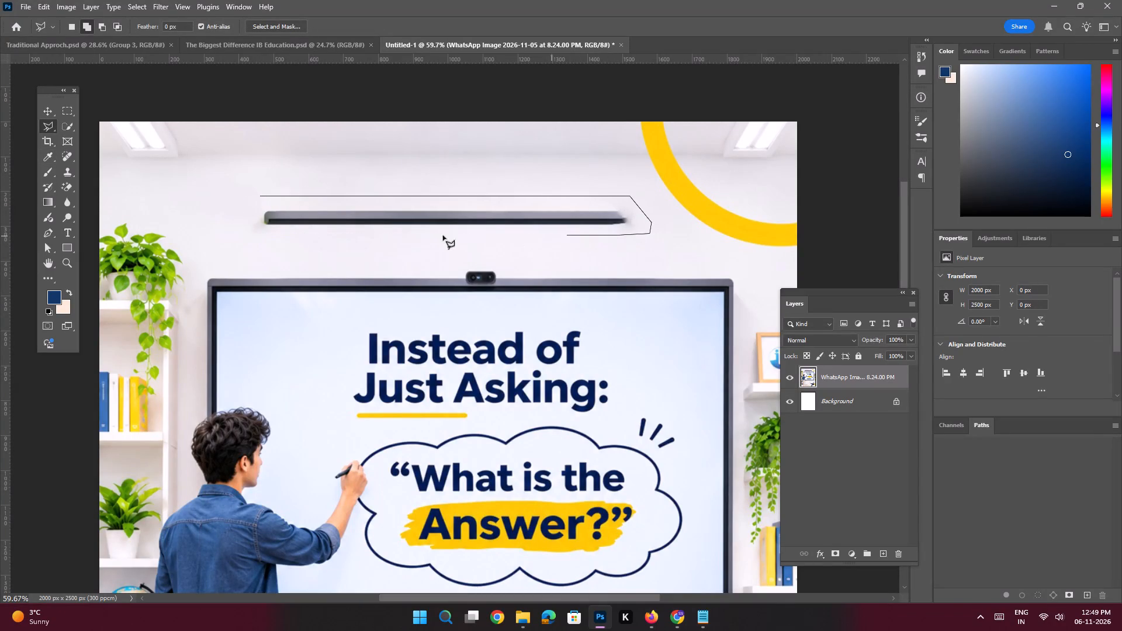
shift+click(248, 236)
click(241, 224)
click(246, 209)
double_click(263, 196)
key(shift+BackSpace)
key(Return)
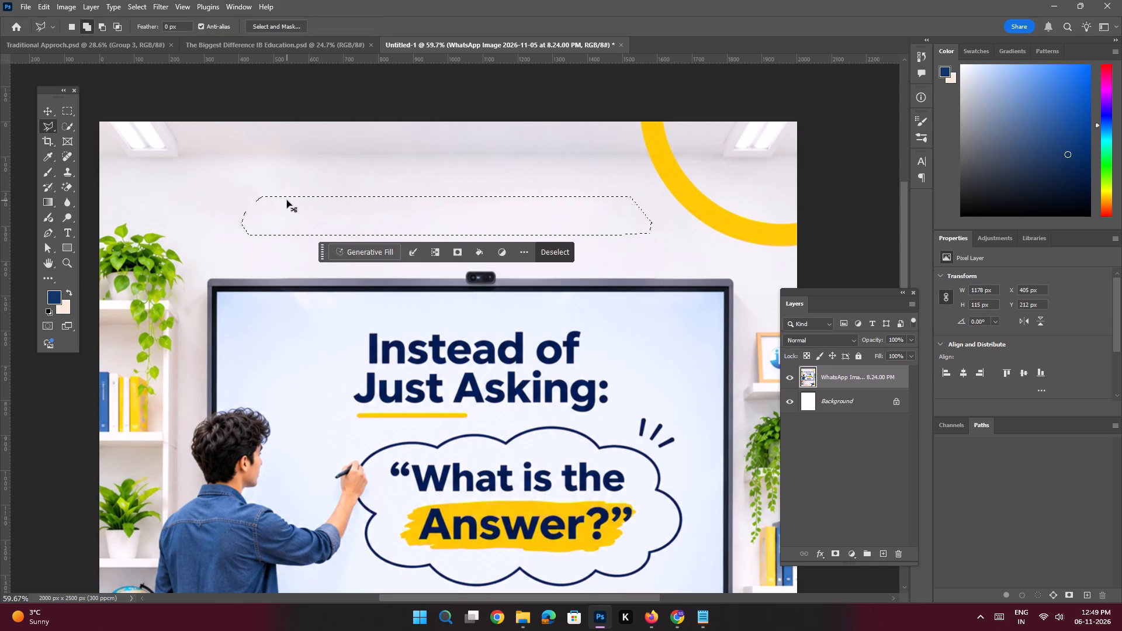
key(ctrl+d)
Copy the blue address footer, Group 3, from the IB Education poster into the new classroom poster.
key(ctrl+space)
key(ctrl+space)
key(ctrl+space)
key(ctrl+space)
key(ctrl+space)
key(ctrl+space)
key(ctrl+space)
ctrl+drag(325, 254, 266, 234)
drag(346, 320, 347, 307)
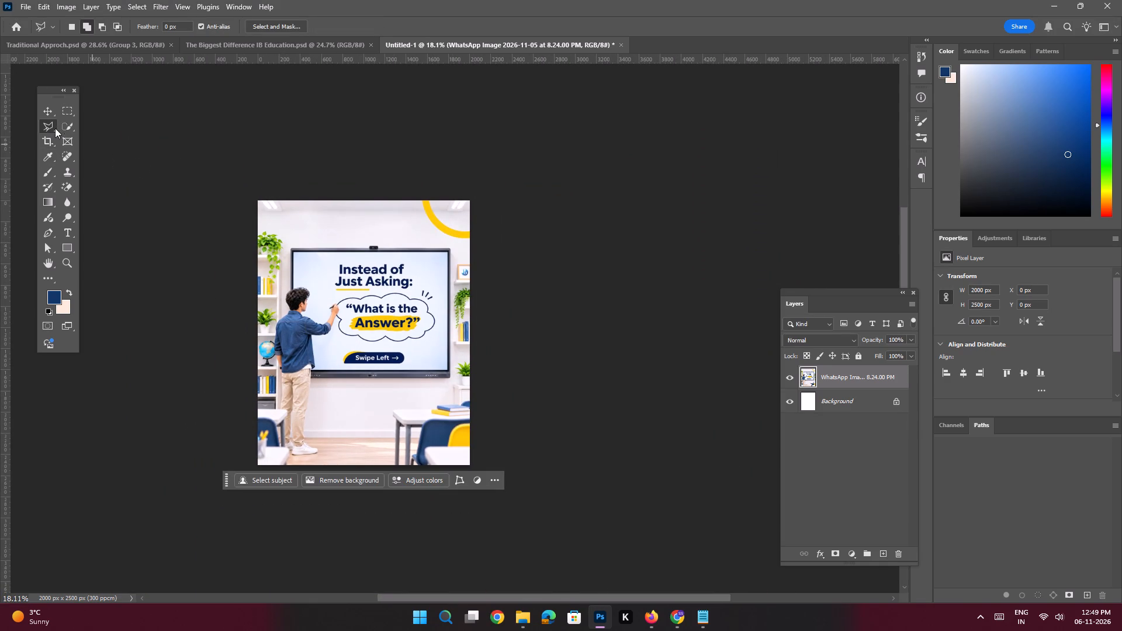
click(49, 111)
click(127, 199)
click(322, 47)
key(space)
key(space)
key(space)
key(space)
key(space)
key(space)
key(space)
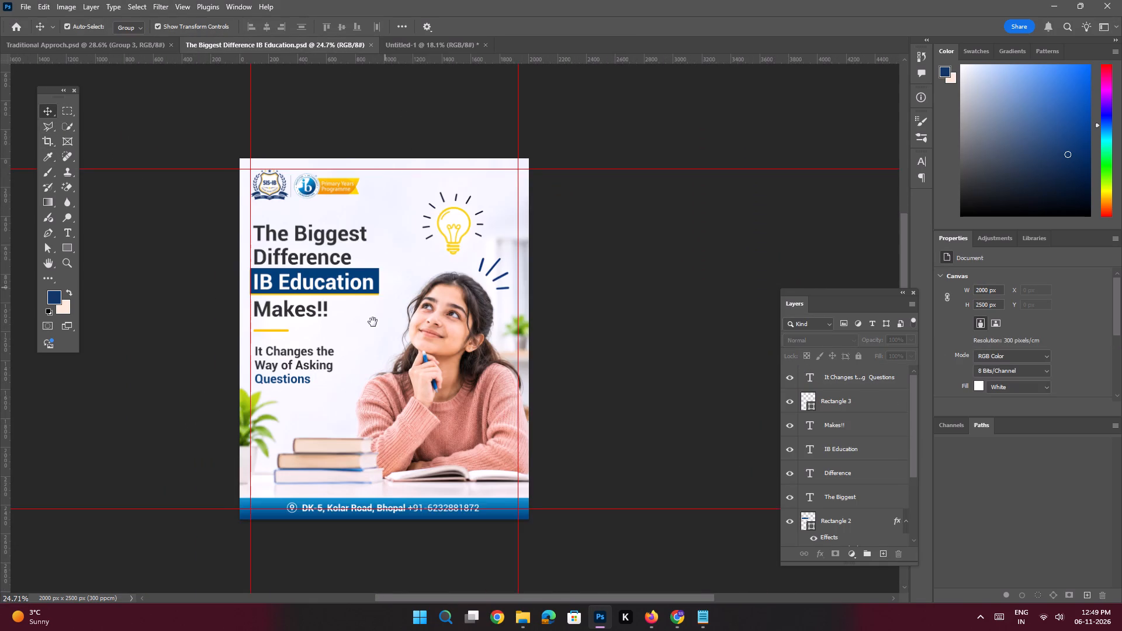
drag(372, 328, 383, 286)
click(480, 457)
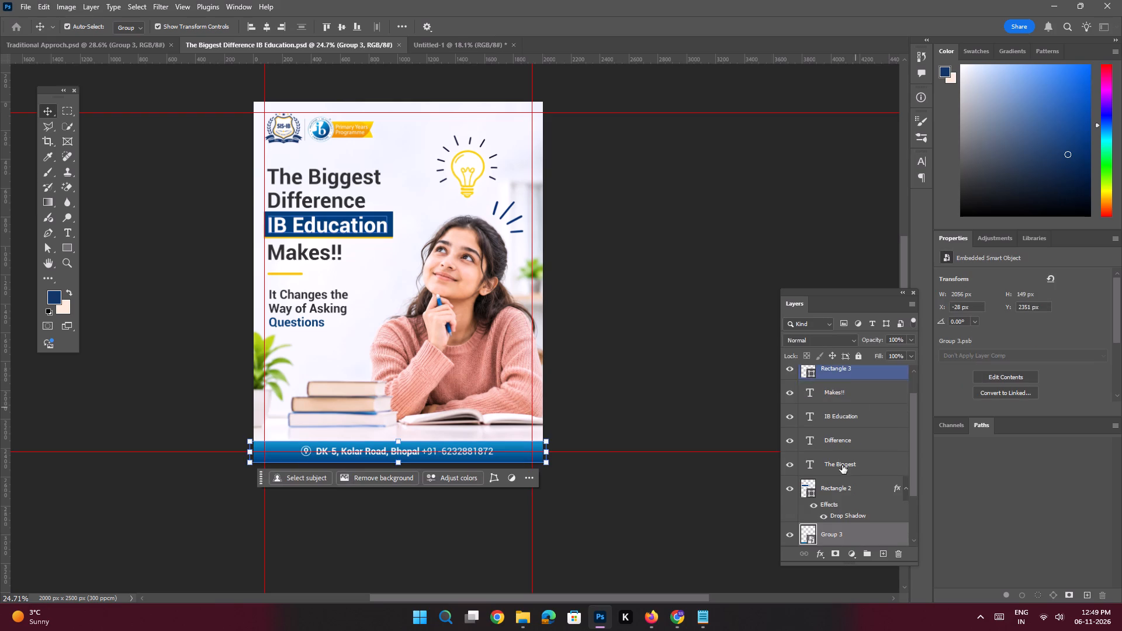
drag(836, 539, 404, 278)
Center the footer horizontally on the canvas and align it with the bottom edge.
double_click(262, 27)
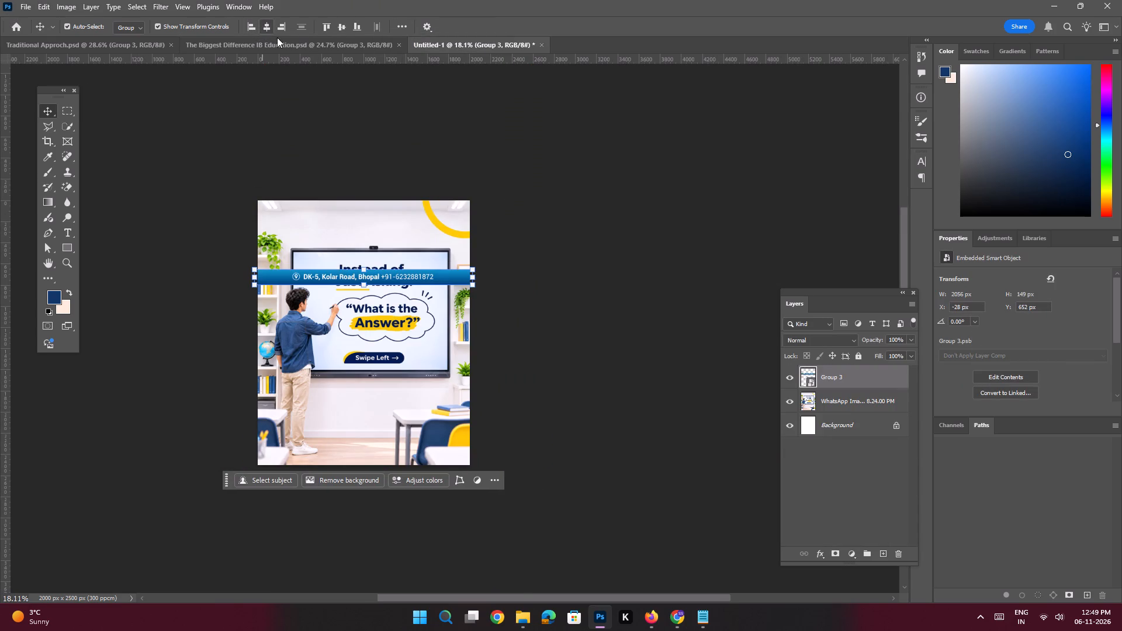
double_click(356, 25)
click(191, 325)
Copy the combined SIS-IB and Primary Years Programme logo layer from the IB Education poster onto the wall above the classroom poster's whiteboard.
key(space)
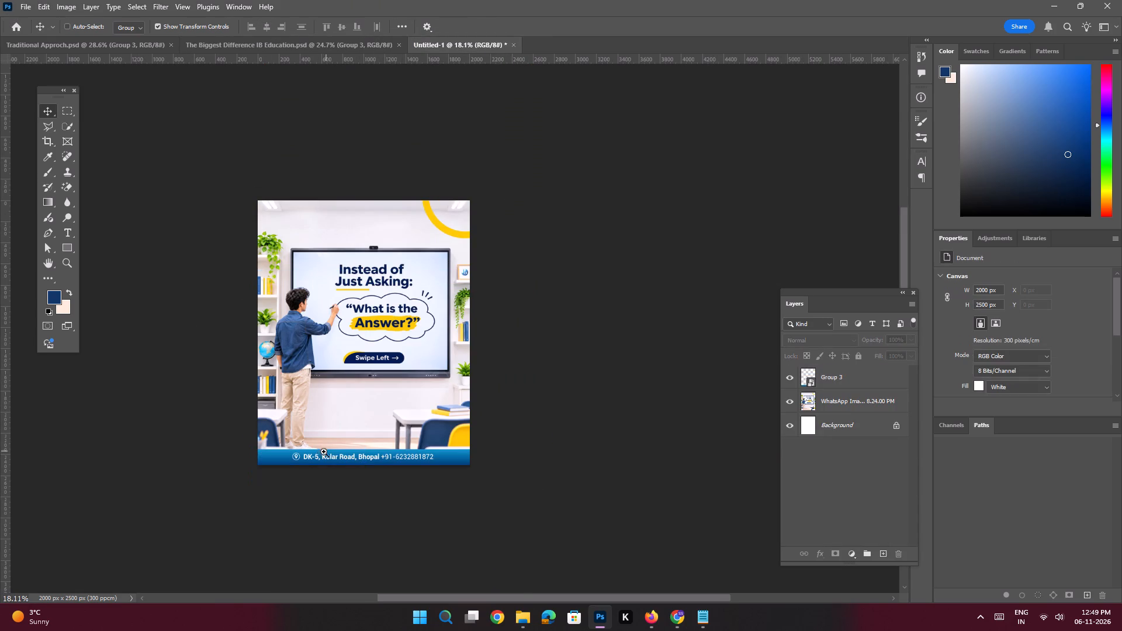
ctrl+drag(321, 453, 348, 485)
drag(396, 276, 394, 291)
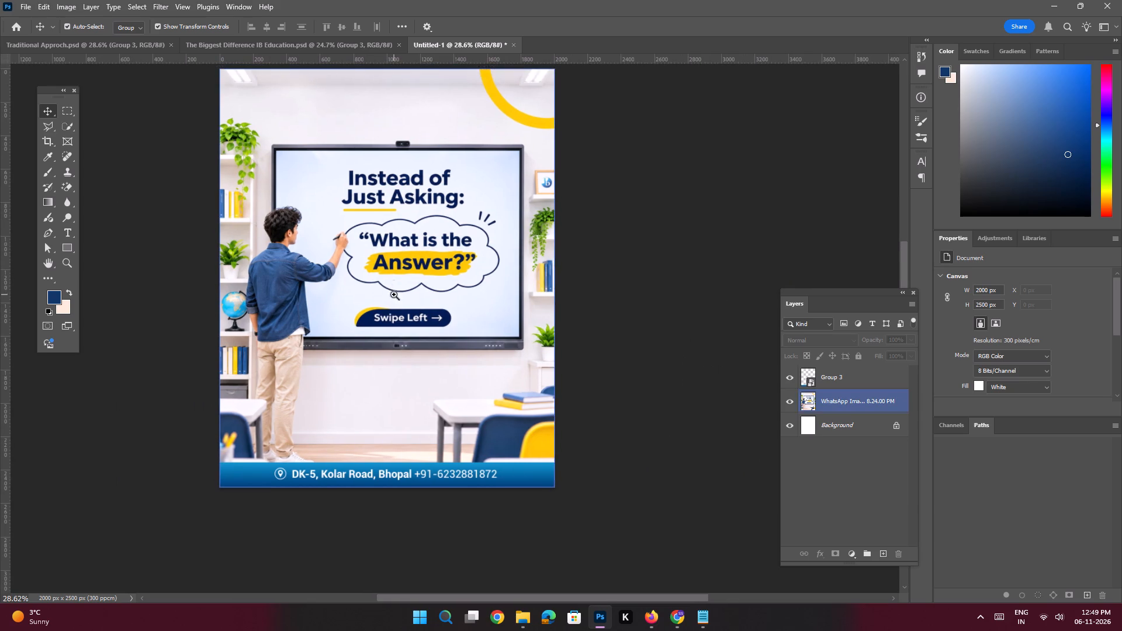
ctrl+drag(389, 259, 396, 285)
drag(455, 247, 445, 300)
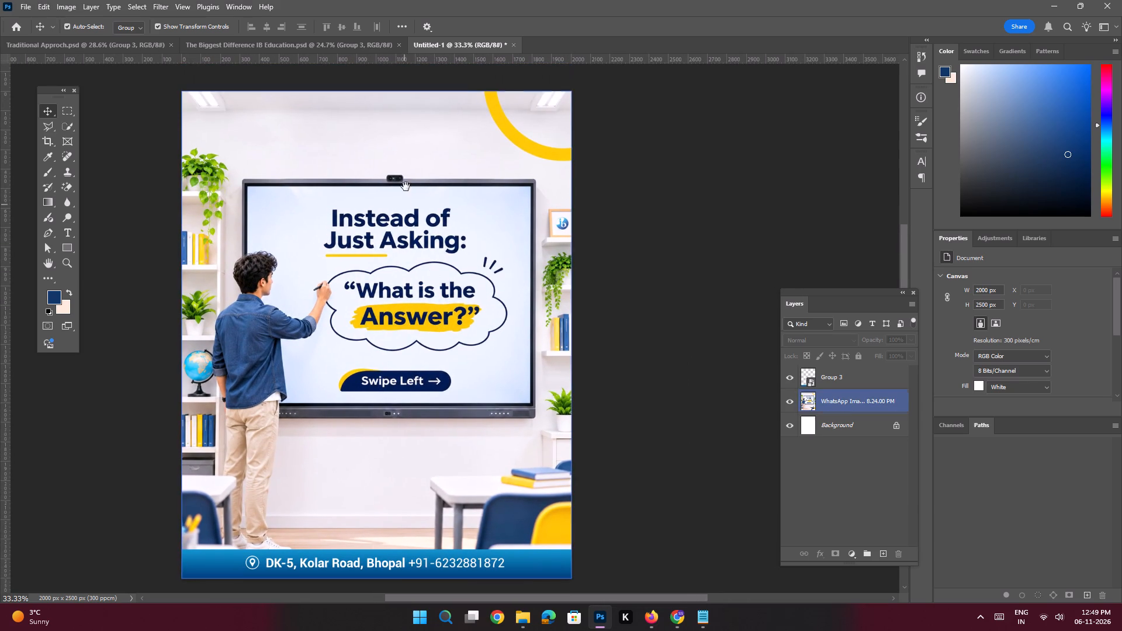
click(347, 46)
key(space)
ctrl+drag(274, 154, 295, 180)
click(336, 124)
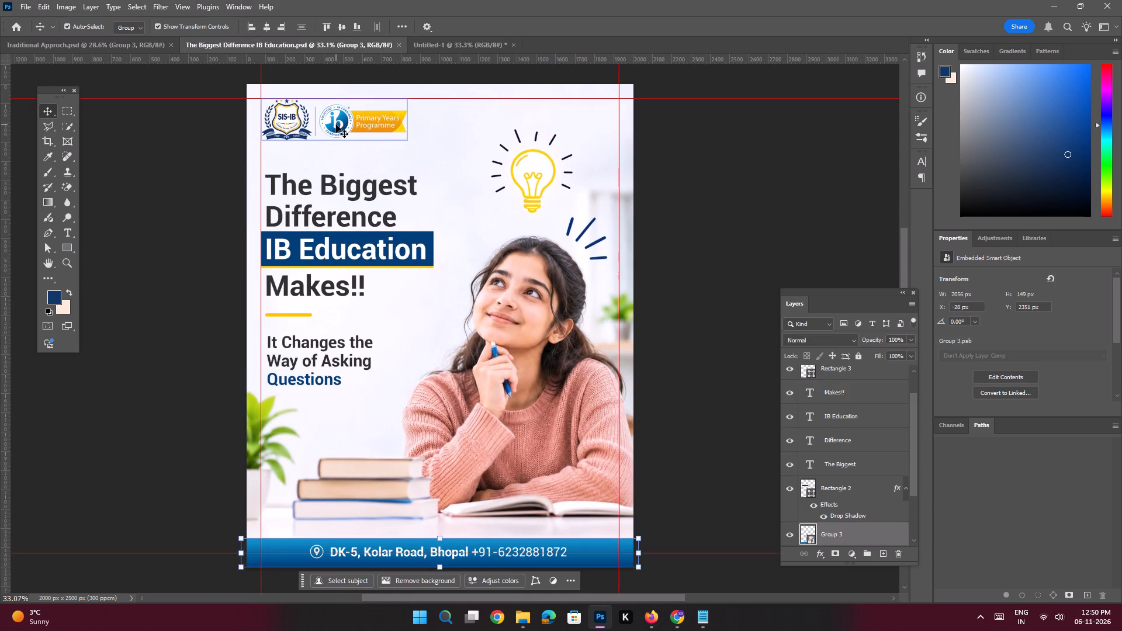
drag(844, 529, 551, 40)
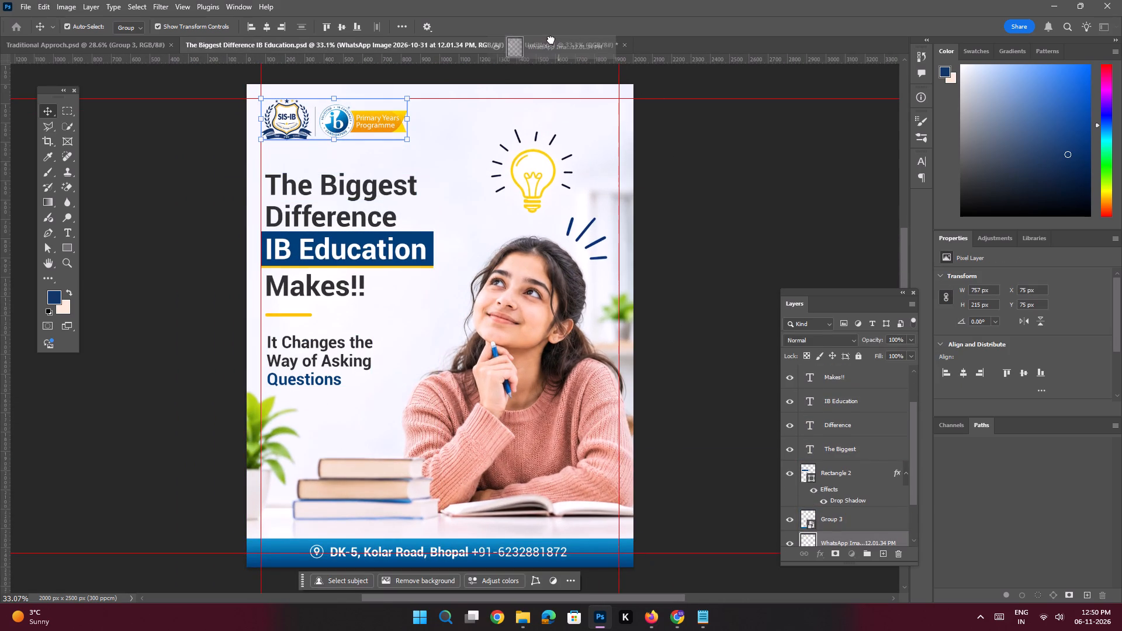
drag(551, 40, 323, 136)
click(130, 181)
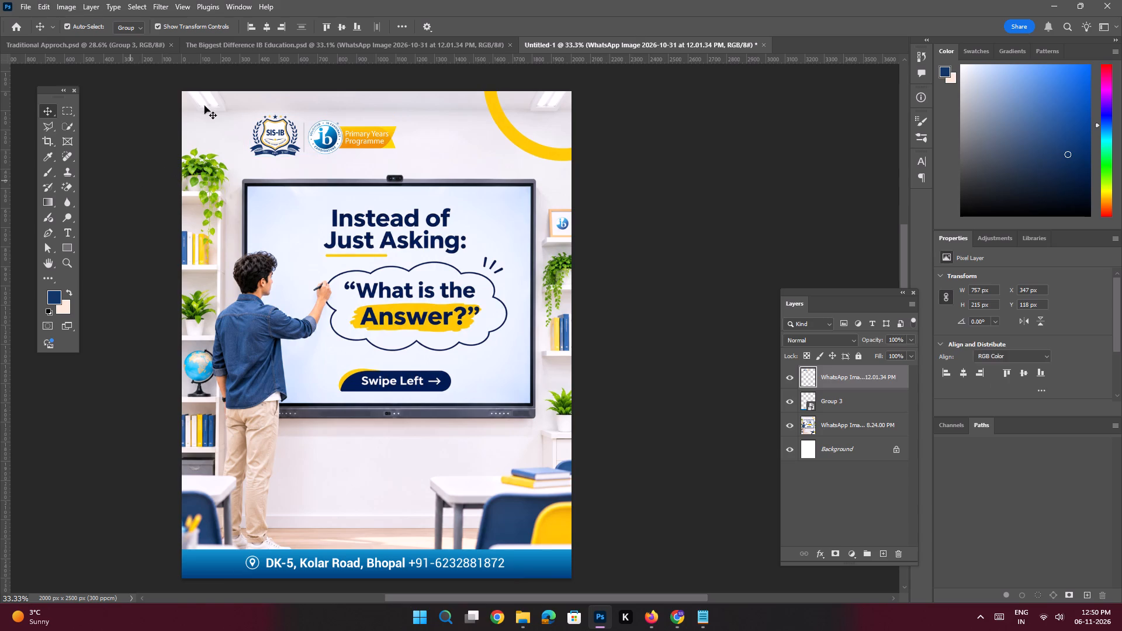
Add a guide layout to the classroom poster with 75 px margins on all four sides.
click(182, 4)
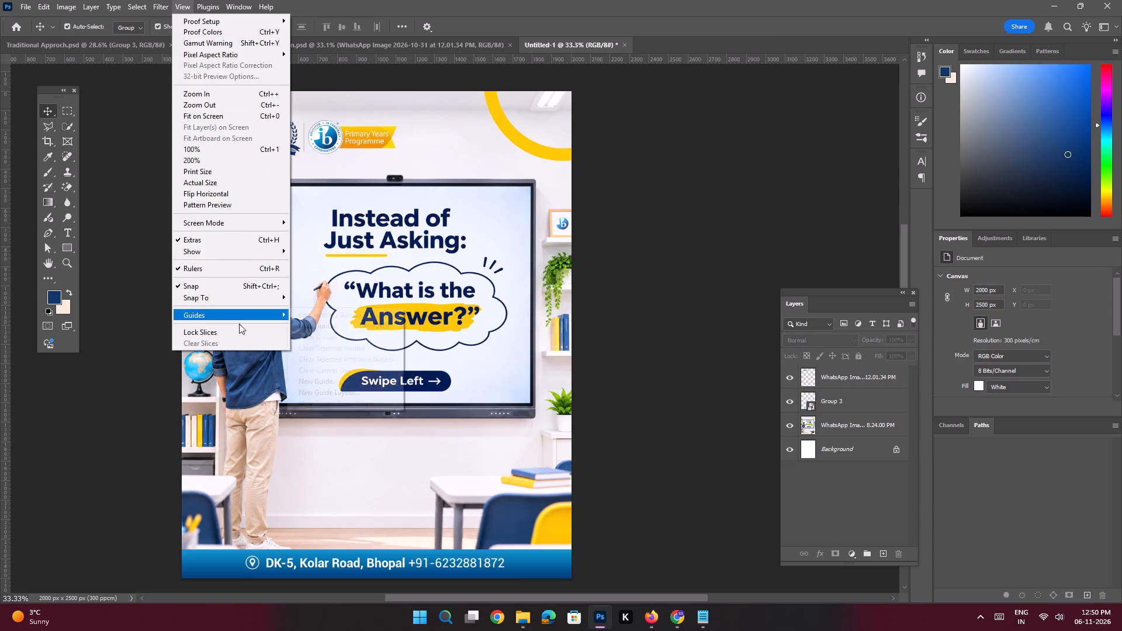
click(332, 394)
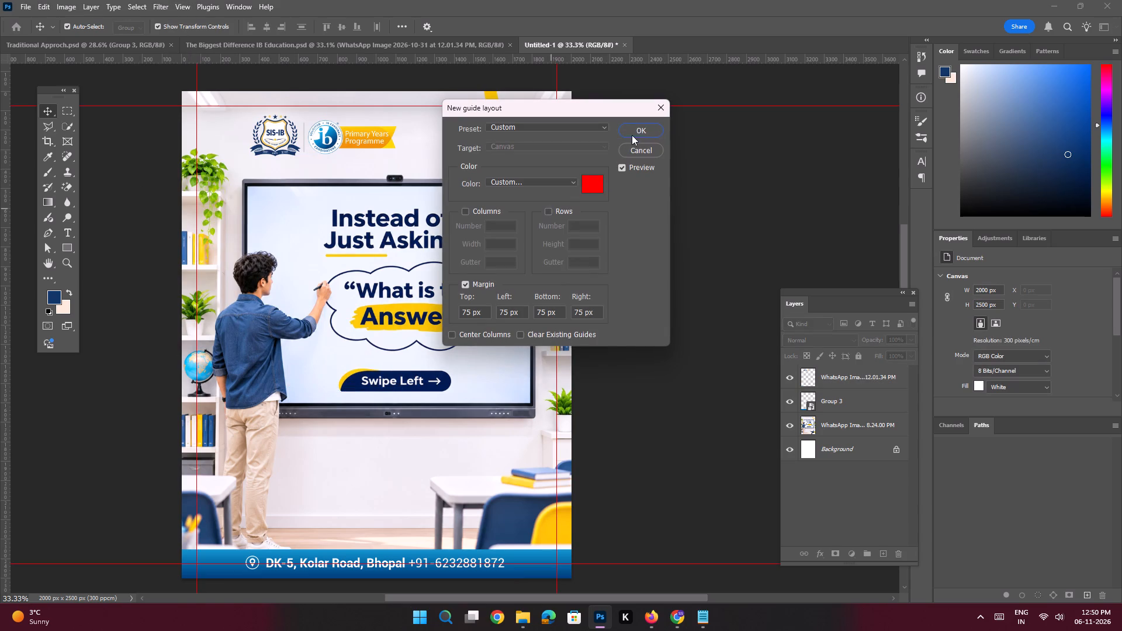
click(634, 131)
Move the combined SIS-IB and Primary Years Programme logo into the corner formed by the top and left margin guides.
key(space)
ctrl+drag(295, 109, 325, 164)
drag(326, 161, 351, 200)
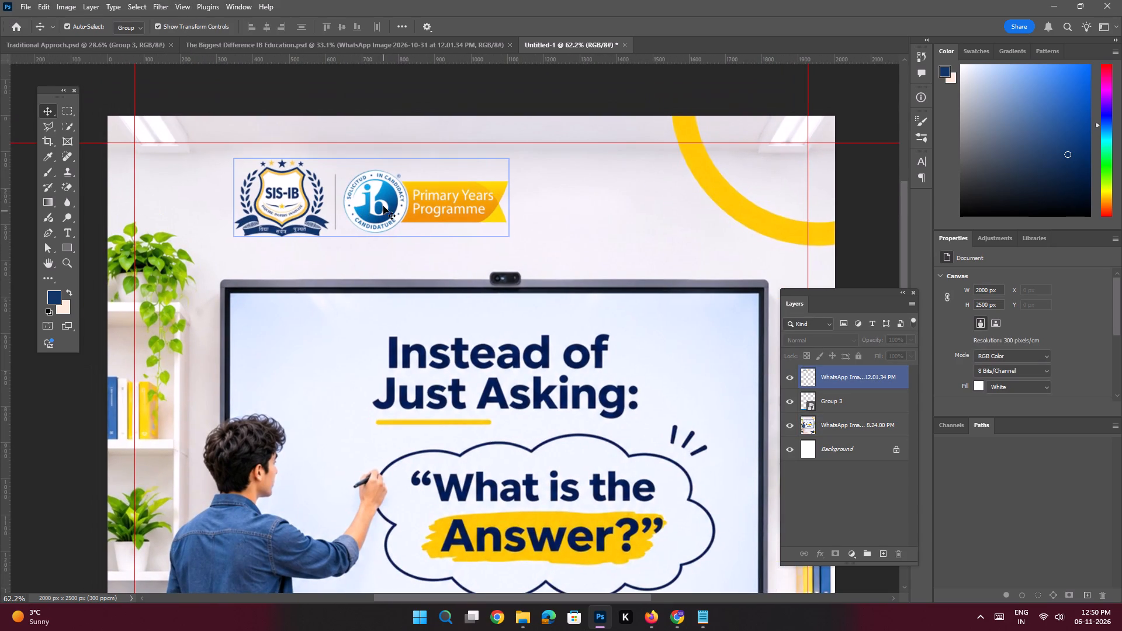
click(384, 202)
drag(389, 196, 293, 180)
key(space)
ctrl+drag(342, 186, 286, 175)
click(194, 238)
Move the classroom image layer straight down to Y 144 px, keeping X at 0 px.
key(space)
ctrl+drag(379, 299, 392, 322)
drag(415, 328, 408, 326)
click(445, 310)
shift+drag(440, 301, 440, 322)
key(space)
key(space)
drag(445, 236, 442, 245)
ctrl+drag(406, 162, 413, 190)
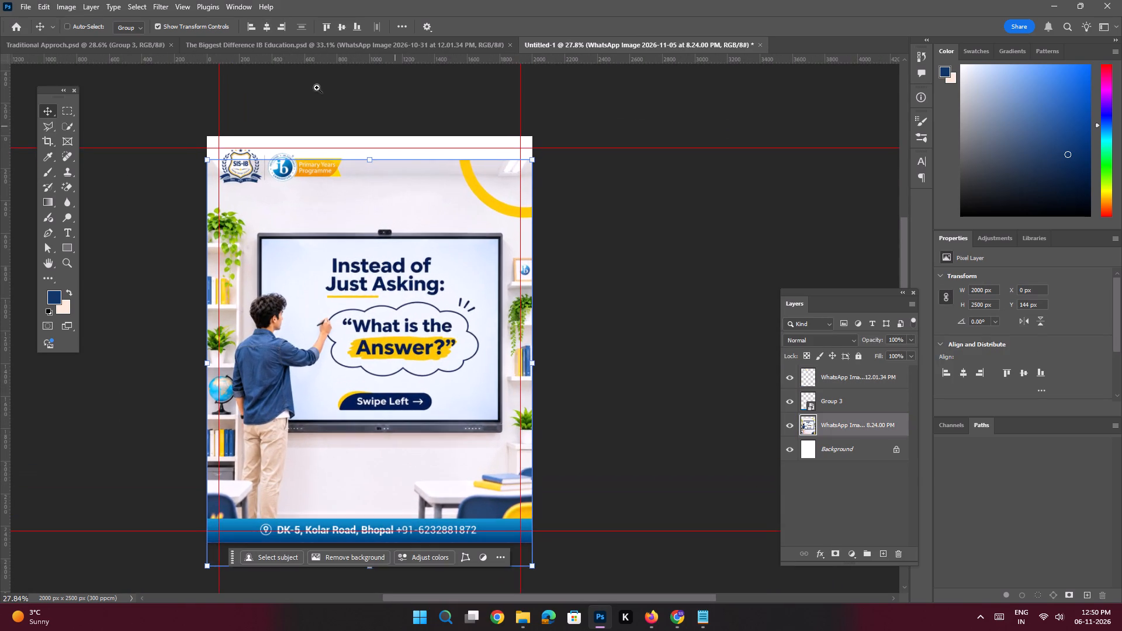
Make a rectangular selection about 2000 x 160 px over the blank white strip at the top of the canvas, slightly overlapping the classroom image.
click(71, 110)
drag(163, 113, 569, 136)
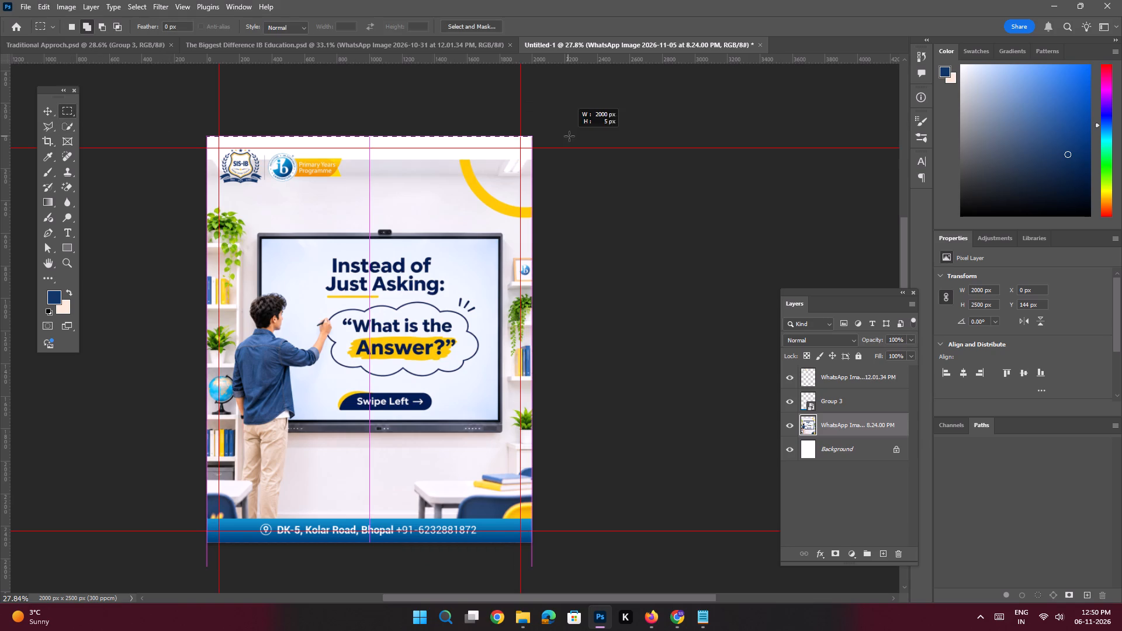
drag(569, 136, 590, 161)
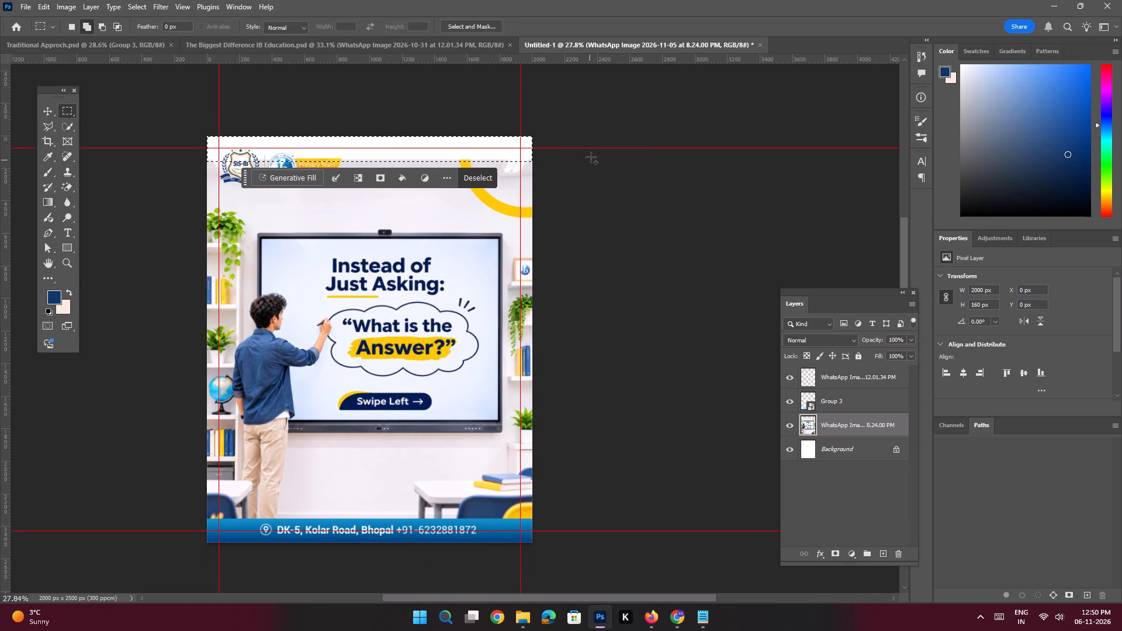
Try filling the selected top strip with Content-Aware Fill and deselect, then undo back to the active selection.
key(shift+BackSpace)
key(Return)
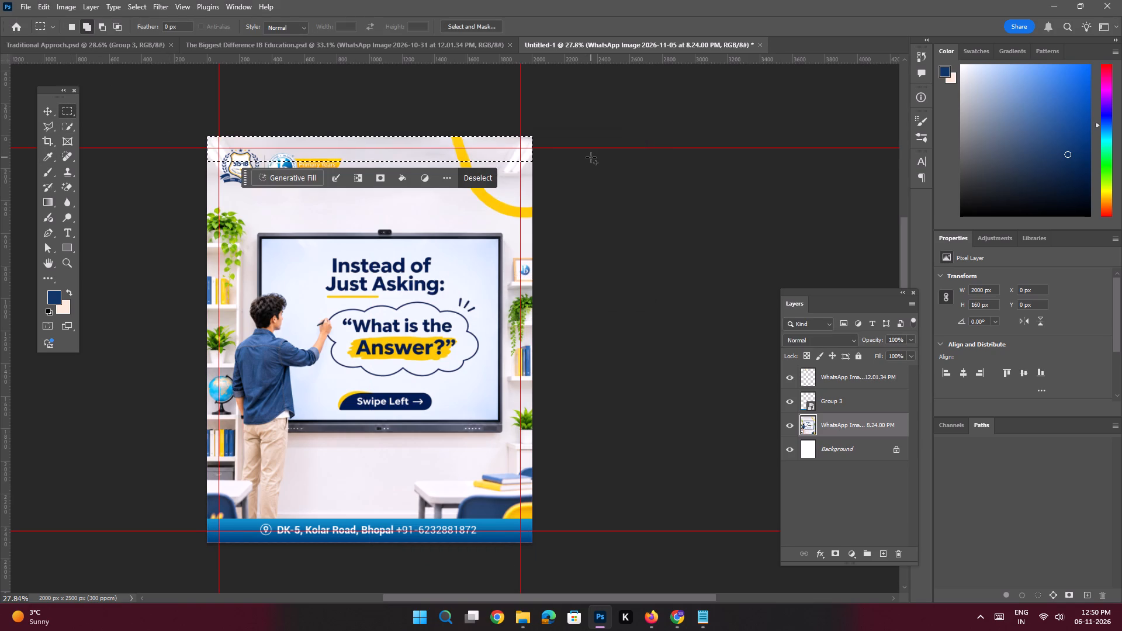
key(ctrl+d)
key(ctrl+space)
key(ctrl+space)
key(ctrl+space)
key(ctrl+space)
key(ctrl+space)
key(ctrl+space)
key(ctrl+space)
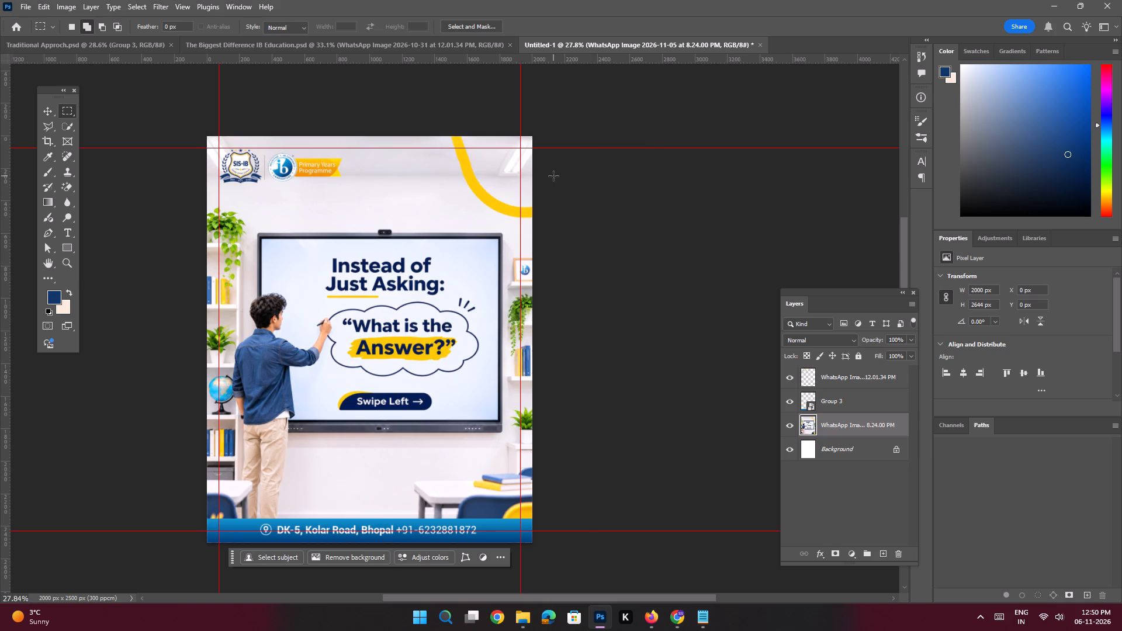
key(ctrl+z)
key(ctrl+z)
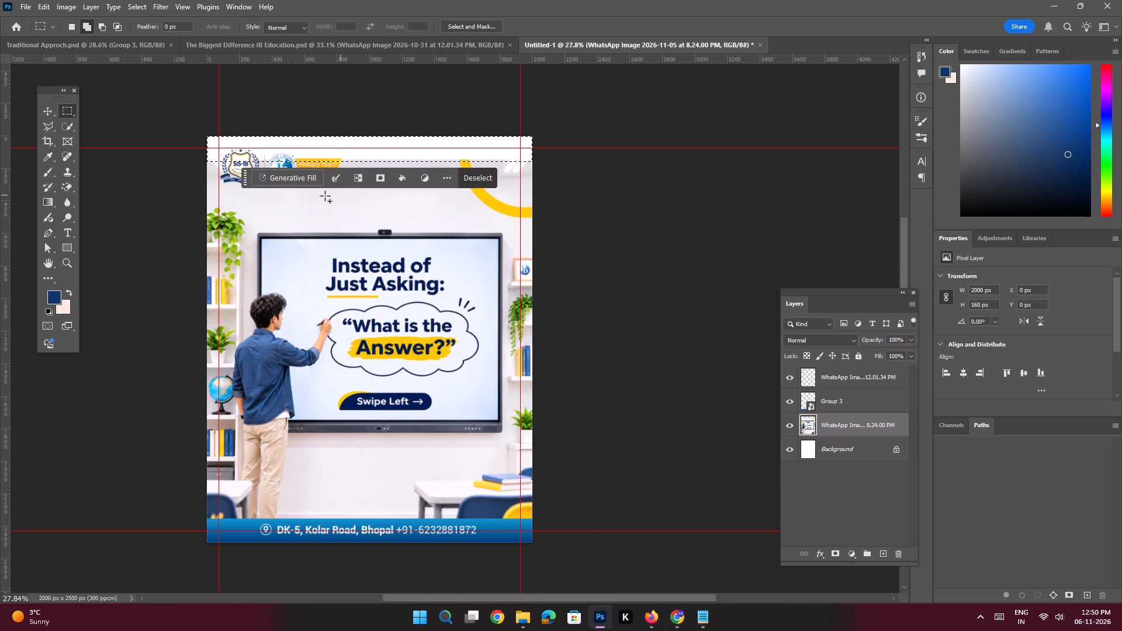
Run Generative Fill on the selected top strip with the prompt "Fill this image".
click(299, 178)
text(Fill this image)
key(space)
key(Return)
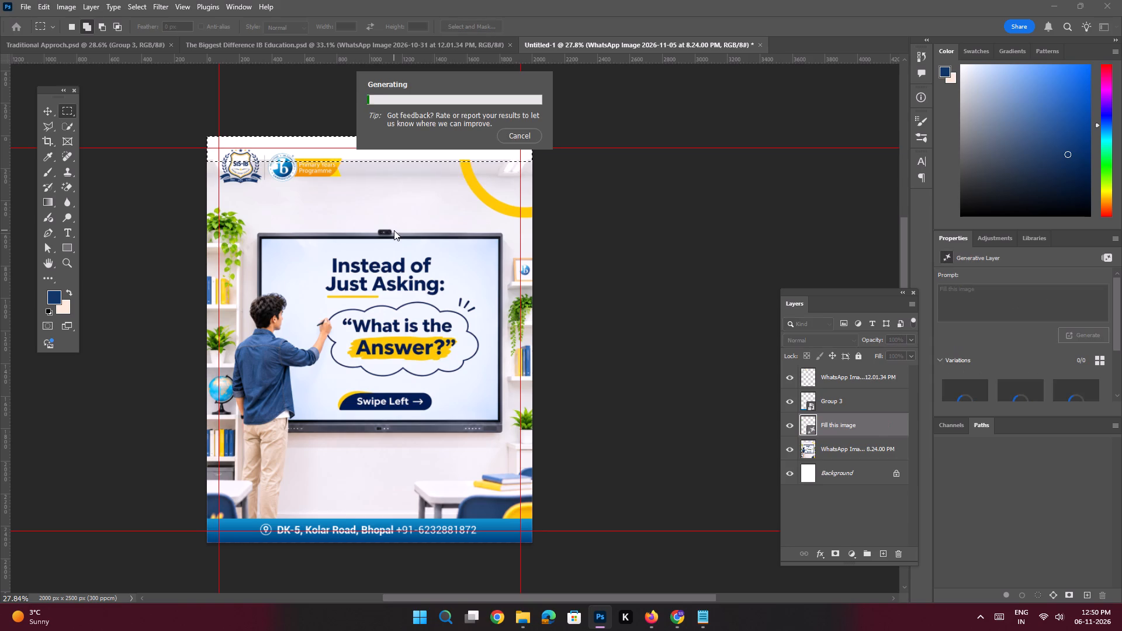
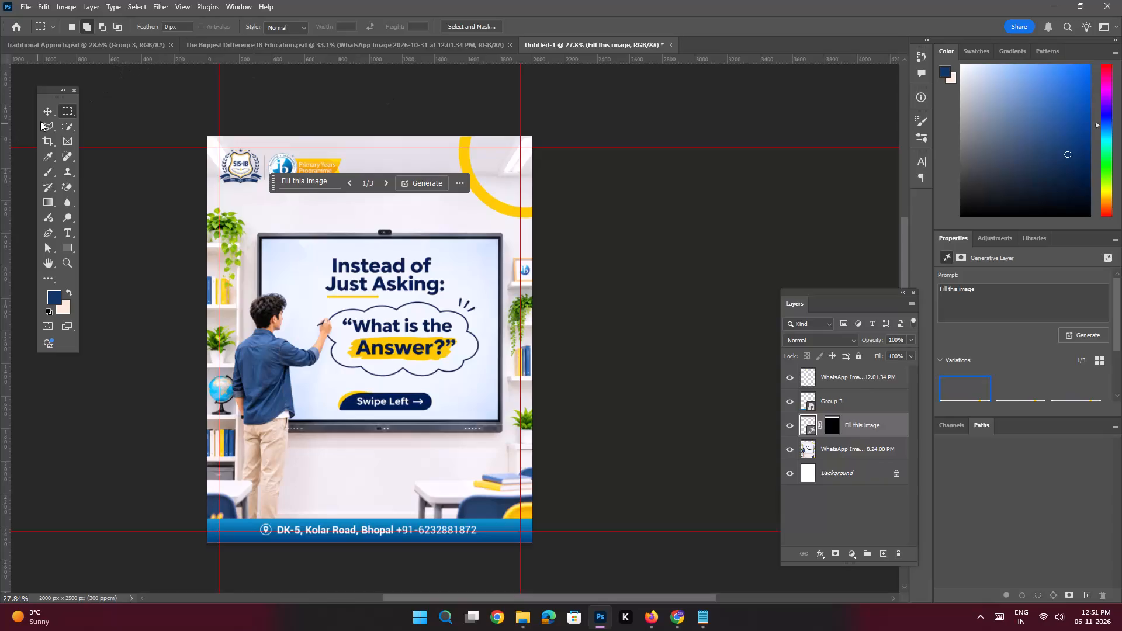
Combine the generative "Fill this image" layer and the classroom image layer beneath it into one smart object.
click(47, 103)
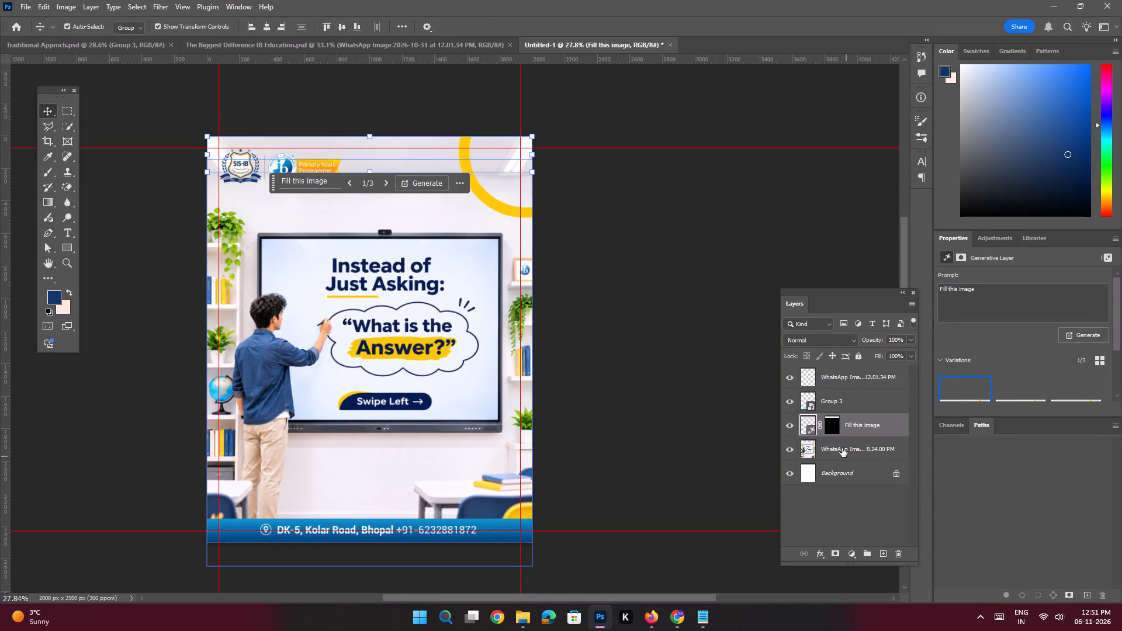
shift+click(842, 448)
right_click(849, 426)
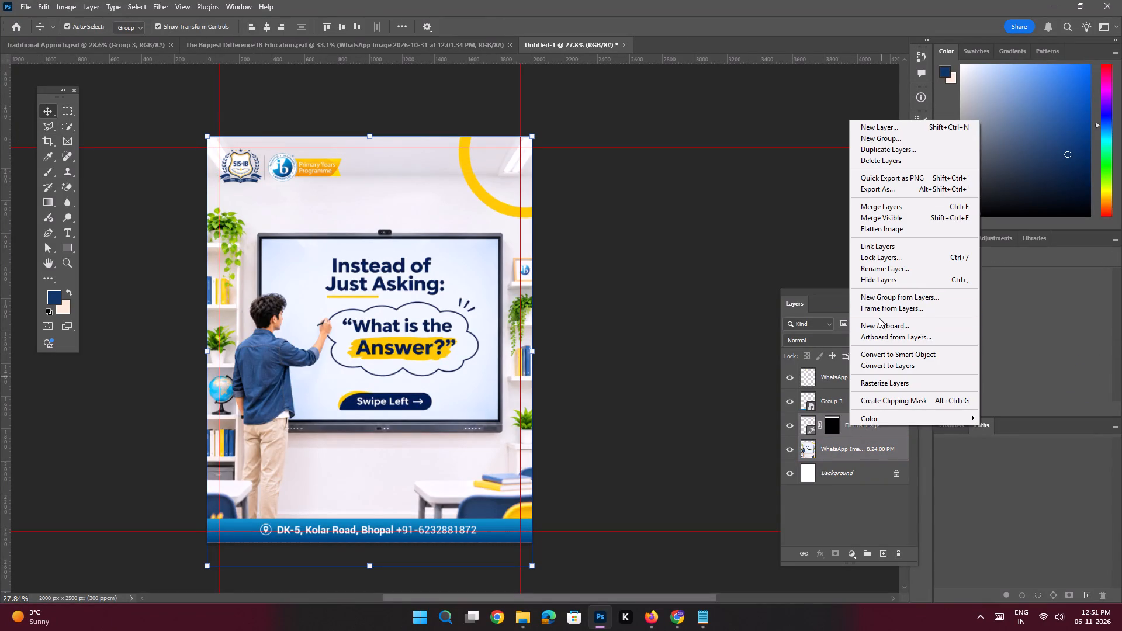
click(880, 358)
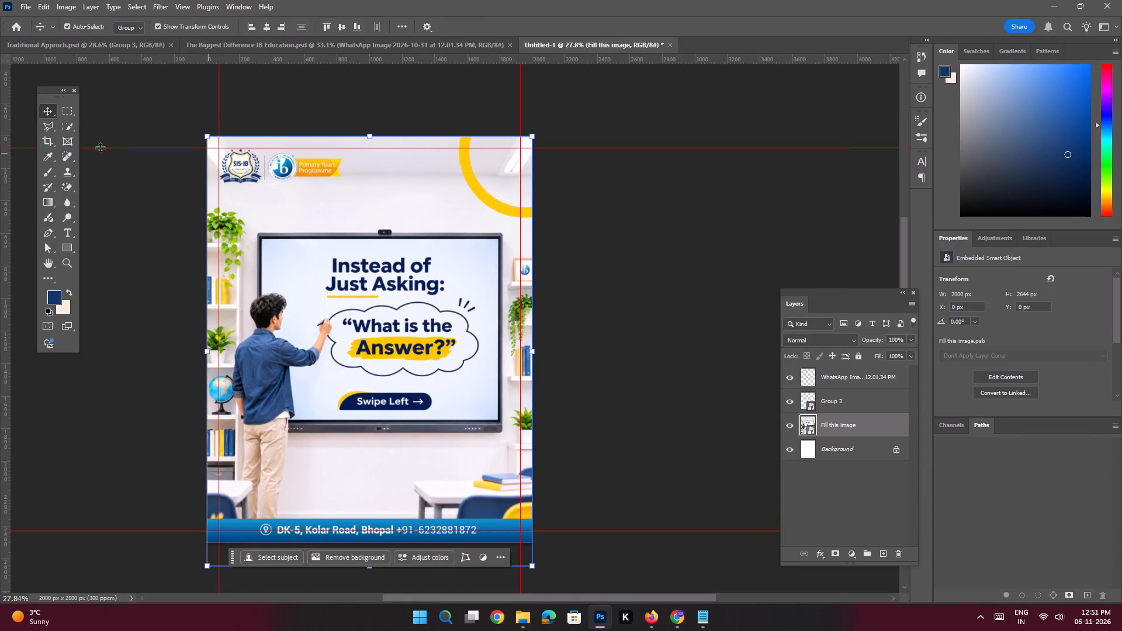
click(285, 47)
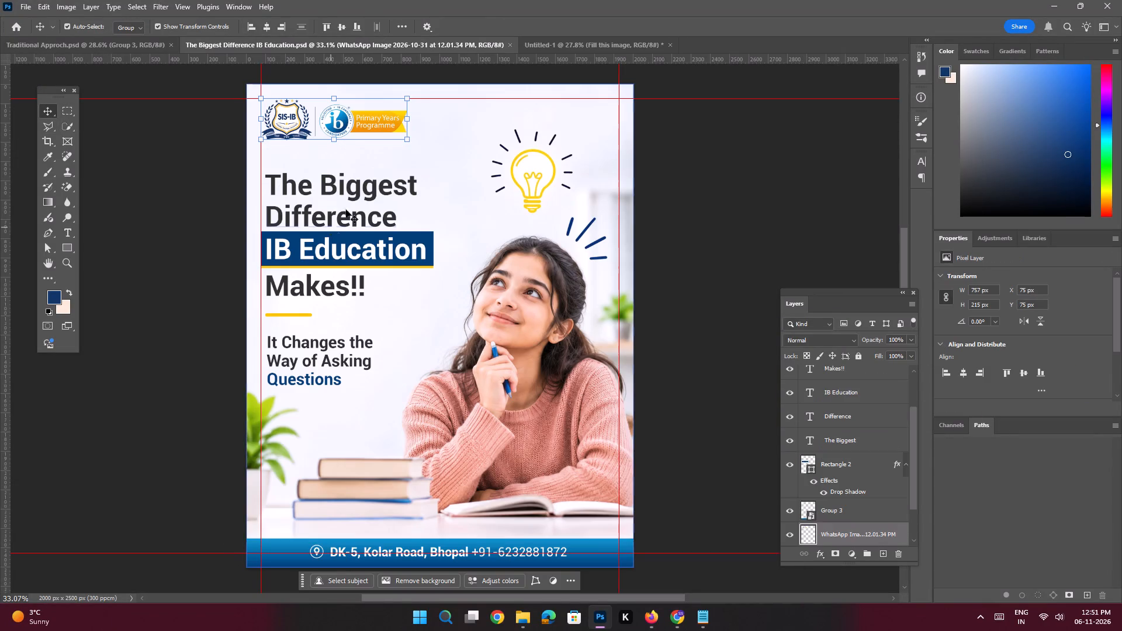
click(45, 111)
click(148, 190)
key(ctrl+space)
key(ctrl+space)
key(ctrl+space)
key(ctrl+space)
key(ctrl+space)
ctrl+drag(322, 300, 306, 294)
click(18, 26)
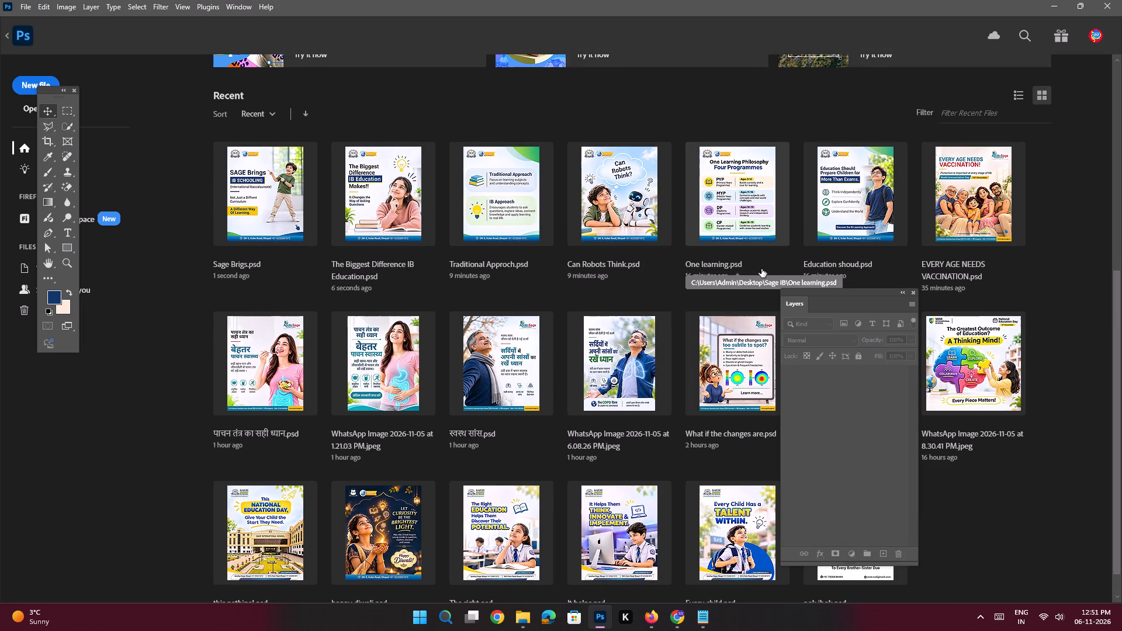
click(289, 231)
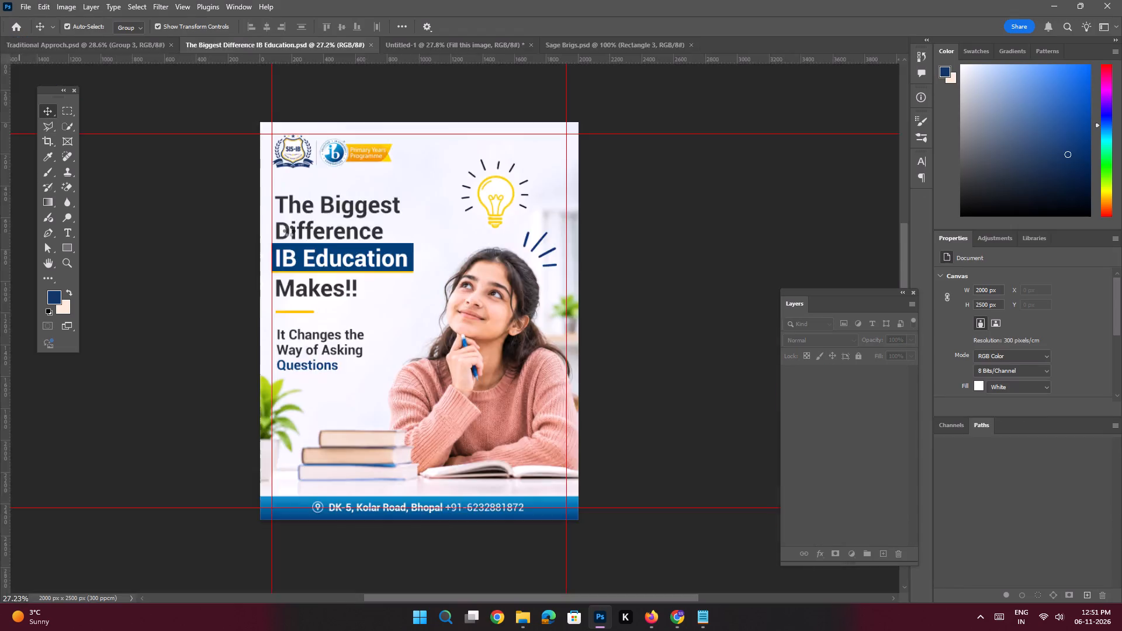
click(695, 204)
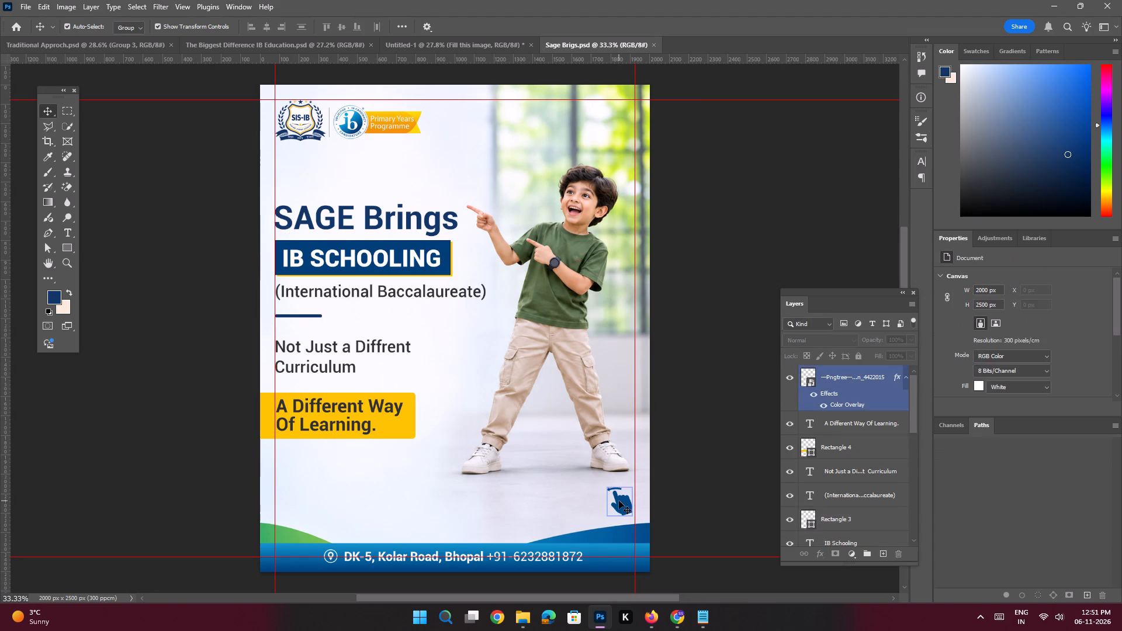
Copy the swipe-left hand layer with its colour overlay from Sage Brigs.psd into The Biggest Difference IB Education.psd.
click(619, 501)
drag(834, 380, 246, 50)
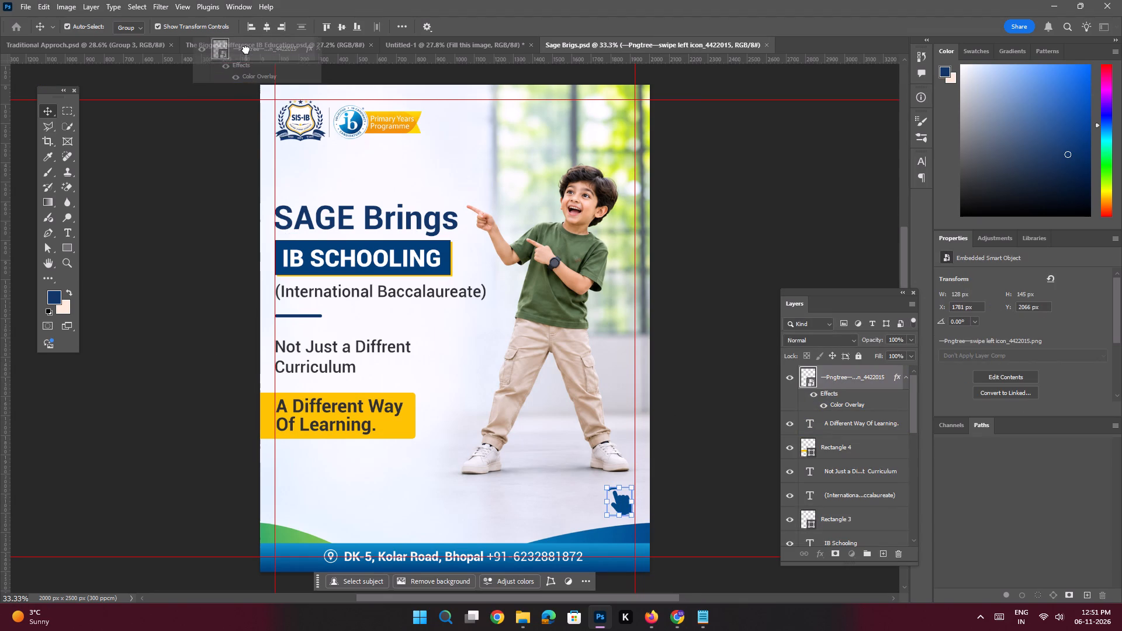
drag(246, 50, 498, 463)
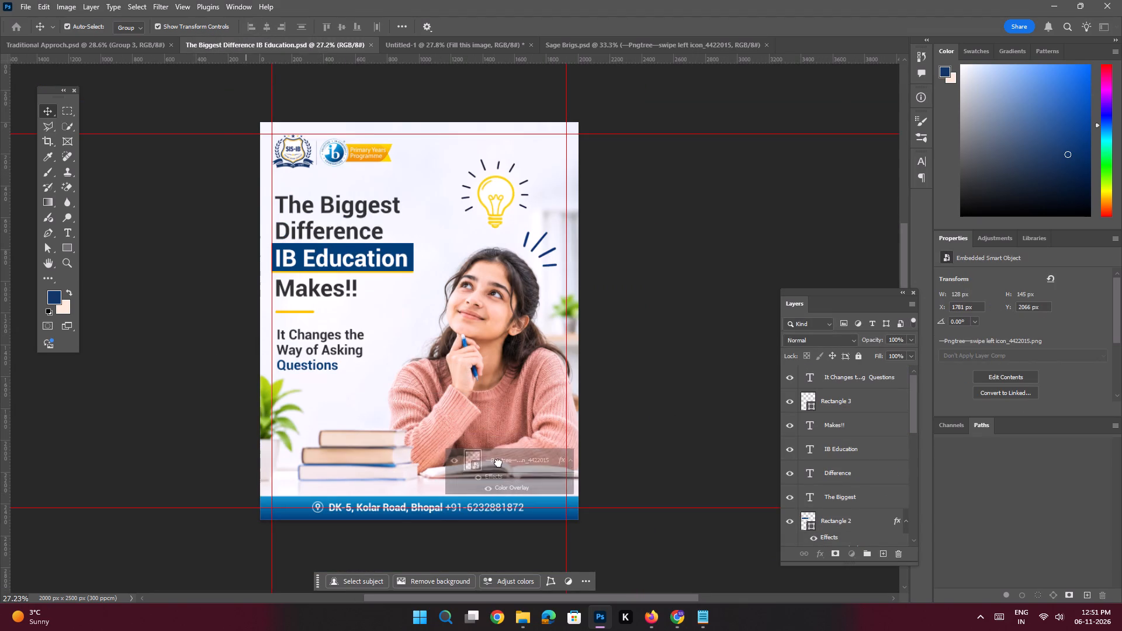
drag(498, 463, 509, 467)
Place the swipe-left hand just above the blue footer against the right margin guide, at about X 1797, Y 2169 px.
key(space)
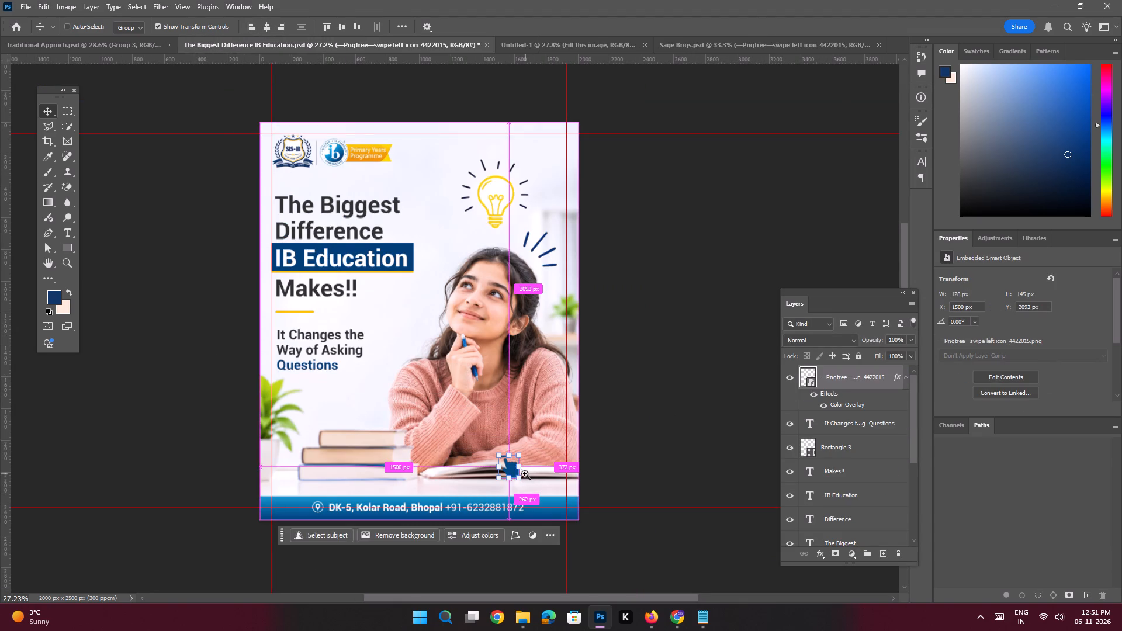
ctrl+drag(525, 474, 562, 496)
drag(534, 464, 465, 424)
drag(434, 425, 528, 443)
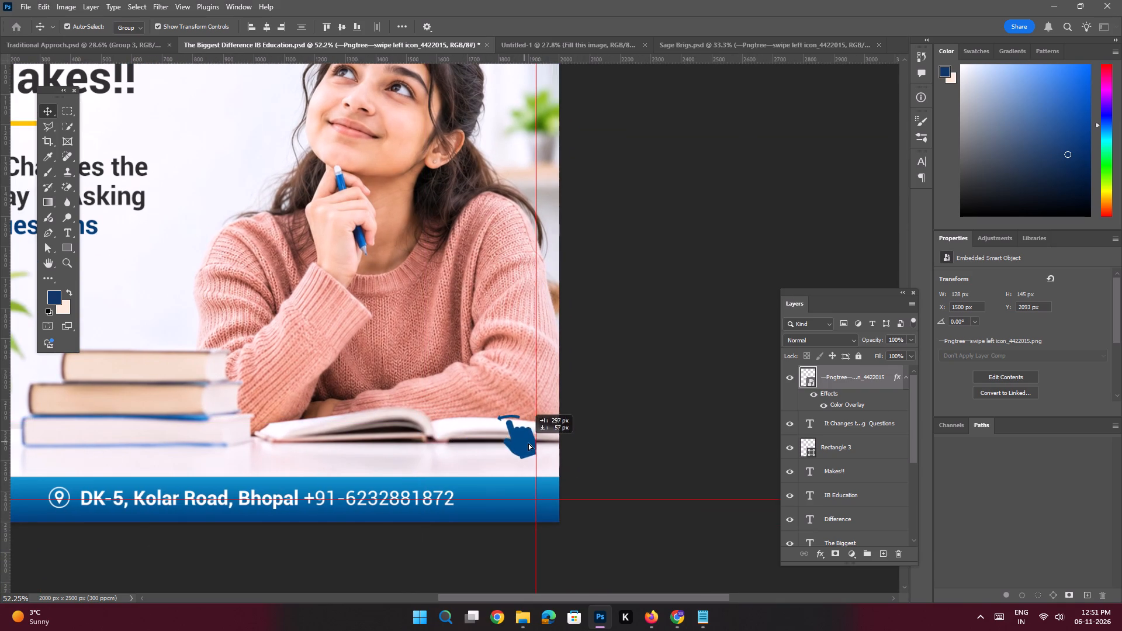
drag(528, 443, 525, 448)
Deselect the hand and save The Biggest Difference IB Education.psd.
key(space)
ctrl+drag(507, 390, 446, 371)
click(552, 328)
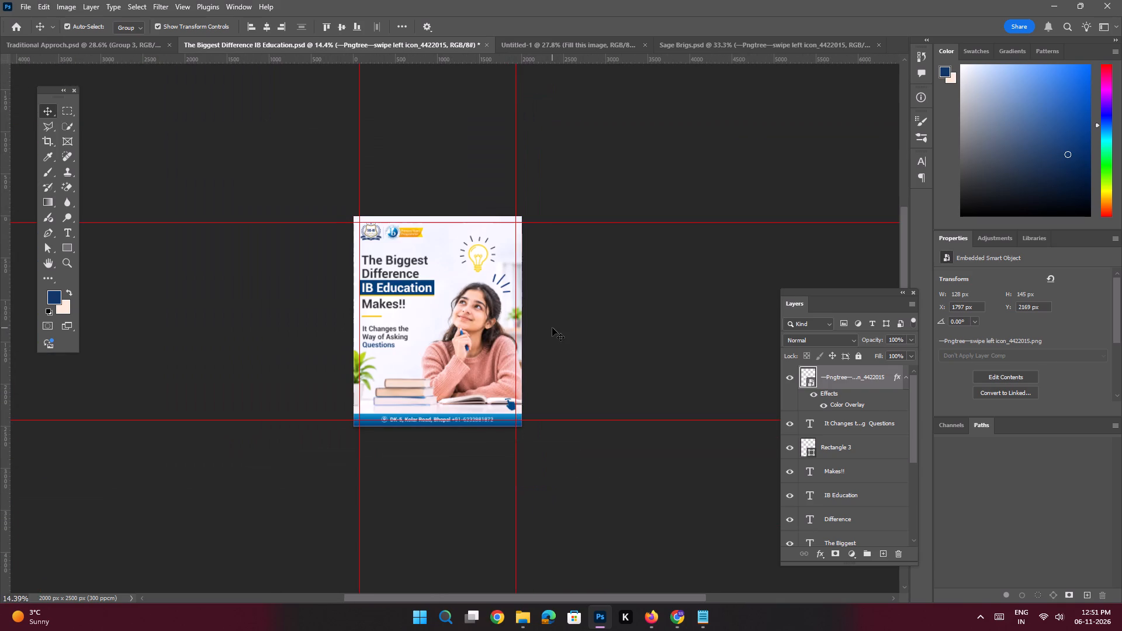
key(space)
ctrl+drag(501, 312, 518, 345)
drag(527, 328, 527, 335)
key(ctrl+s)
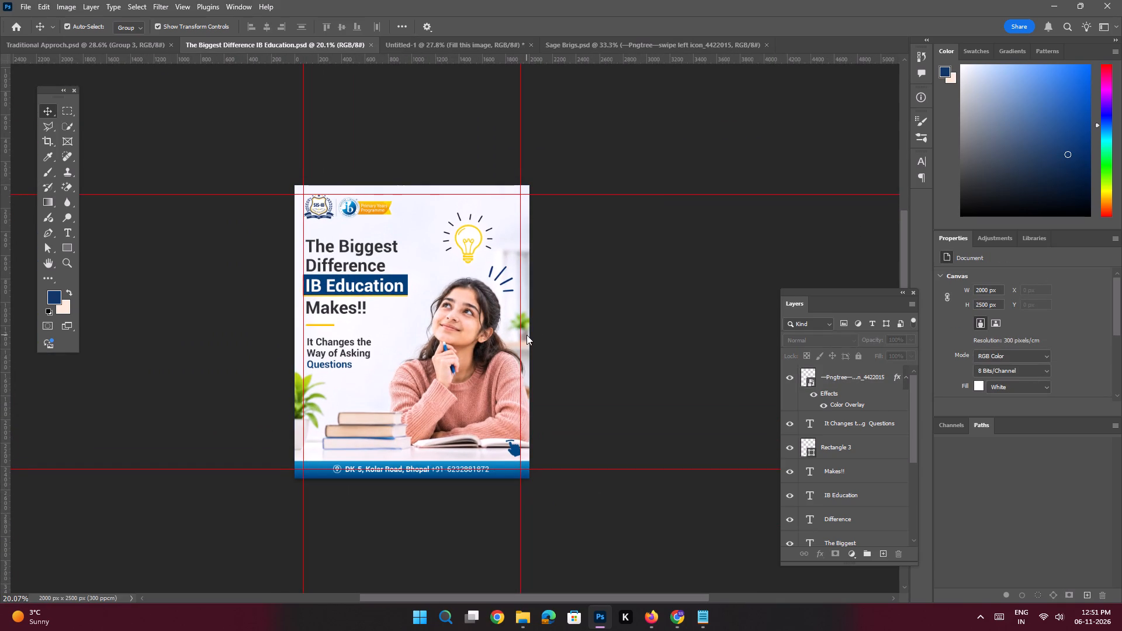
In the untitled classroom poster, outline the "Swipe Left" button below the thought cloud with a Polygonal Lasso selection.
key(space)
click(428, 50)
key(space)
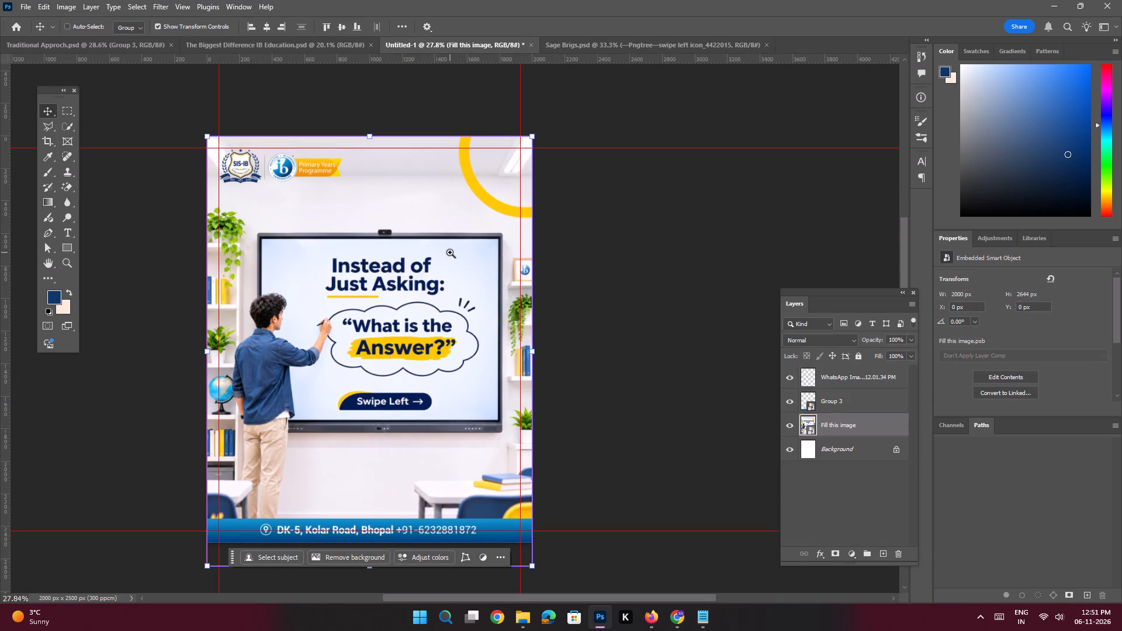
ctrl+drag(393, 262, 421, 307)
drag(420, 357, 423, 286)
click(424, 276)
ctrl+drag(412, 289, 438, 327)
drag(483, 280, 483, 287)
click(500, 265)
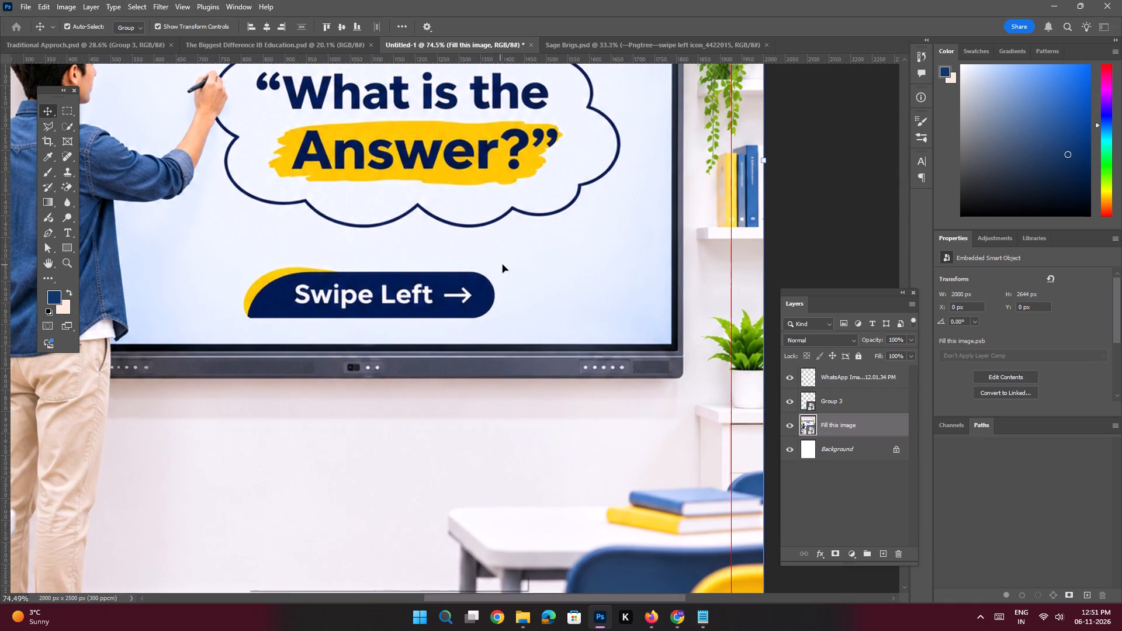
click(53, 128)
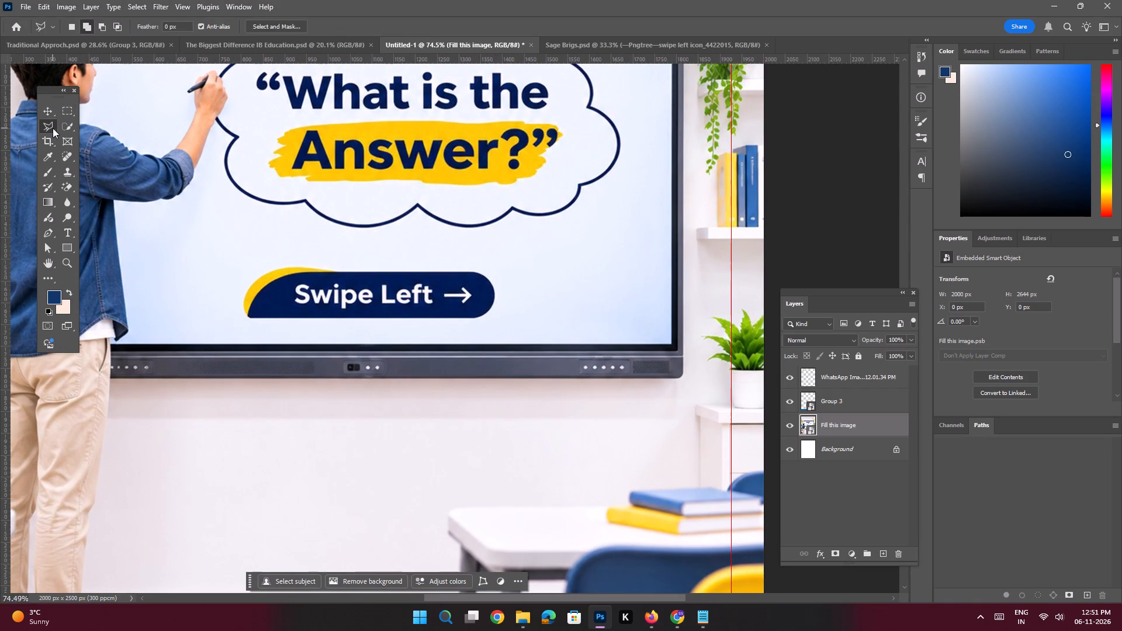
click(310, 260)
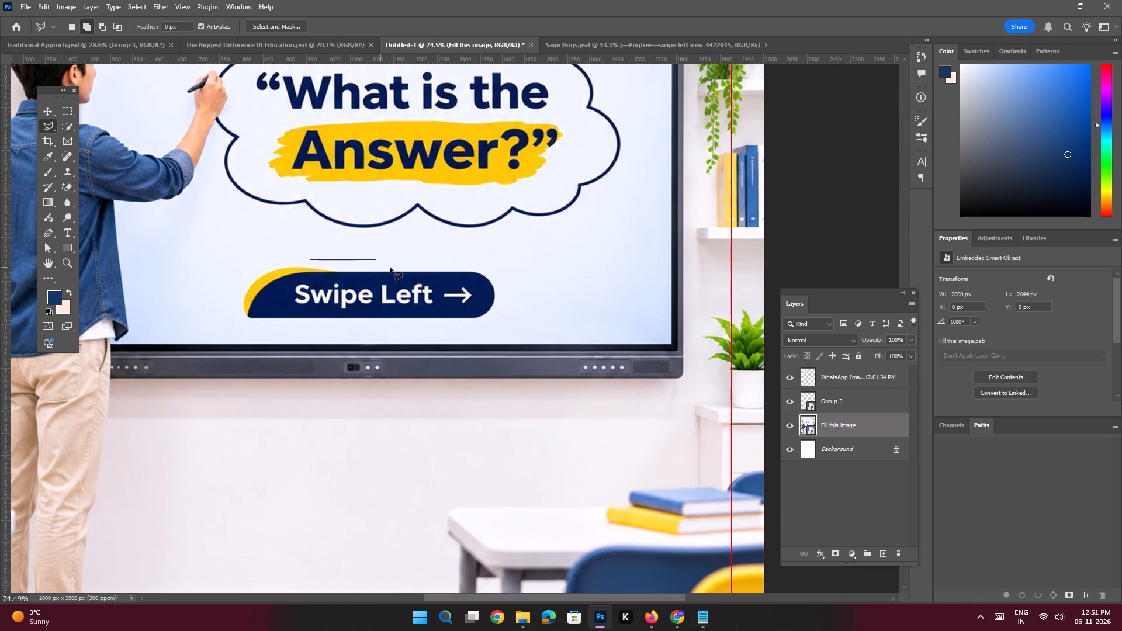
shift+click(473, 266)
click(505, 277)
click(506, 302)
click(491, 318)
click(483, 321)
shift+click(252, 327)
click(239, 321)
click(232, 302)
click(234, 284)
click(268, 266)
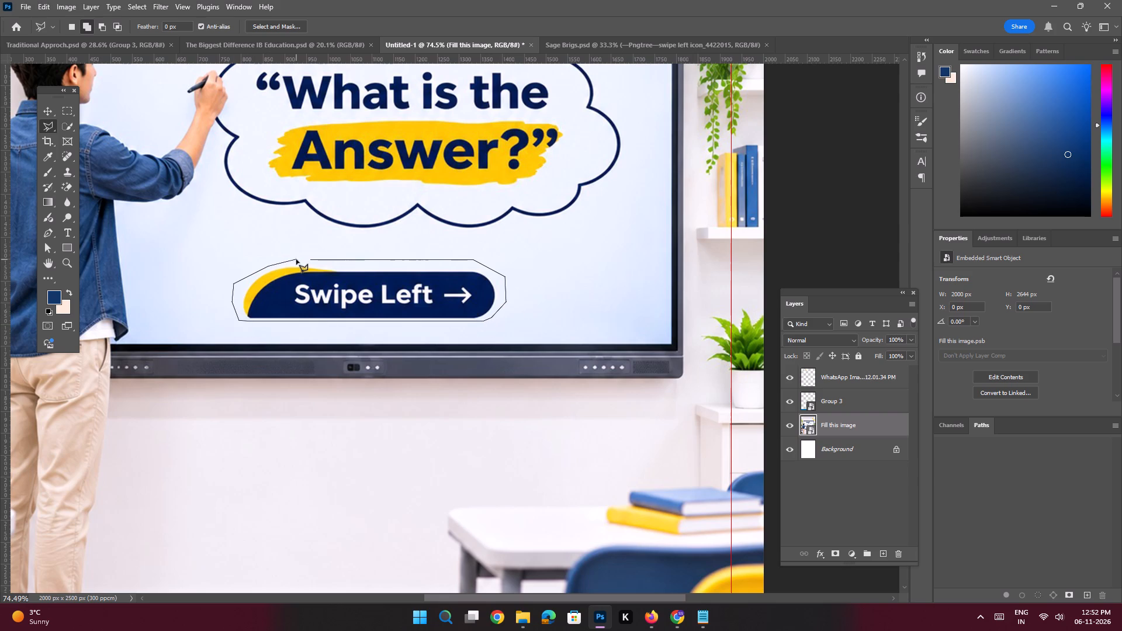
click(296, 259)
double_click(314, 260)
Rasterize the "Fill this image" smart object so its pixels can be edited directly.
key(shift+BackSpace)
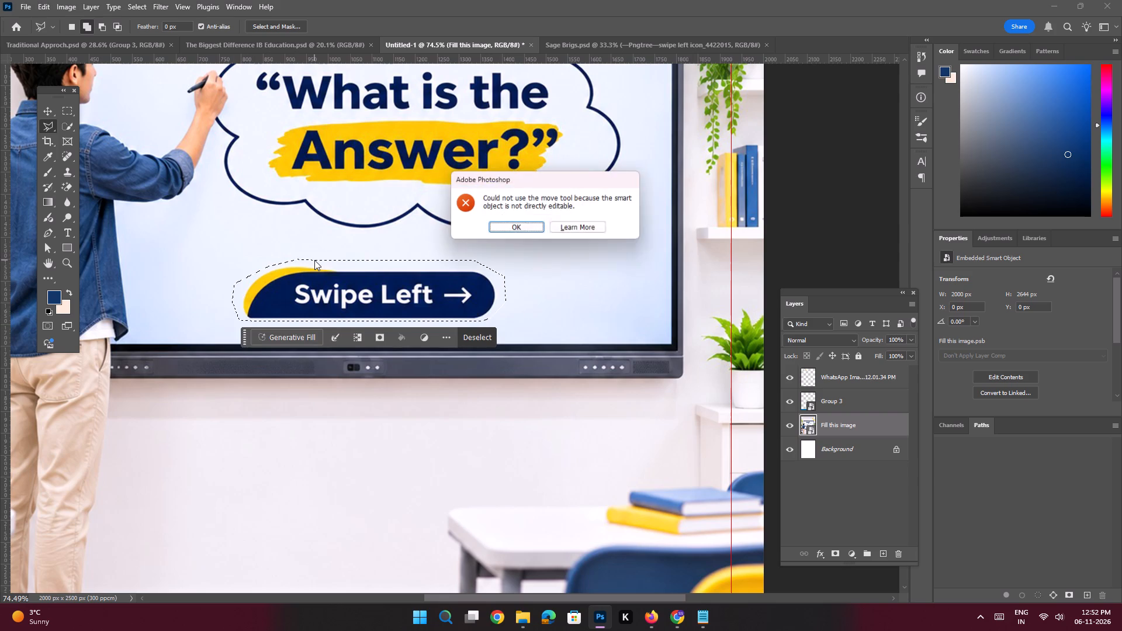
key(Return)
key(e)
click(562, 268)
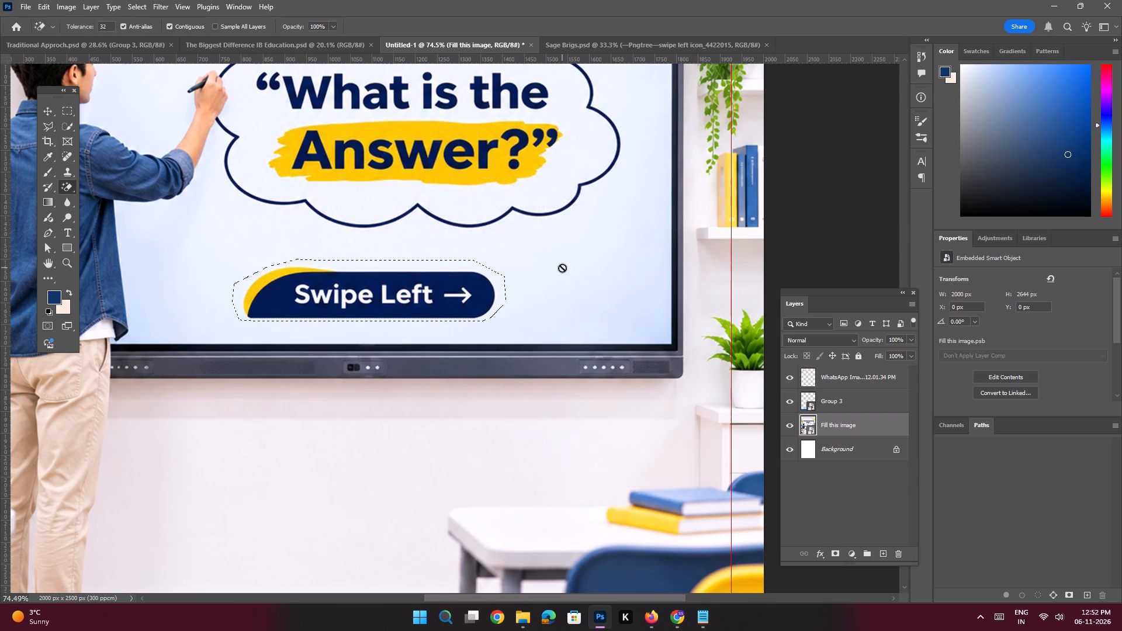
click(517, 230)
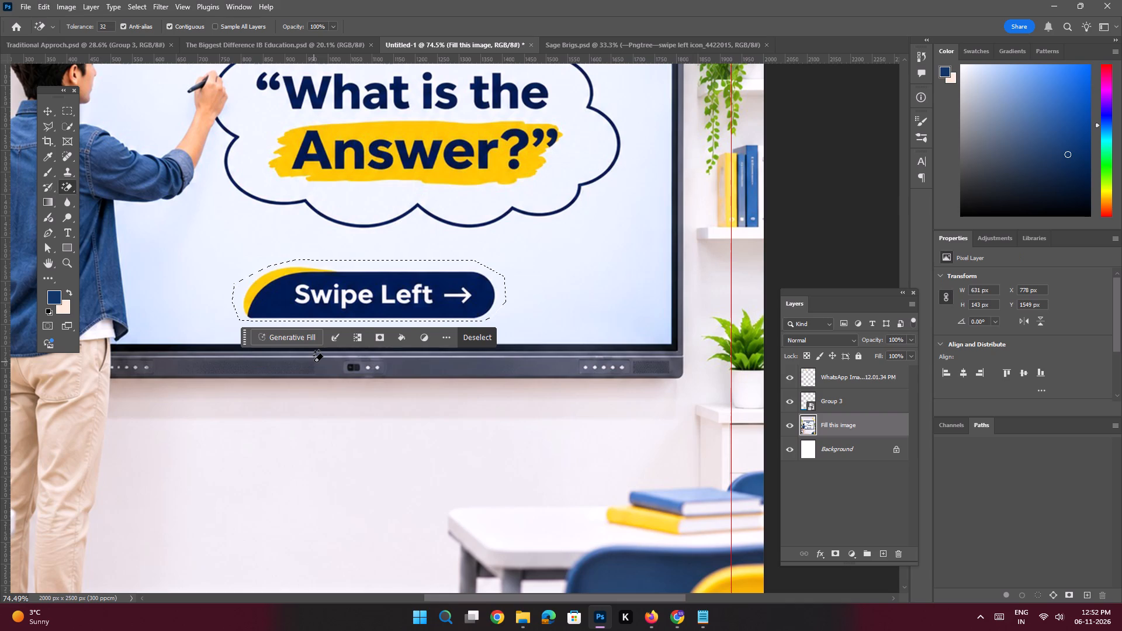
Fill the selected "Swipe Left" button area using the Fill command, and clear the selection.
key(shift+BackSpace)
key(Return)
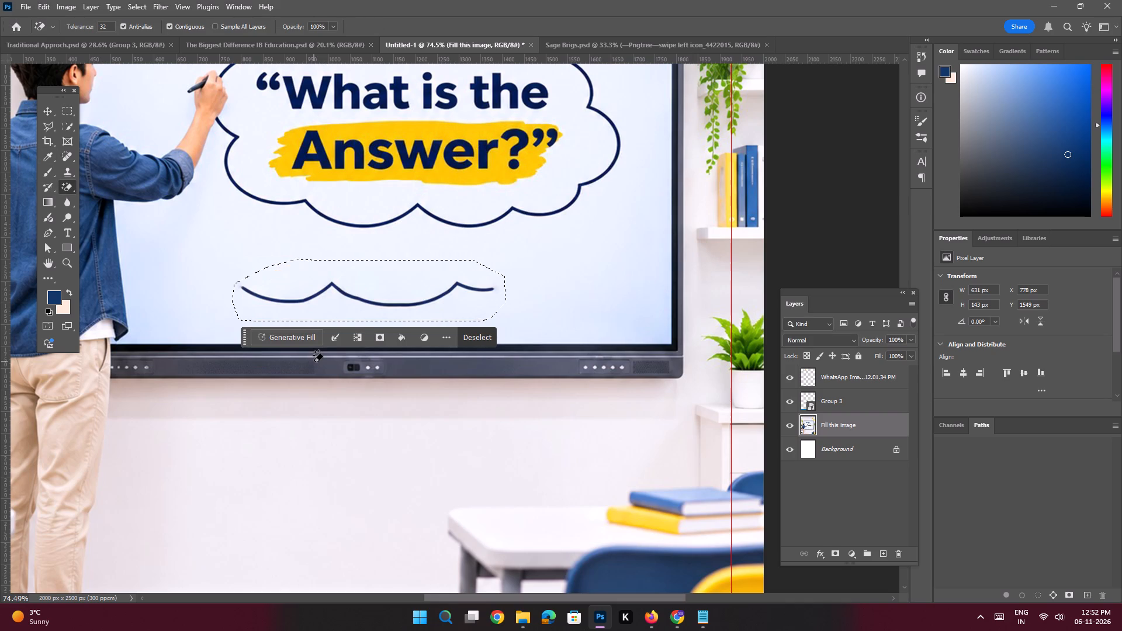
key(ctrl+d)
Lasso the leftover wavy dark line below the thought cloud, remove it with the Fill command, and clear the selection.
key(ctrl+space)
key(ctrl+space)
key(ctrl+space)
key(ctrl+space)
key(ctrl+space)
key(ctrl+space)
key(ctrl+space)
key(ctrl+space)
key(ctrl+space)
key(ctrl+space)
ctrl+drag(355, 260, 366, 284)
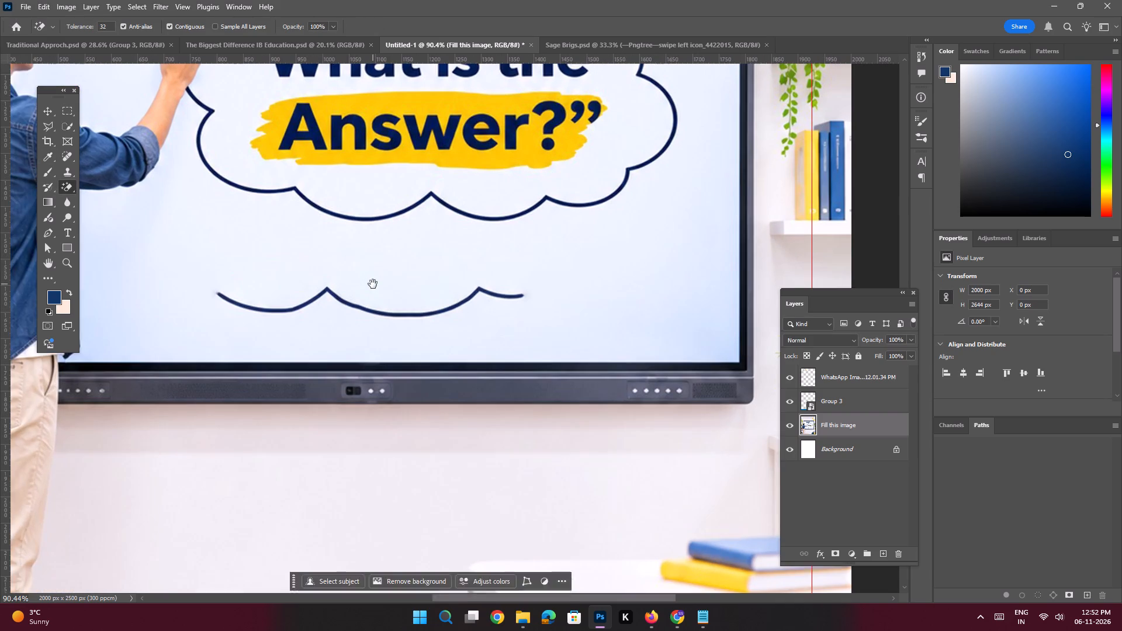
drag(373, 284, 355, 287)
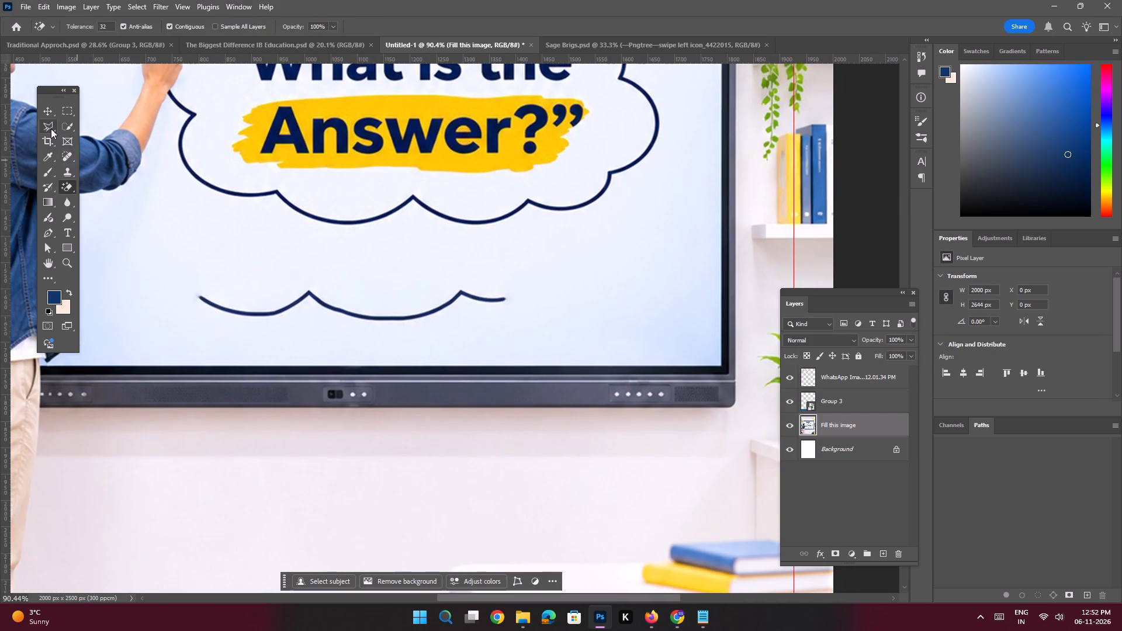
click(51, 129)
click(252, 290)
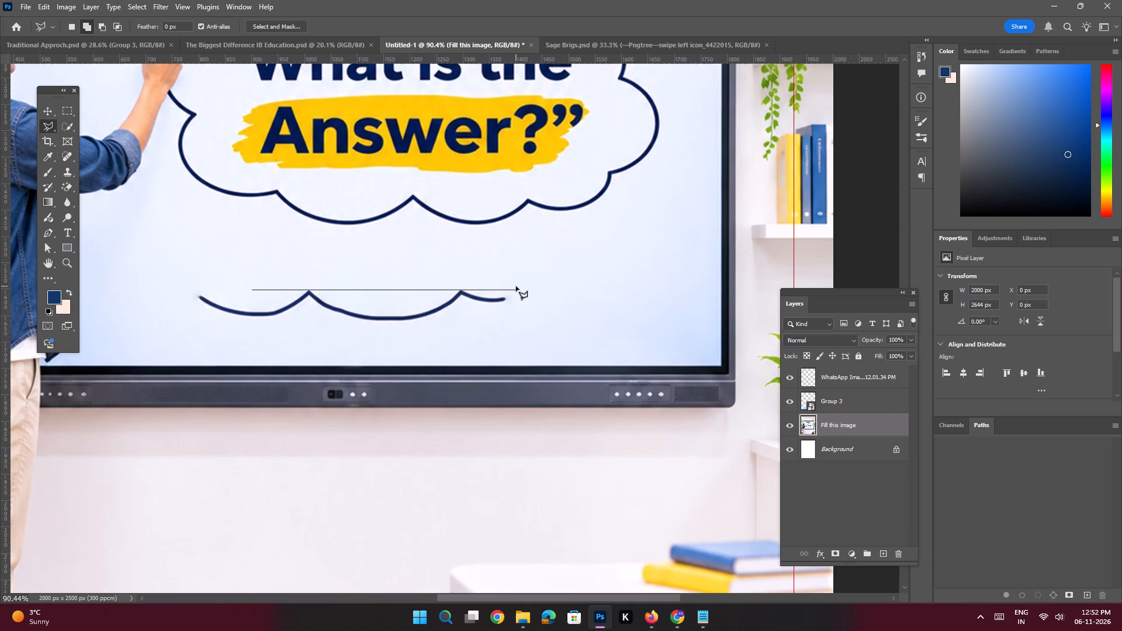
shift+click(516, 286)
click(512, 311)
click(460, 321)
click(376, 331)
click(193, 325)
click(182, 301)
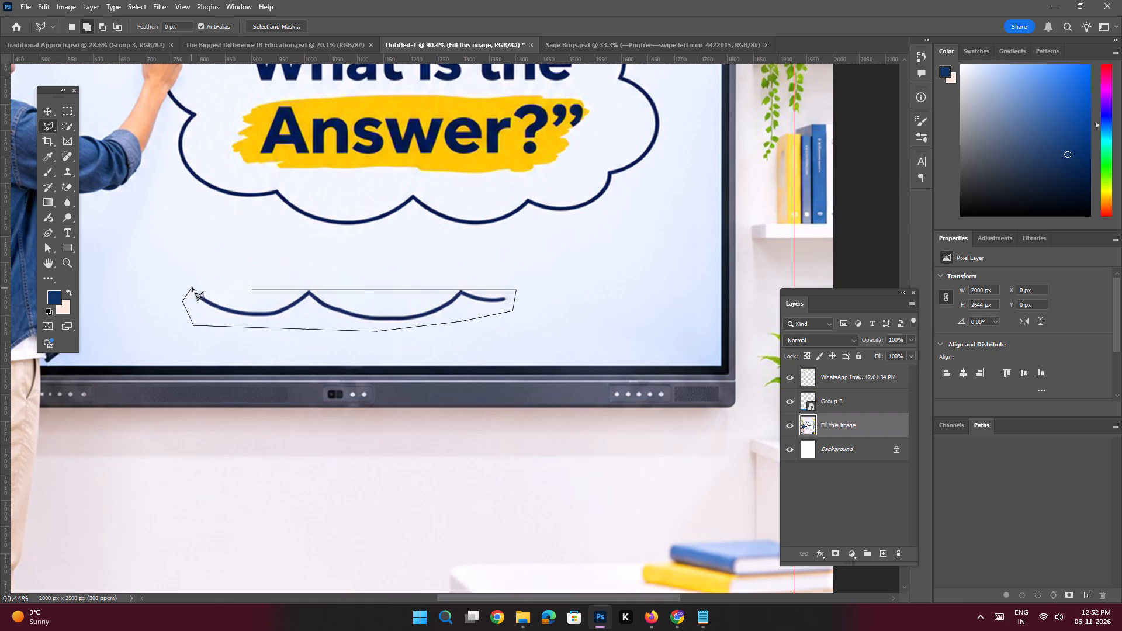
click(192, 287)
double_click(250, 288)
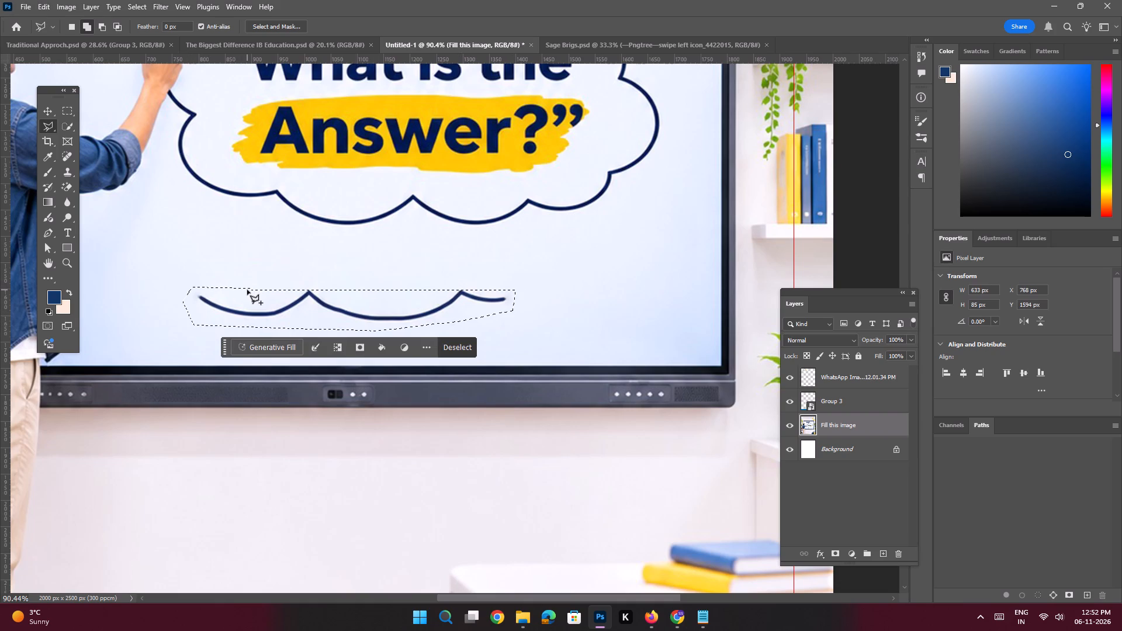
key(shift+BackSpace)
key(Return)
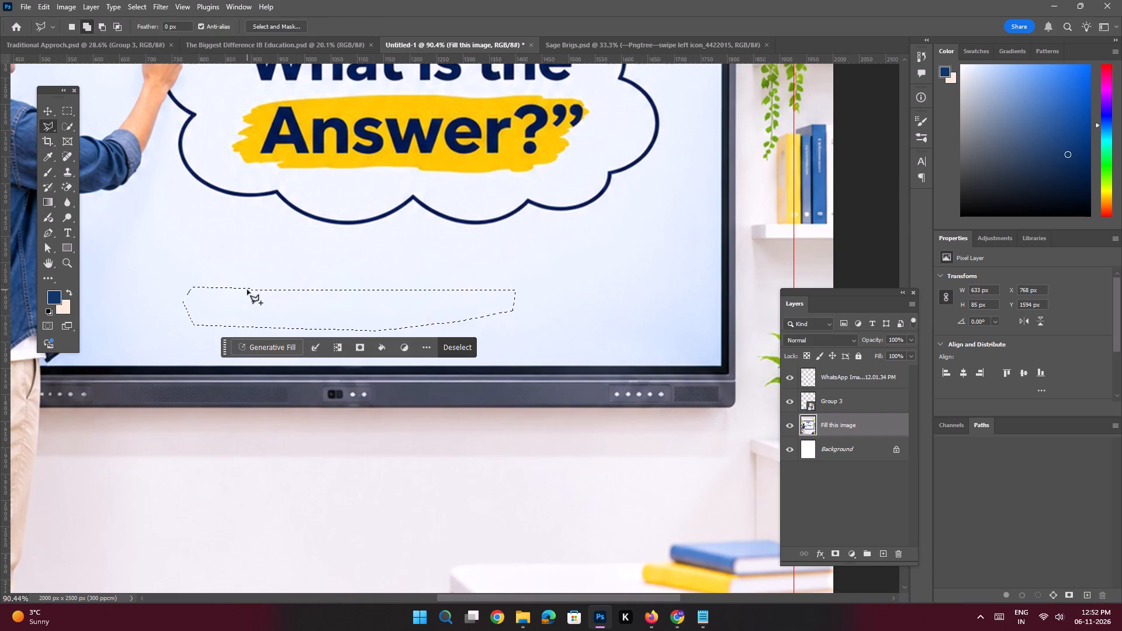
key(ctrl+d)
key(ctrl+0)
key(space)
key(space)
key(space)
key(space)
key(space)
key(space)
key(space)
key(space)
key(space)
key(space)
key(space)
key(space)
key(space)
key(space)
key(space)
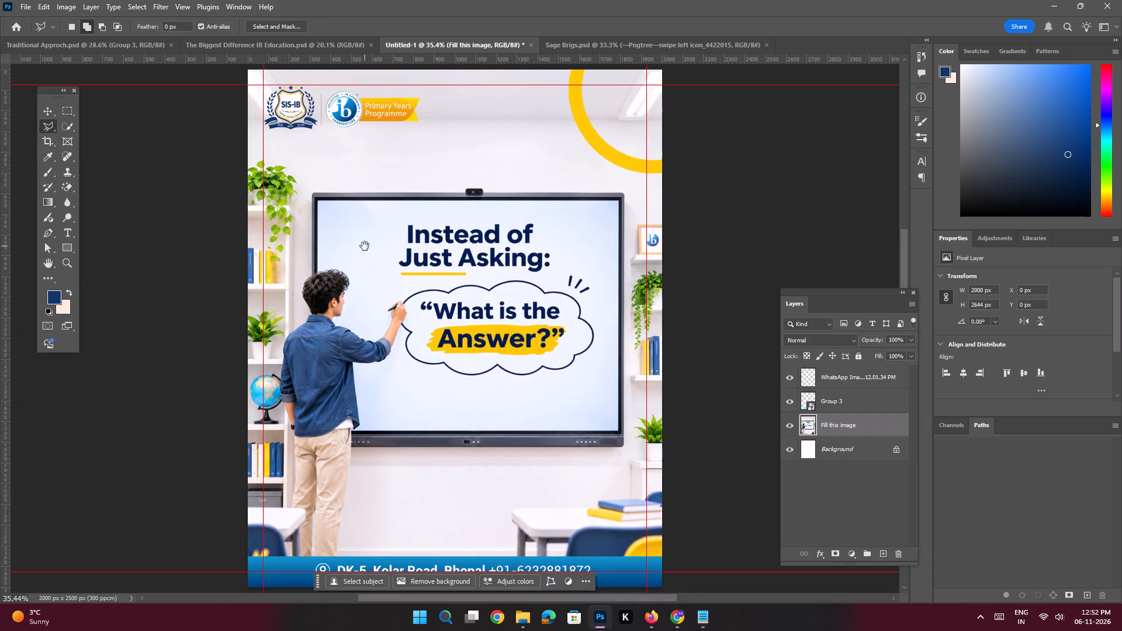
Save the classroom poster in the Sage IB folder as "Instead of Just Asking", copying the name from Slide 2 in Notepad.
click(703, 607)
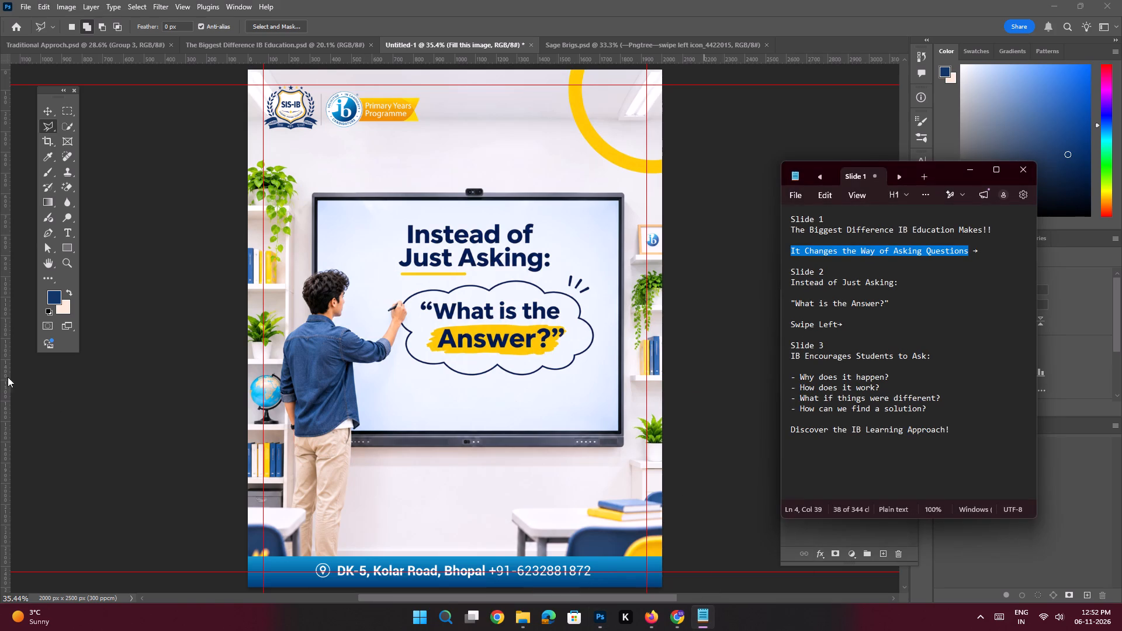
drag(894, 283, 751, 283)
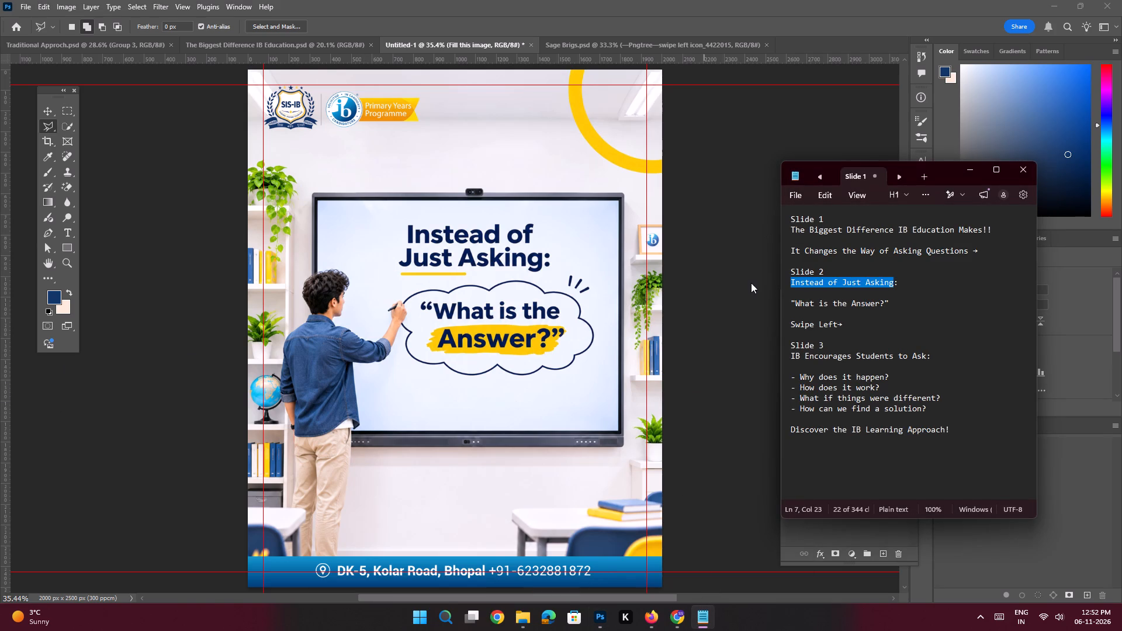
key(ctrl+c)
click(965, 171)
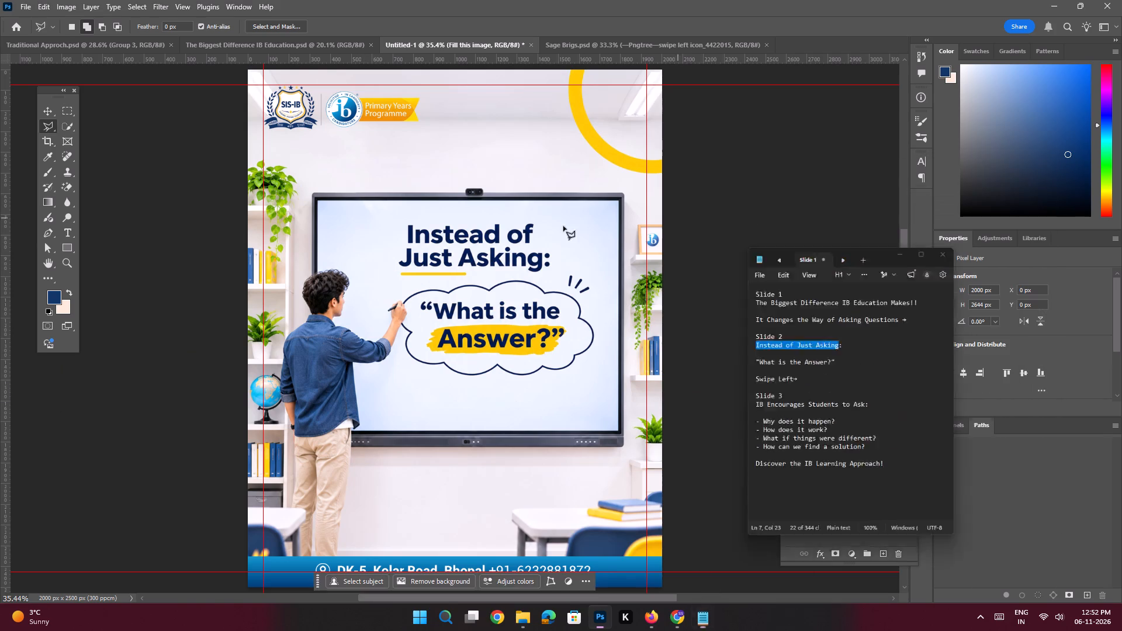
key(ctrl+s)
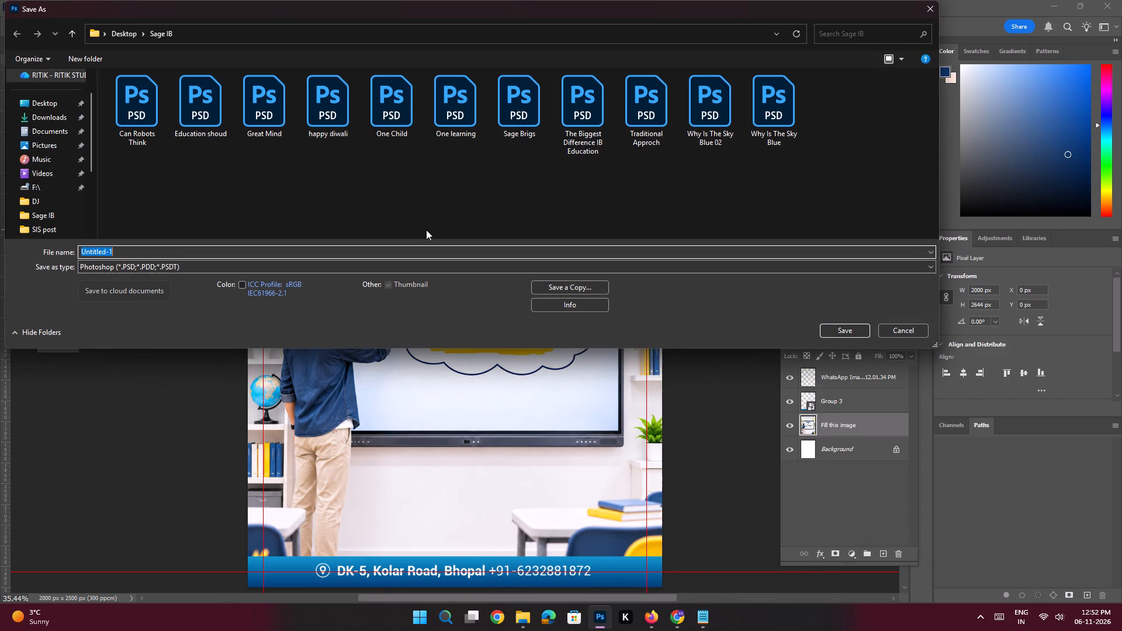
key(ctrl+v)
key(Return)
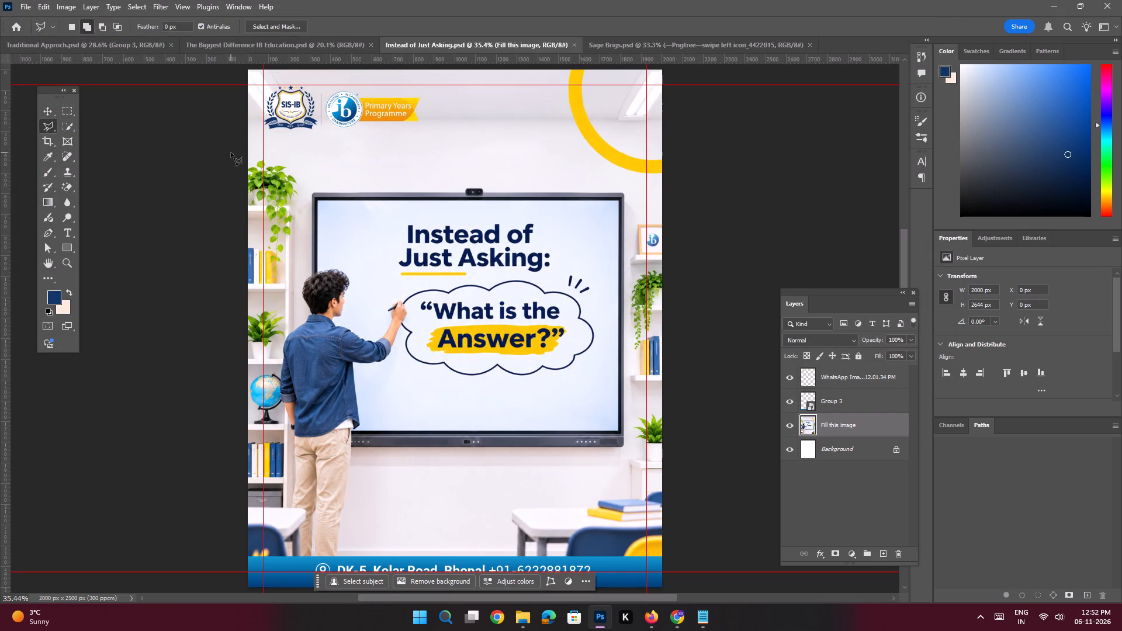
click(52, 109)
click(134, 168)
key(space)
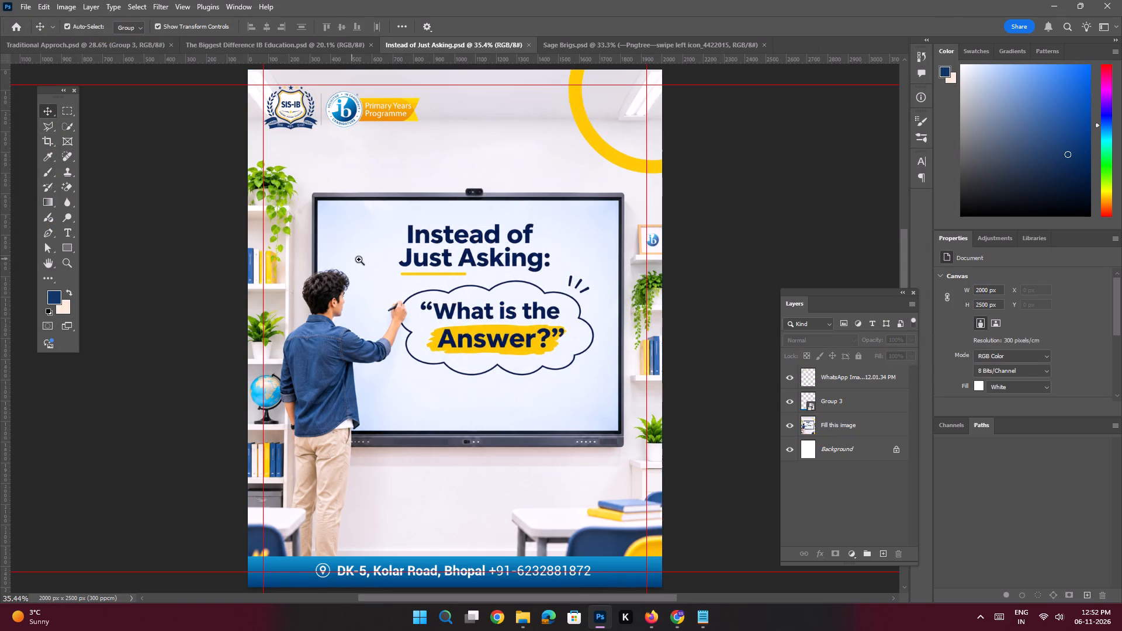
ctrl+drag(359, 259, 337, 255)
drag(394, 267, 380, 268)
click(582, 47)
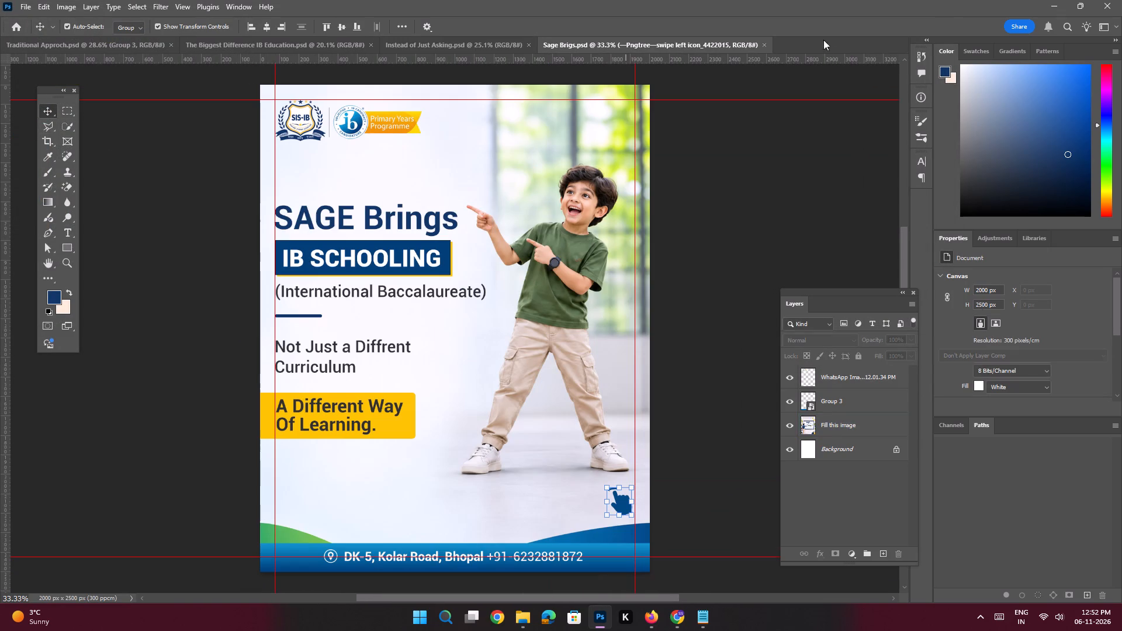
click(760, 44)
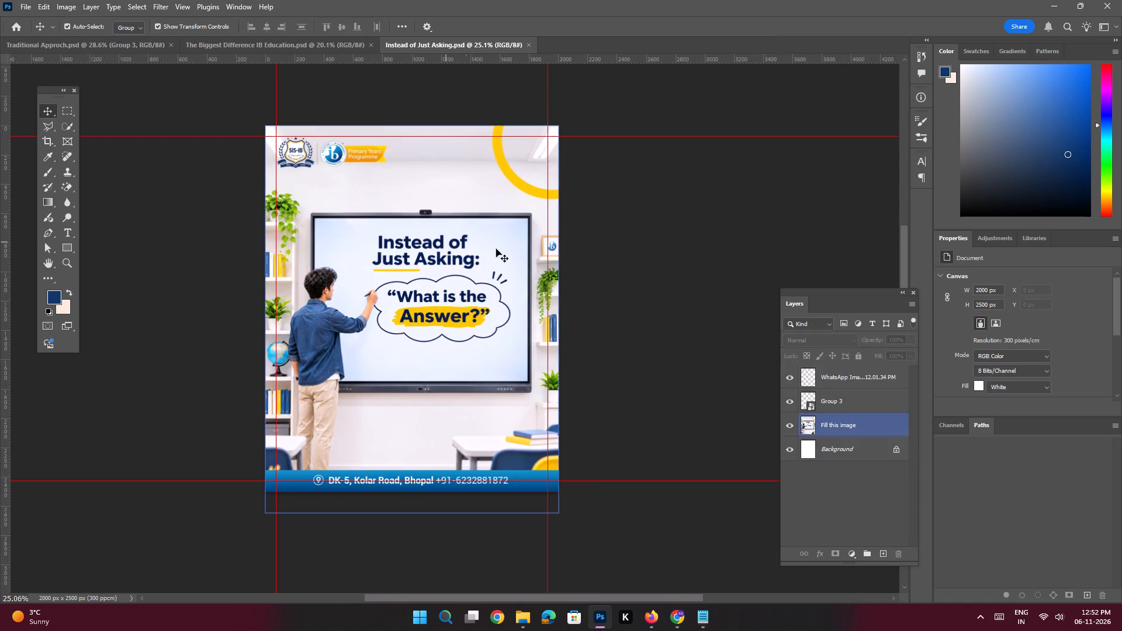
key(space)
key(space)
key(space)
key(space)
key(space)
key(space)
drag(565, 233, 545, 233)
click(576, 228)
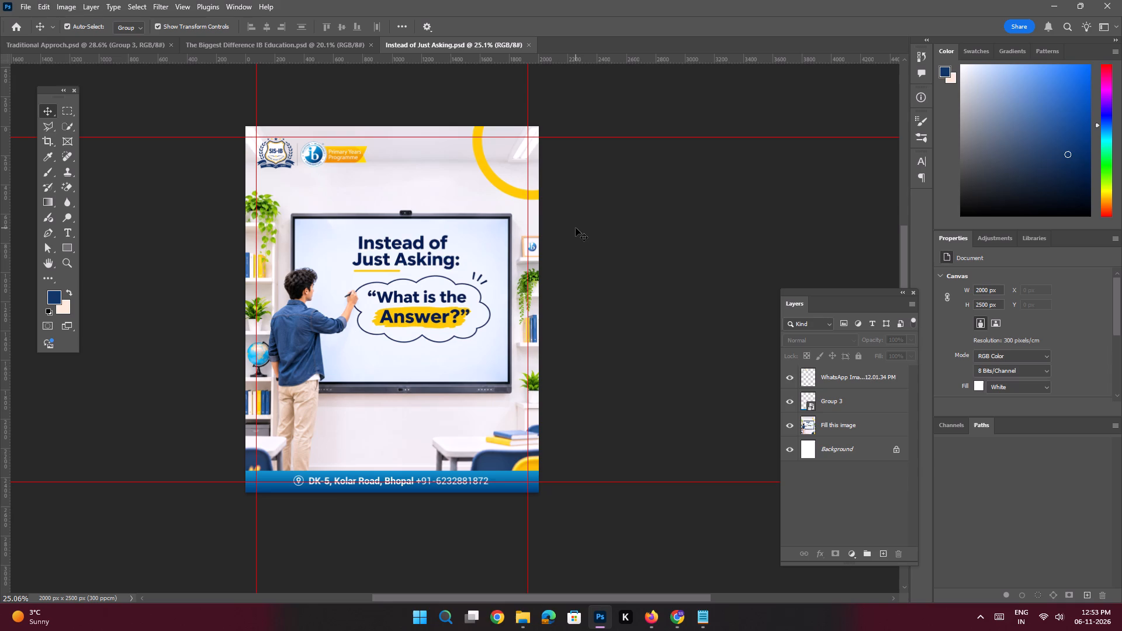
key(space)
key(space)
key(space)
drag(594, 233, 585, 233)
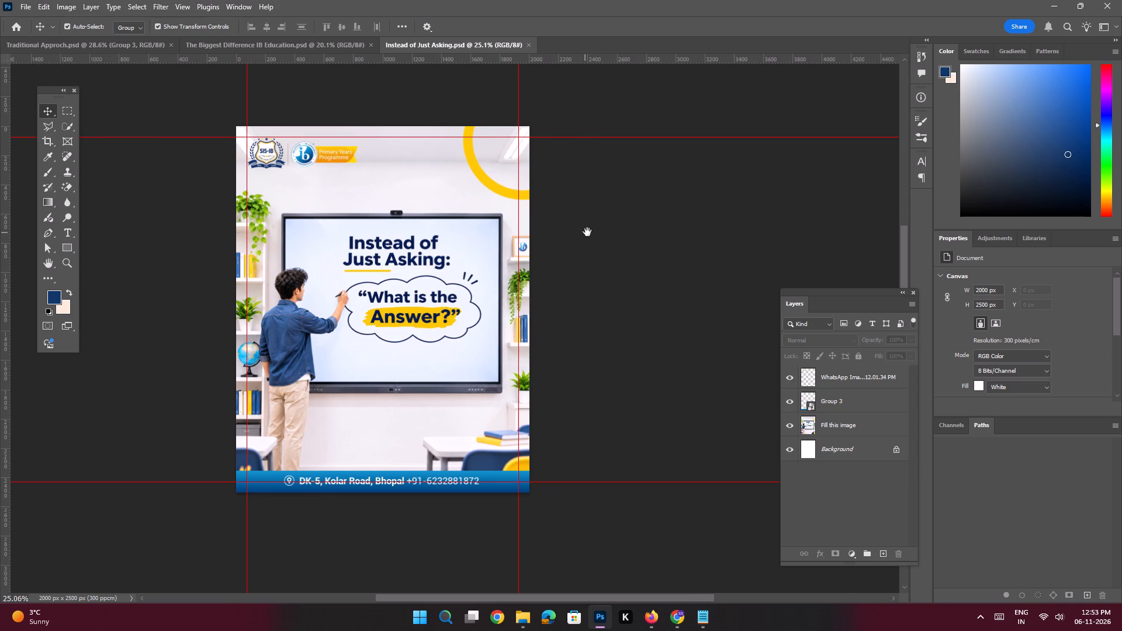
Create a new 2000 x 2500 px document at 300 pixels per centimetre from the recent presets.
click(600, 229)
key(ctrl+n)
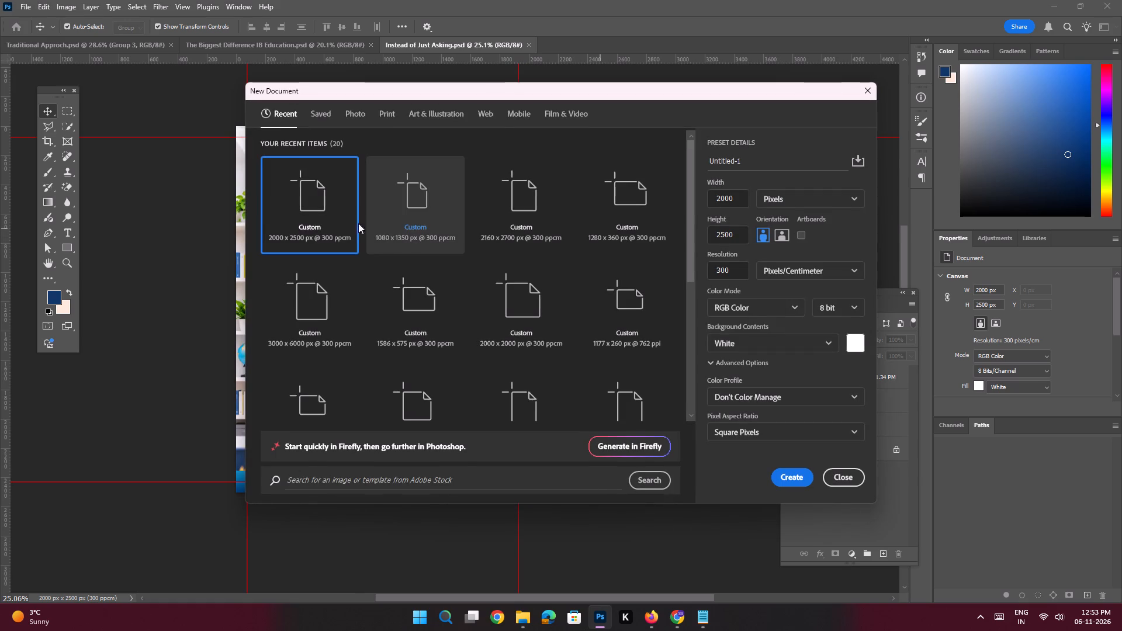
double_click(324, 214)
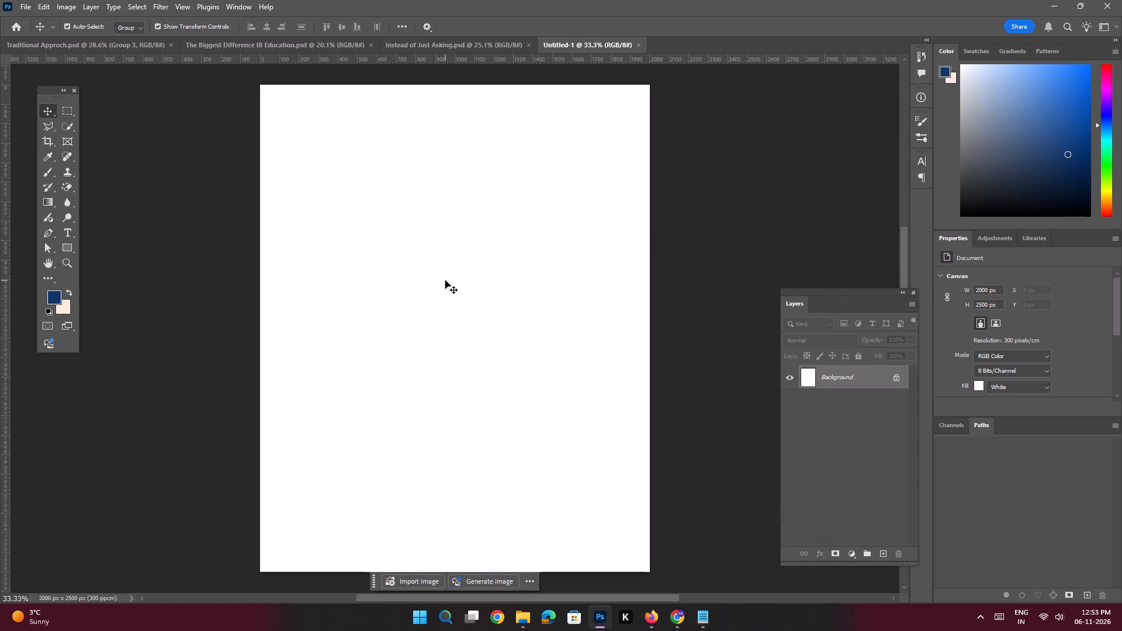
Add margin guides to the blank document using New Guide Layout with its current settings.
key(ctrl+space)
key(ctrl+space)
ctrl+drag(446, 305, 434, 304)
click(172, 3)
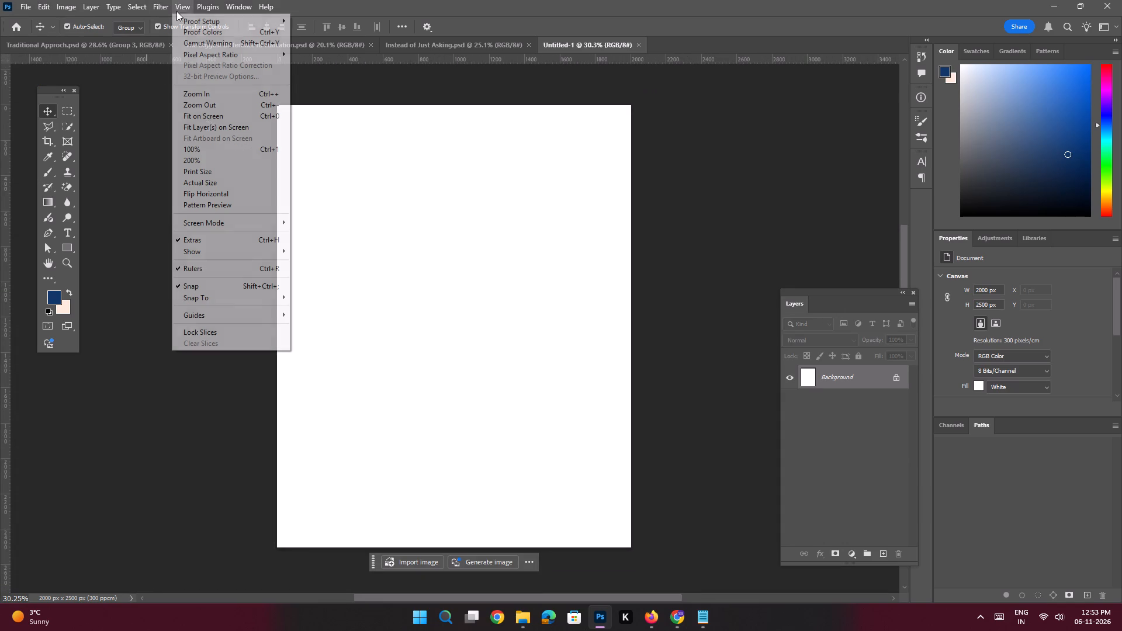
click(345, 392)
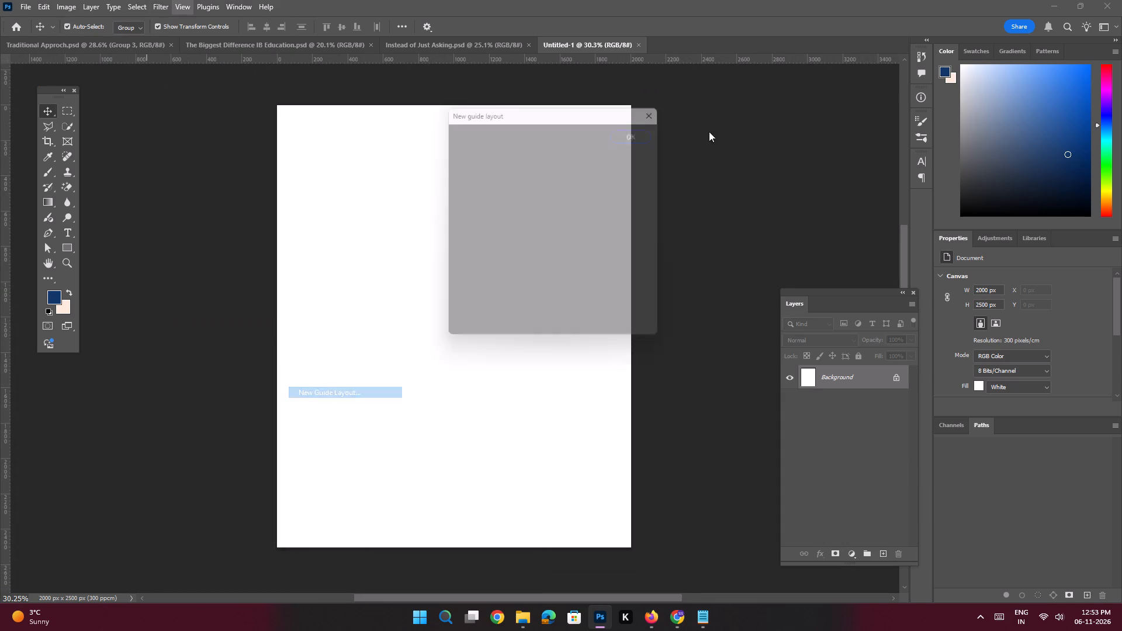
click(642, 130)
Copy the SIS-IB and Primary Years Programme logo layer from "Instead of Just Asking" into the new document.
click(455, 48)
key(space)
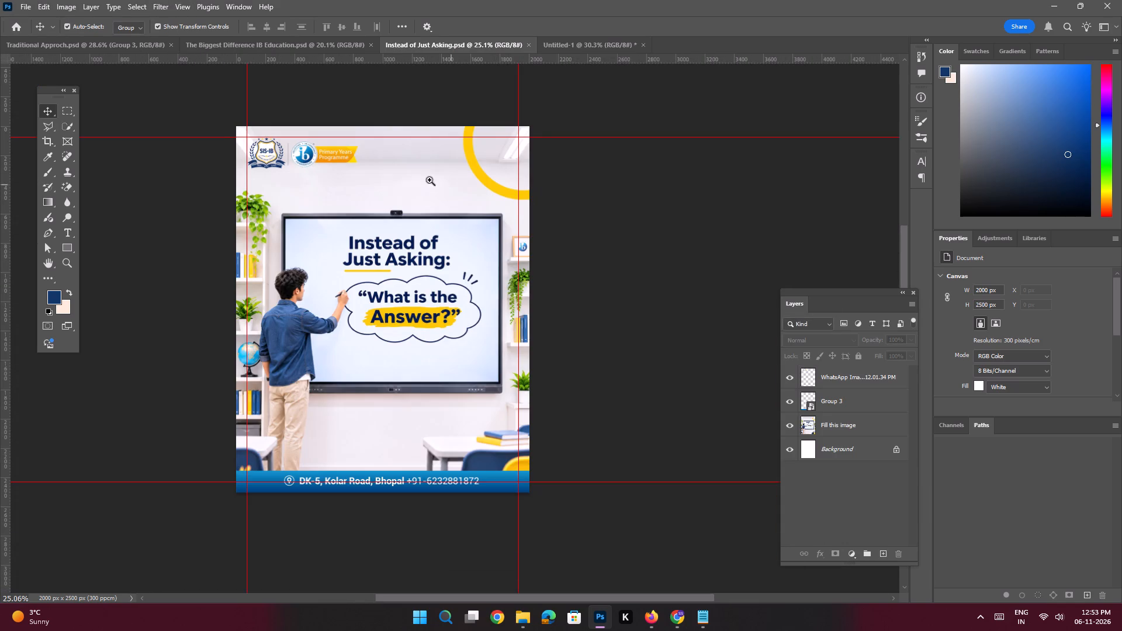
ctrl+drag(310, 153, 335, 174)
click(334, 160)
drag(851, 376, 773, 169)
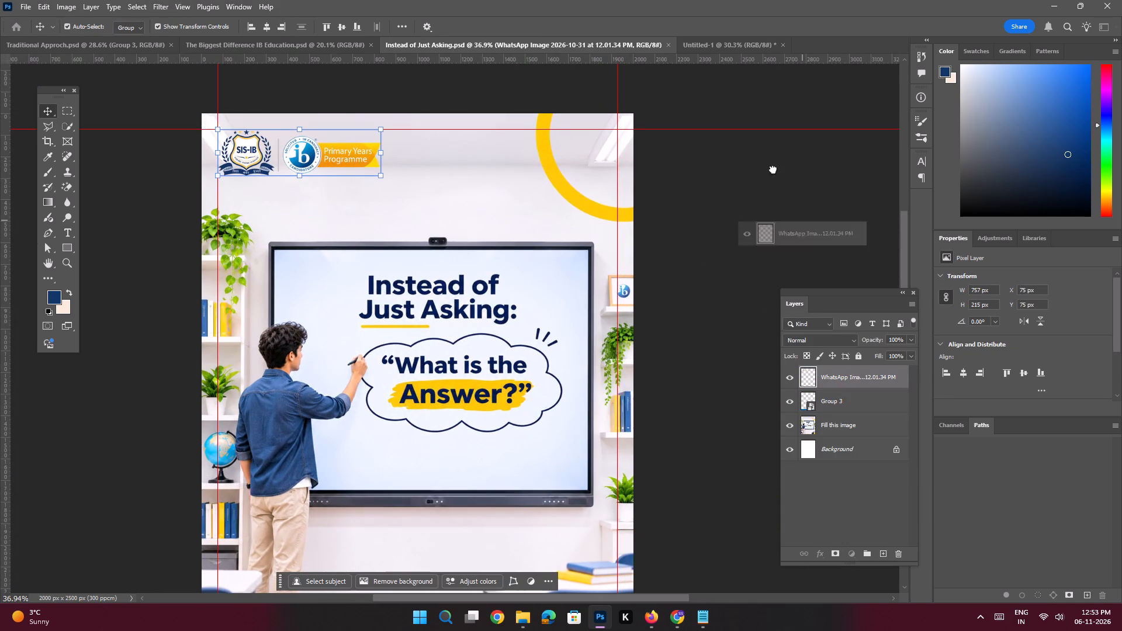
drag(773, 169, 372, 155)
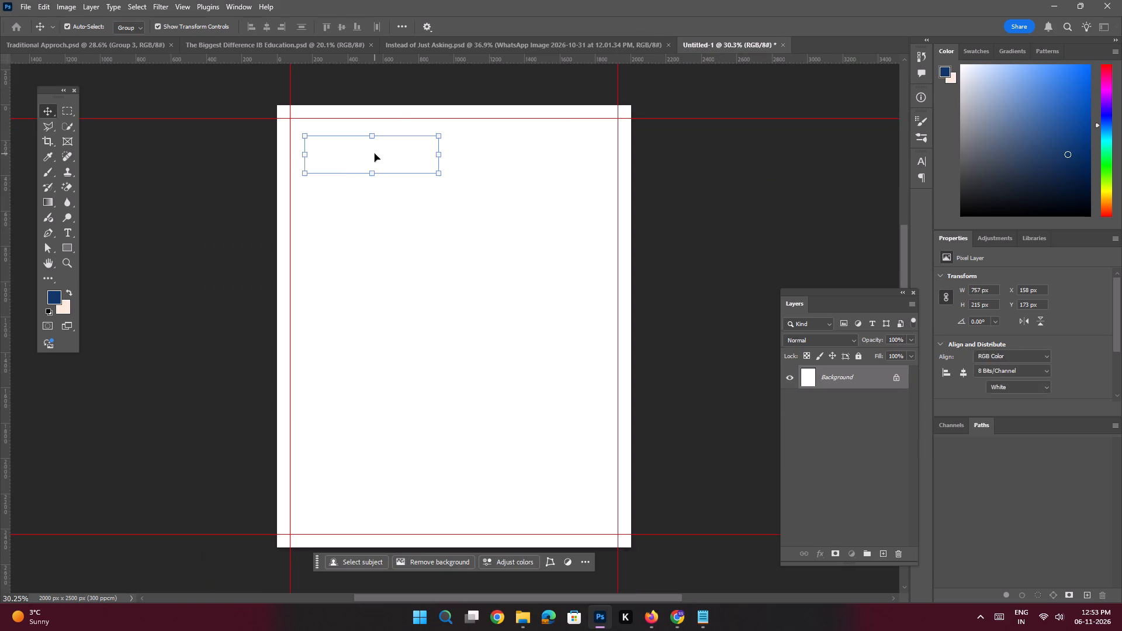
Position the logo strip against the left margin guide at X 75 px, just under the top margin guide.
key(ctrl+space)
key(ctrl+space)
key(ctrl+space)
key(ctrl+space)
key(ctrl+space)
key(ctrl+space)
key(ctrl+space)
key(ctrl+space)
ctrl+drag(361, 144, 399, 213)
drag(399, 179, 449, 279)
drag(458, 266, 444, 258)
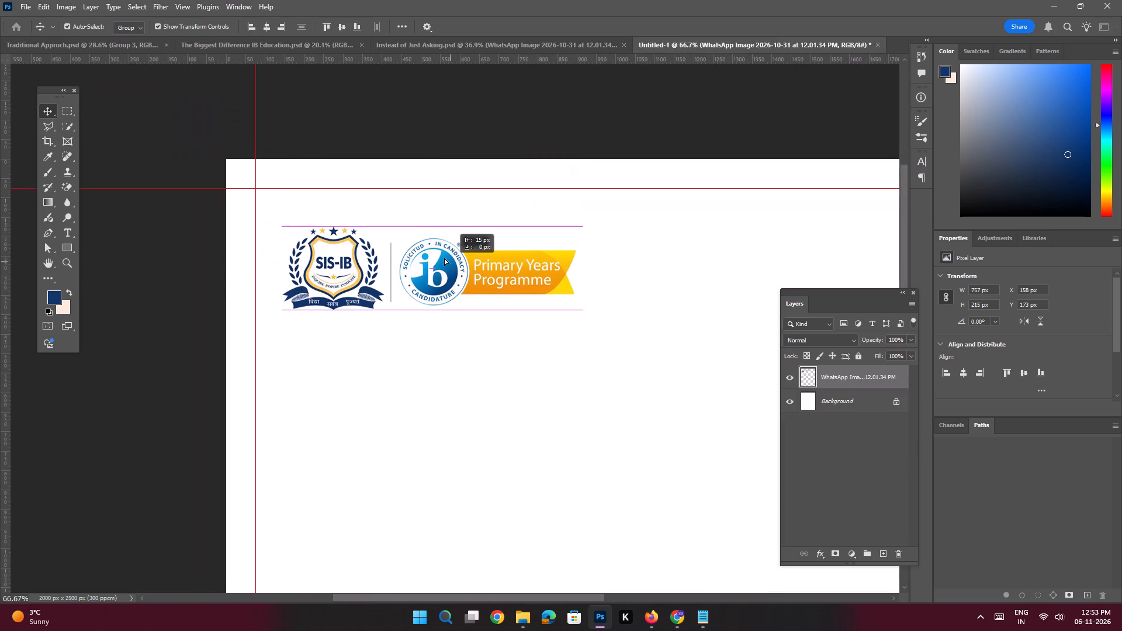
drag(444, 258, 421, 234)
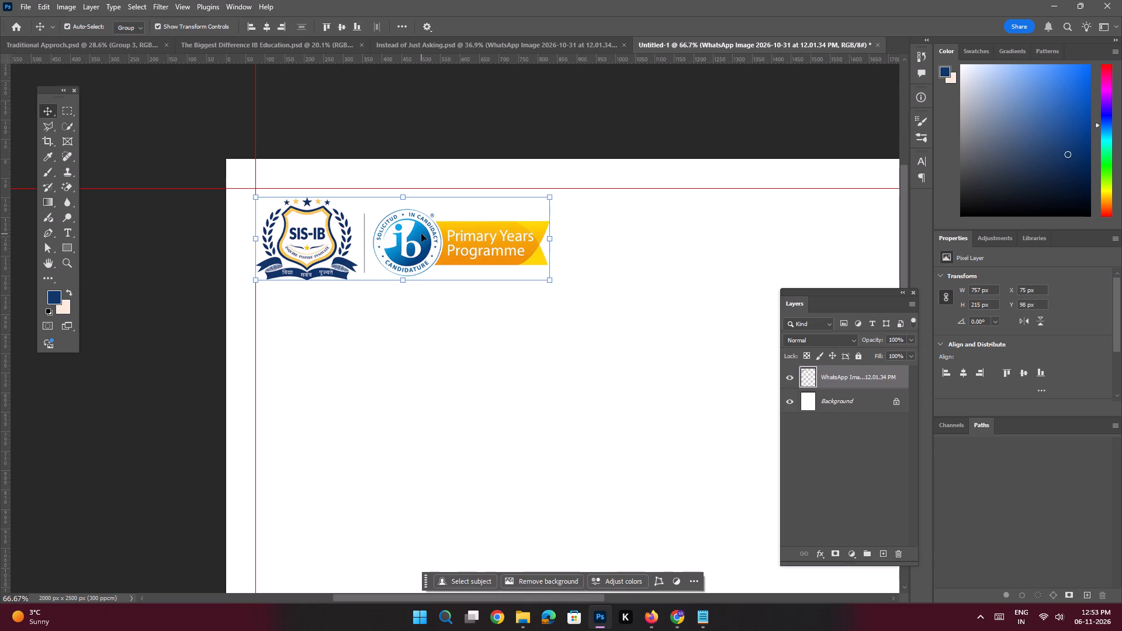
key(ctrl+space)
key(ctrl+space)
key(ctrl+space)
key(ctrl+space)
key(ctrl+space)
key(ctrl+space)
key(ctrl+space)
key(ctrl+space)
key(ctrl+space)
ctrl+drag(420, 221, 434, 260)
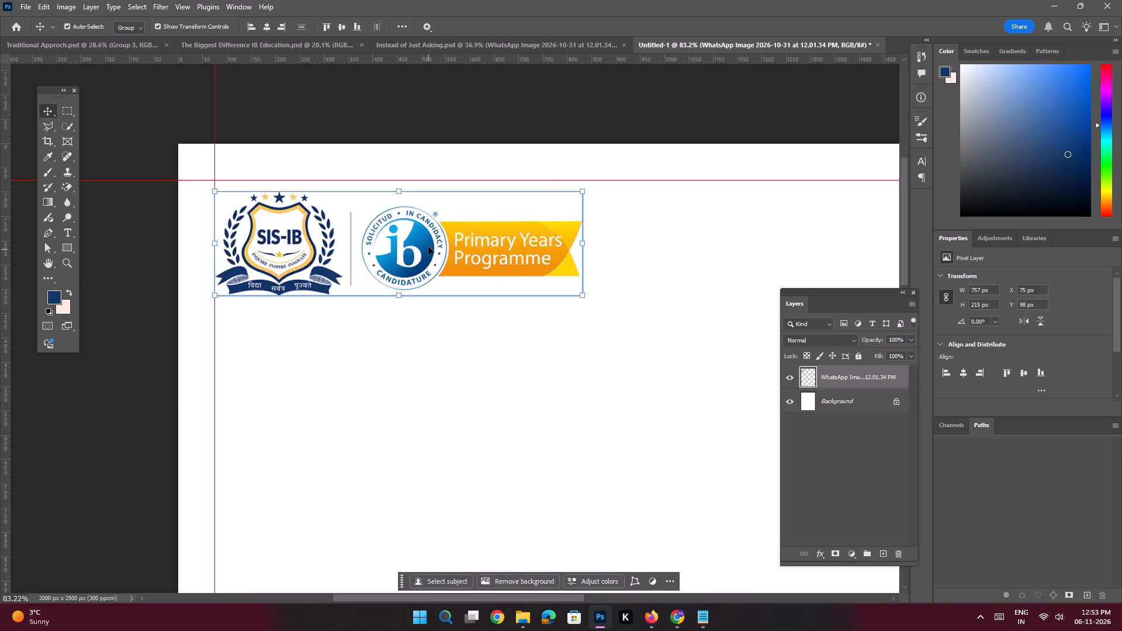
drag(427, 244, 427, 232)
key(ctrl+space)
key(ctrl+space)
key(ctrl+space)
key(ctrl+space)
key(ctrl+space)
key(ctrl+space)
key(ctrl+space)
key(ctrl+space)
ctrl+drag(431, 250, 369, 231)
drag(442, 309, 437, 275)
Copy the blue address and phone bar, Group 3, from "Instead of Just Asking" into the new document.
click(503, 45)
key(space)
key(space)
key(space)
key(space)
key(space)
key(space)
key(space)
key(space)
drag(475, 403, 480, 329)
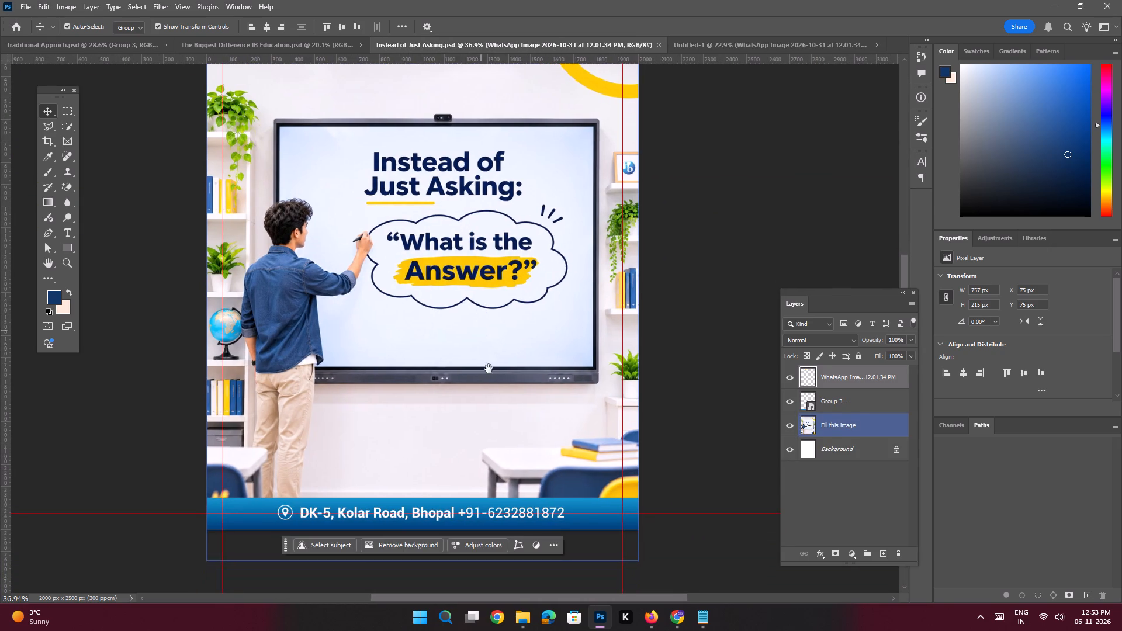
click(555, 522)
drag(854, 406, 762, 152)
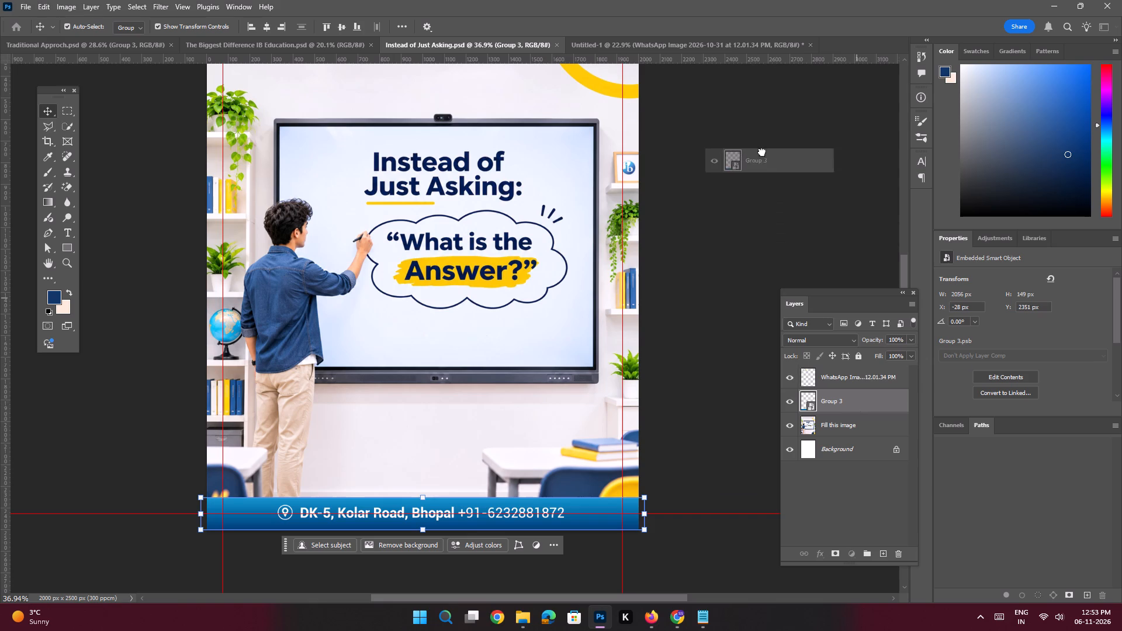
drag(762, 152, 507, 407)
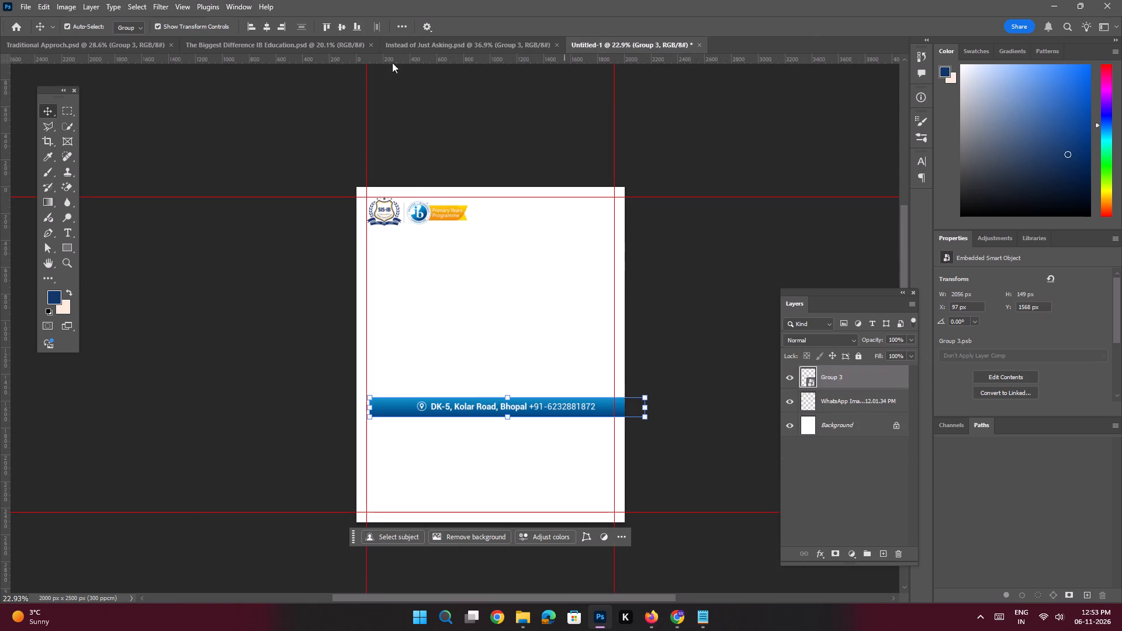
Align the blue contact bar to the canvas's horizontal centre and bottom edge.
double_click(269, 24)
double_click(358, 27)
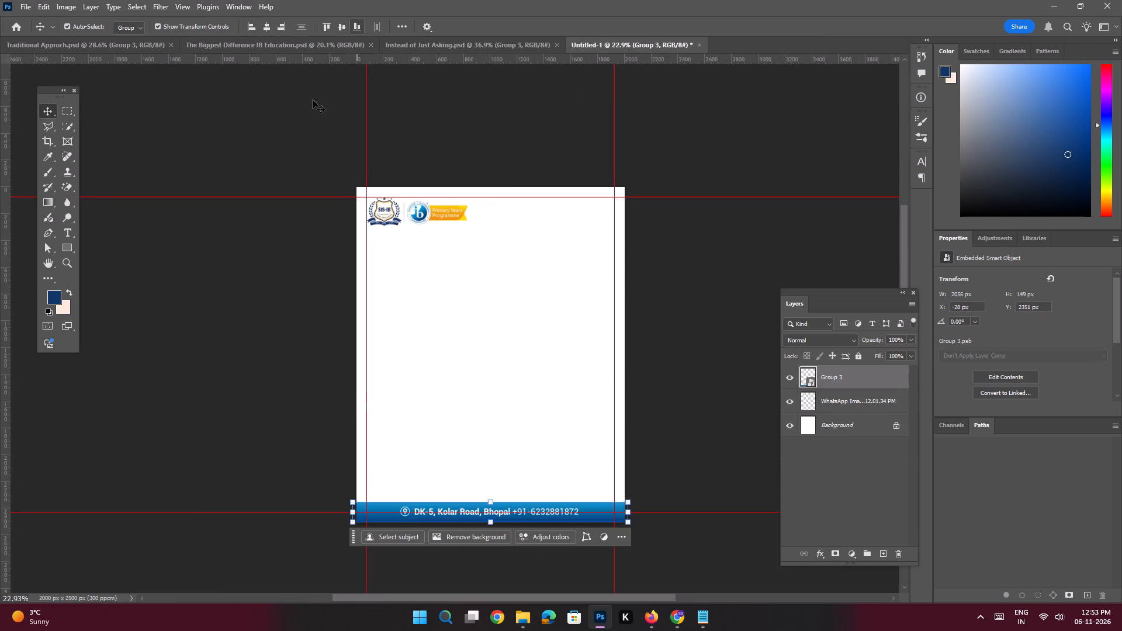
Examine the contact bar's placement up close and the overall layout of the blank poster with nothing selected.
click(280, 299)
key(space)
ctrl+drag(512, 493, 564, 535)
click(558, 554)
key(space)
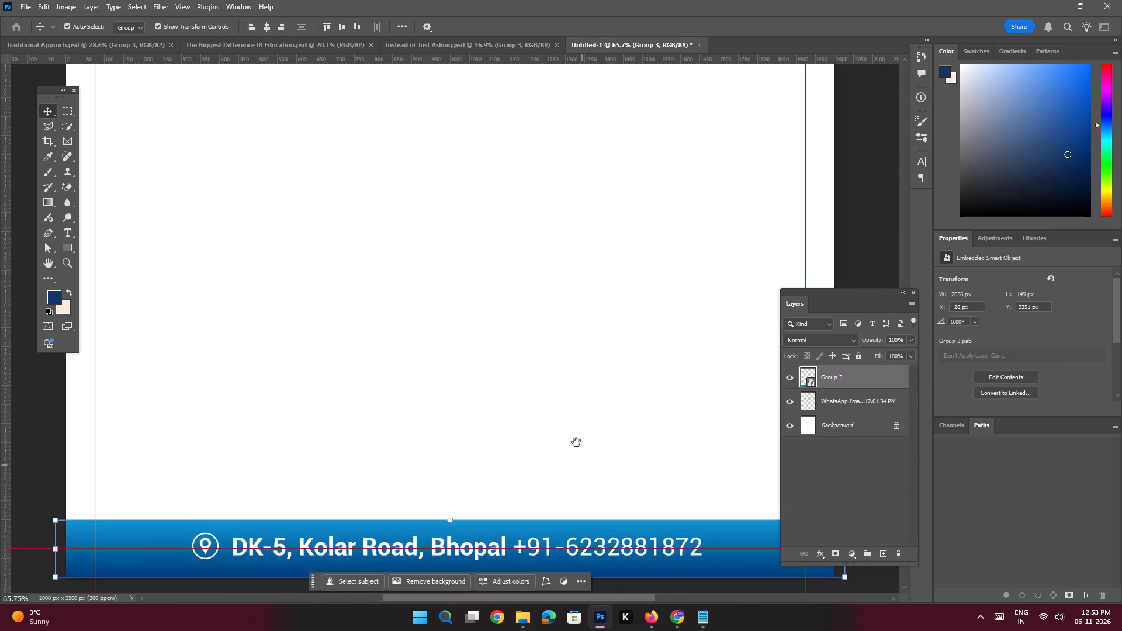
ctrl+drag(568, 402, 524, 386)
click(240, 316)
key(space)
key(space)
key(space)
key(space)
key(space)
drag(570, 313, 572, 326)
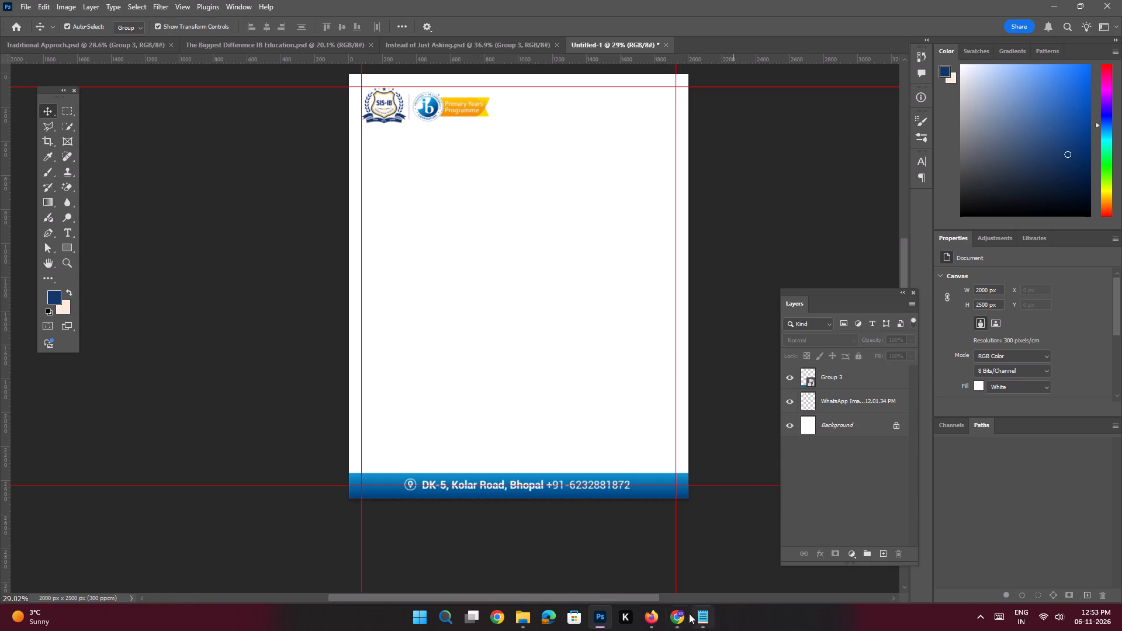
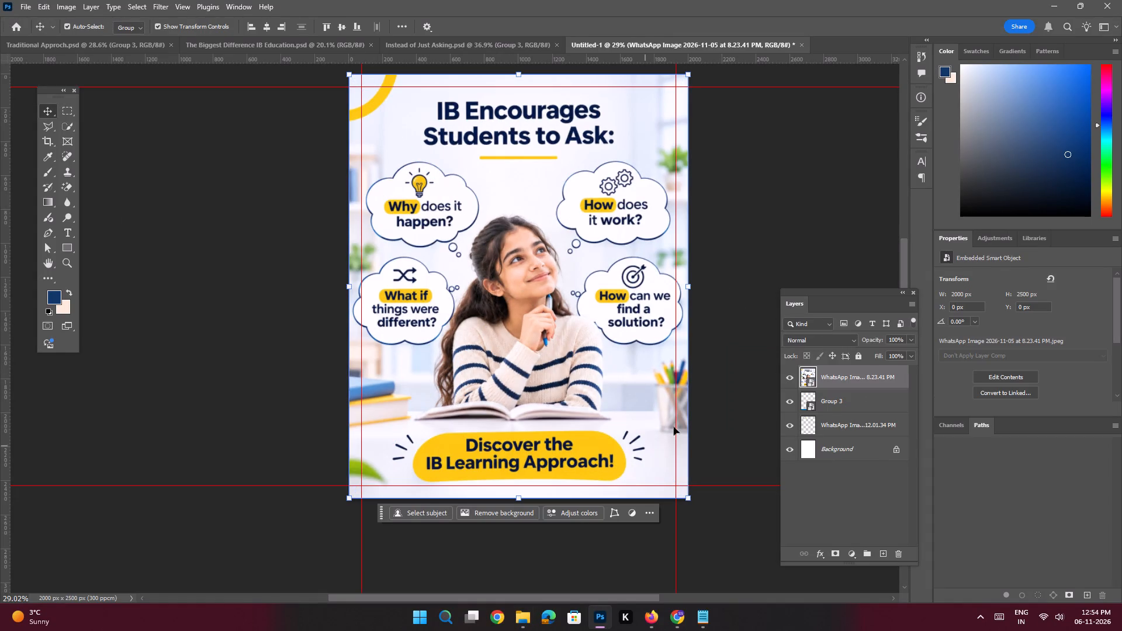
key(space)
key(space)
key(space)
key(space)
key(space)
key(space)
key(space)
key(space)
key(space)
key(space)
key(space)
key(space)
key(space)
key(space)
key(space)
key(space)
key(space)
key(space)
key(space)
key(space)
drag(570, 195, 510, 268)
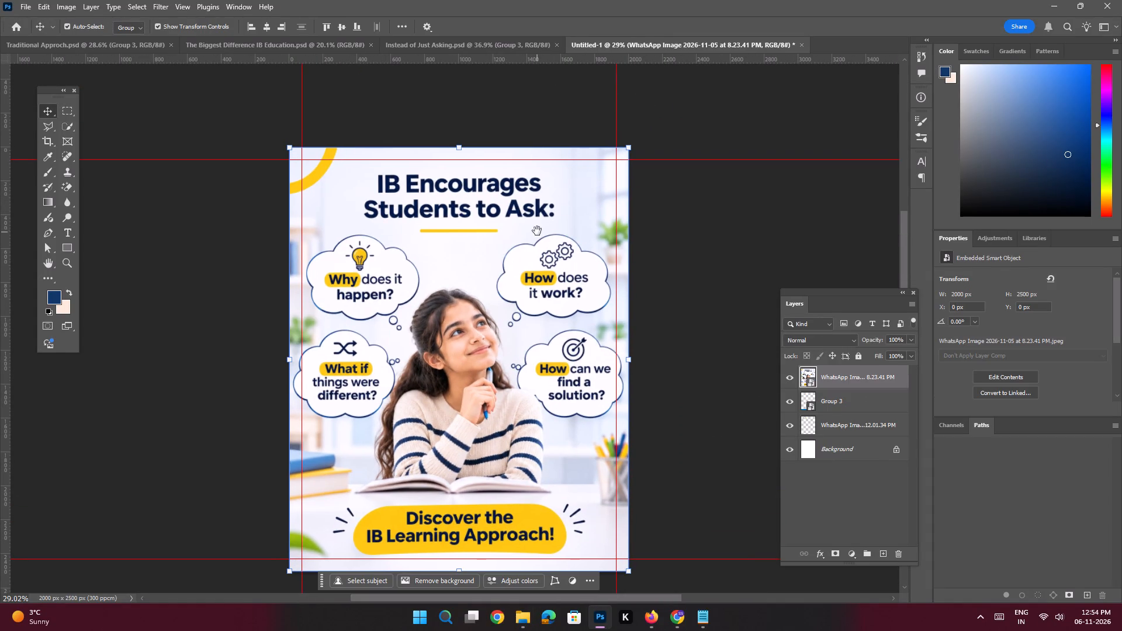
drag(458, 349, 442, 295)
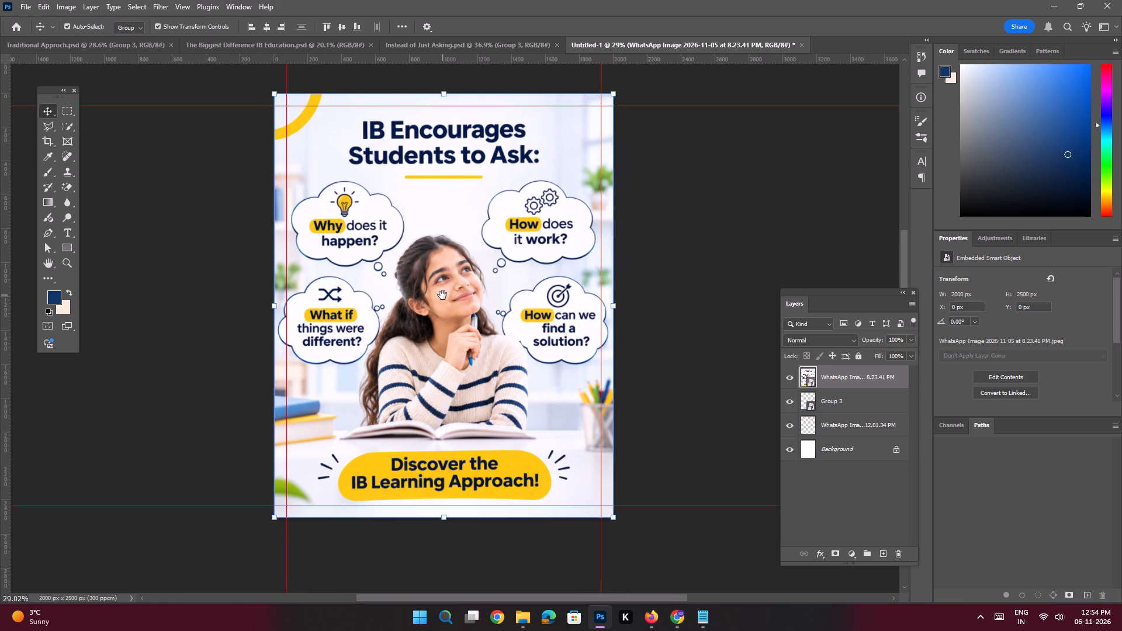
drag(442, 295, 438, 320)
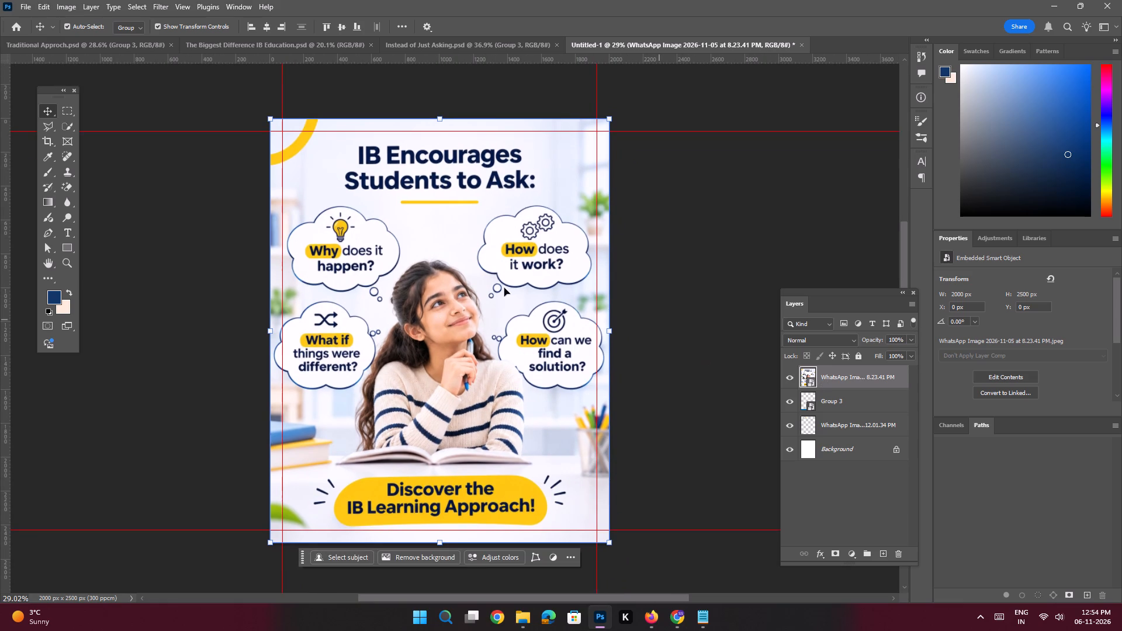
Rasterize the "IB Encourages Students to Ask:" poster image smart object so its pixels can be edited directly.
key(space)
ctrl+drag(403, 154, 431, 233)
drag(479, 202, 392, 289)
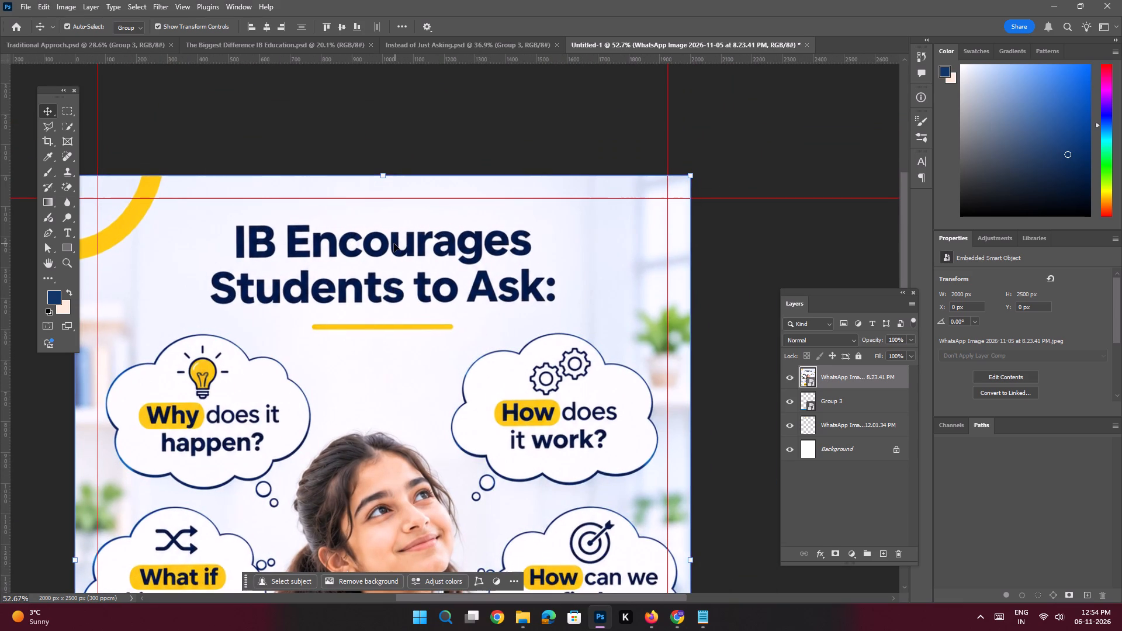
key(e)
click(390, 219)
click(496, 228)
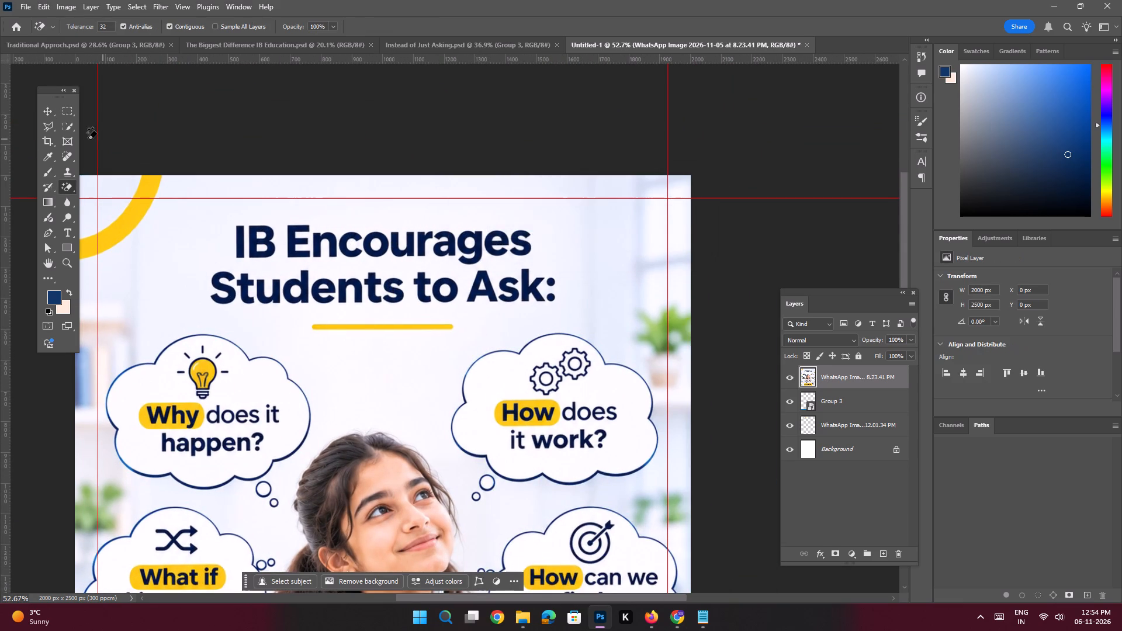
Lasso the heading "IB Encourages Students to Ask:" together with its yellow underline and remove them with a Content-Aware Fill.
click(41, 124)
click(229, 219)
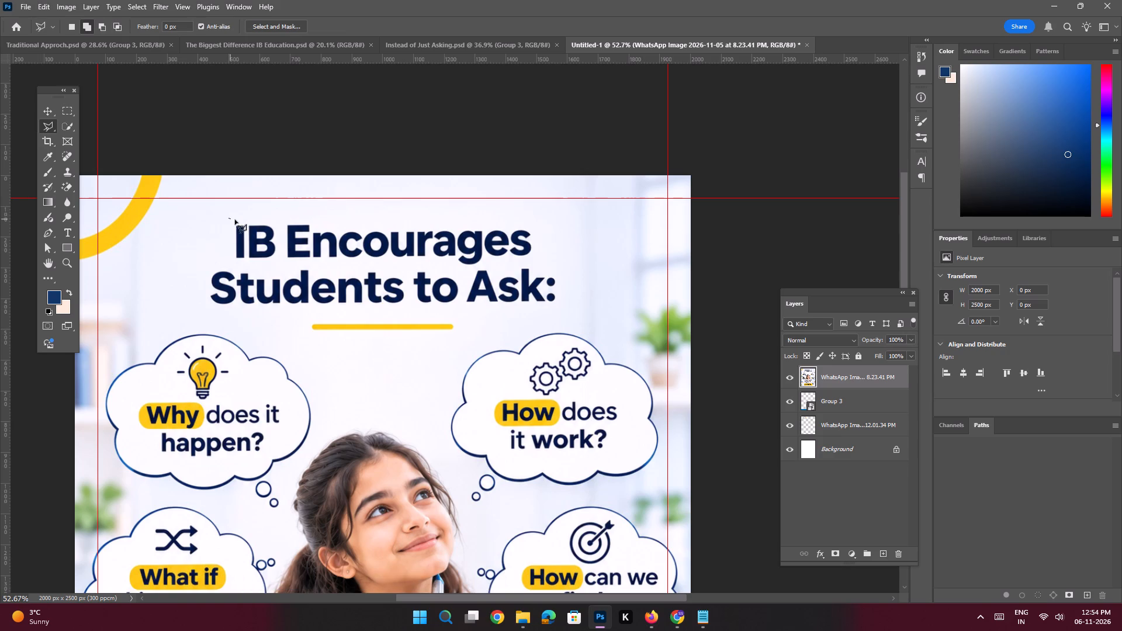
shift+click(546, 237)
click(573, 296)
click(569, 307)
click(545, 315)
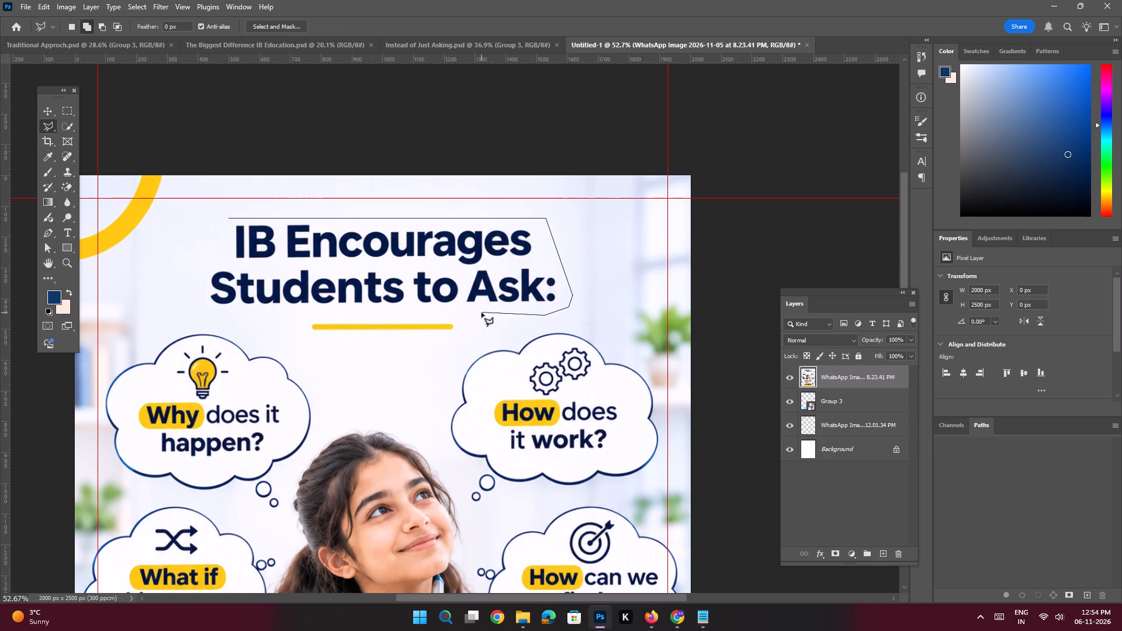
click(482, 313)
click(463, 337)
shift+click(309, 338)
click(289, 314)
shift+click(200, 313)
click(204, 245)
click(231, 227)
double_click(232, 216)
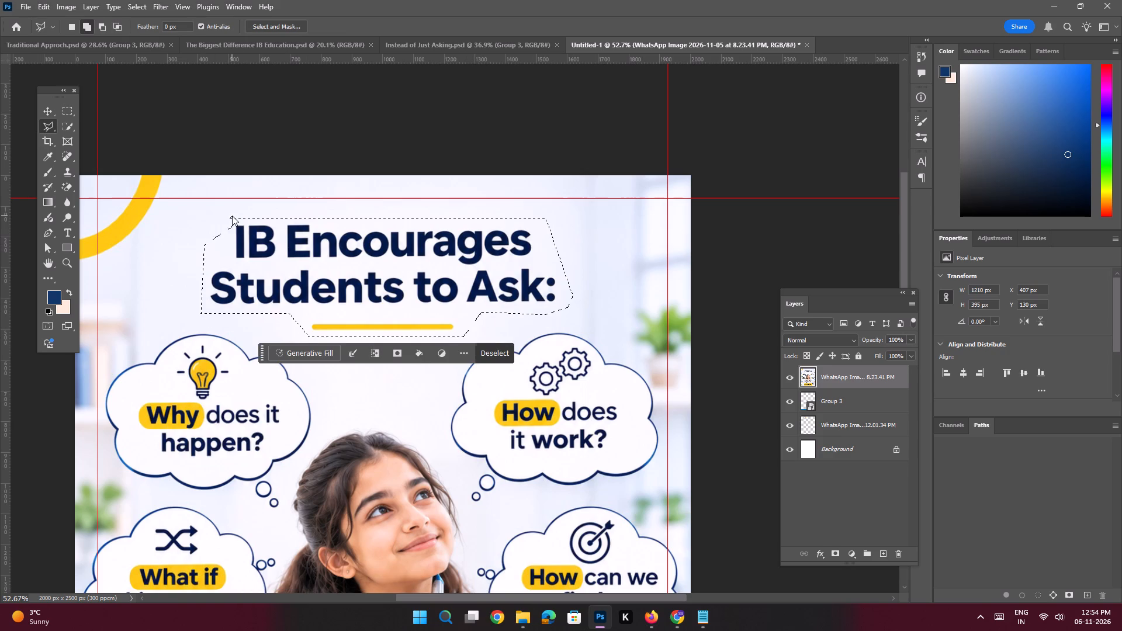
key(shift+BackSpace)
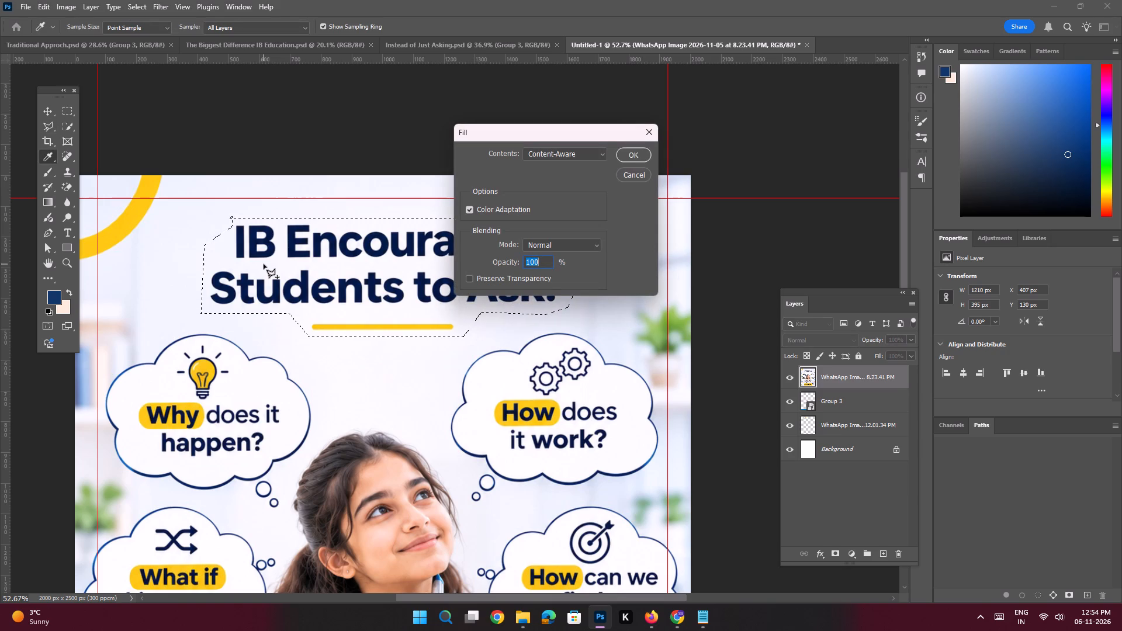
Apply the Content-Aware Fill to the selected "IB Encourages Students to Ask" heading area, and clear the selection.
key(Return)
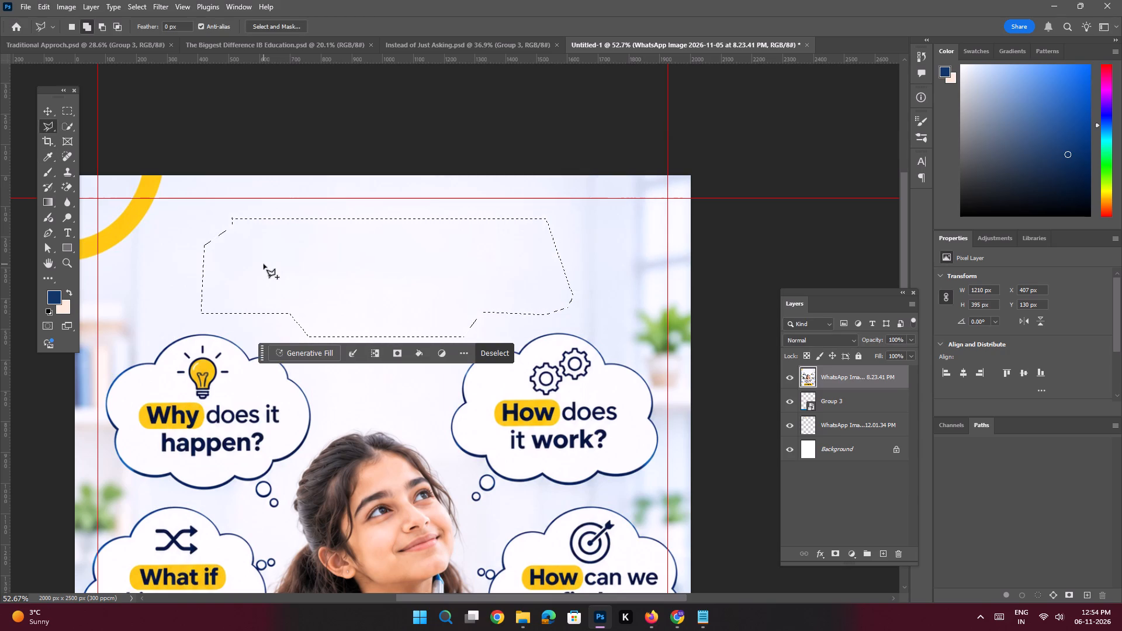
key(ctrl+d)
Lasso the yellow "Discover the IB Learning Approach!" banner with its accent strokes, remove it with the Fill command, and clear the selection.
key(ctrl+0)
key(space)
key(space)
key(space)
key(space)
key(space)
key(space)
key(space)
key(space)
key(space)
key(space)
key(space)
key(space)
key(space)
key(space)
key(space)
key(space)
key(space)
key(space)
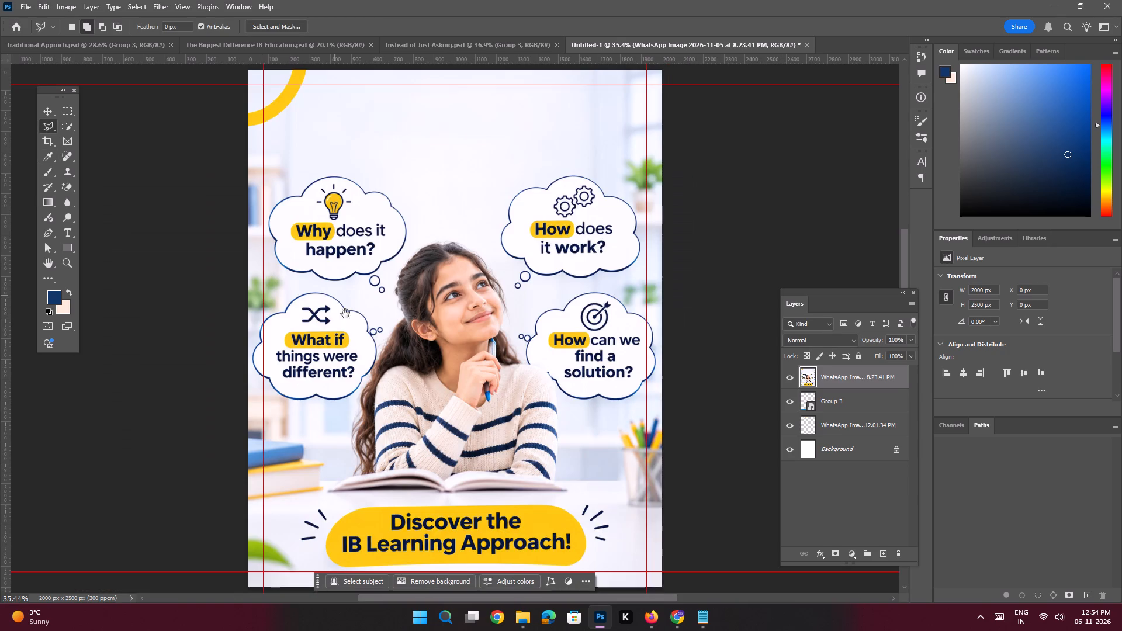
drag(368, 345, 339, 273)
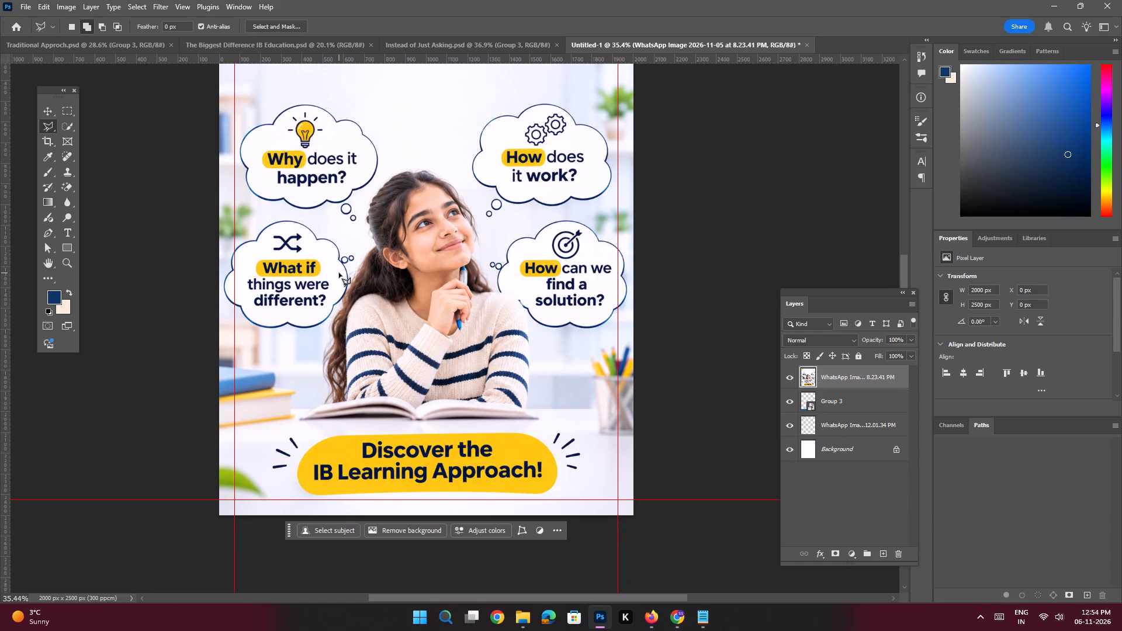
key(space)
ctrl+drag(472, 414, 504, 441)
drag(504, 441, 497, 404)
click(220, 410)
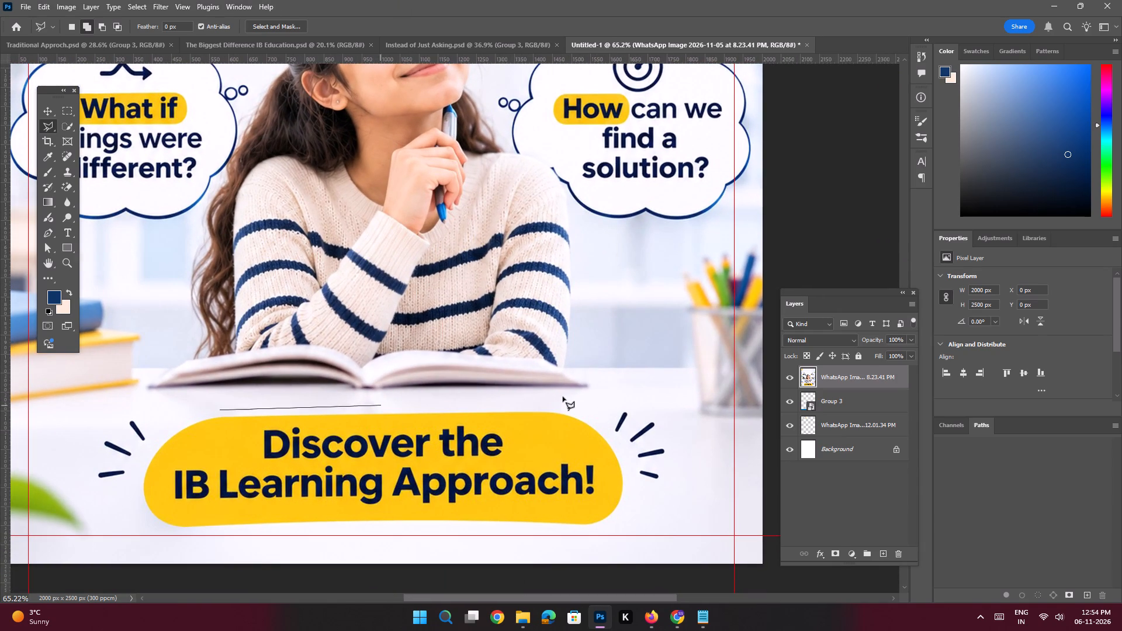
click(581, 406)
click(626, 402)
click(651, 422)
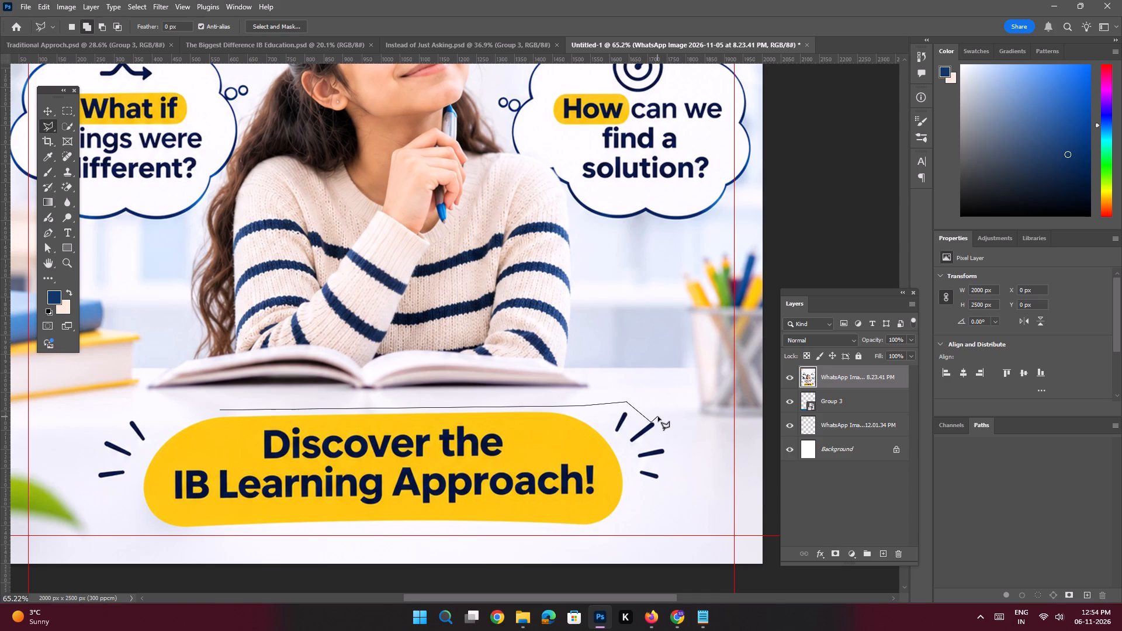
click(658, 415)
drag(676, 461, 677, 471)
click(681, 493)
drag(653, 519, 647, 520)
click(595, 531)
shift+click(224, 528)
click(146, 523)
click(99, 494)
click(81, 477)
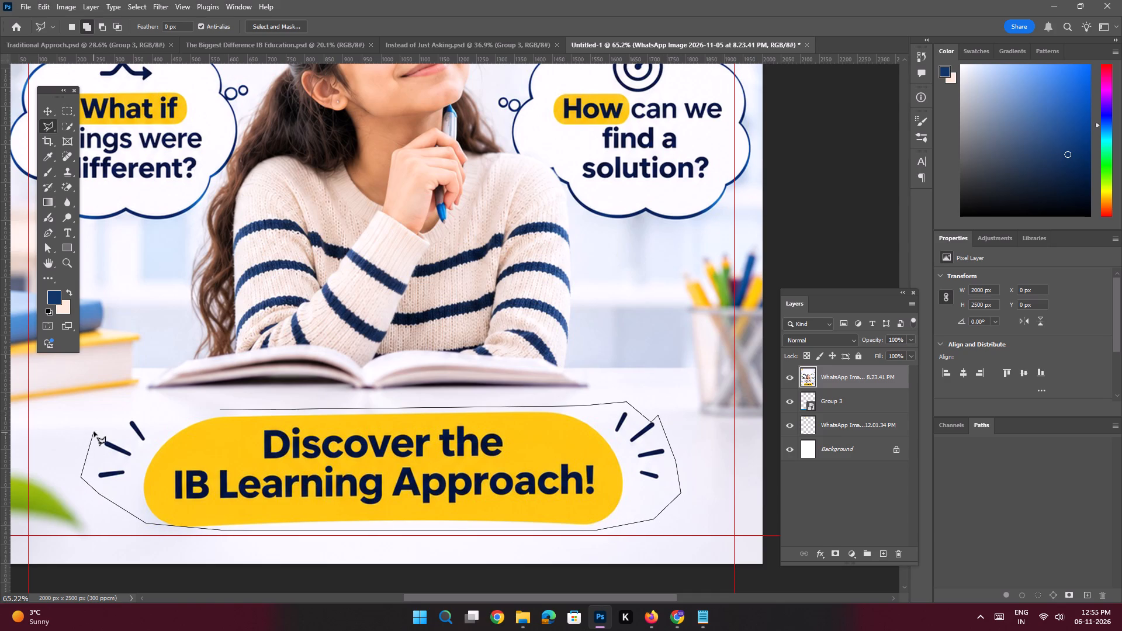
click(94, 432)
click(126, 408)
click(163, 408)
double_click(217, 408)
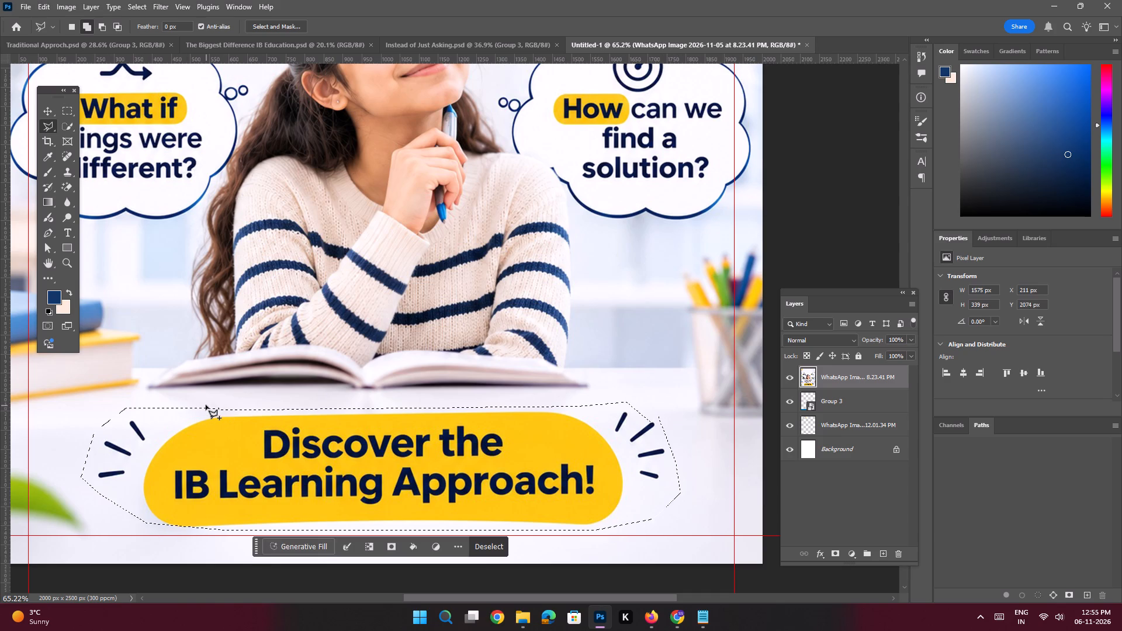
key(shift+BackSpace)
key(Return)
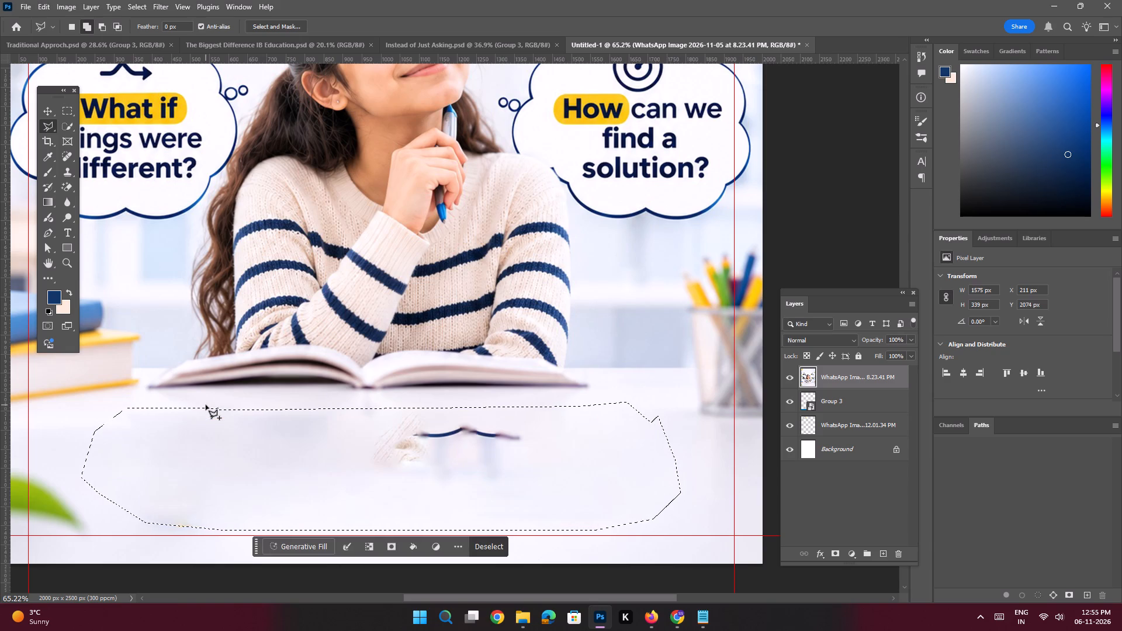
key(ctrl+d)
Lasso the leftover dark line and smudges on the desk below the book, remove them with the Fill command, and clear the selection.
key(ctrl+space)
key(ctrl+space)
key(ctrl+space)
key(ctrl+space)
key(ctrl+space)
key(ctrl+space)
key(ctrl+space)
key(ctrl+space)
key(ctrl+space)
key(ctrl+space)
key(ctrl+space)
key(ctrl+space)
key(ctrl+space)
key(ctrl+space)
key(ctrl+space)
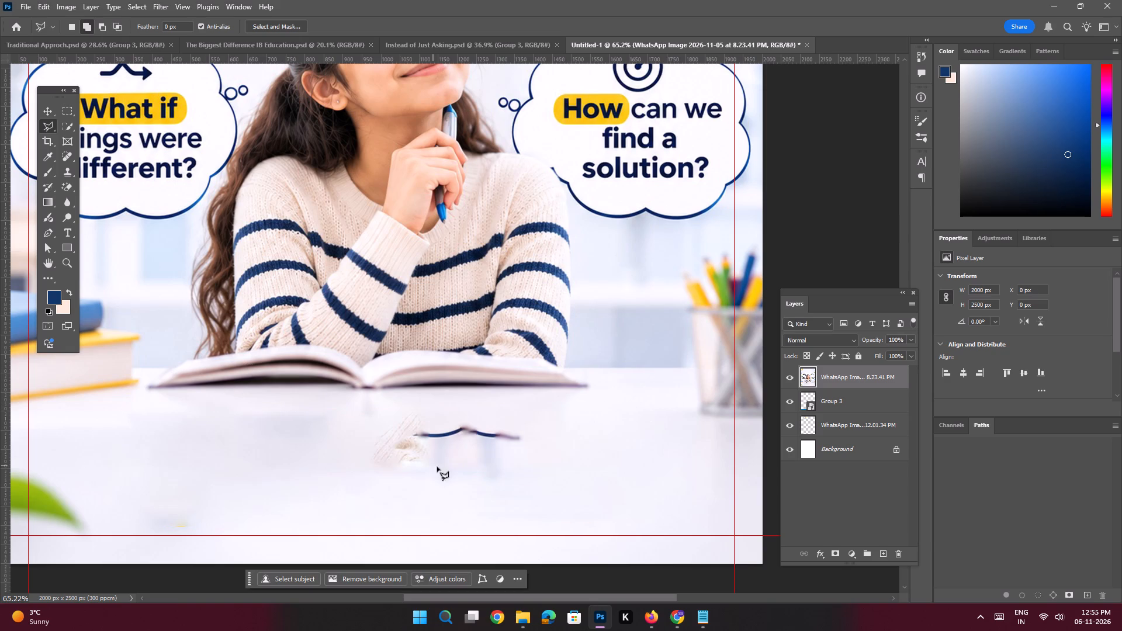
key(space)
ctrl+drag(460, 431, 470, 456)
click(446, 398)
click(537, 419)
click(560, 463)
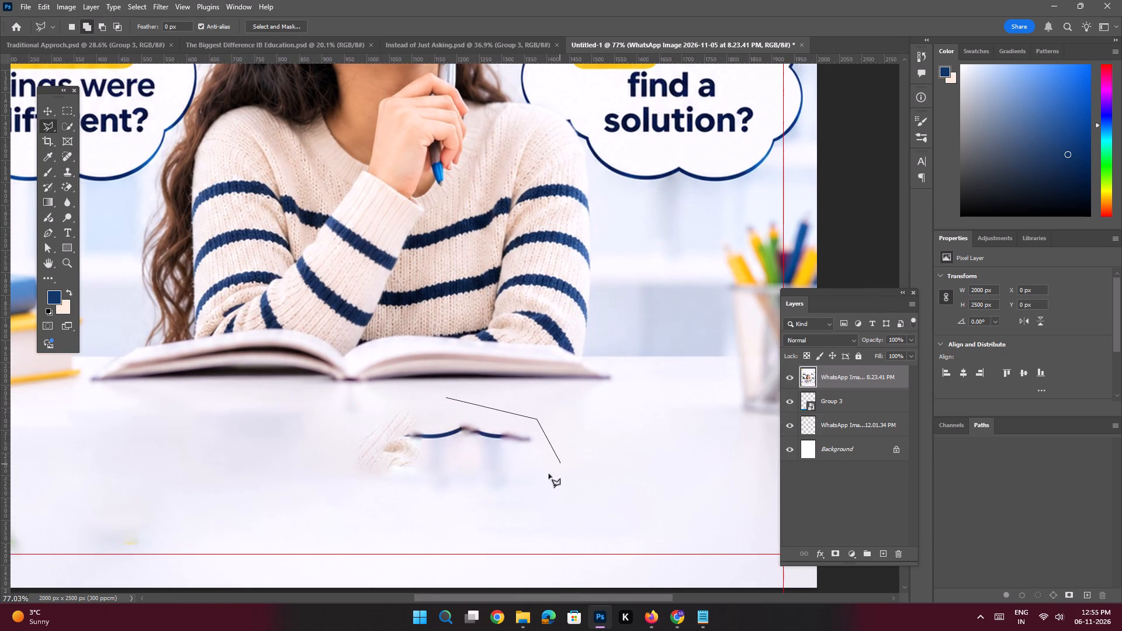
drag(532, 495, 527, 495)
click(483, 505)
click(376, 491)
click(314, 476)
click(344, 445)
click(363, 412)
click(394, 403)
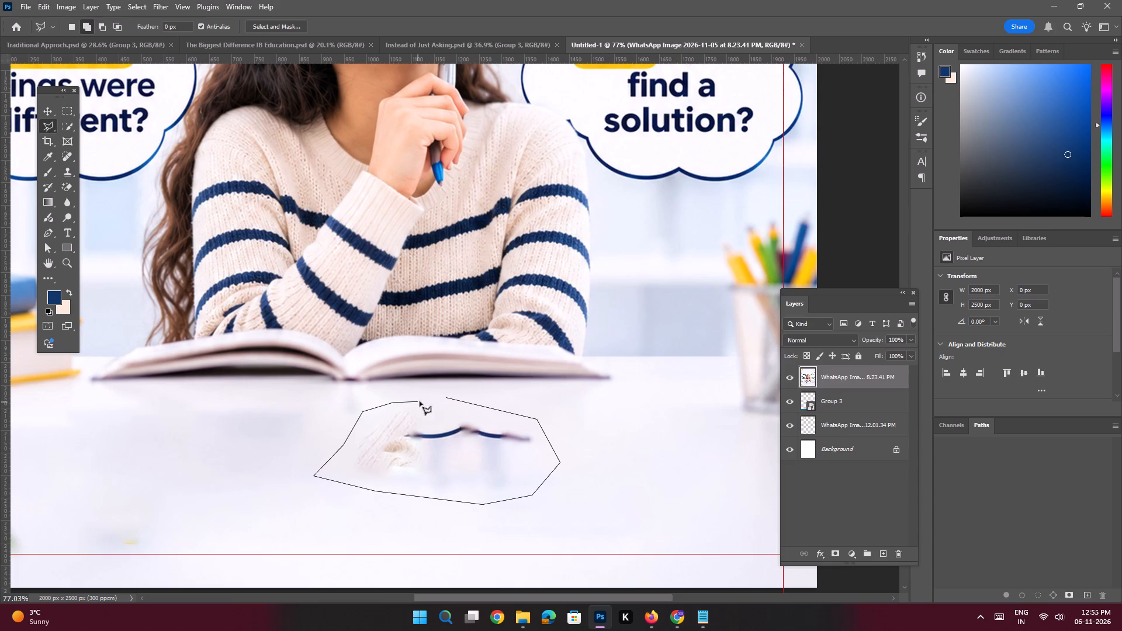
click(446, 398)
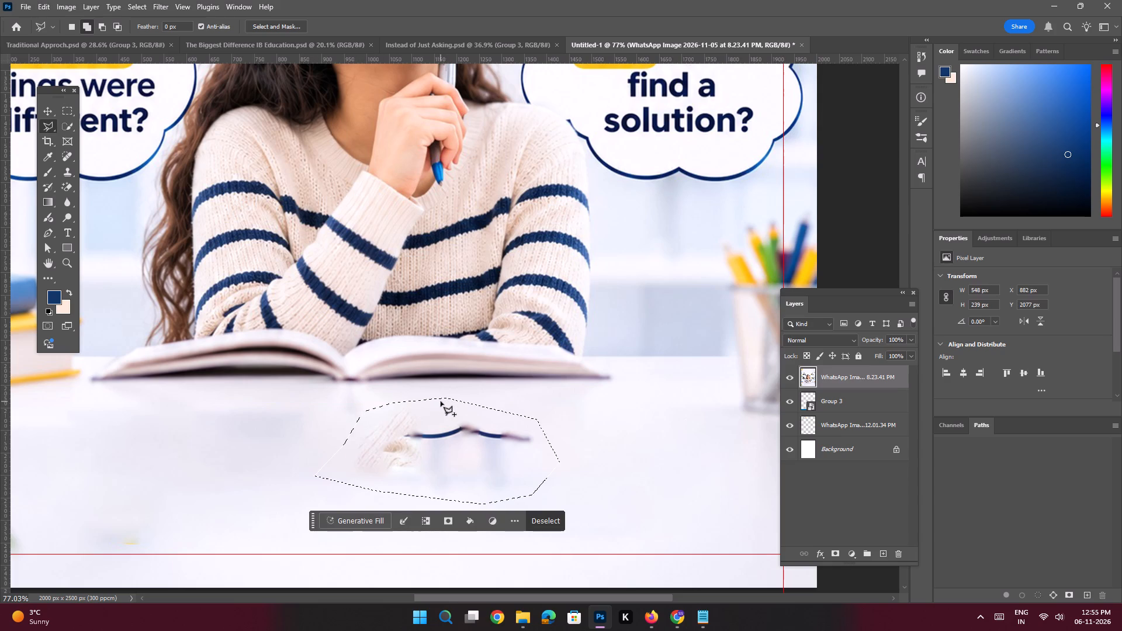
key(shift+BackSpace)
key(Return)
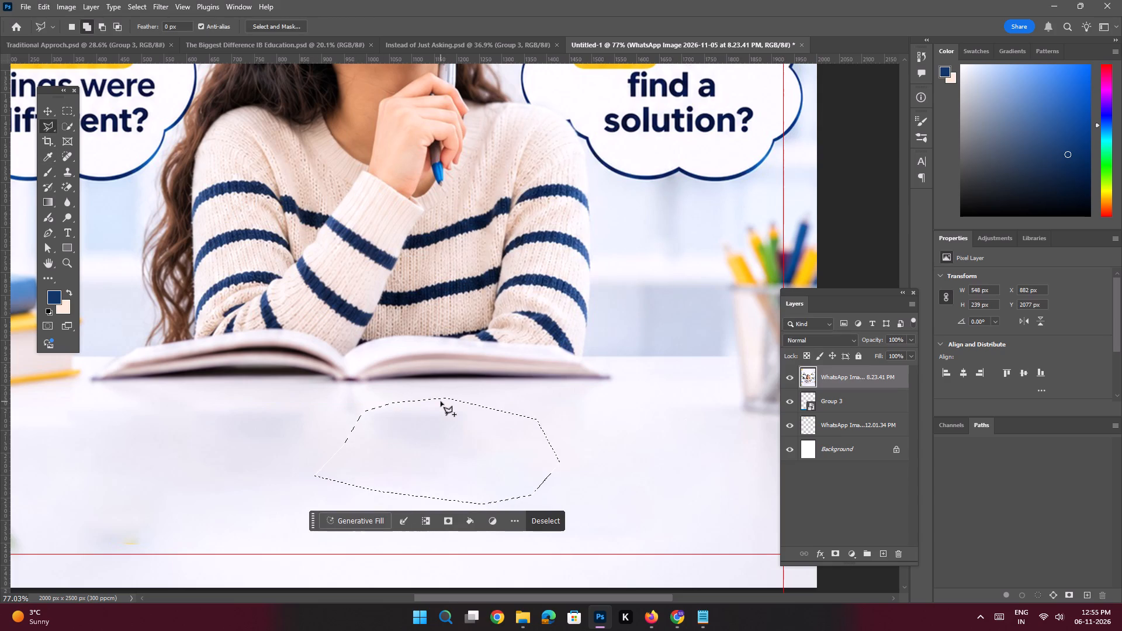
key(ctrl+d)
Lasso the yellow arc in the poster's upper corner and open the Fill command for it.
key(ctrl+0)
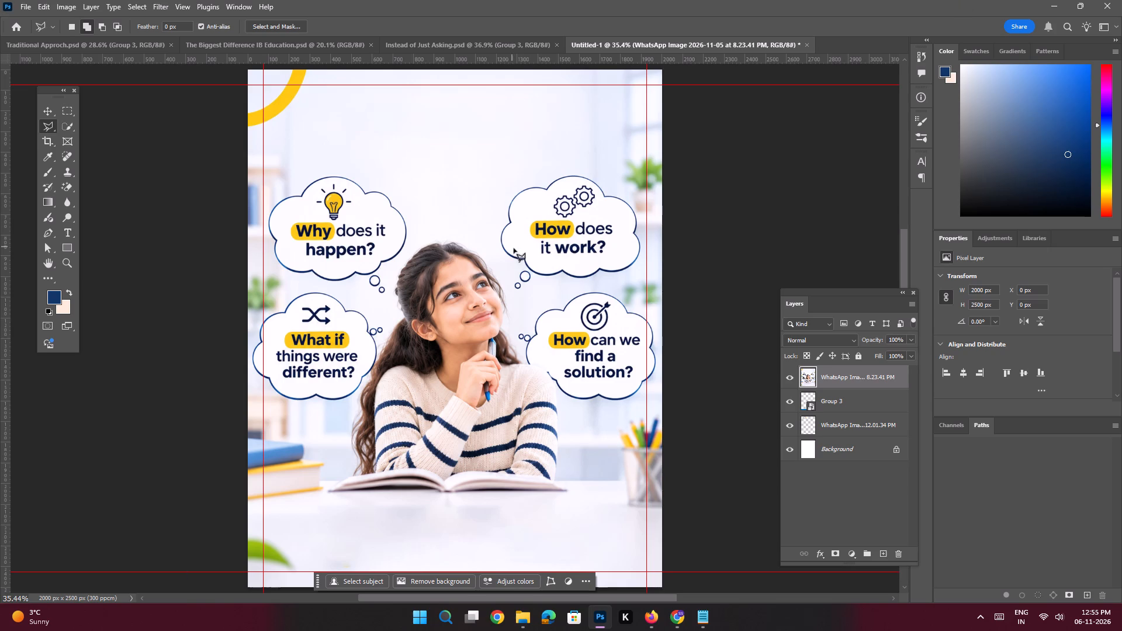
key(space)
ctrl+drag(538, 233, 525, 231)
drag(444, 137, 445, 162)
ctrl+drag(266, 99, 271, 102)
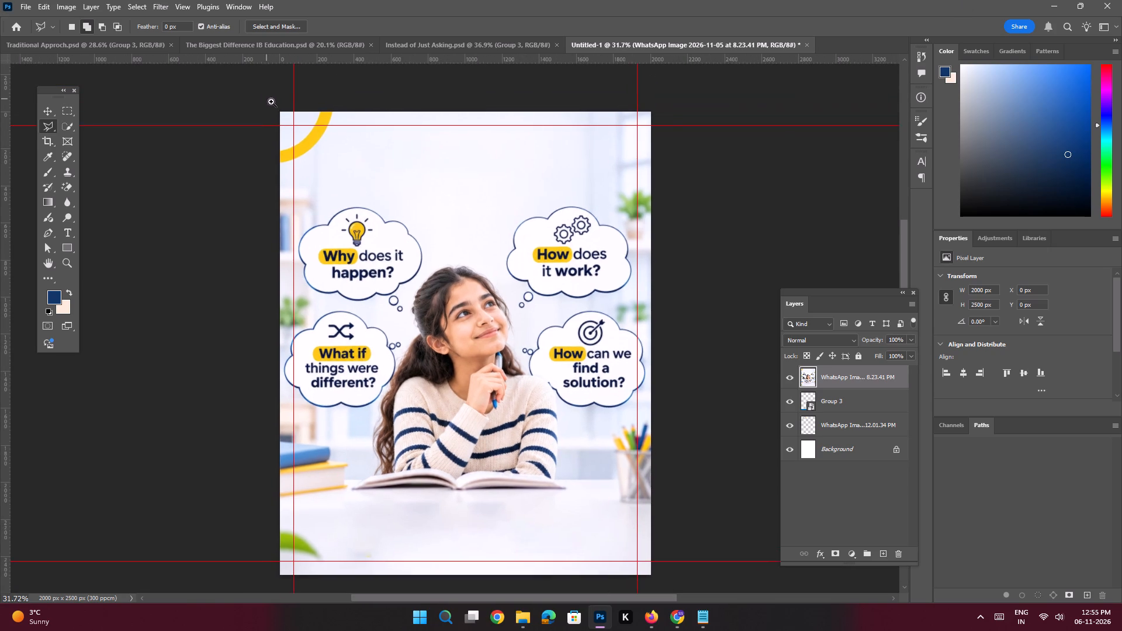
ctrl+drag(271, 102, 288, 119)
click(270, 105)
shift+click(358, 109)
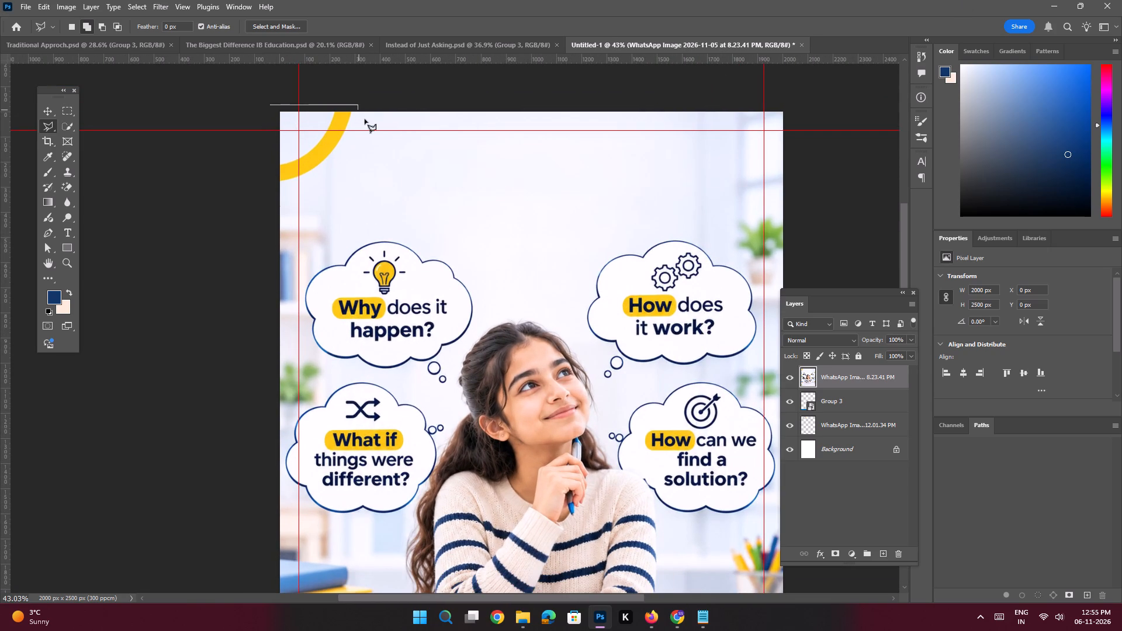
click(368, 133)
drag(345, 163, 338, 167)
click(292, 195)
click(283, 195)
click(265, 185)
click(270, 148)
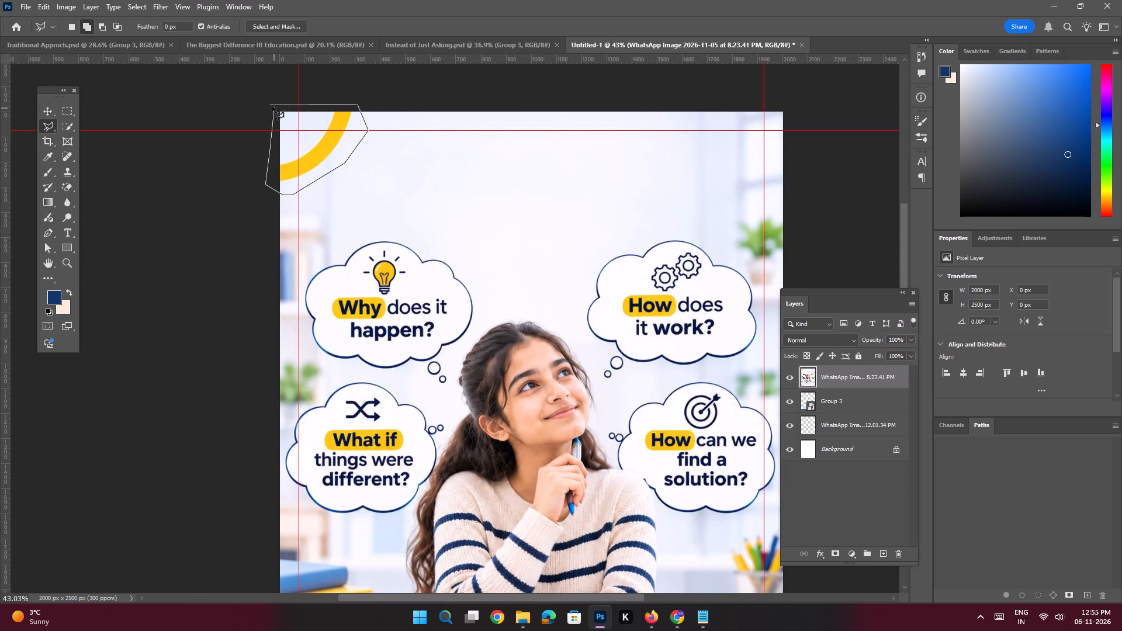
click(269, 105)
key(shift+BackSpace)
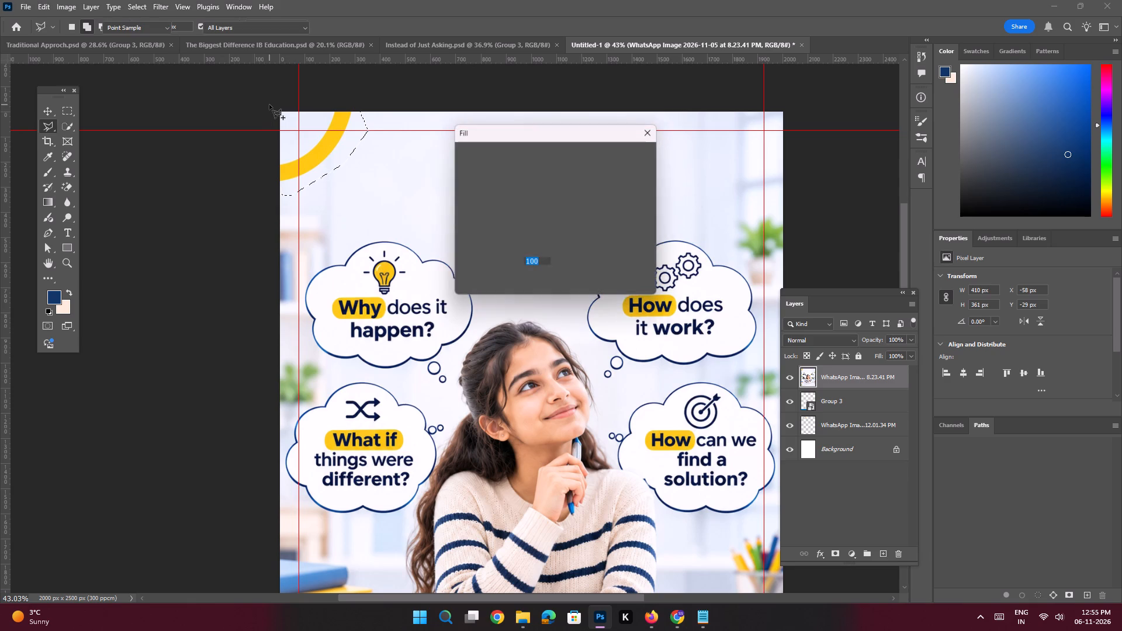
Apply the Fill to the lassoed yellow arc in the poster's upper corner and clear the selection.
key(Return)
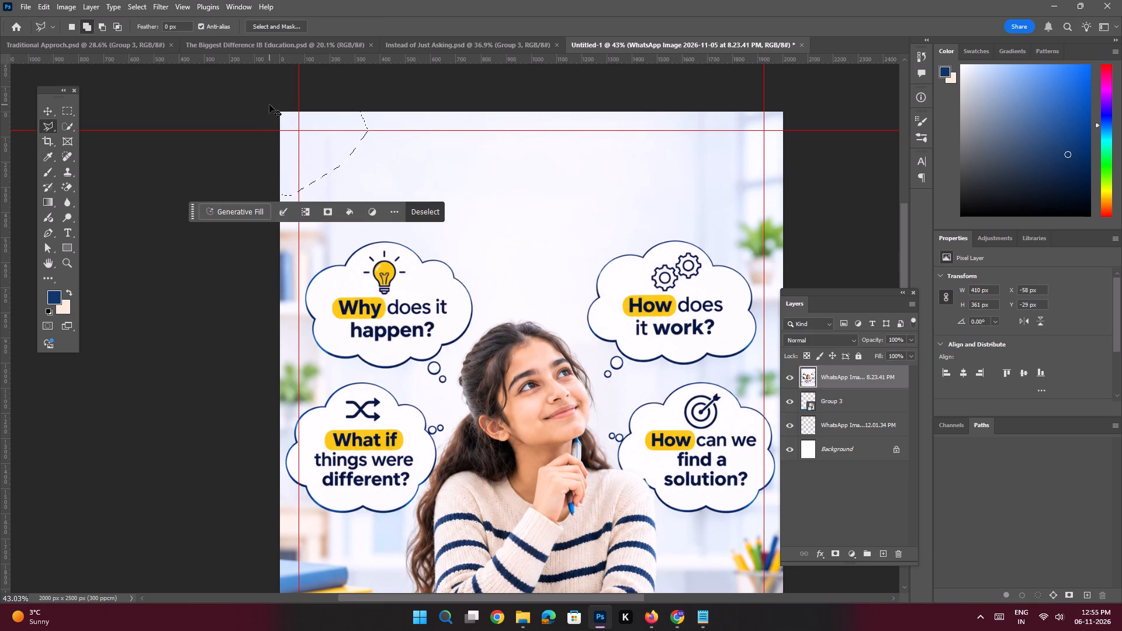
key(ctrl+d)
Copy the SIS-IB and Primary Years Programme logo layer from "Instead of Just Asking.psd" into the Untitled-1 poster.
key(ctrl+space)
key(ctrl+space)
key(ctrl+space)
key(ctrl+space)
key(ctrl+space)
key(ctrl+space)
key(ctrl+space)
key(ctrl+space)
key(ctrl+space)
drag(573, 179, 555, 176)
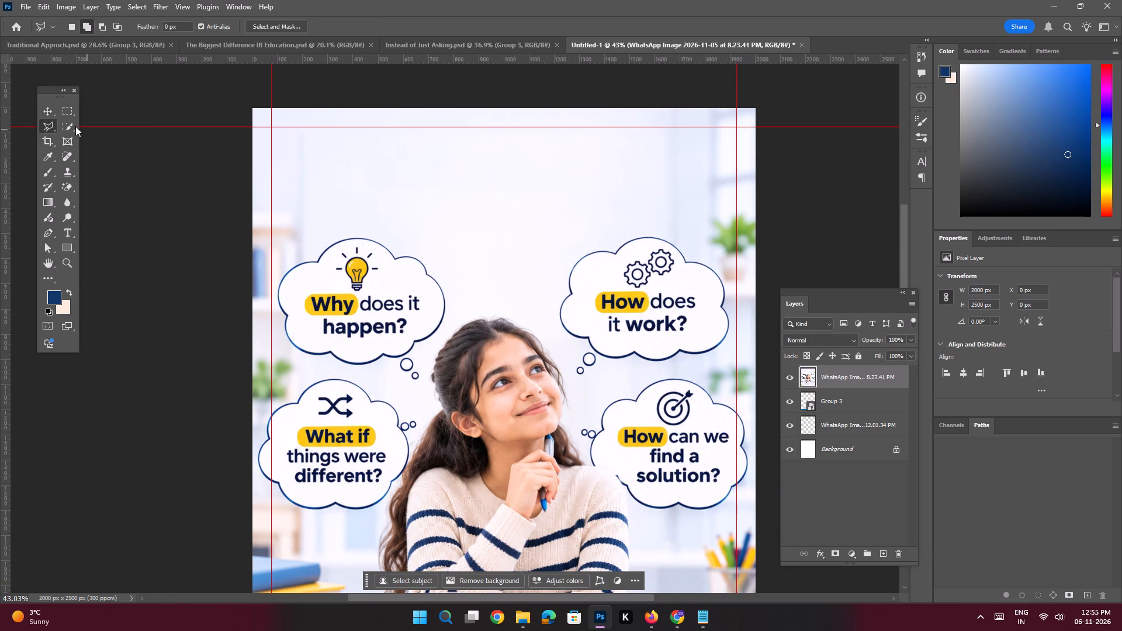
click(50, 112)
click(131, 187)
click(506, 44)
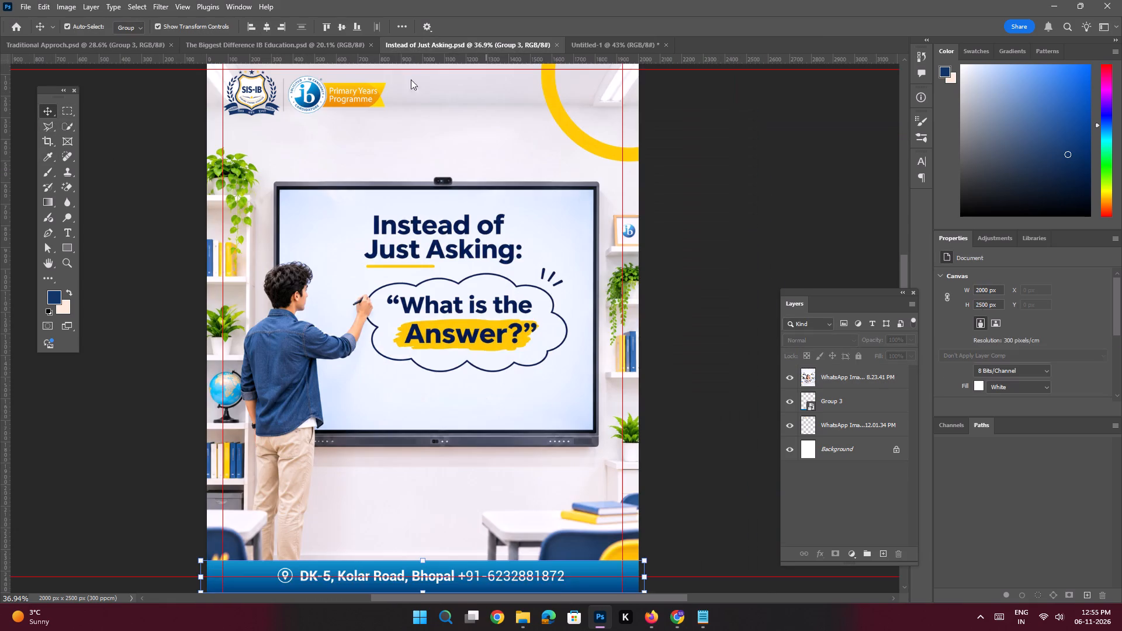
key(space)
click(309, 102)
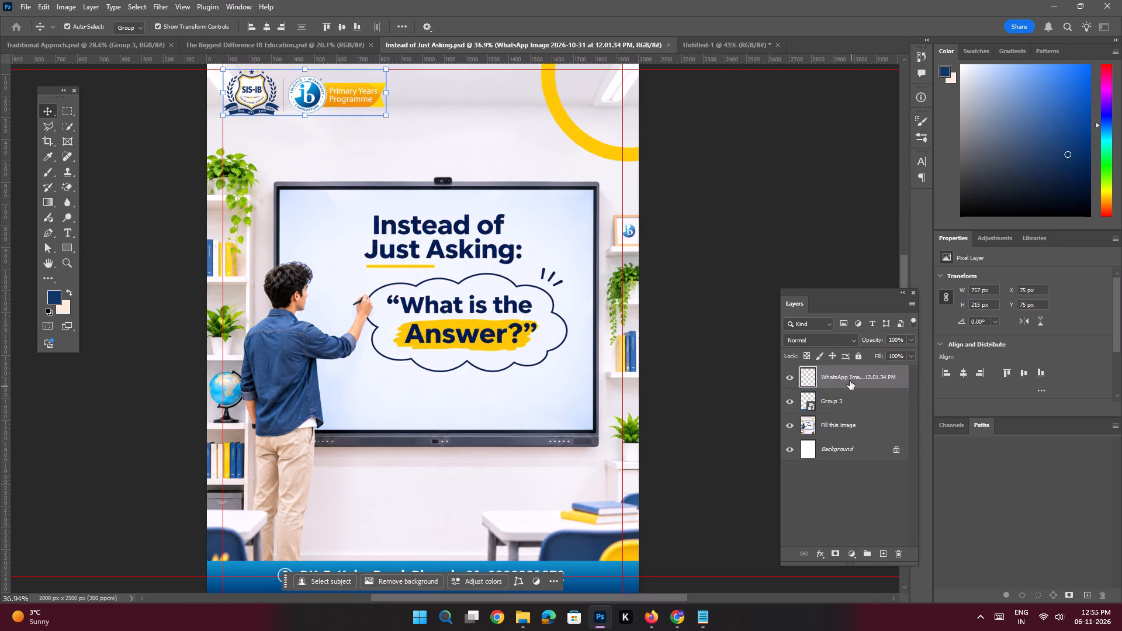
drag(850, 378, 348, 120)
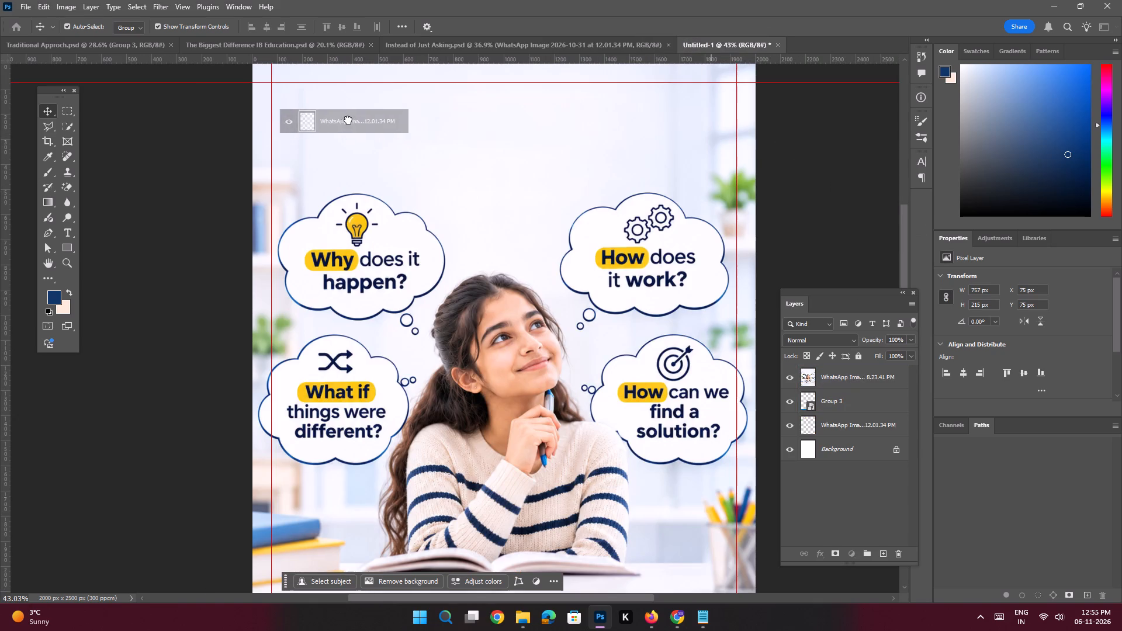
drag(348, 120, 348, 118)
Move the copied logo strip into the poster's upper-left corner, against the margin guides, and deselect it.
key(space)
ctrl+drag(339, 103, 376, 161)
drag(408, 131, 418, 179)
drag(393, 177, 434, 158)
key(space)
ctrl+drag(442, 176, 382, 160)
click(320, 212)
Copy the blue address footer, layer Group 3, from "Instead of Just Asking.psd" into the Untitled-1 poster above the other layers.
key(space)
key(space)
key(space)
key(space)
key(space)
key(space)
drag(511, 279, 483, 262)
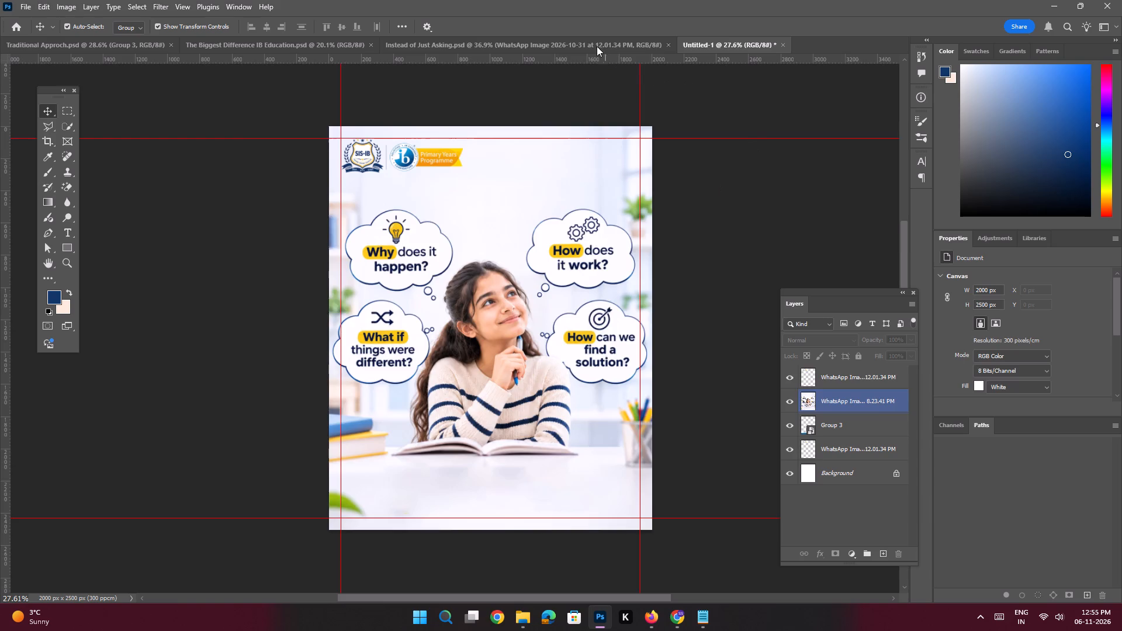
click(597, 46)
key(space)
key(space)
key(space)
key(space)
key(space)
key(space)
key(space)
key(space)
drag(449, 367, 473, 318)
click(473, 317)
click(536, 460)
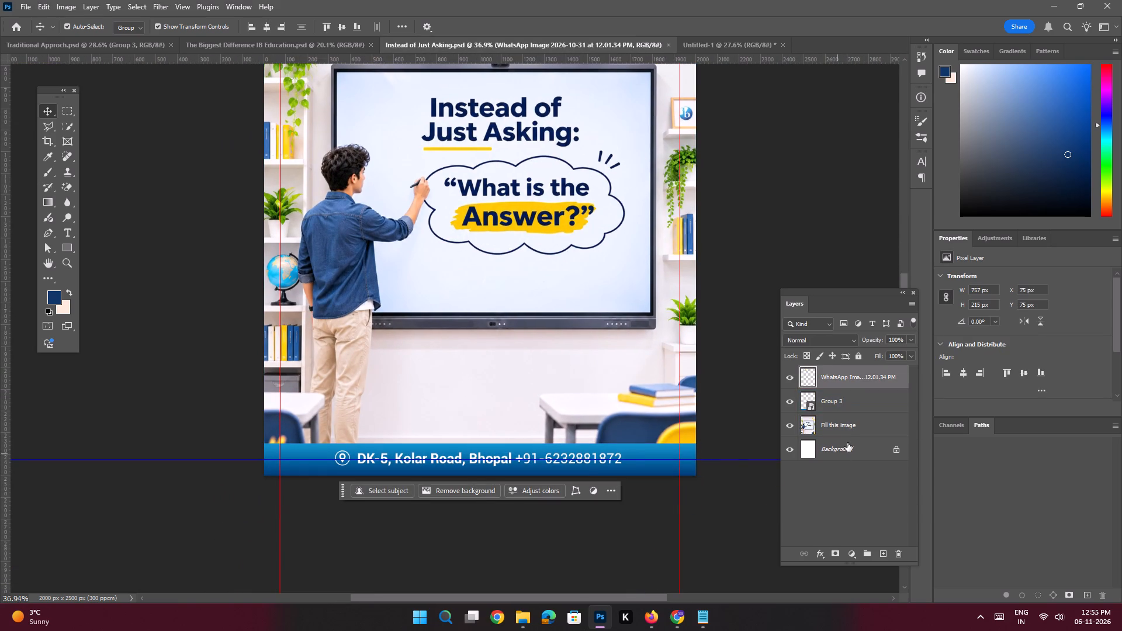
click(614, 469)
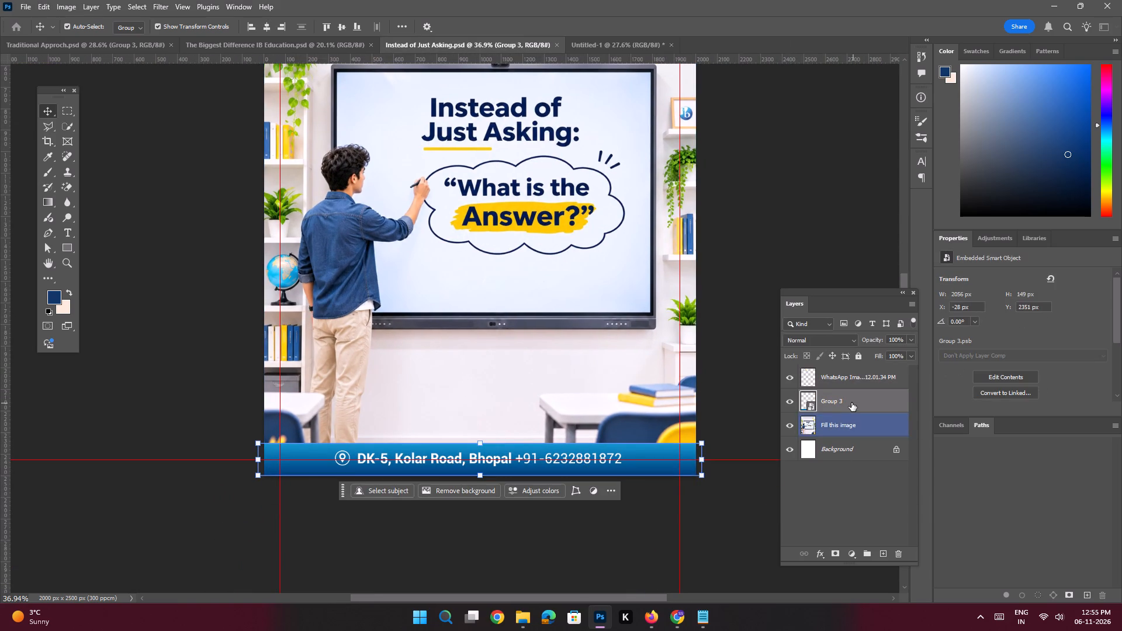
drag(851, 403, 504, 443)
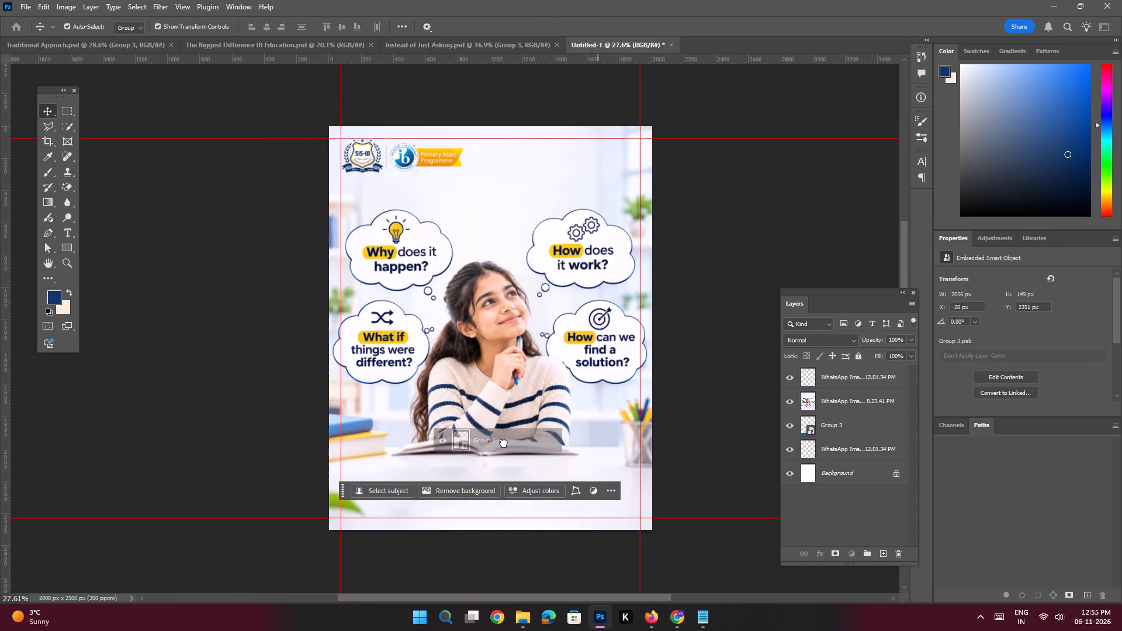
drag(504, 443, 504, 443)
Align the address footer to the canvas's horizontal centre and bottom edge, and deselect it.
double_click(268, 27)
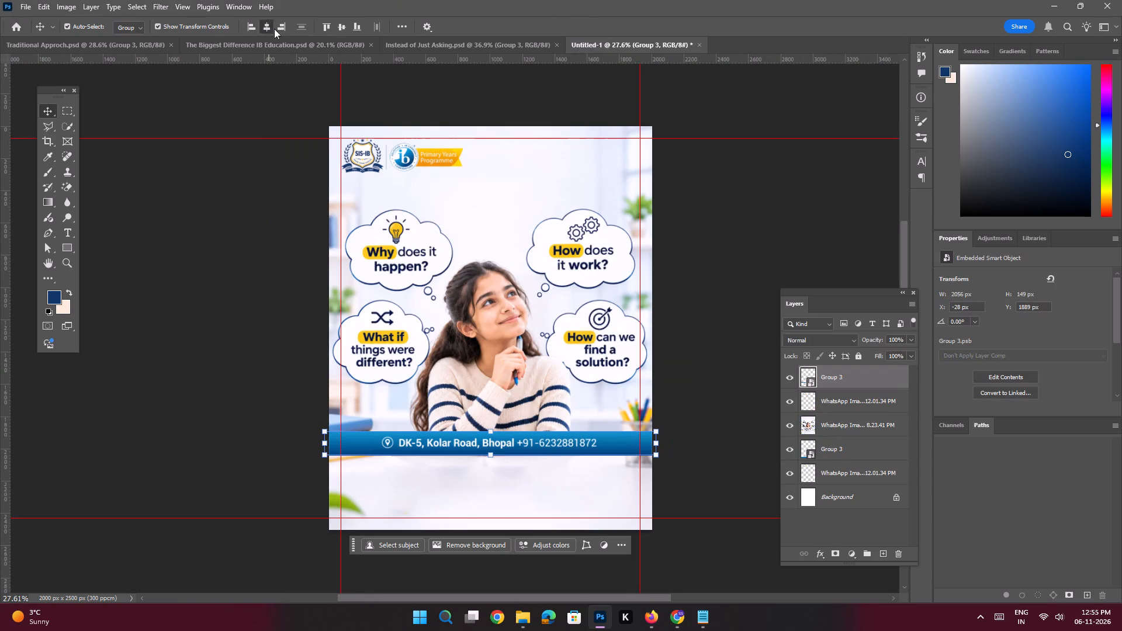
click(353, 26)
click(195, 313)
Examine the footer's fit along the poster's bottom edge and the overall layout with the logos.
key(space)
ctrl+drag(441, 539, 491, 561)
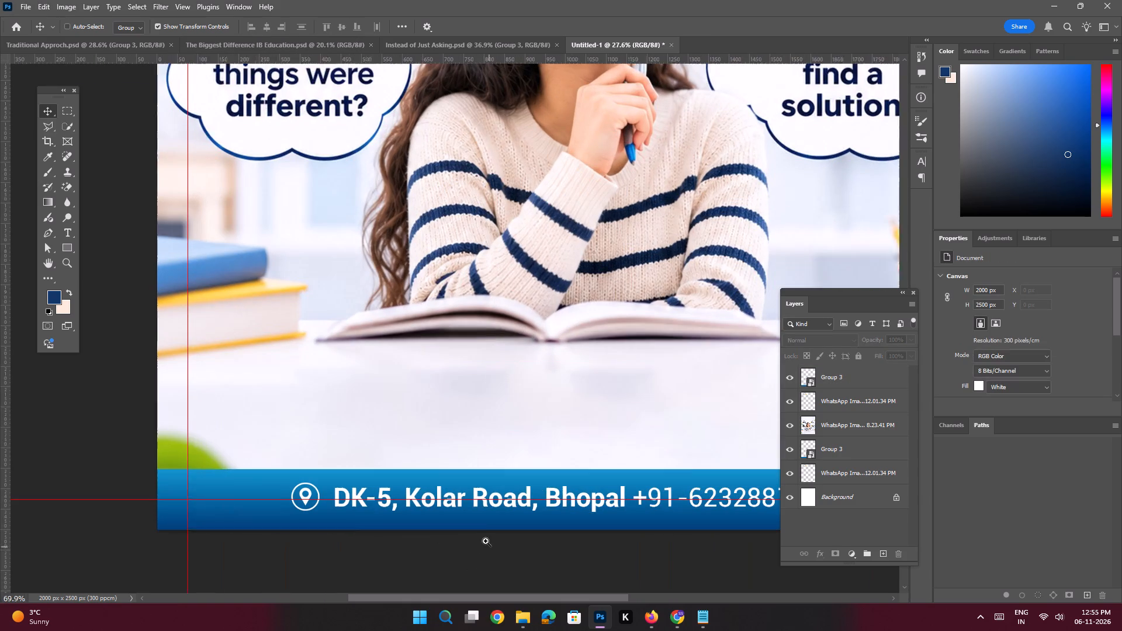
click(471, 516)
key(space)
ctrl+drag(496, 422, 442, 404)
click(323, 324)
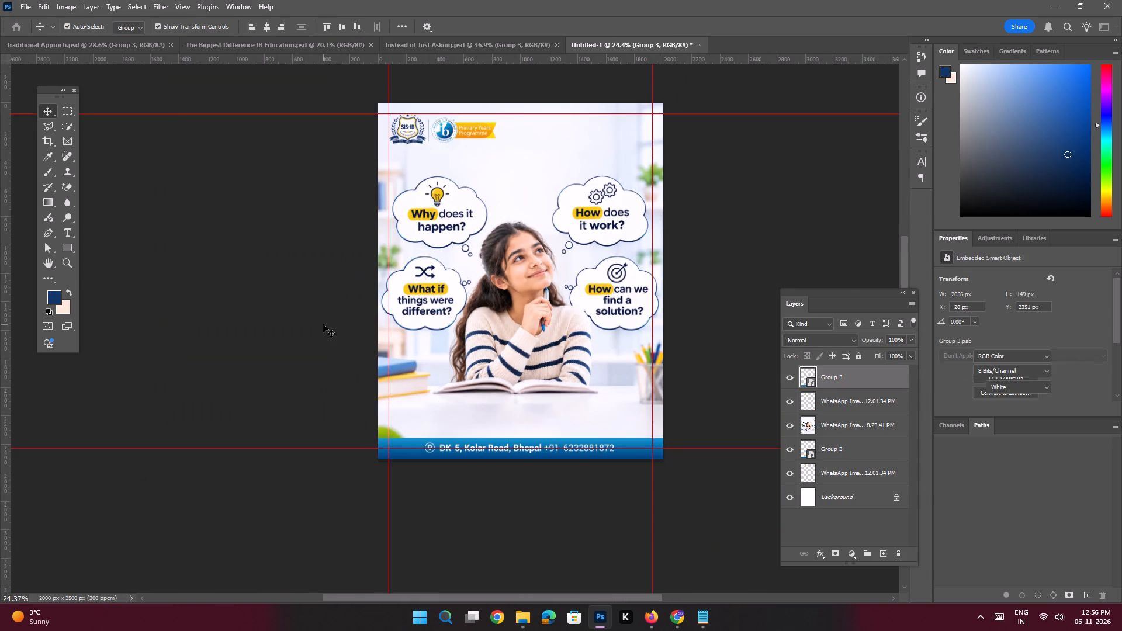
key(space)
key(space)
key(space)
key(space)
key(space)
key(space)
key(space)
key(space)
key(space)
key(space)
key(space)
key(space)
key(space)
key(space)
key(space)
drag(532, 251, 482, 285)
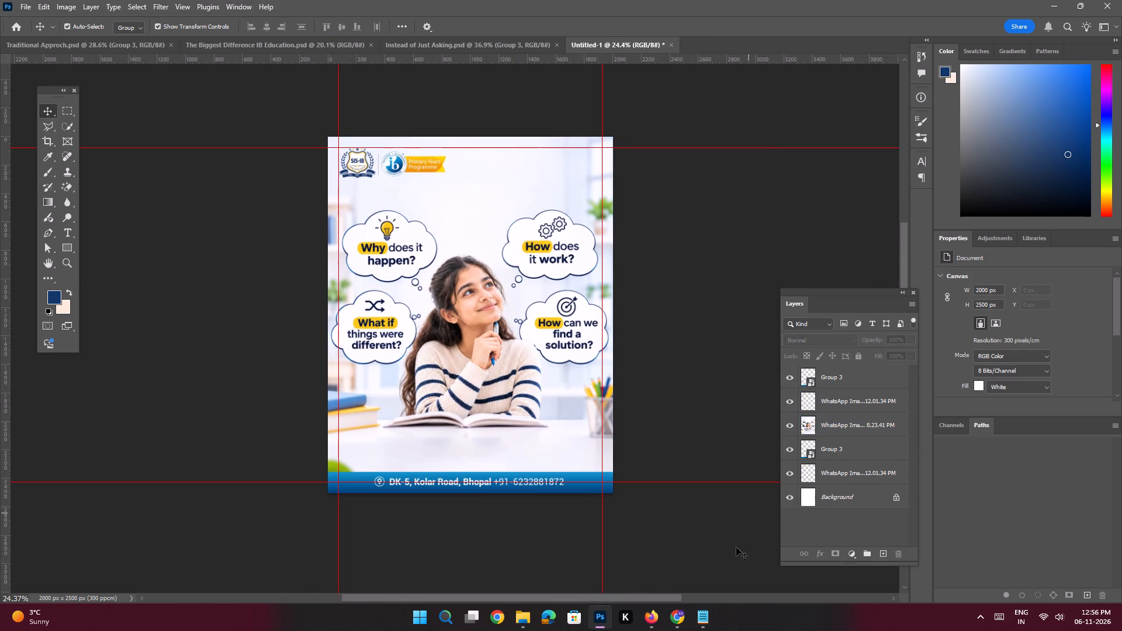
Switch to the Notepad file containing the slide copy.
click(705, 615)
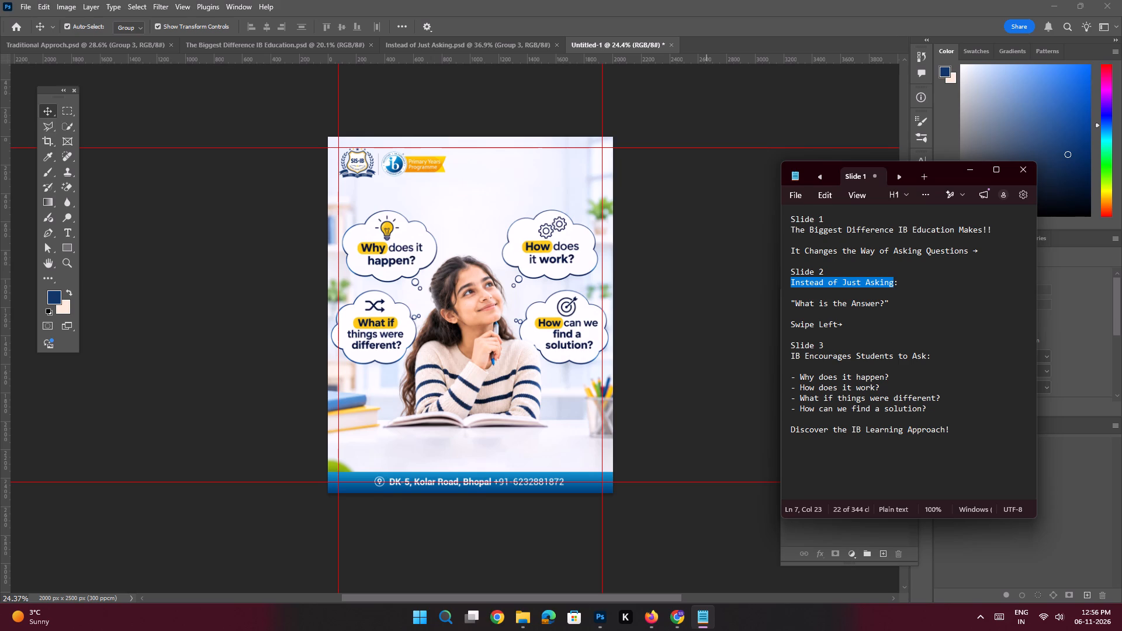
Check the Instead of Just Asking.psd slide, and copy the Slide 3 heading "IB Encourages Students to Ask" from Notepad.
click(968, 170)
click(425, 44)
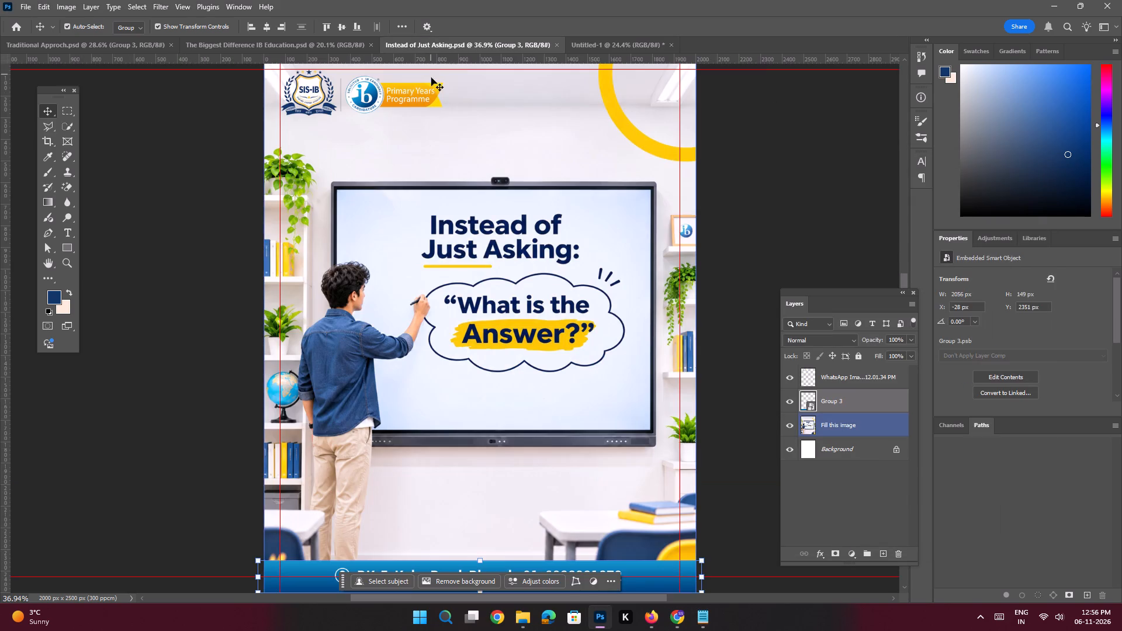
click(602, 40)
click(702, 620)
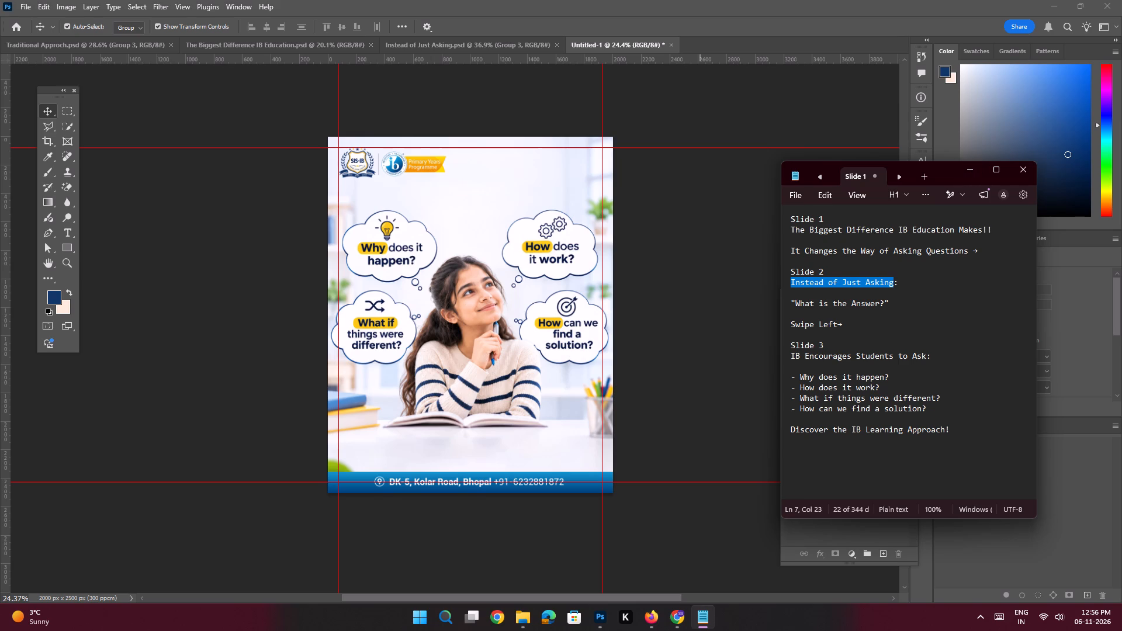
drag(927, 356, 770, 355)
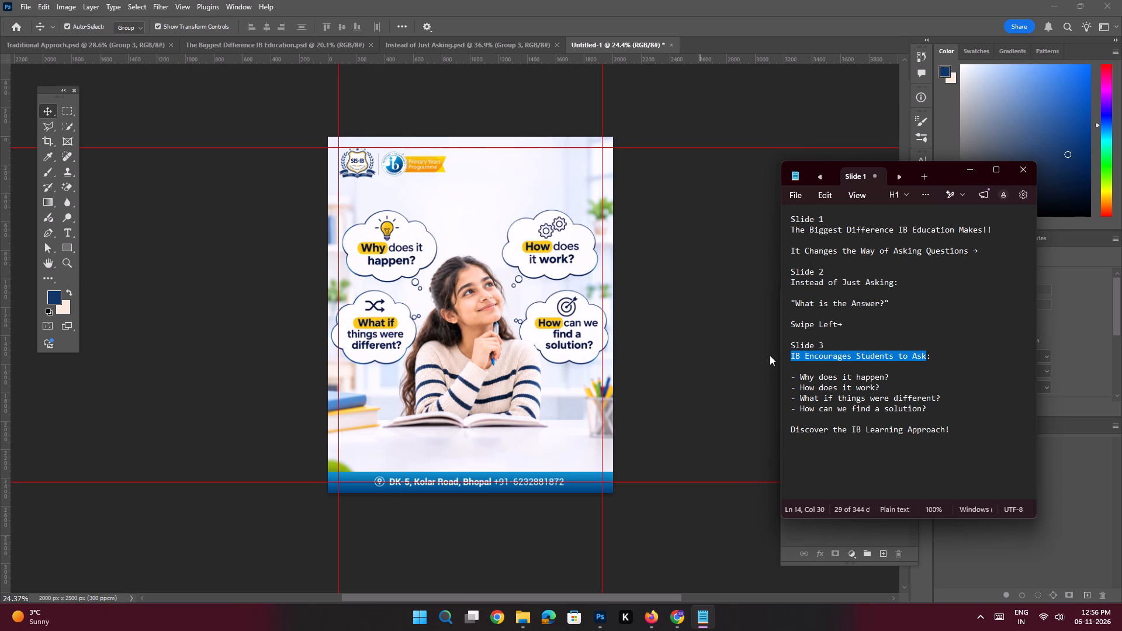
key(ctrl+c)
key(ctrl+c)
key(ctrl+c)
click(967, 168)
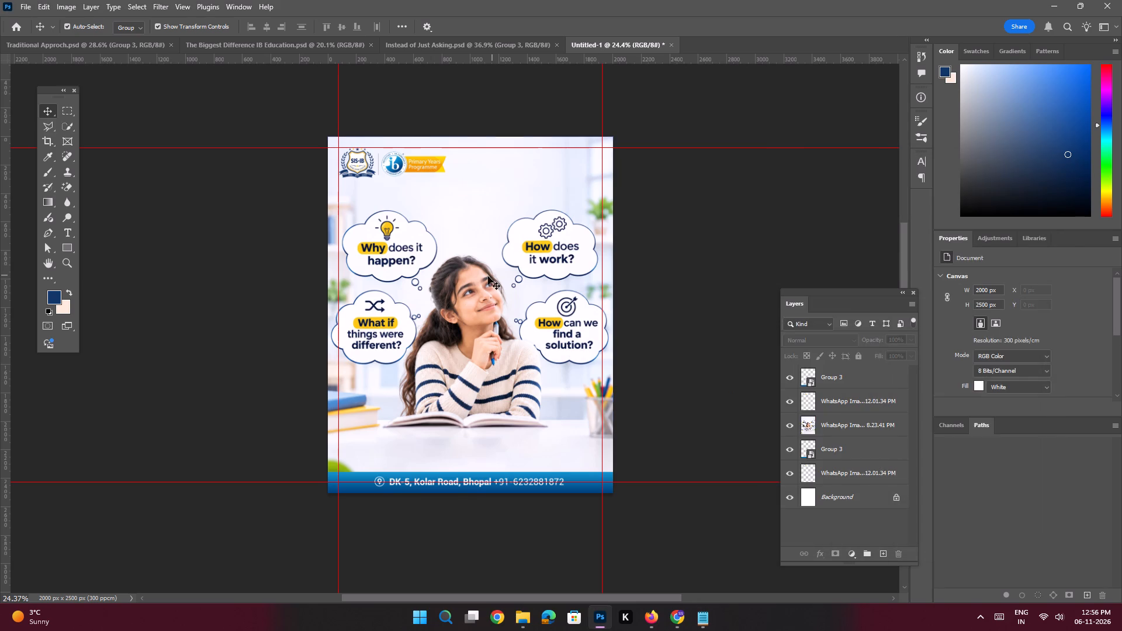
Move the thinking-girl image layer straight down by about 123 px.
click(488, 277)
shift+drag(500, 296, 500, 310)
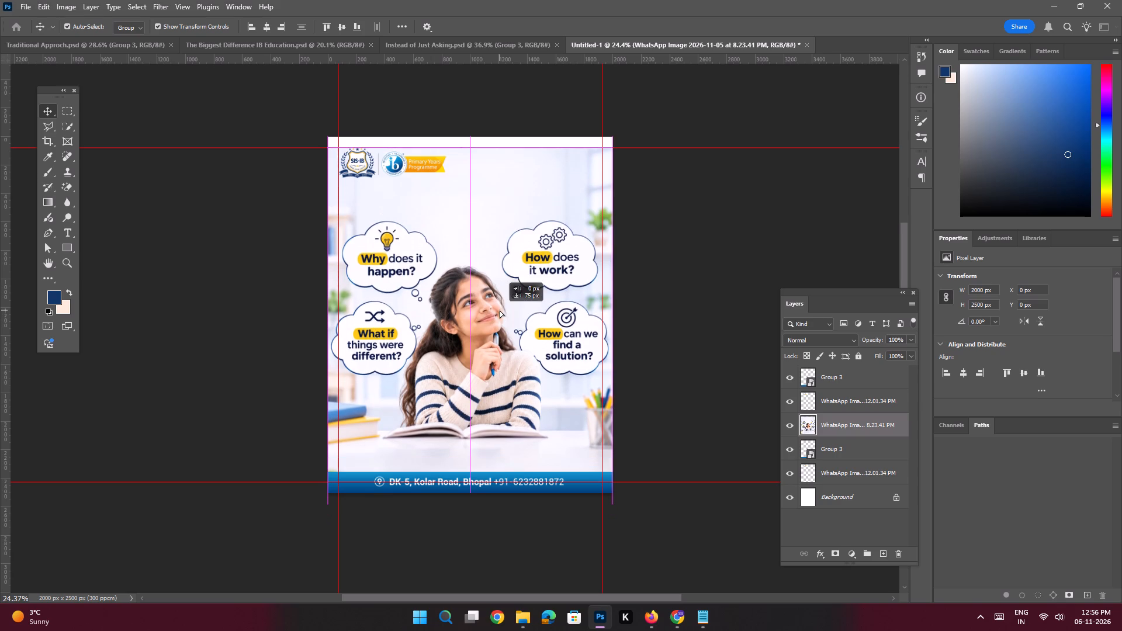
shift+drag(500, 310, 499, 314)
Marquee the empty white strip along the canvas's top edge, about 137 px high, fill it with Content-Aware Fill, and clear the selection.
key(shift+space)
key(shift+space)
key(shift+space)
key(shift+space)
drag(532, 225, 523, 238)
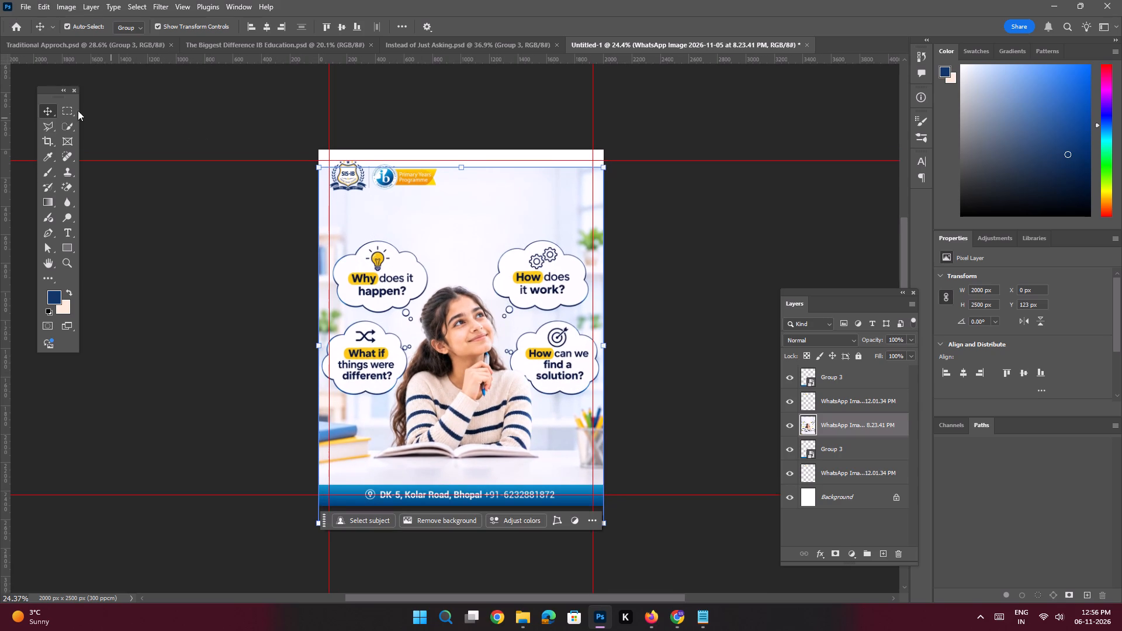
click(70, 108)
drag(282, 133, 652, 168)
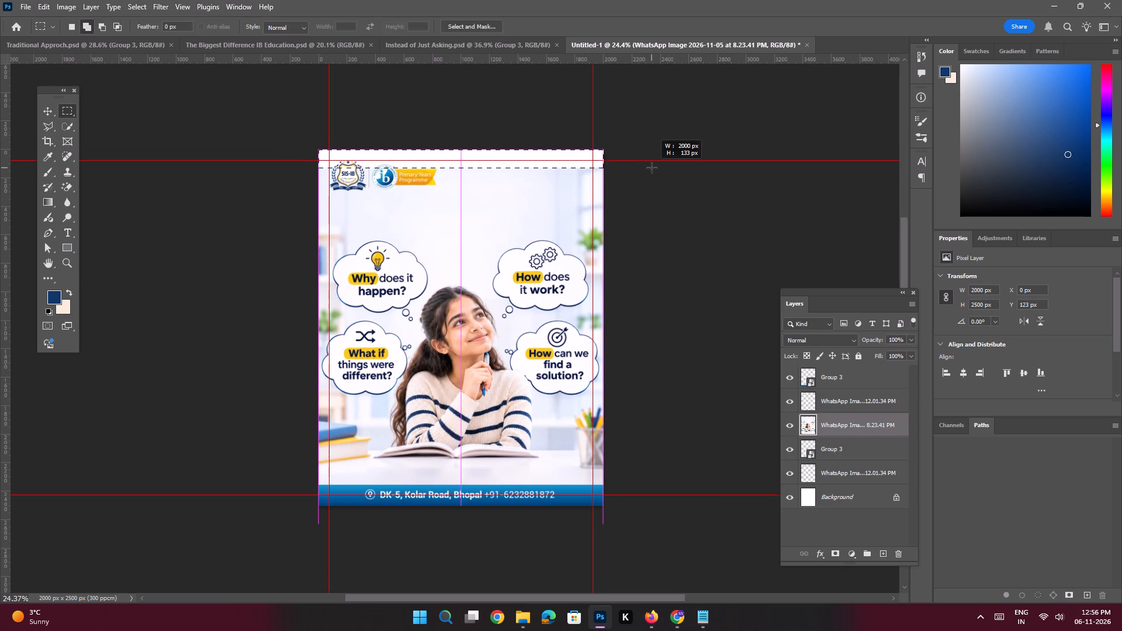
drag(652, 168, 652, 168)
key(shift+BackSpace)
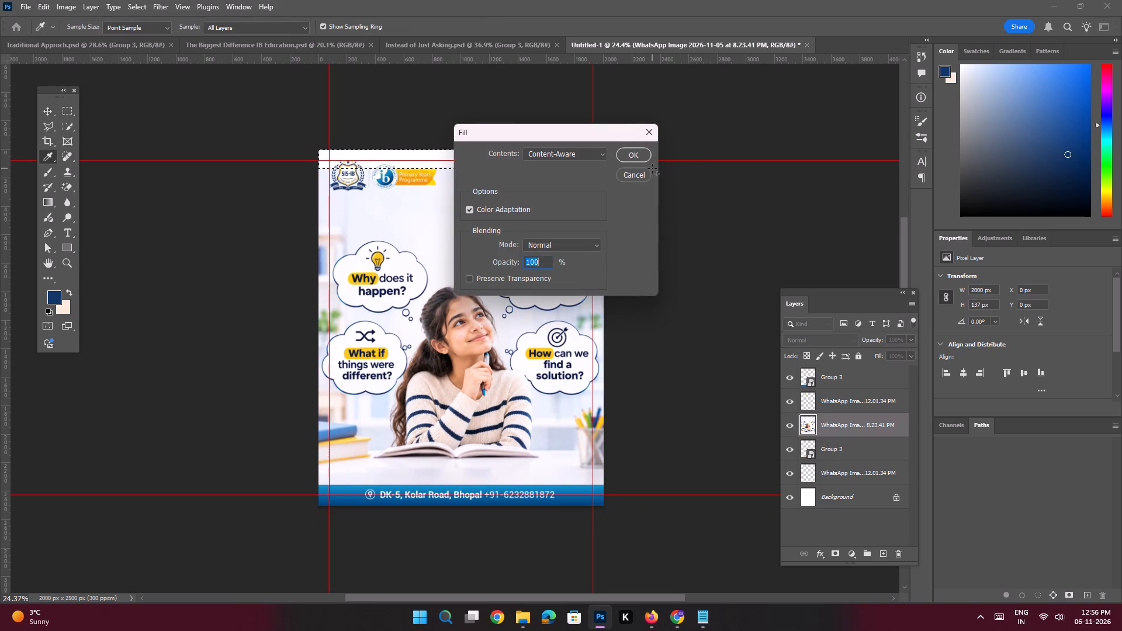
key(Return)
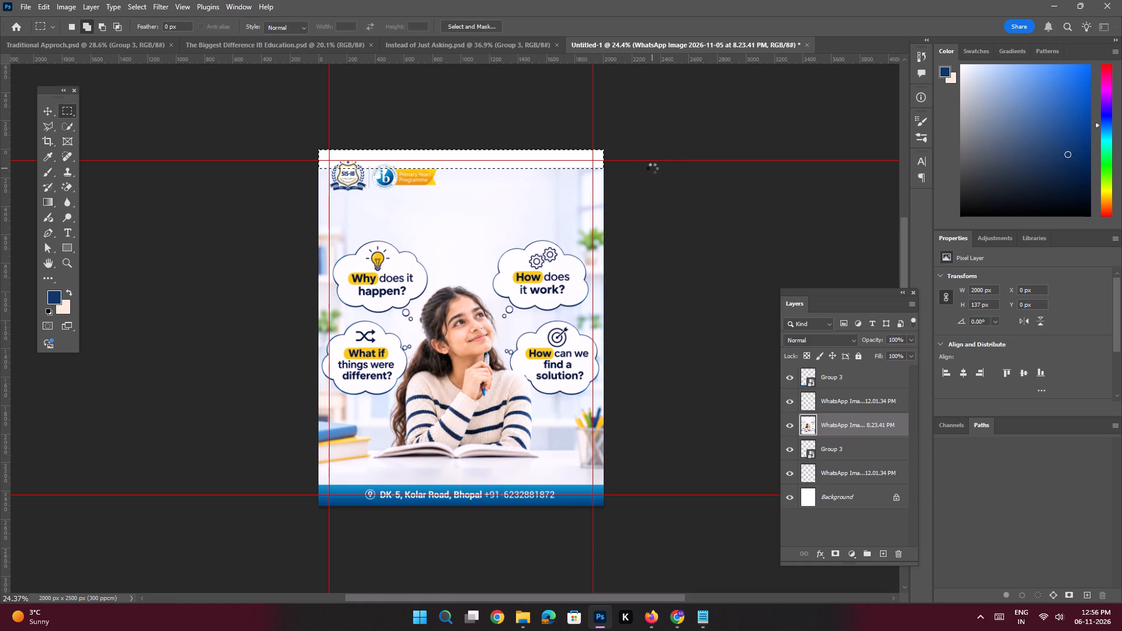
key(ctrl+d)
Add a new empty layer above the topmost Group 3 layer.
key(ctrl+space)
key(ctrl+space)
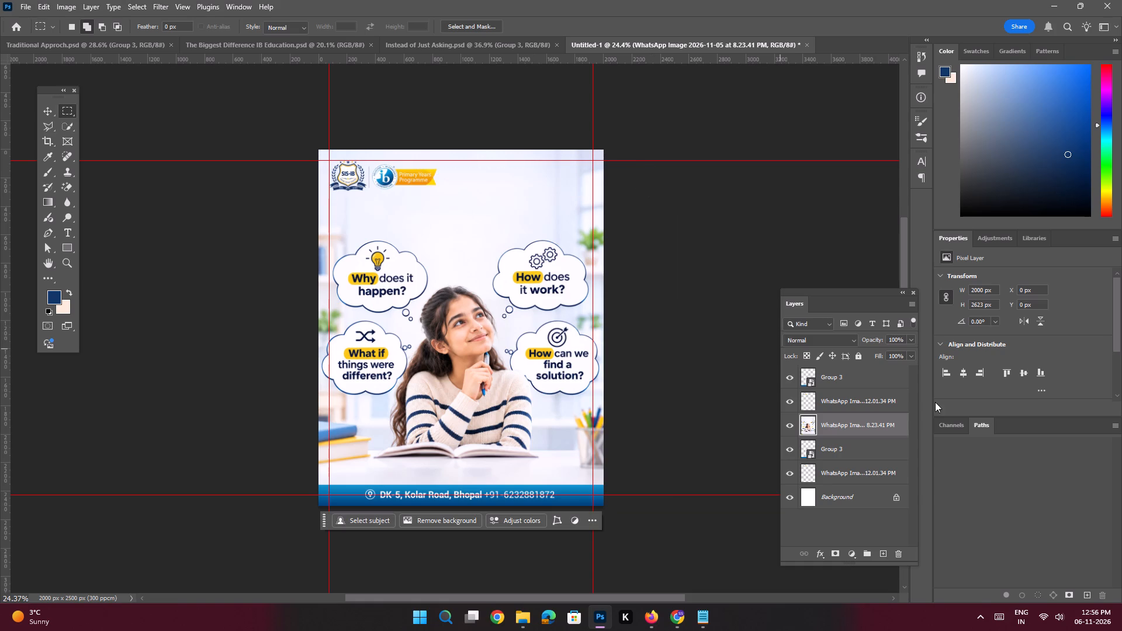
click(846, 381)
click(881, 554)
Copy the selected heading "IB Encourages Students to Ask" from Notepad again and return to the poster.
key(space)
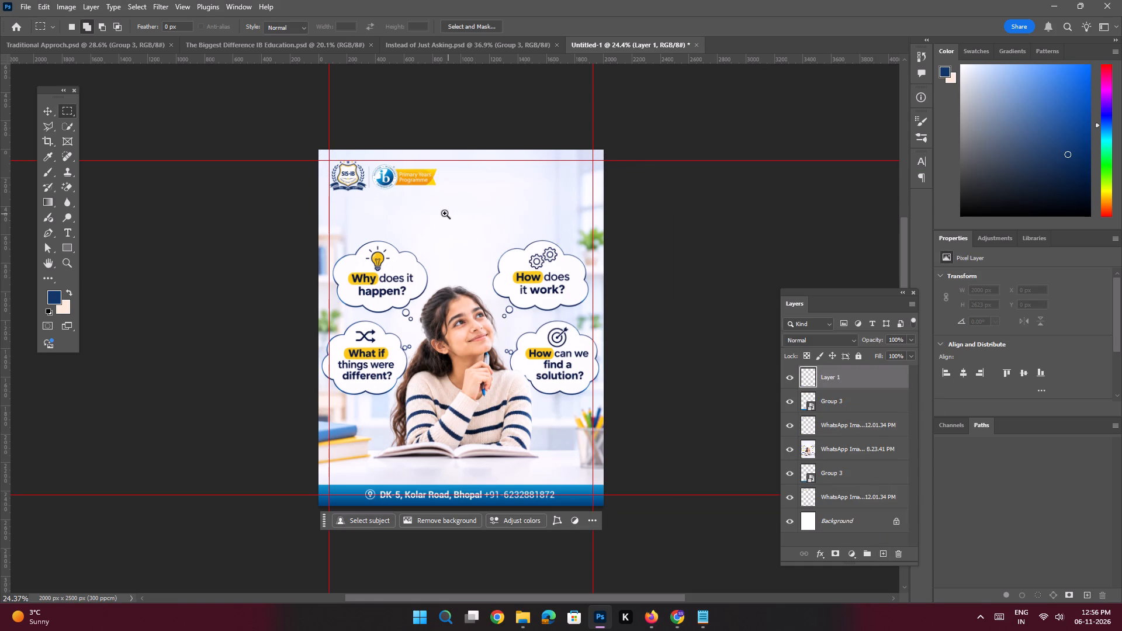
ctrl+drag(444, 209, 458, 226)
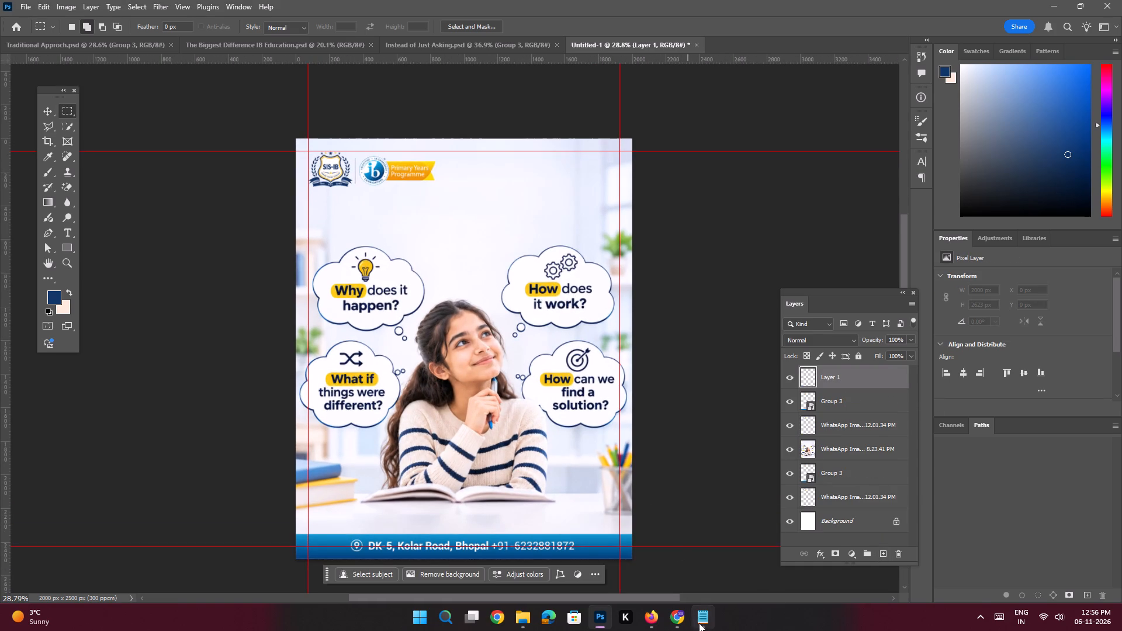
click(699, 623)
key(ctrl+c)
key(ctrl+c)
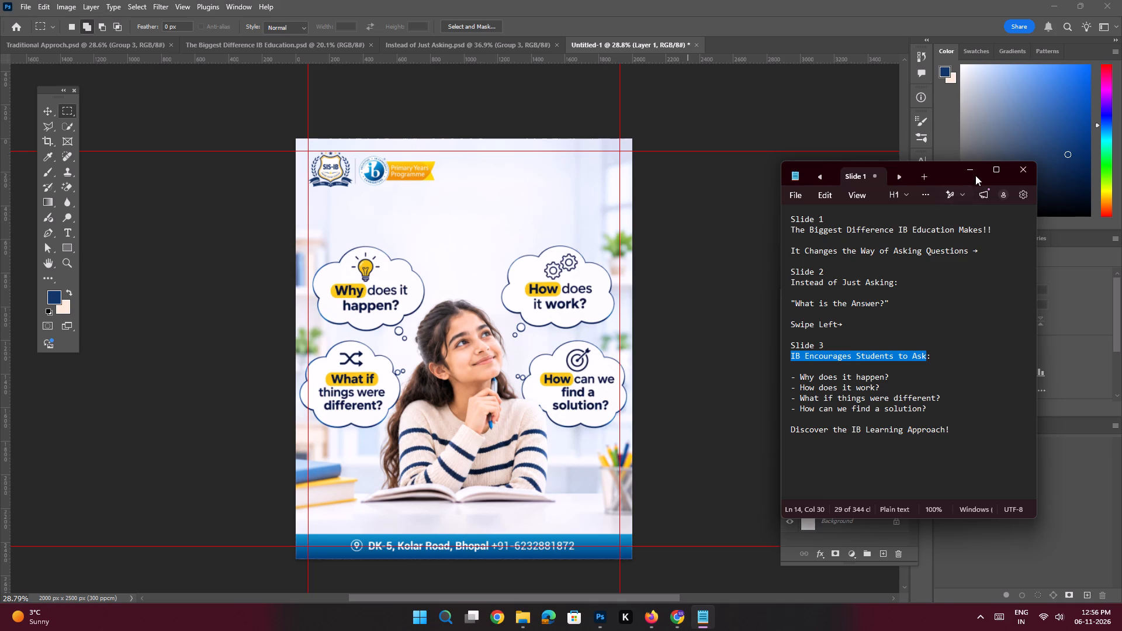
click(974, 171)
Save the poster as a Photoshop document named "IB Encourages Students to Ask" in the Sage IB folder.
key(s)
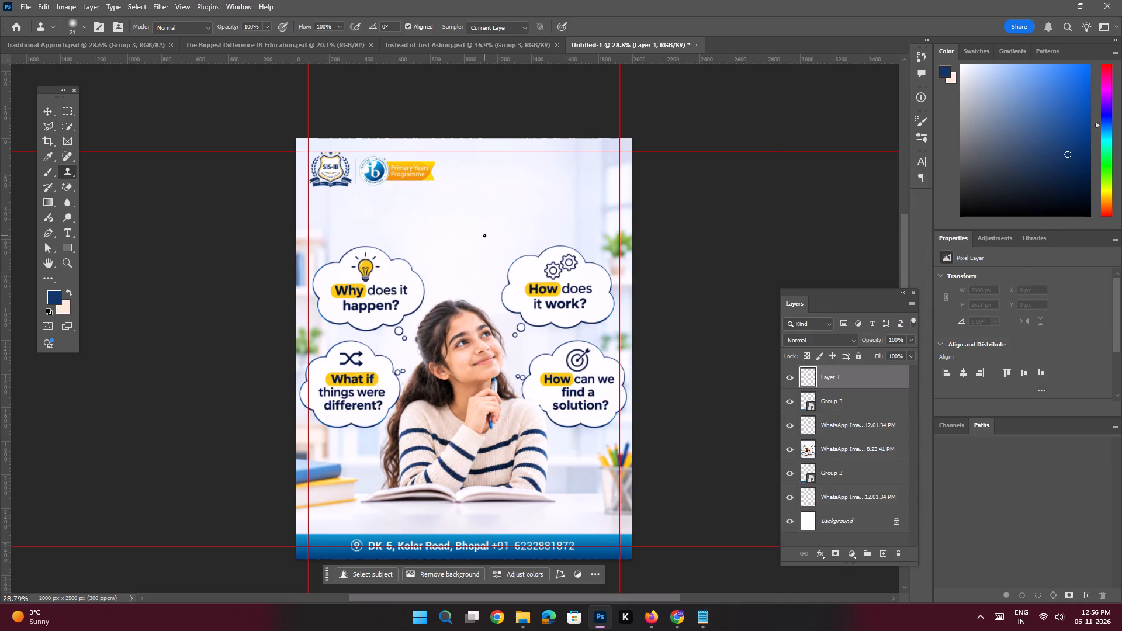
click(46, 109)
click(160, 203)
key(ctrl+s)
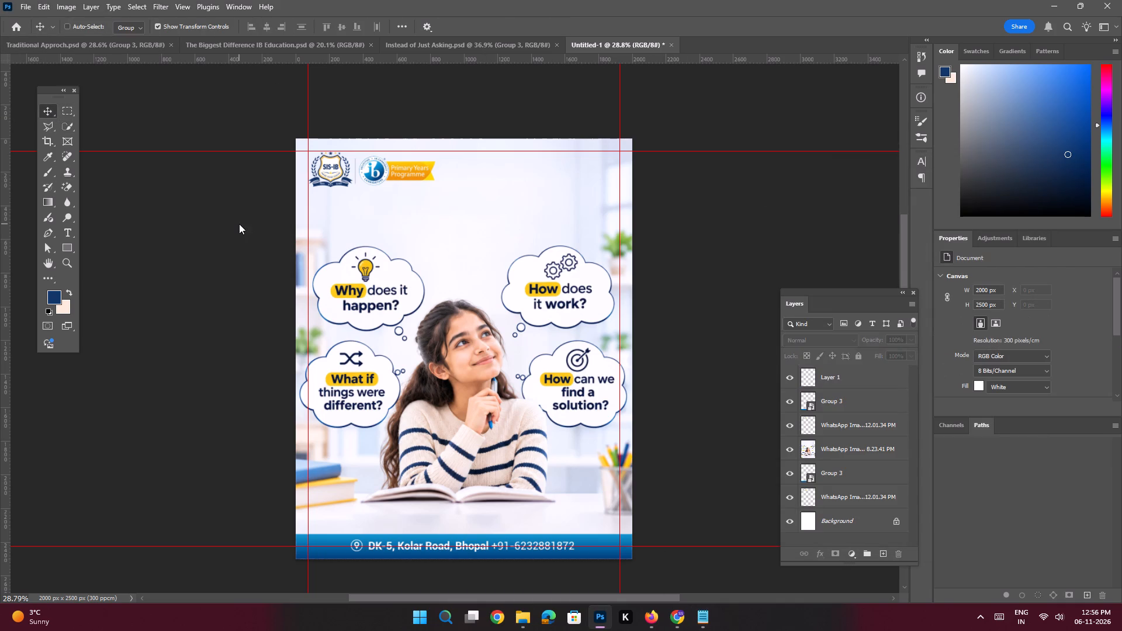
key(ctrl+v)
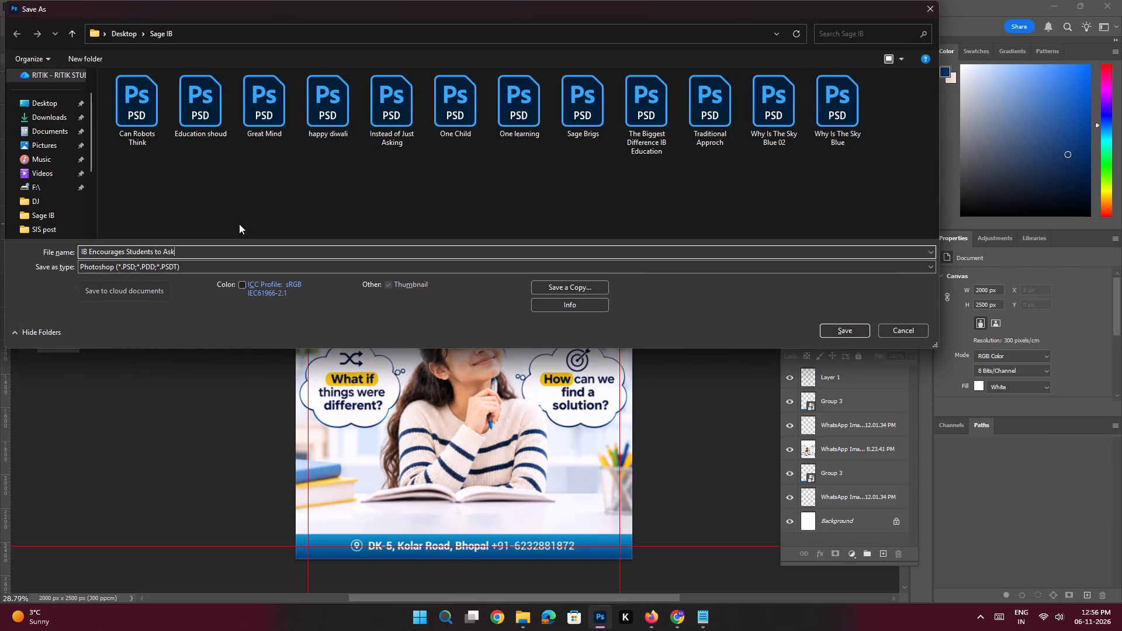
key(Return)
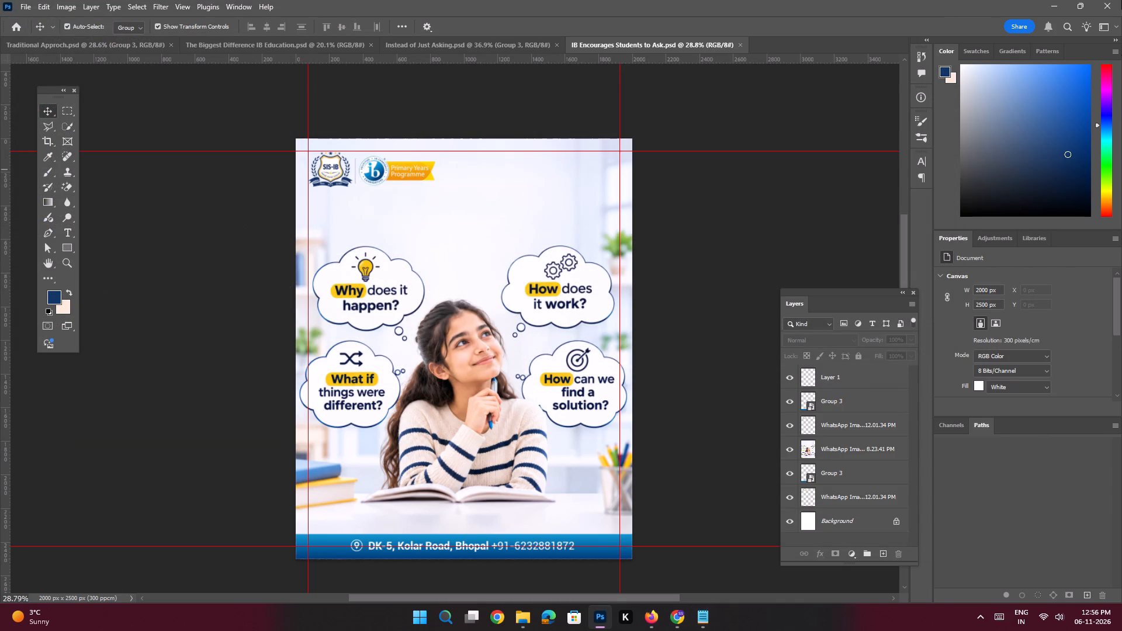
Add the copied heading "IB Encourages Students to Ask" as text on the empty layer, in the blank area above the thought bubbles.
click(848, 376)
key(t)
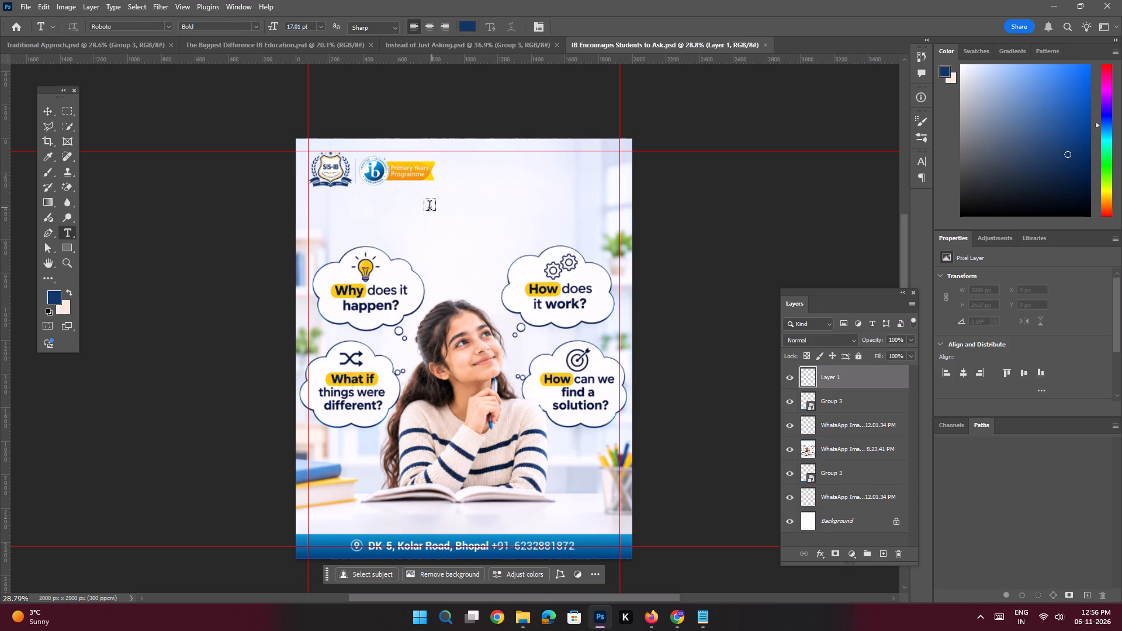
click(419, 217)
key(ctrl+v)
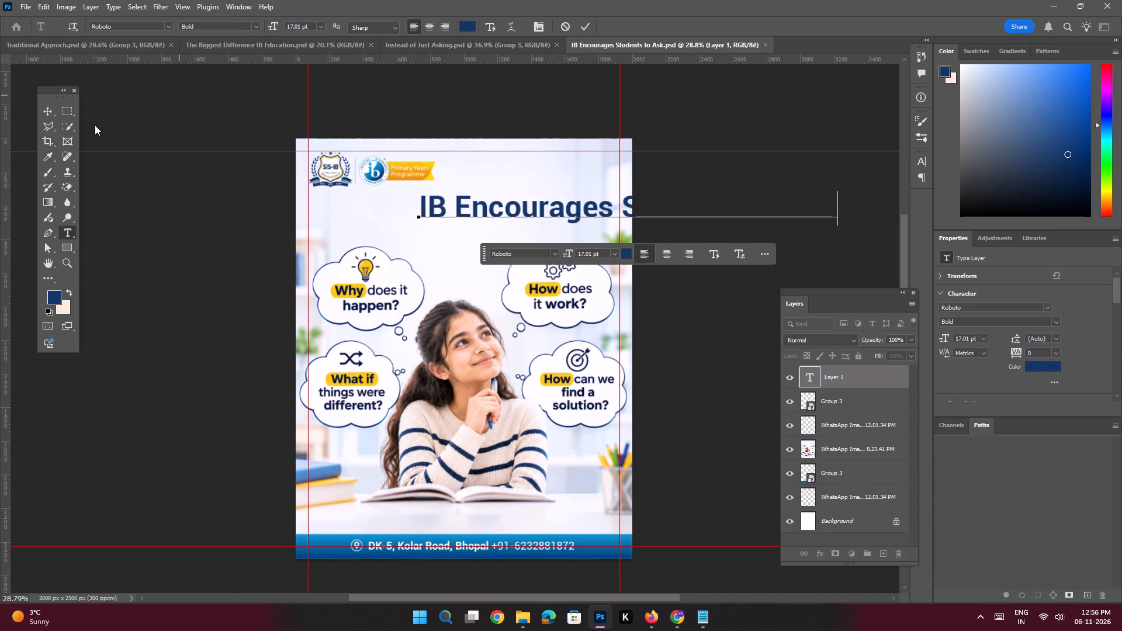
click(48, 112)
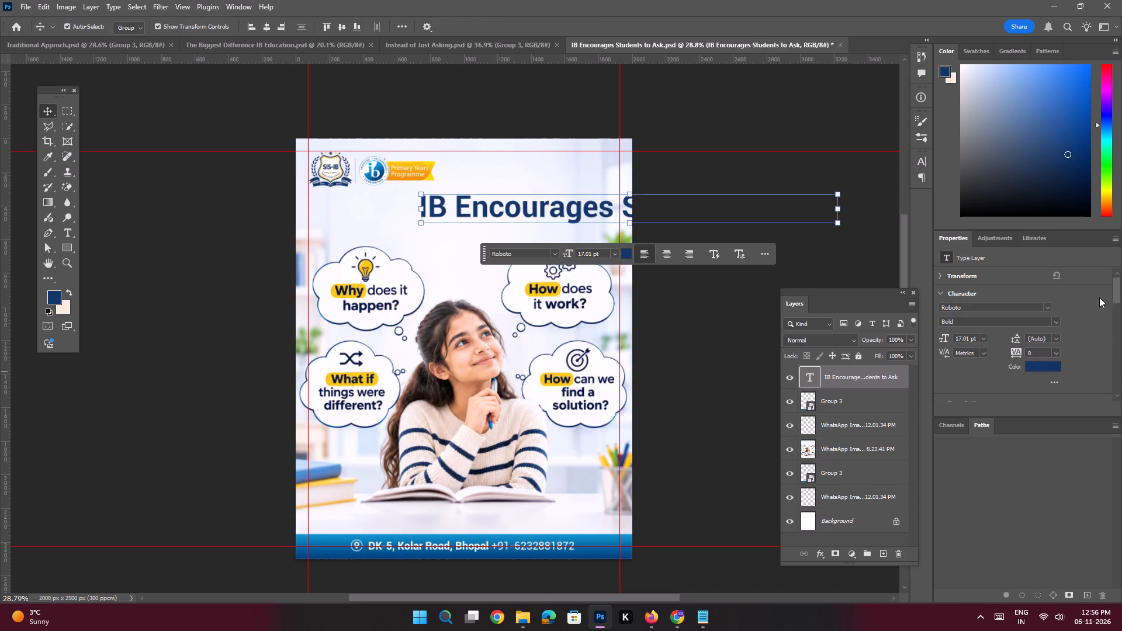
Set the heading's font size to 10 pt and move it so the whole line fits on the canvas beneath the logos.
drag(971, 338, 897, 317)
text(10)
key(Return)
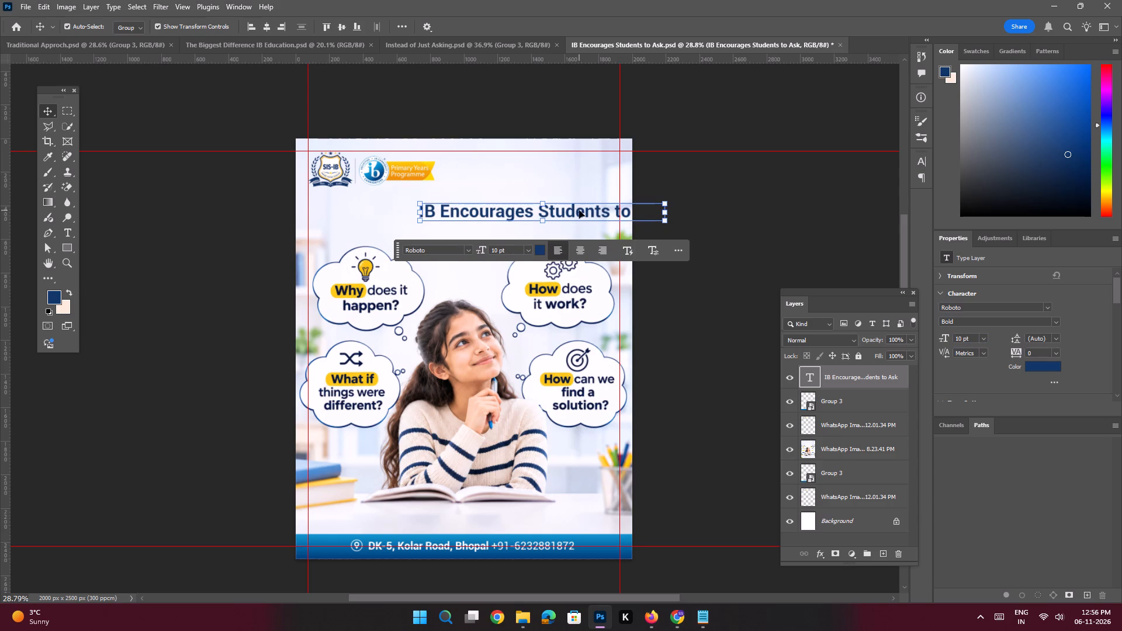
shift+drag(579, 210, 508, 206)
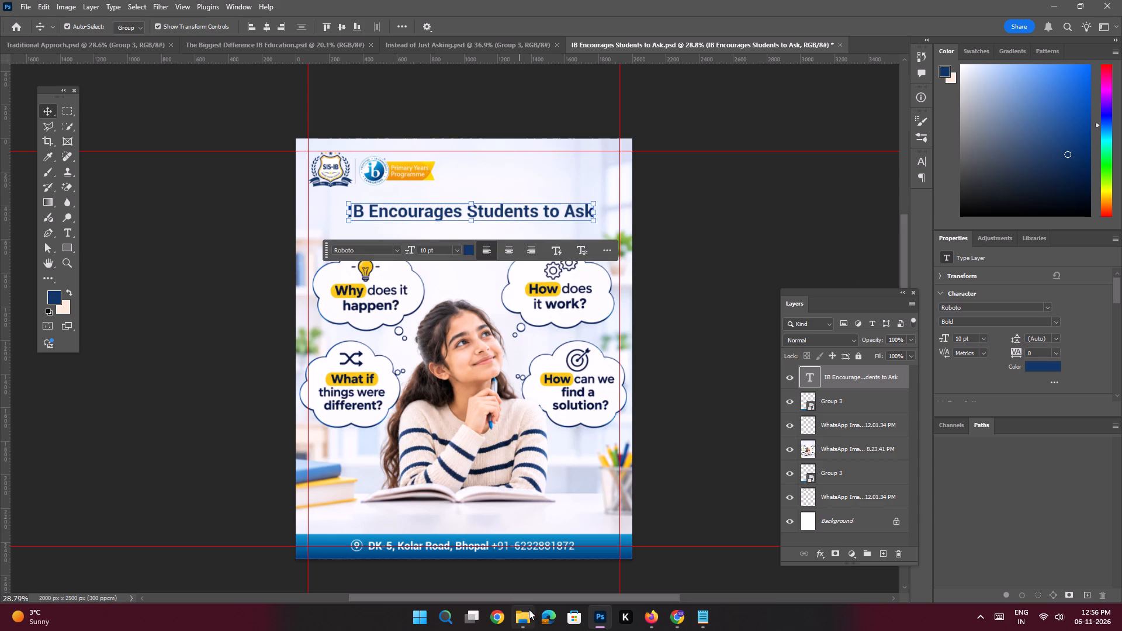
Check the reference poster, break the heading into two lines after "Encourages", centre-align its text and centre it horizontally on the canvas.
click(503, 568)
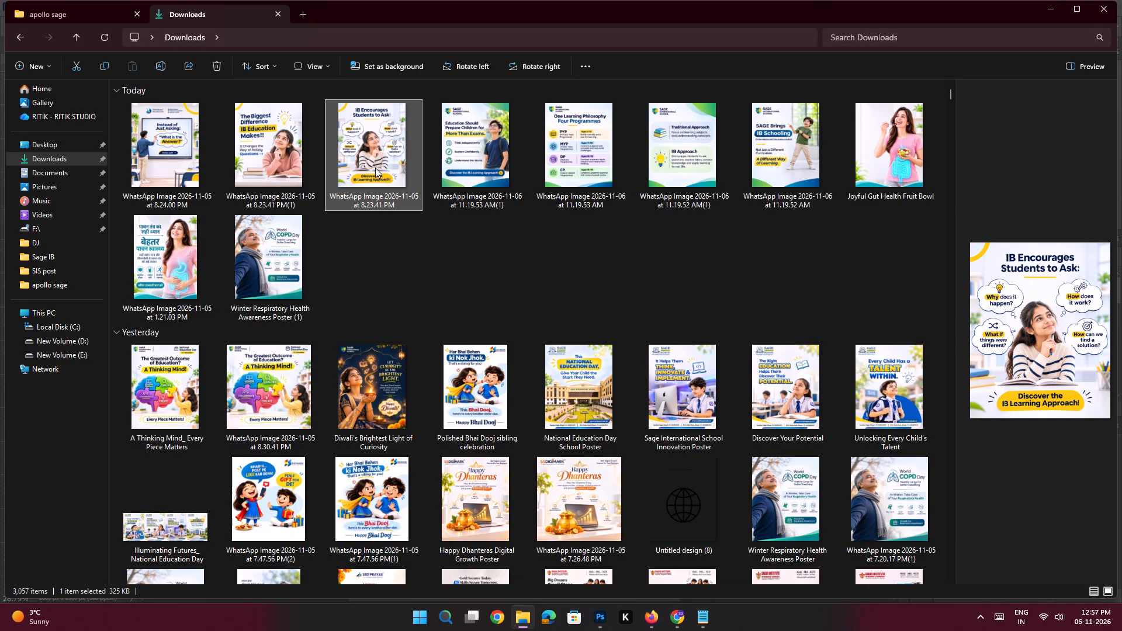
key(alt+Tab)
double_click(500, 212)
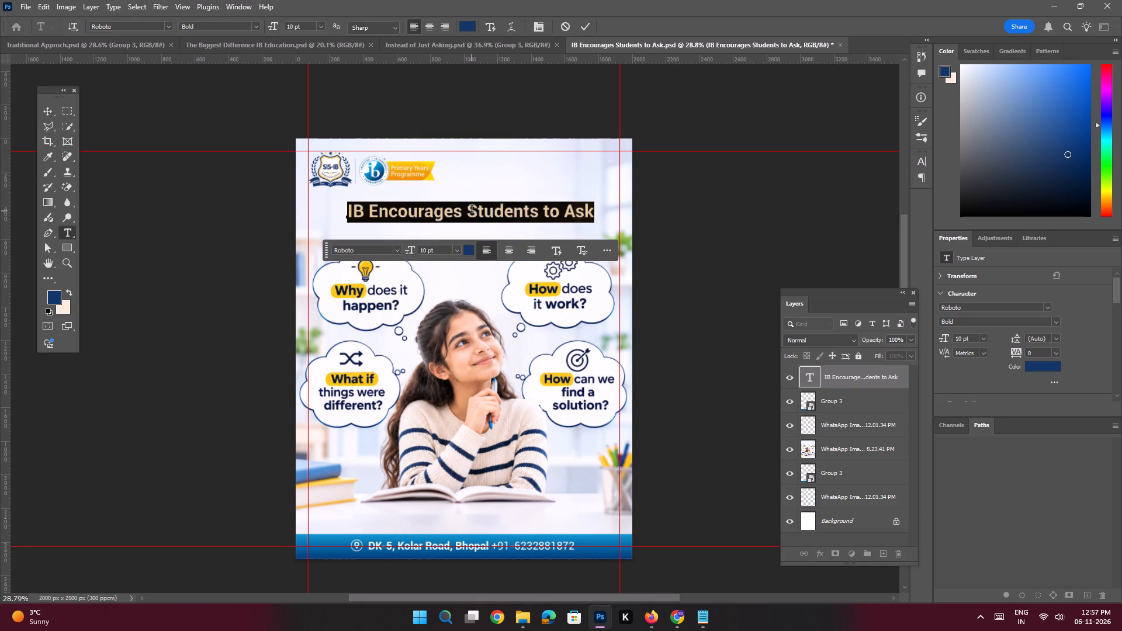
click(471, 206)
key(Return)
key(Return)
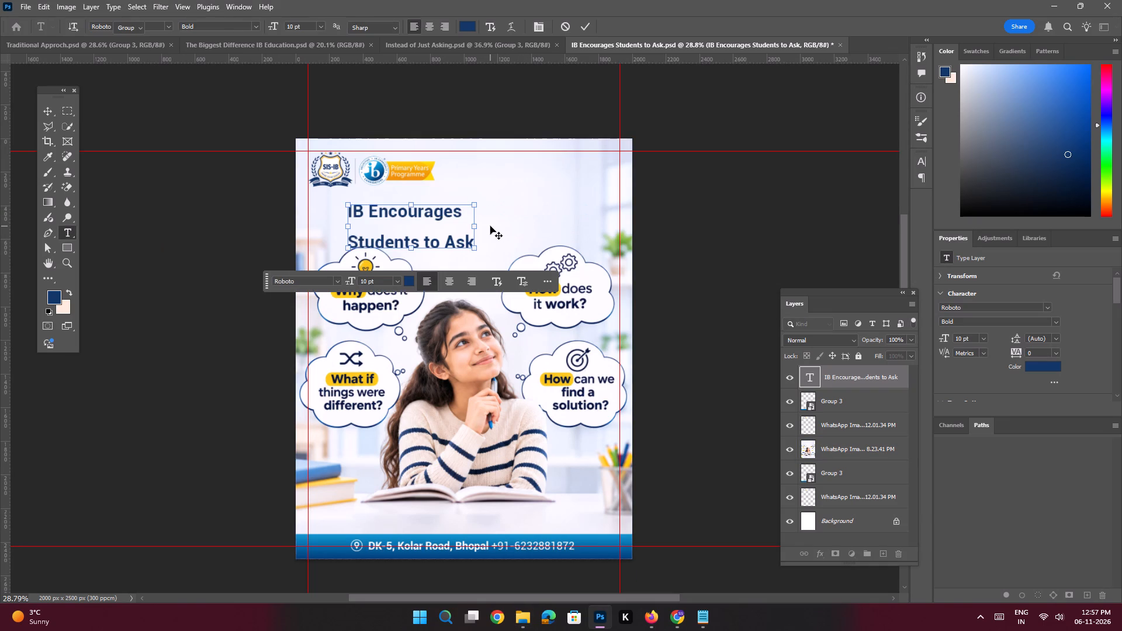
click(450, 285)
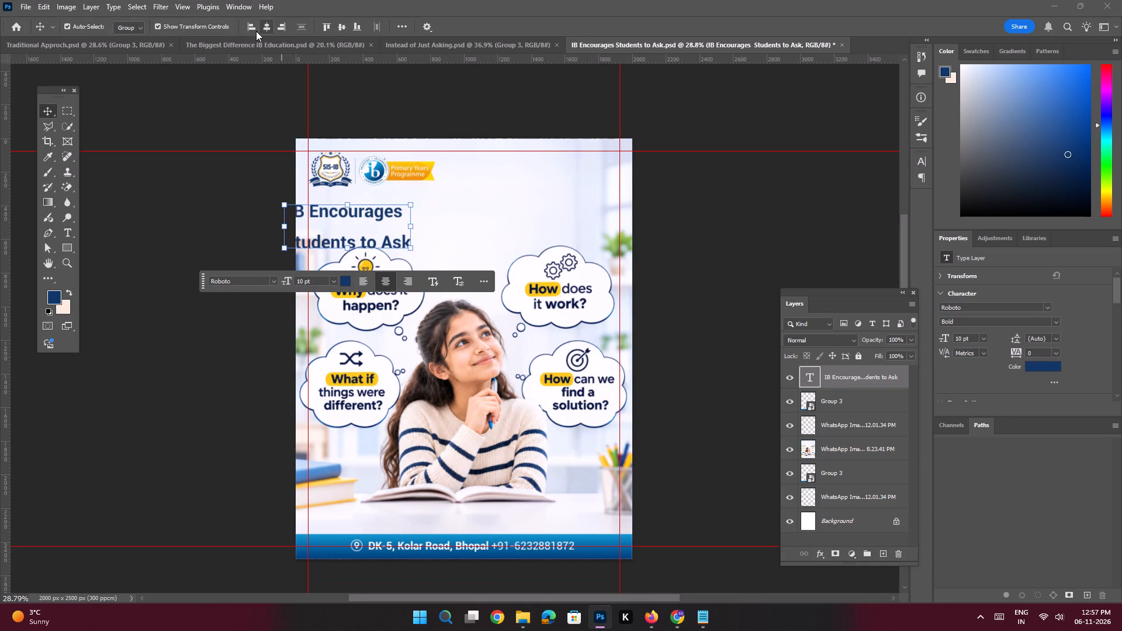
click(265, 31)
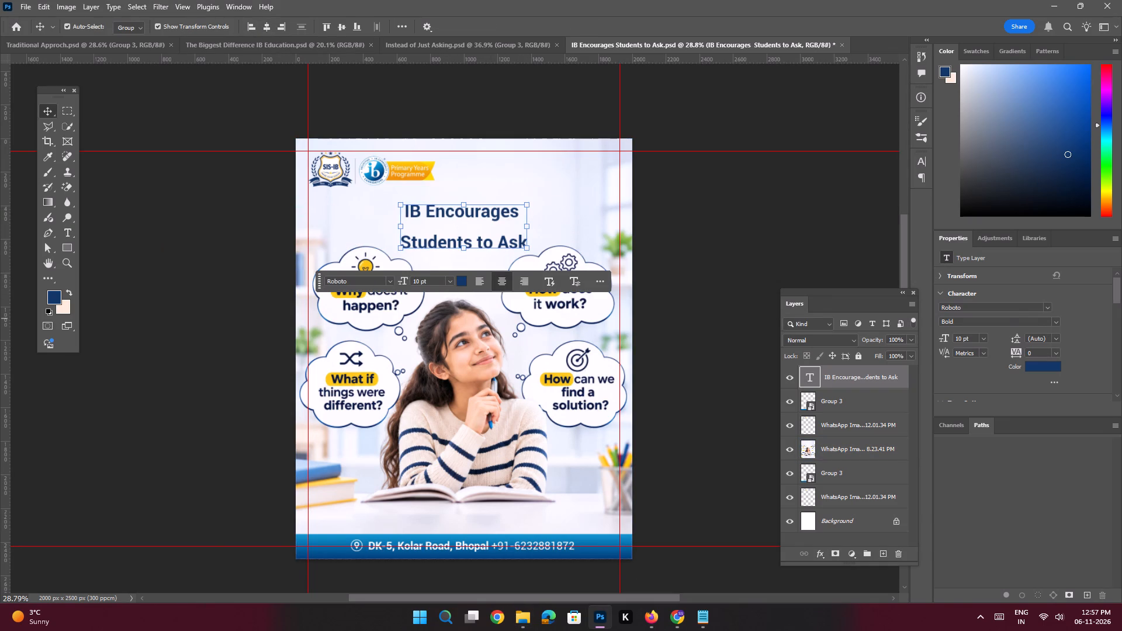
Set the two-line heading's leading to 10 pt.
drag(1048, 340, 985, 316)
text(10)
key(Return)
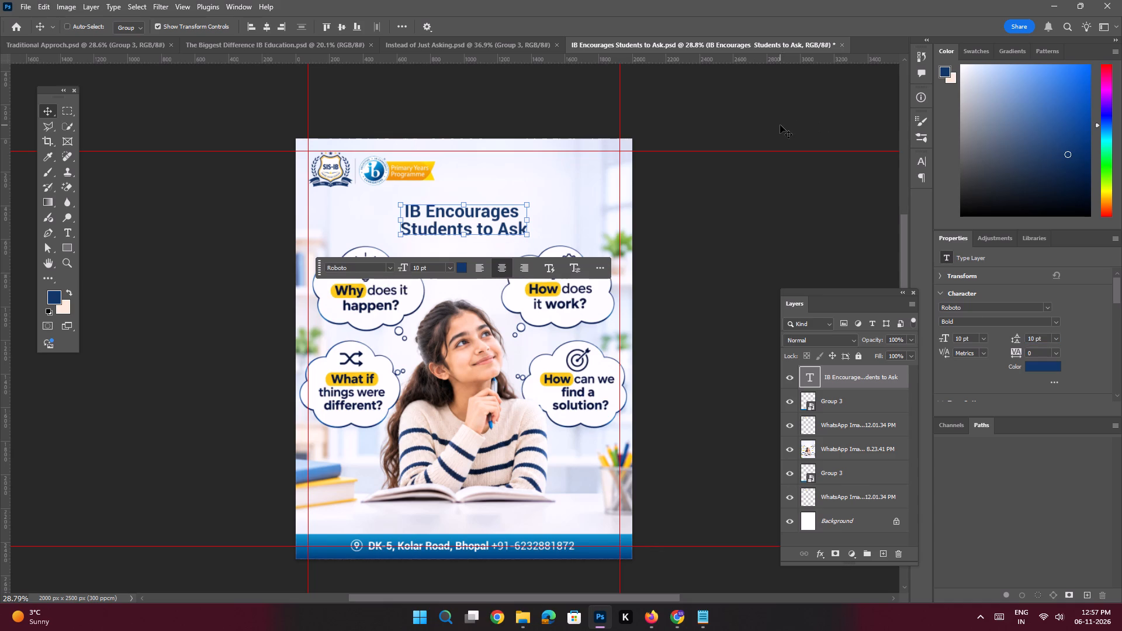
Scale the two-line heading up from its centre to about 122% and deselect it.
key(ctrl+t)
alt+drag(527, 242, 536, 245)
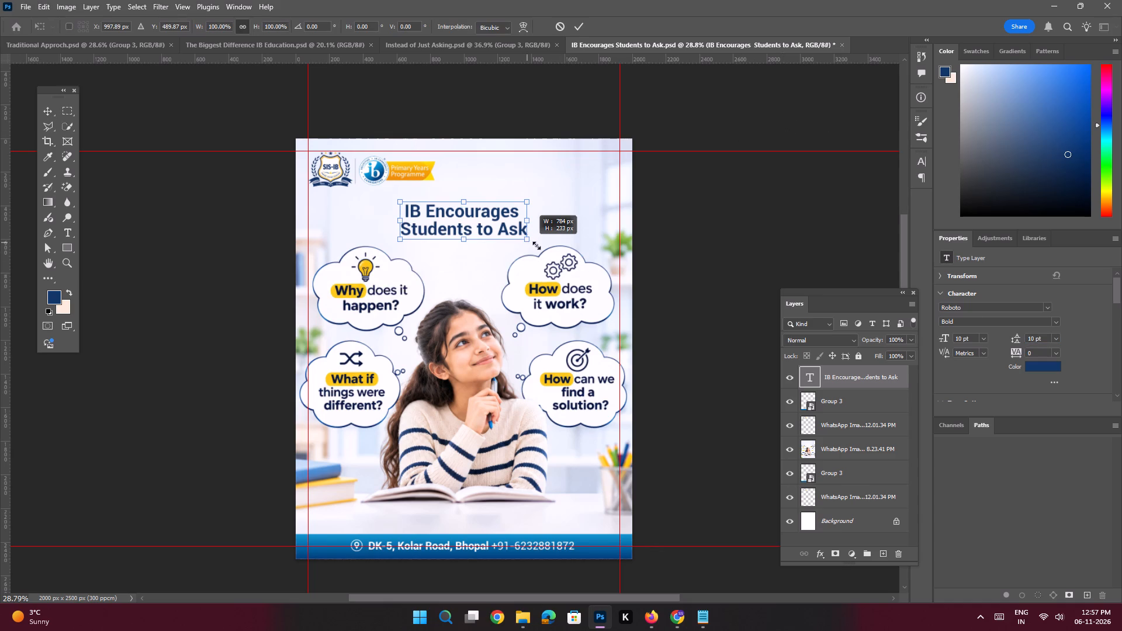
alt+drag(536, 245, 541, 248)
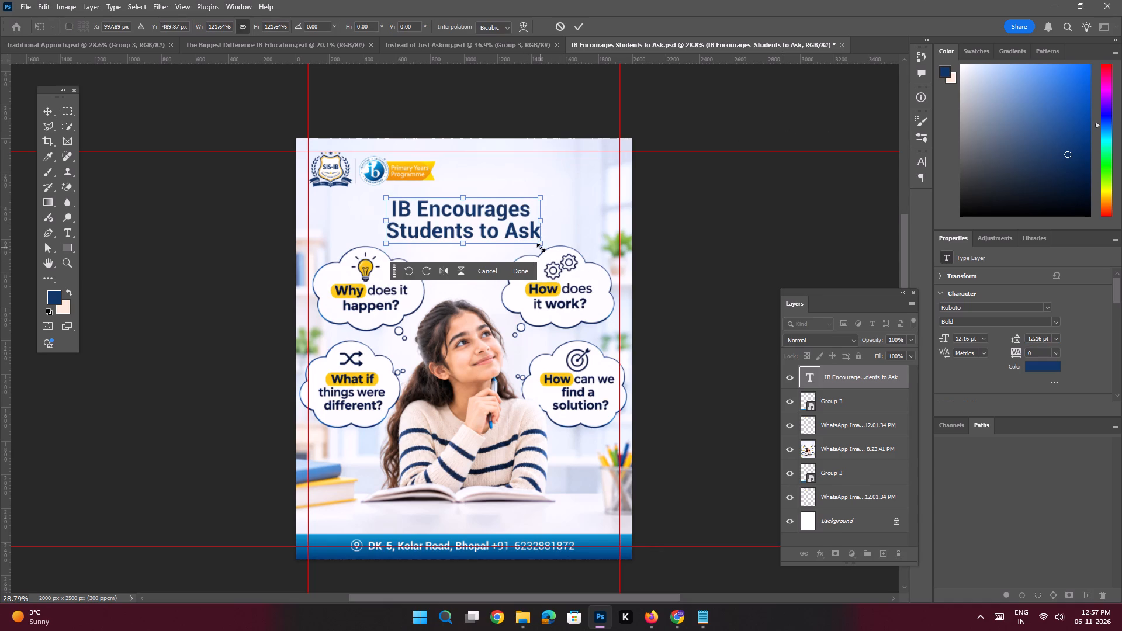
key(Return)
click(253, 265)
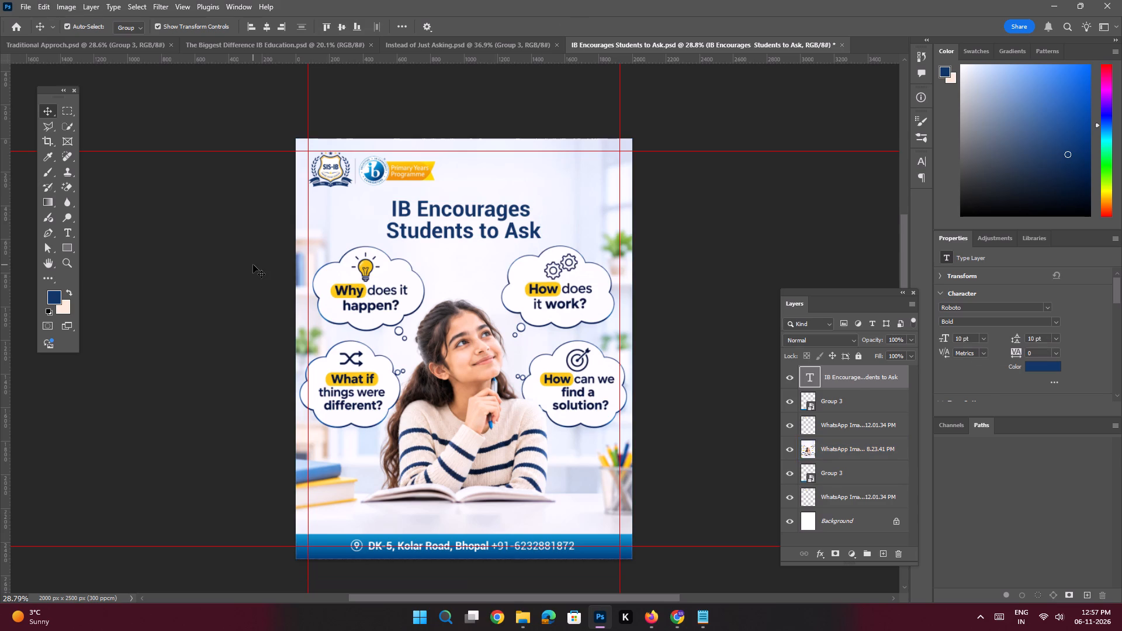
Save the poster with its new heading.
key(space)
key(space)
key(space)
key(space)
key(space)
key(space)
key(space)
key(space)
key(space)
key(space)
key(space)
key(space)
key(space)
key(space)
key(space)
key(space)
key(space)
key(space)
drag(602, 228, 601, 219)
key(ctrl+s)
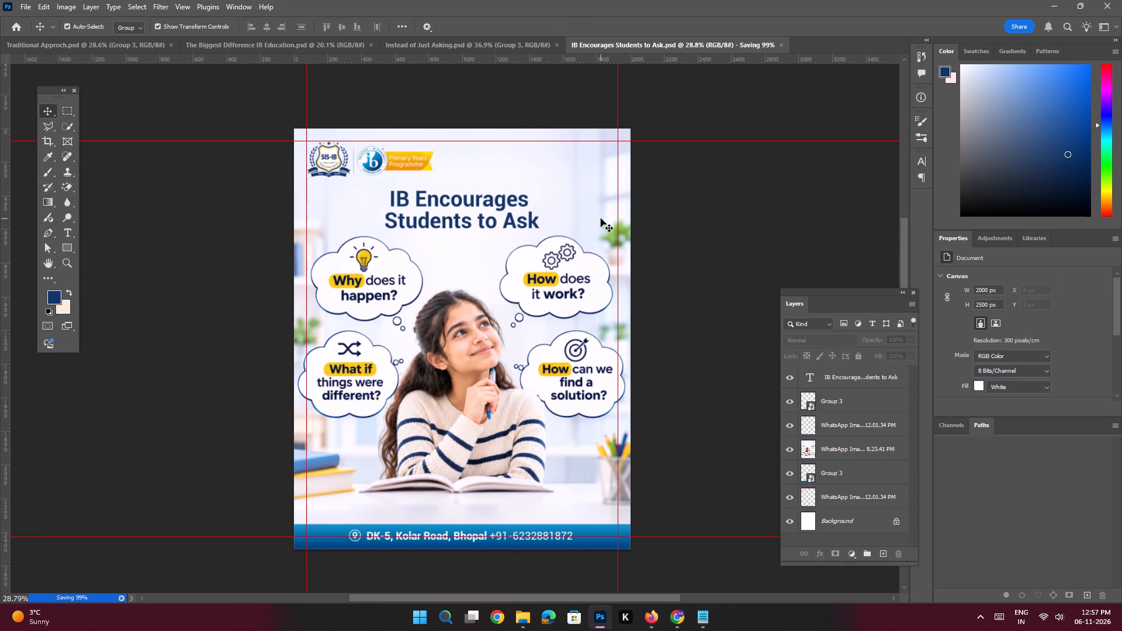
Export The Biggest Difference IB Education poster as a 2000 x 2500 PNG to the SIS post folder and save its document.
click(316, 47)
key(ctrl+alt+shift+w)
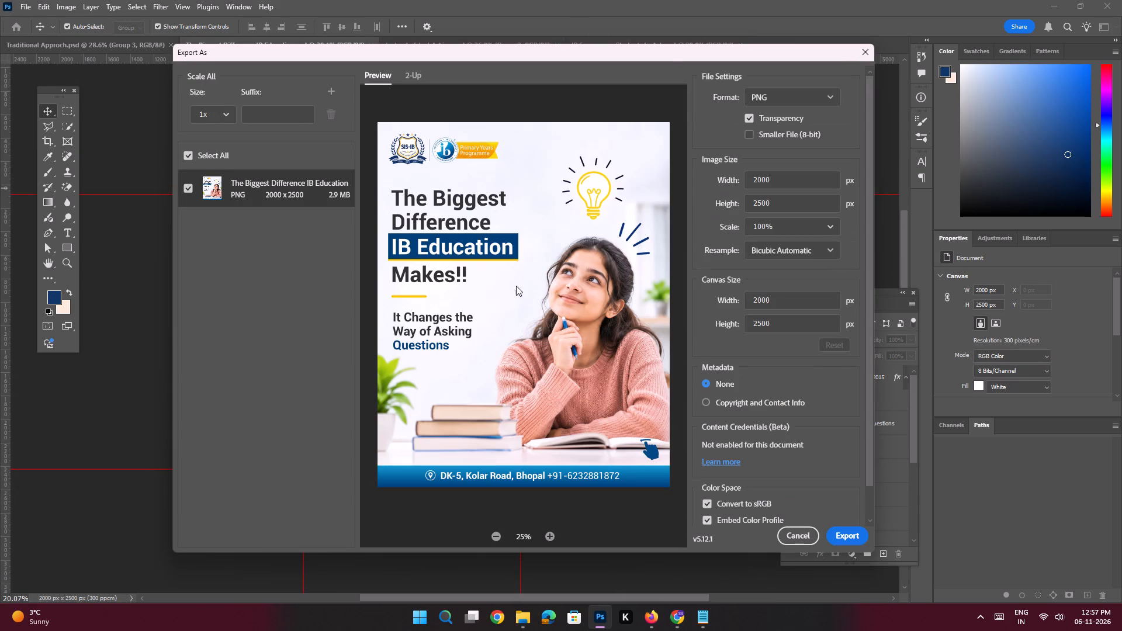
click(849, 538)
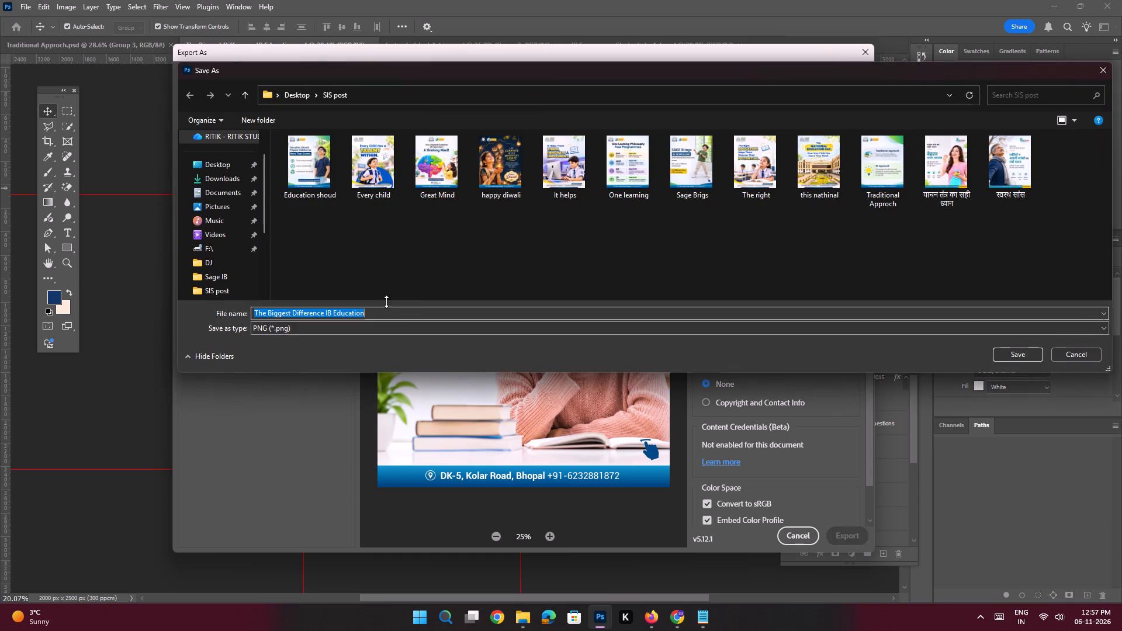
click(1020, 356)
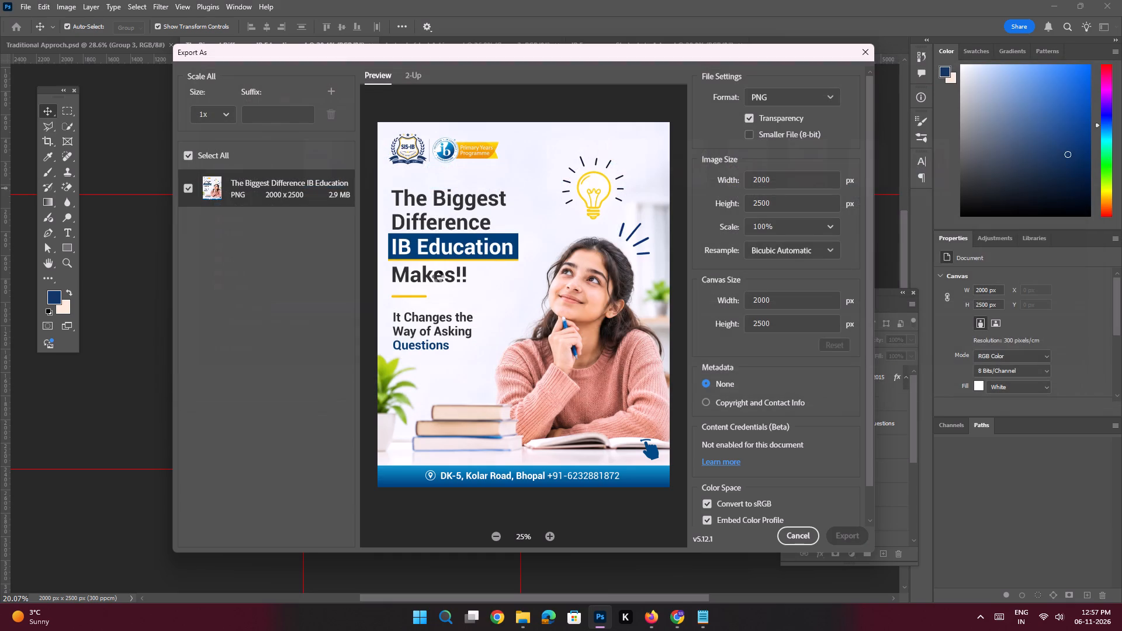
key(ctrl+s)
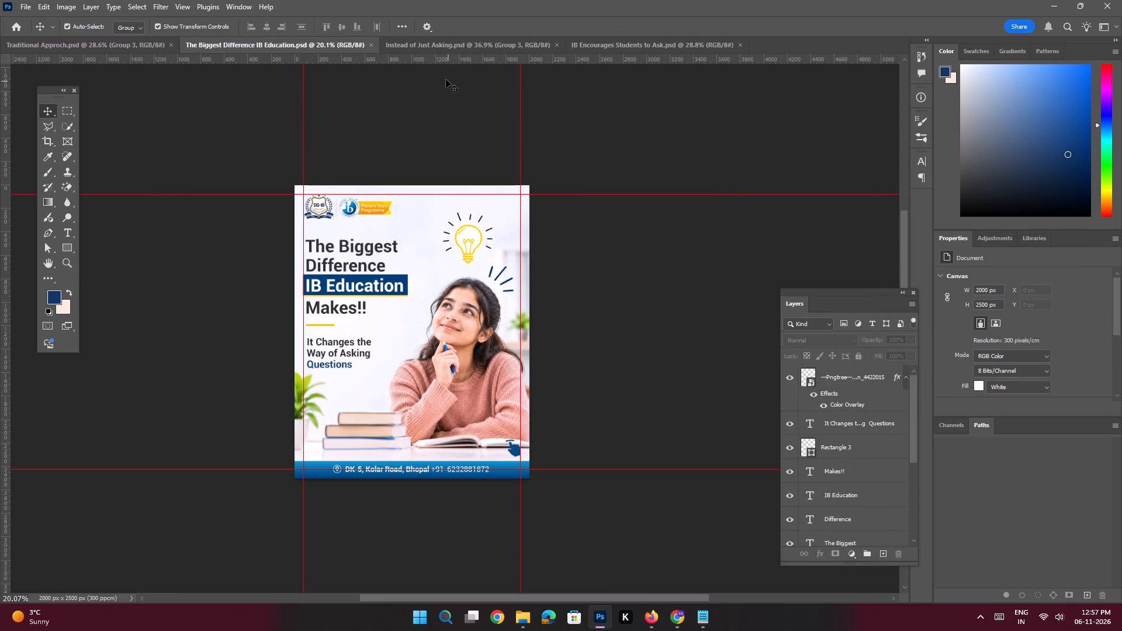
Export the Instead of Just Asking poster as a 2000 x 2500 PNG to the SIS post folder and save its document.
click(445, 50)
key(ctrl+alt+shift+w)
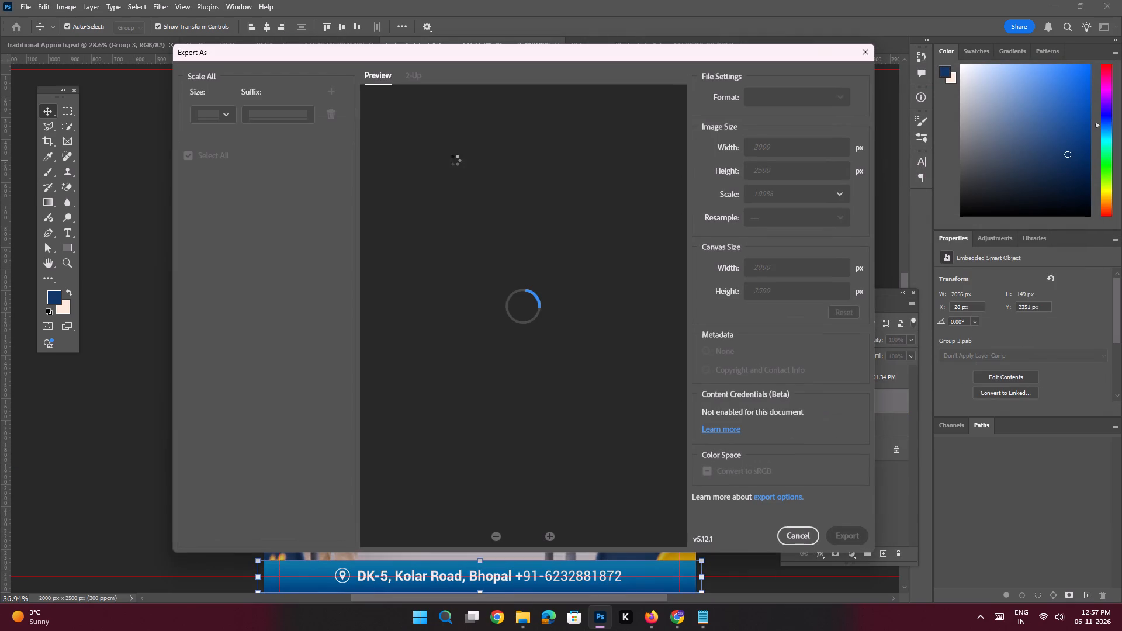
click(853, 535)
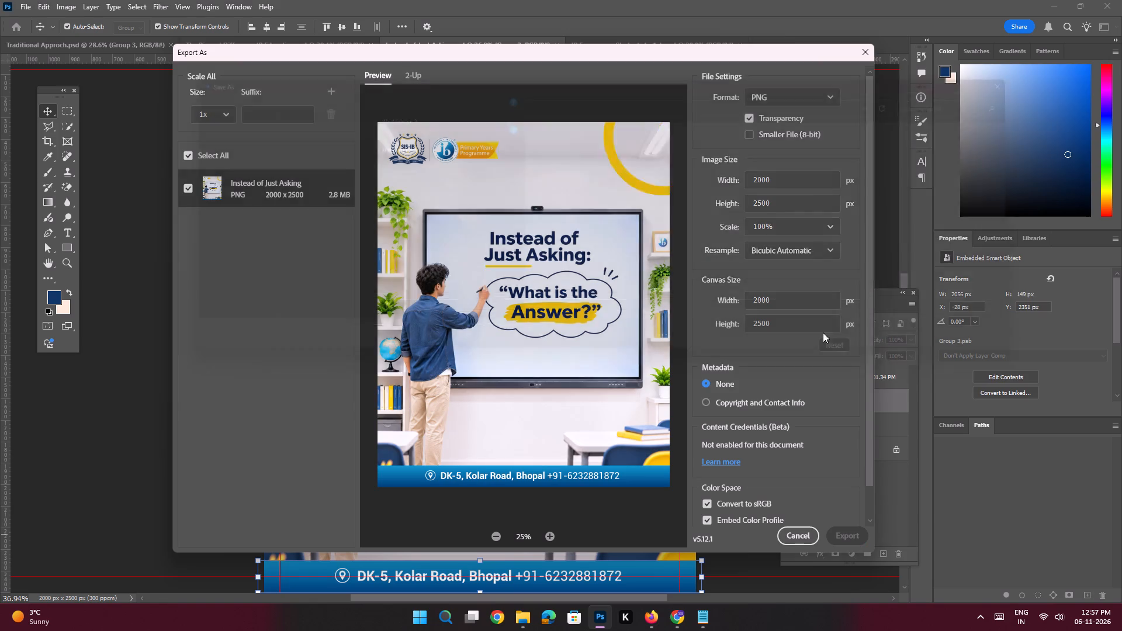
click(1005, 355)
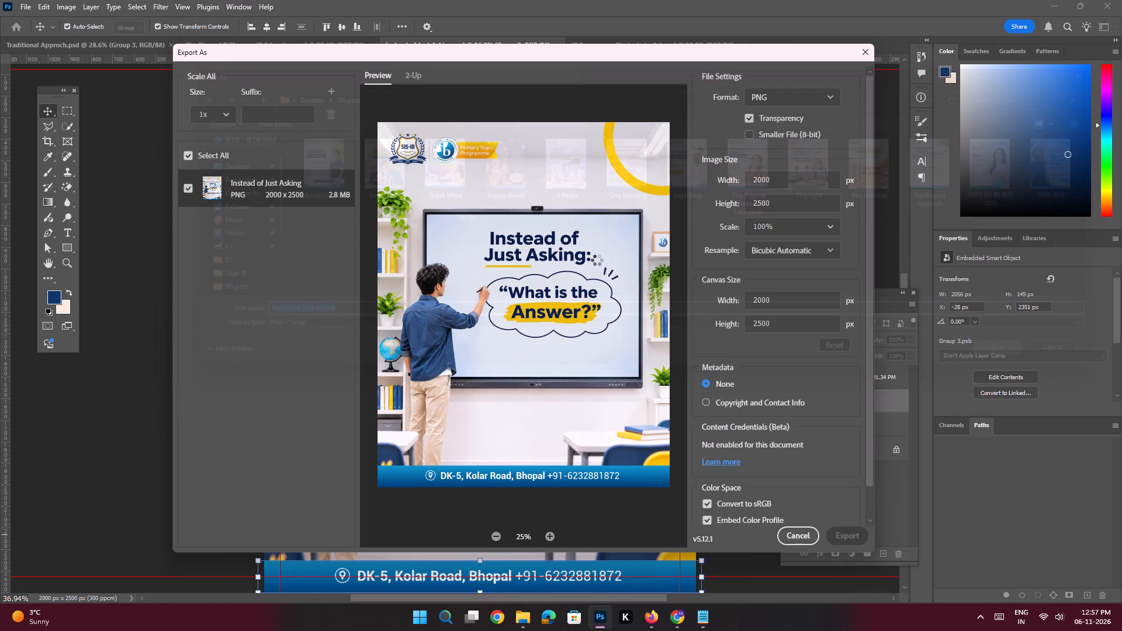
key(ctrl+s)
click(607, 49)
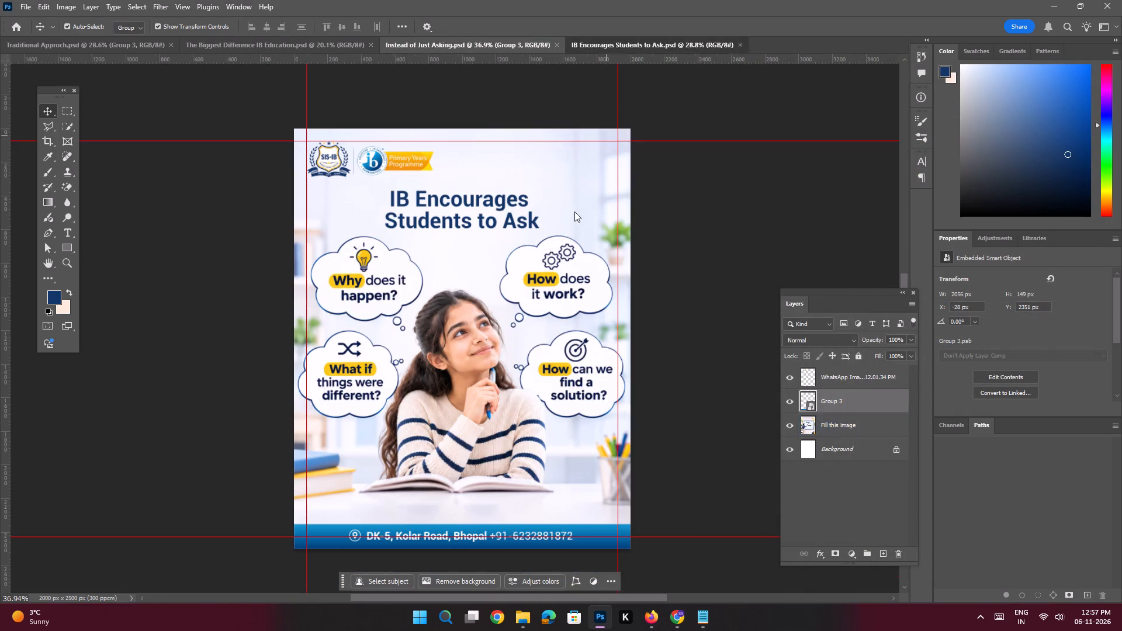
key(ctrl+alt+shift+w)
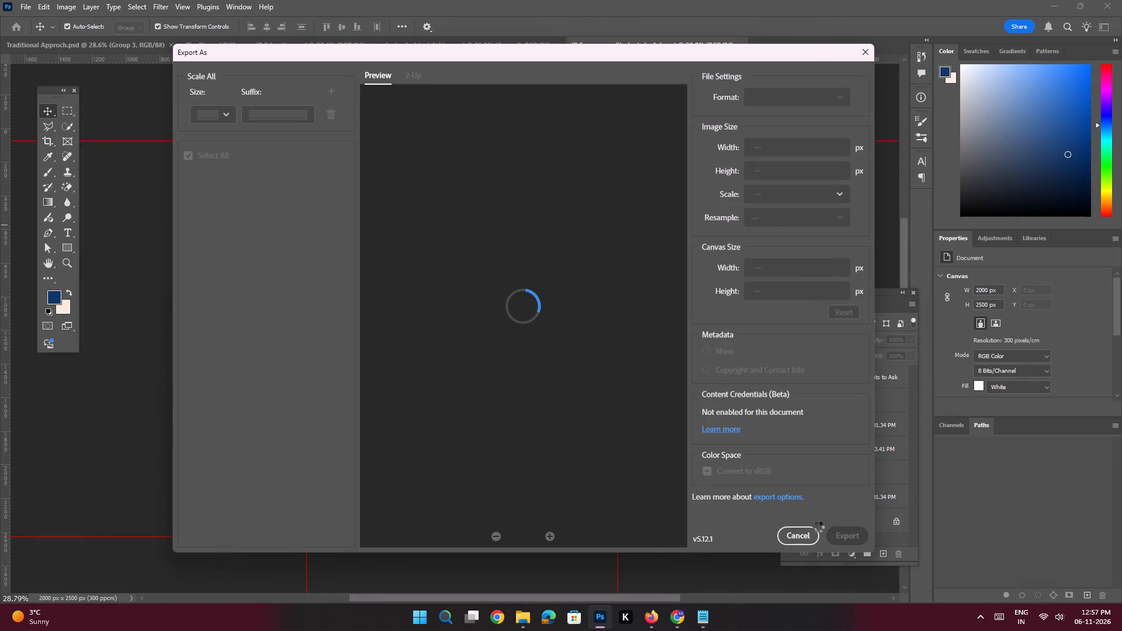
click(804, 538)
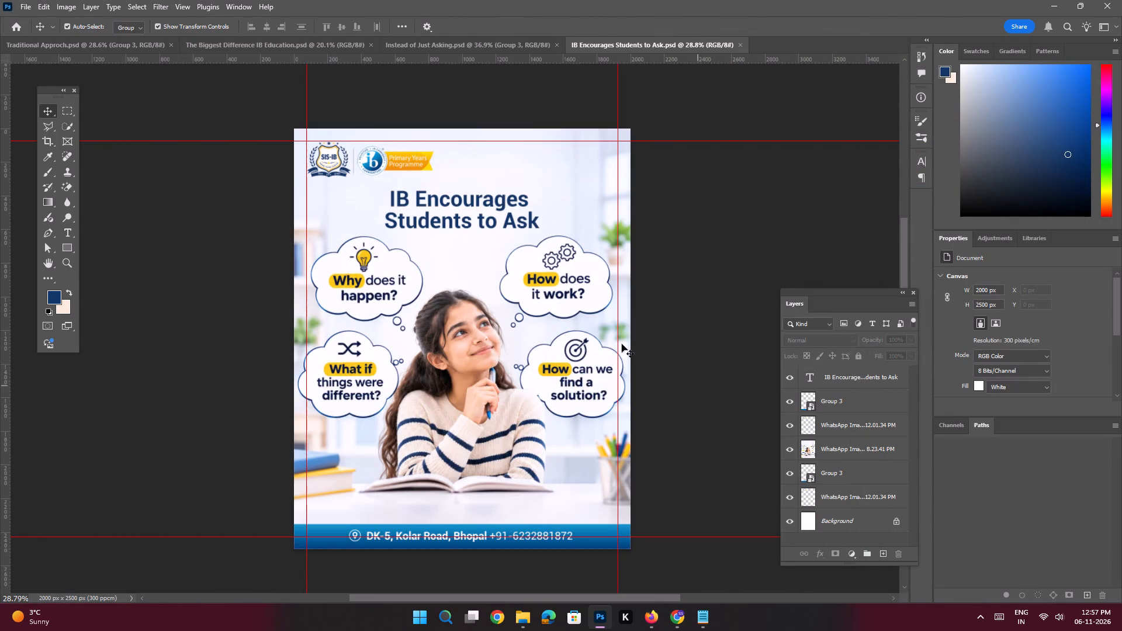
Copy the line "Discover the IB Learning Approach!" from the Slide 3 text in Notepad and return to Photoshop.
click(708, 621)
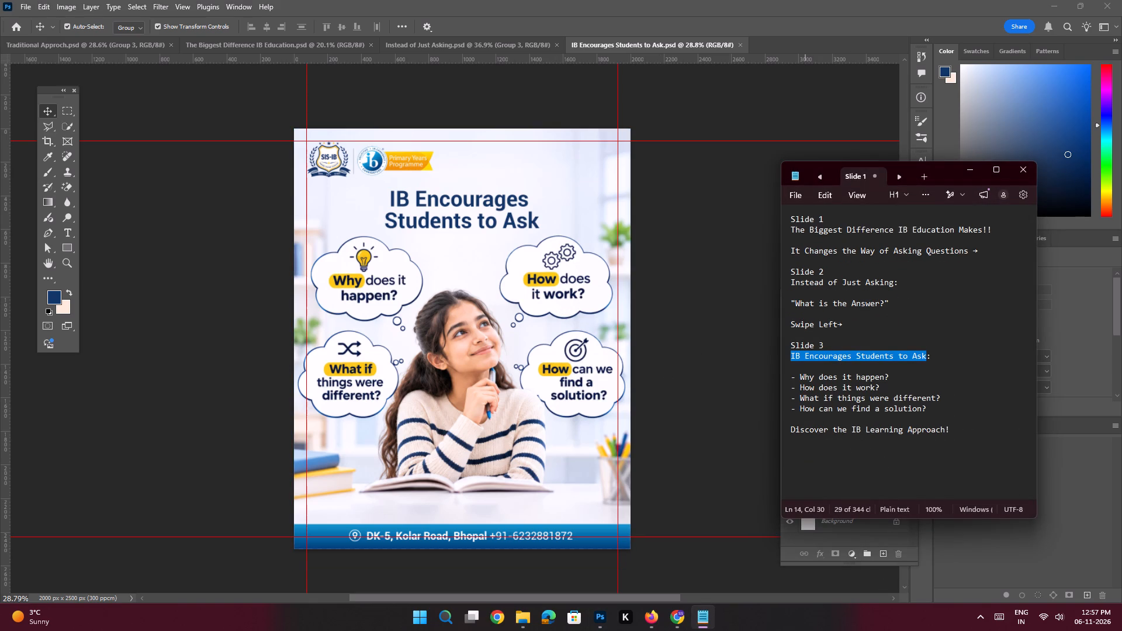
drag(953, 431, 763, 436)
key(ctrl+c)
key(ctrl+c)
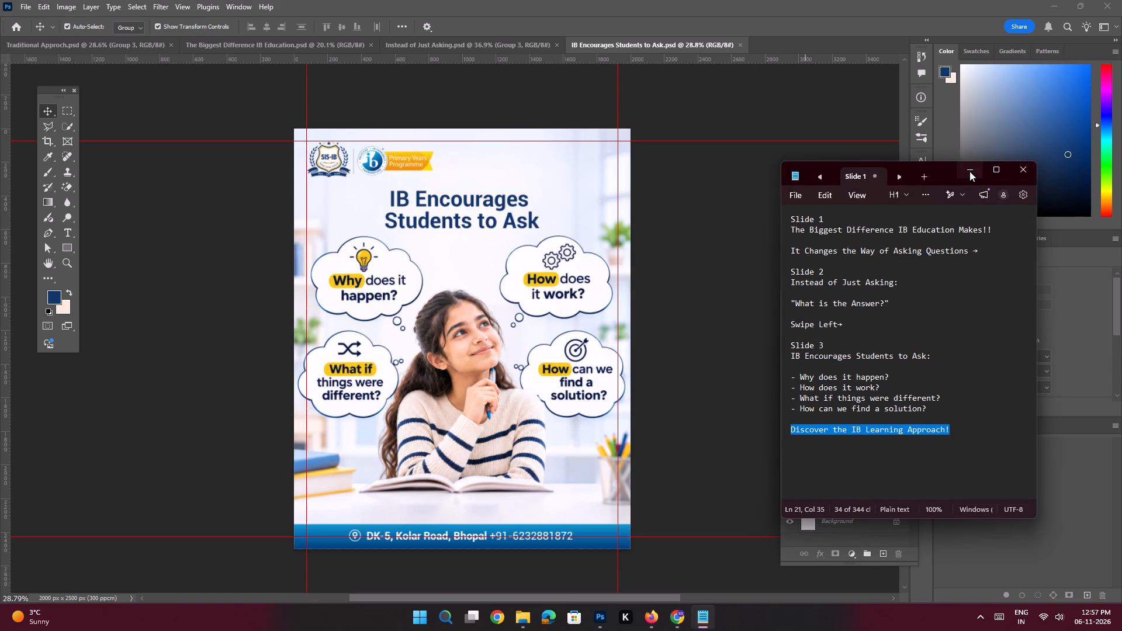
click(969, 171)
Check the other open posters for a reusable button, and open Education shoud.psd from the recent files.
click(149, 42)
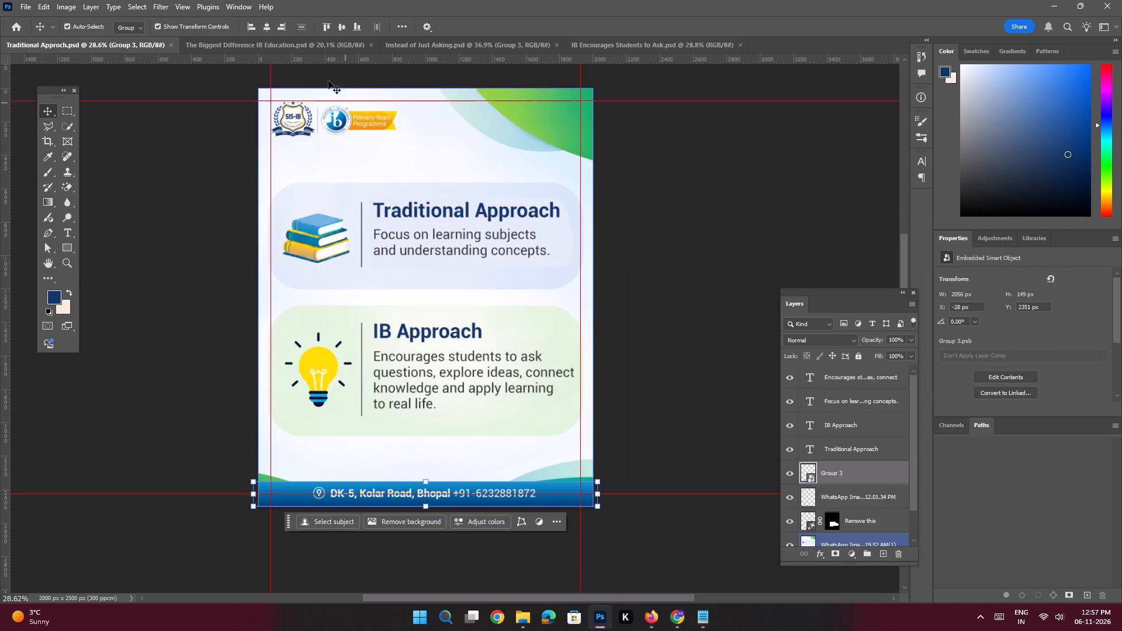
click(304, 52)
click(402, 51)
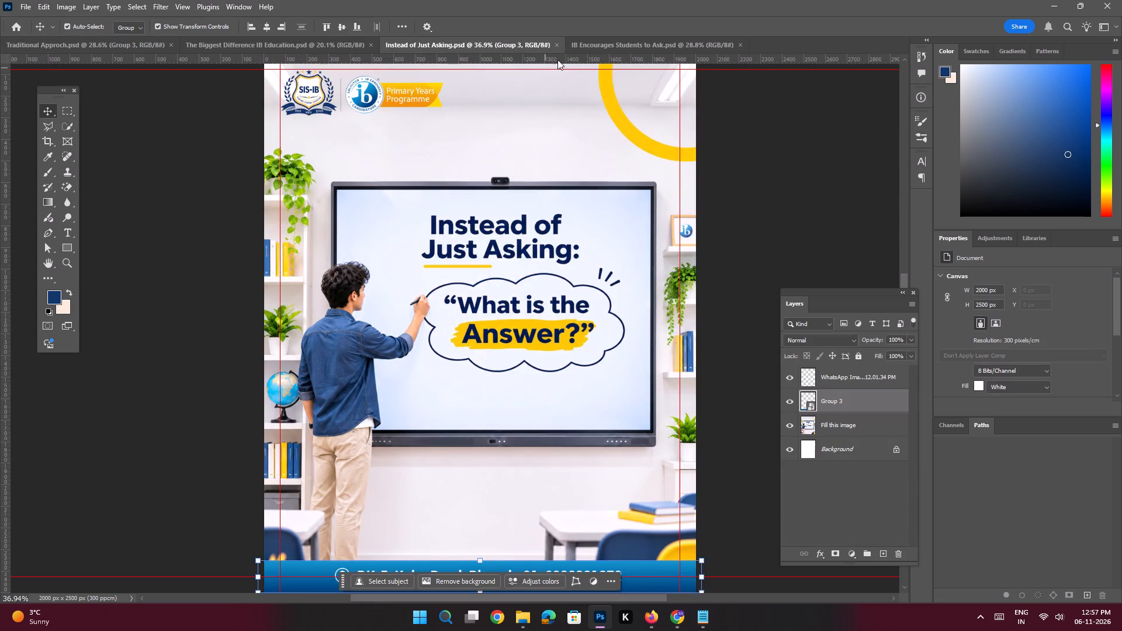
click(576, 43)
click(19, 21)
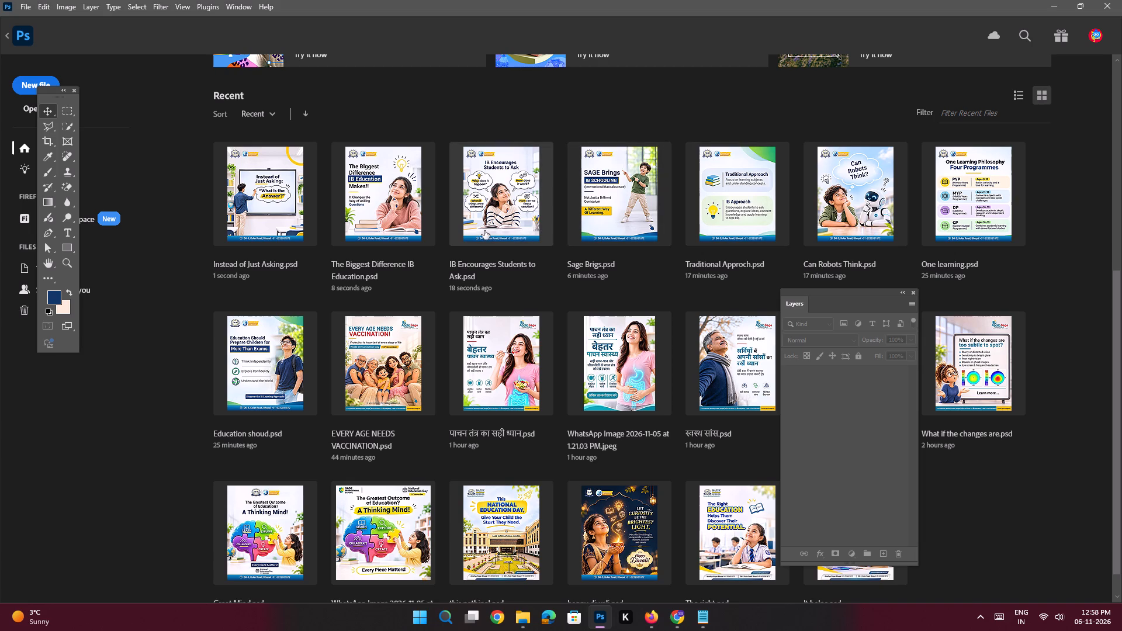
click(268, 377)
click(736, 353)
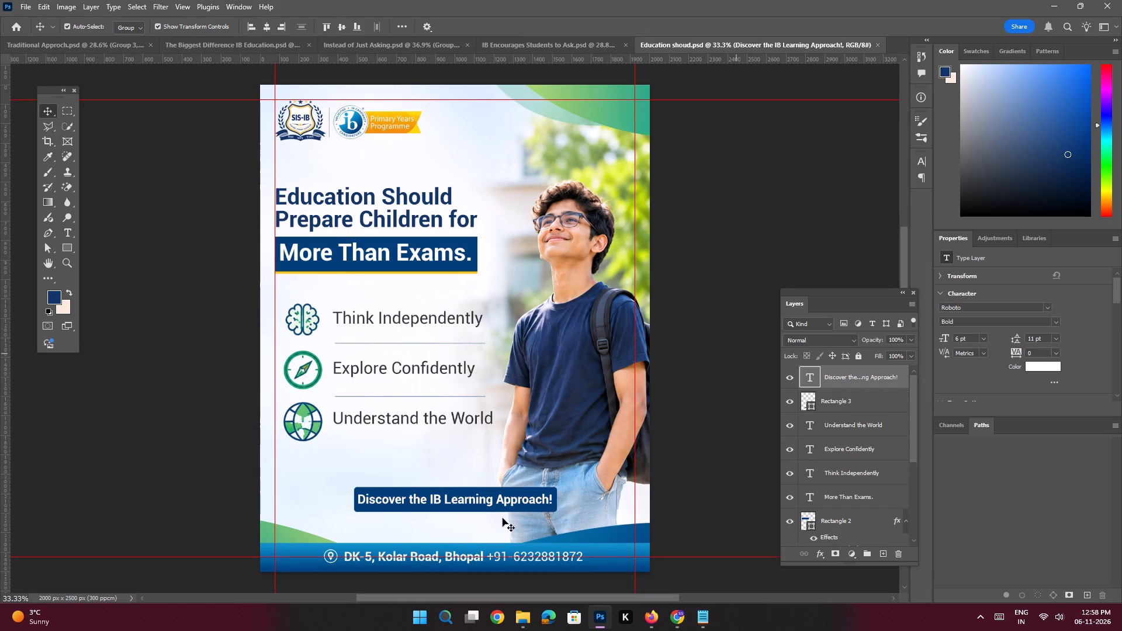
Copy the blue rounded button rectangle into the IB Encourages Students to Ask poster, centred horizontally between the book and footer, at about Y 2180 px.
click(504, 510)
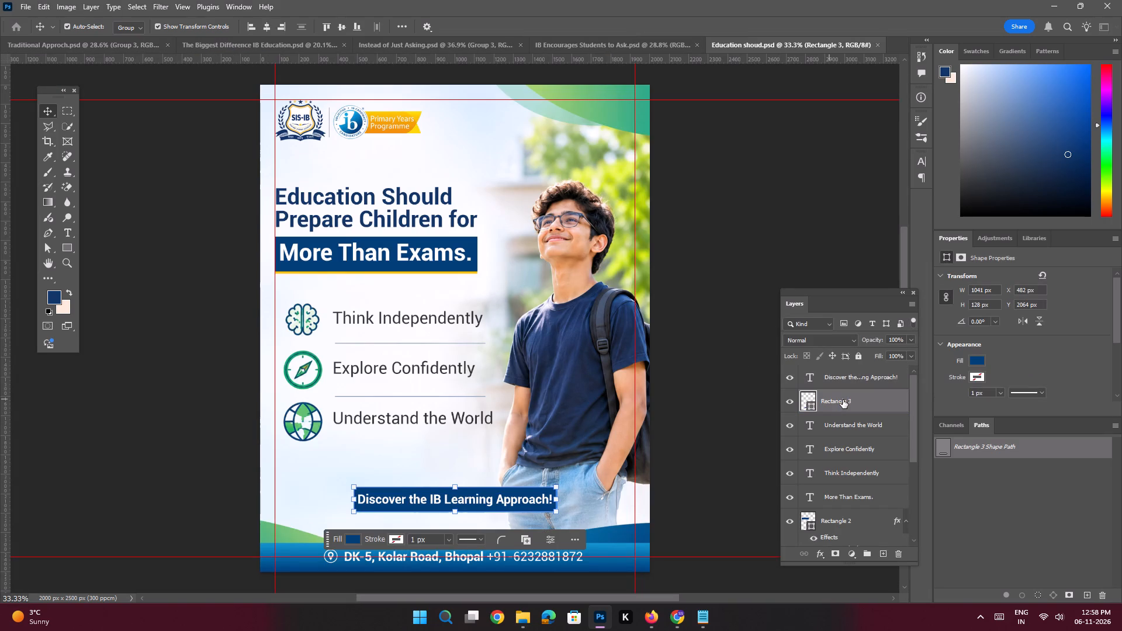
drag(843, 400, 573, 43)
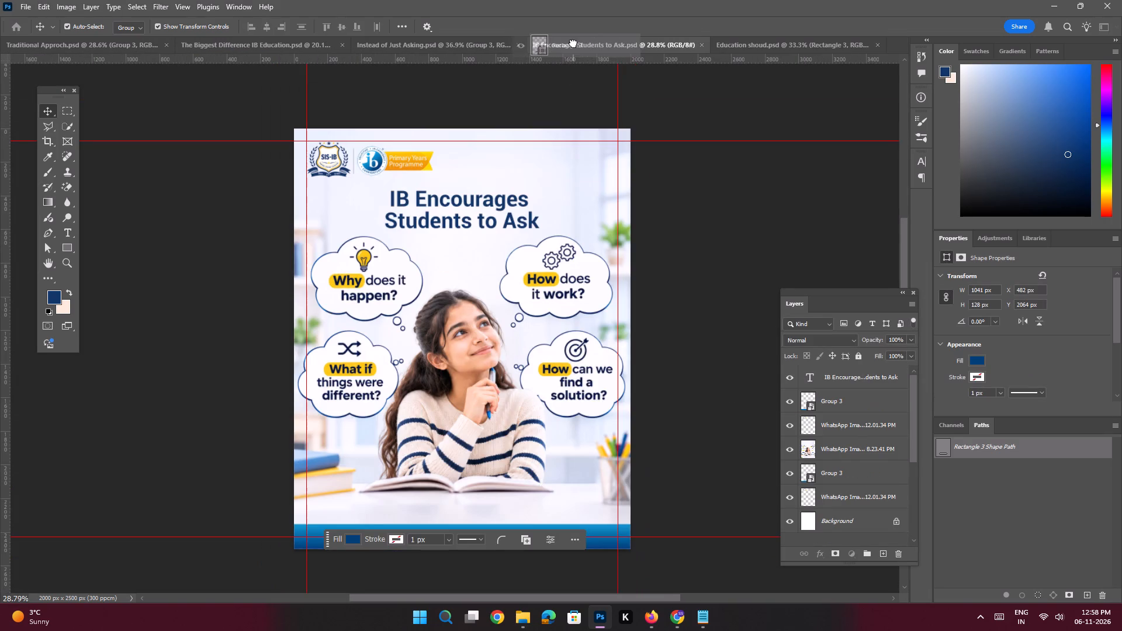
drag(573, 43, 474, 498)
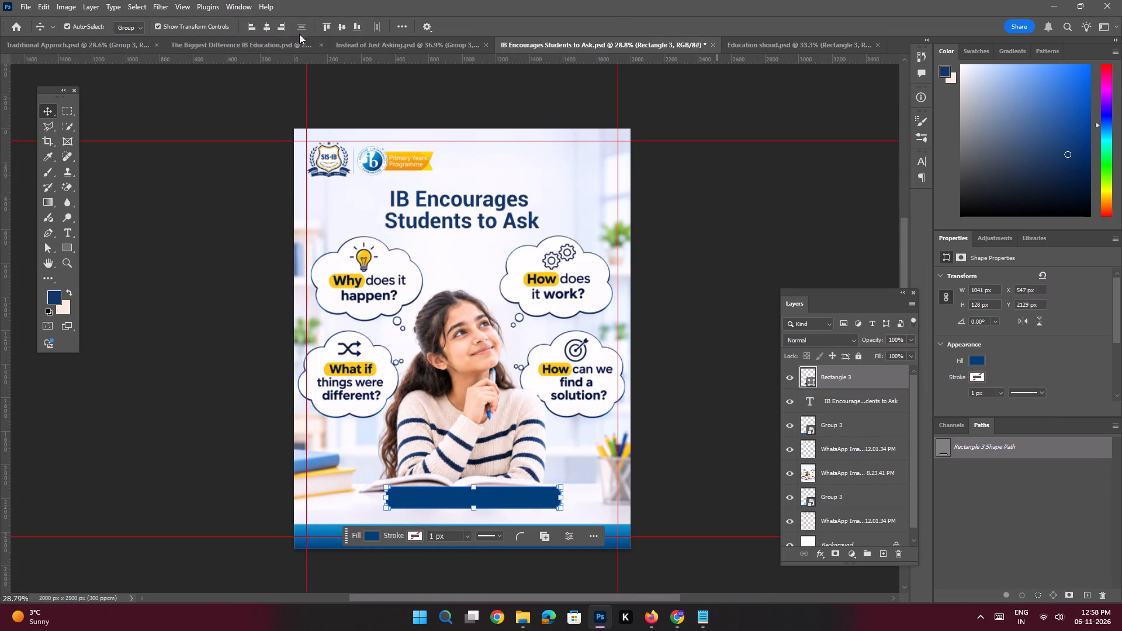
double_click(269, 25)
key(space)
ctrl+drag(503, 488, 529, 525)
drag(527, 514, 540, 477)
shift+drag(534, 464, 534, 478)
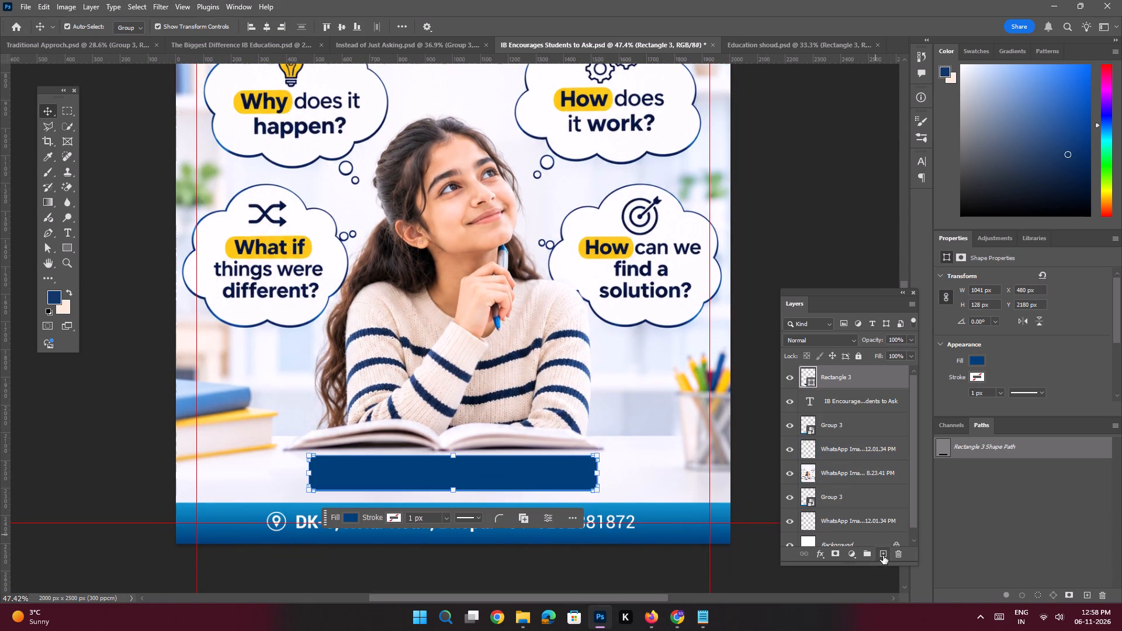
Add the copied line "Discover the IB Learning Approach!" in white Roboto Bold 6 pt on the blue rectangle, centred horizontally.
click(883, 556)
key(space)
ctrl+drag(363, 462, 371, 476)
key(t)
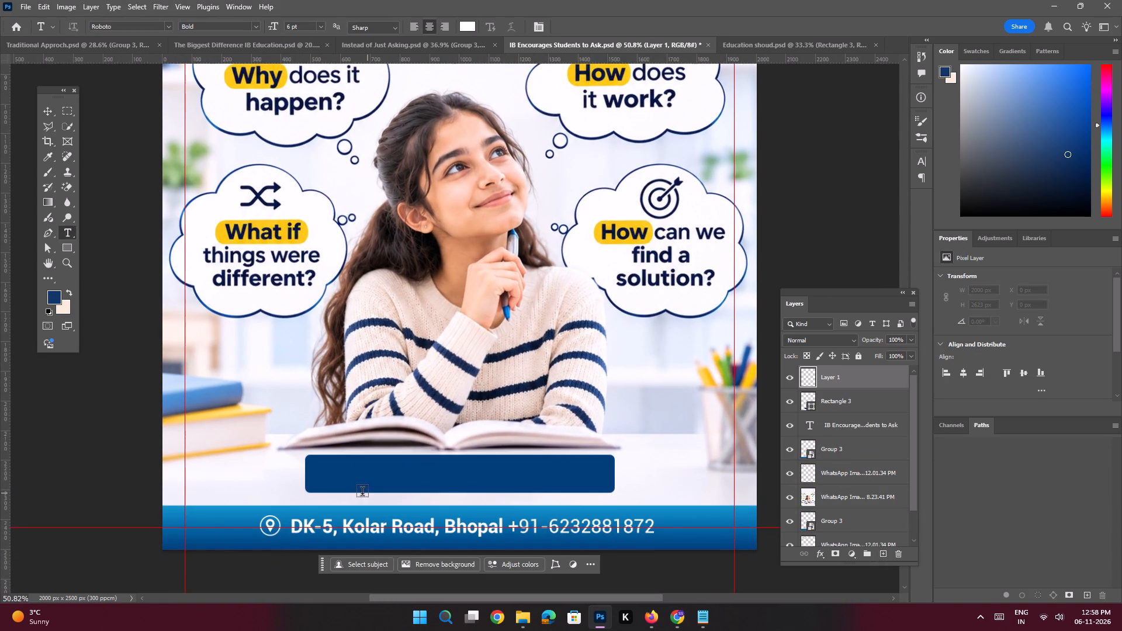
click(341, 480)
key(ctrl+v)
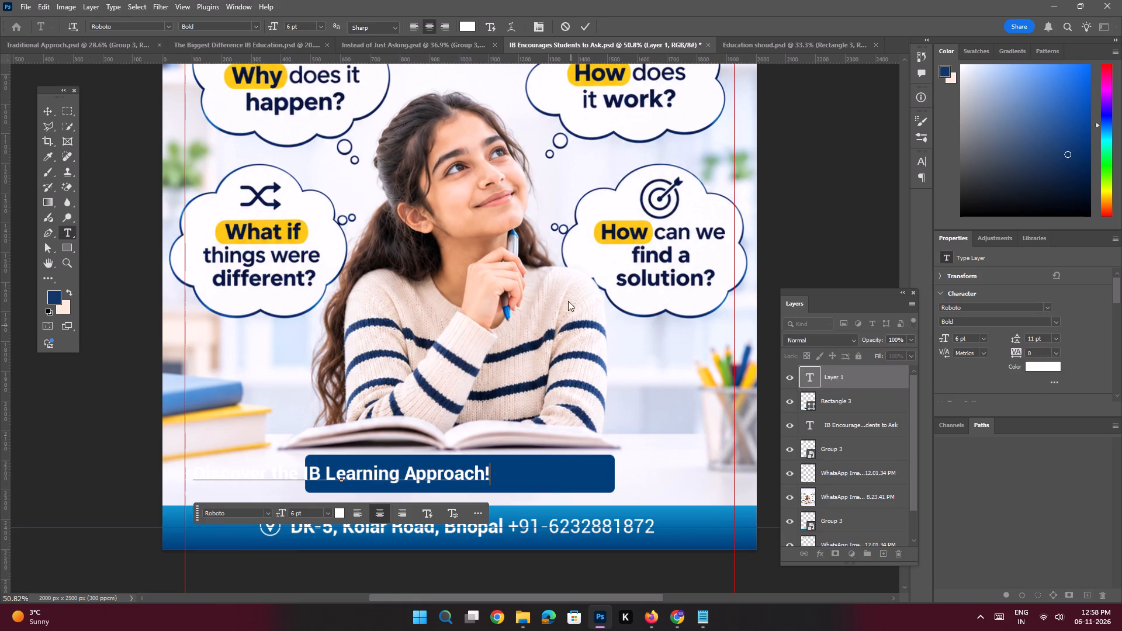
click(46, 108)
click(265, 30)
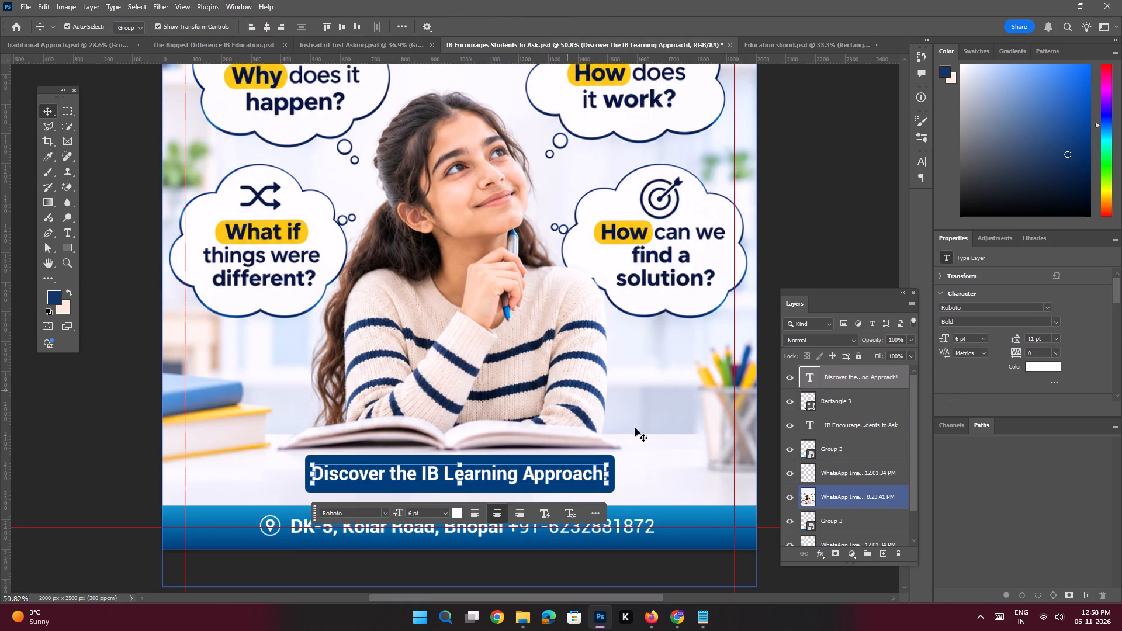
Check the poster against the Slide 3 text in Notepad and save the IB Encourages Students to Ask document.
click(711, 609)
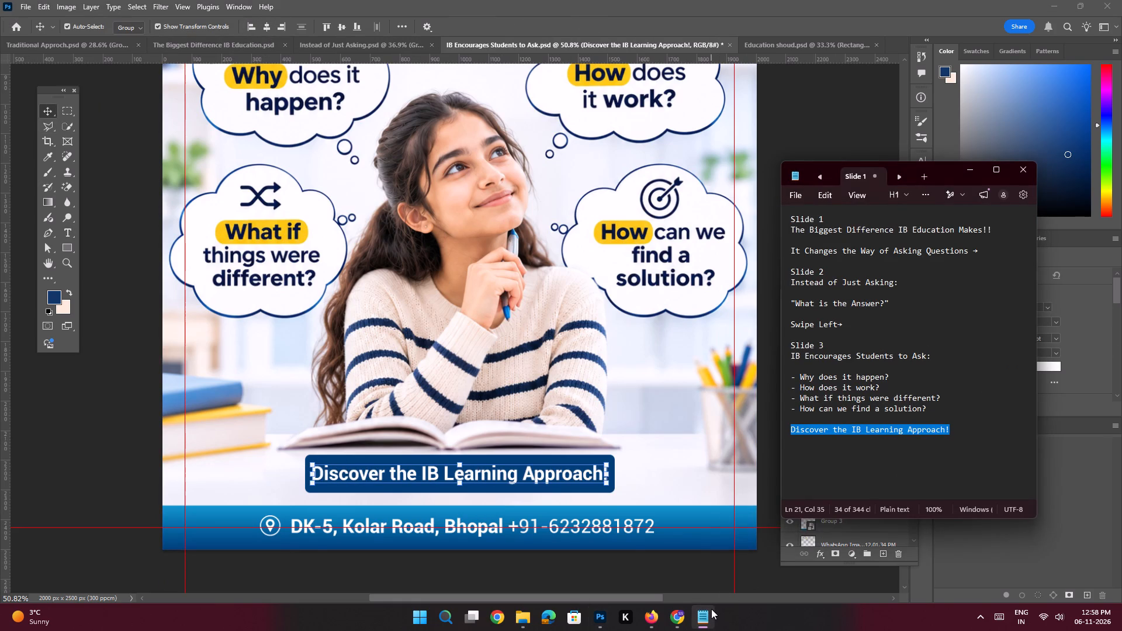
click(711, 609)
key(space)
ctrl+drag(531, 332, 491, 322)
click(314, 280)
key(s)
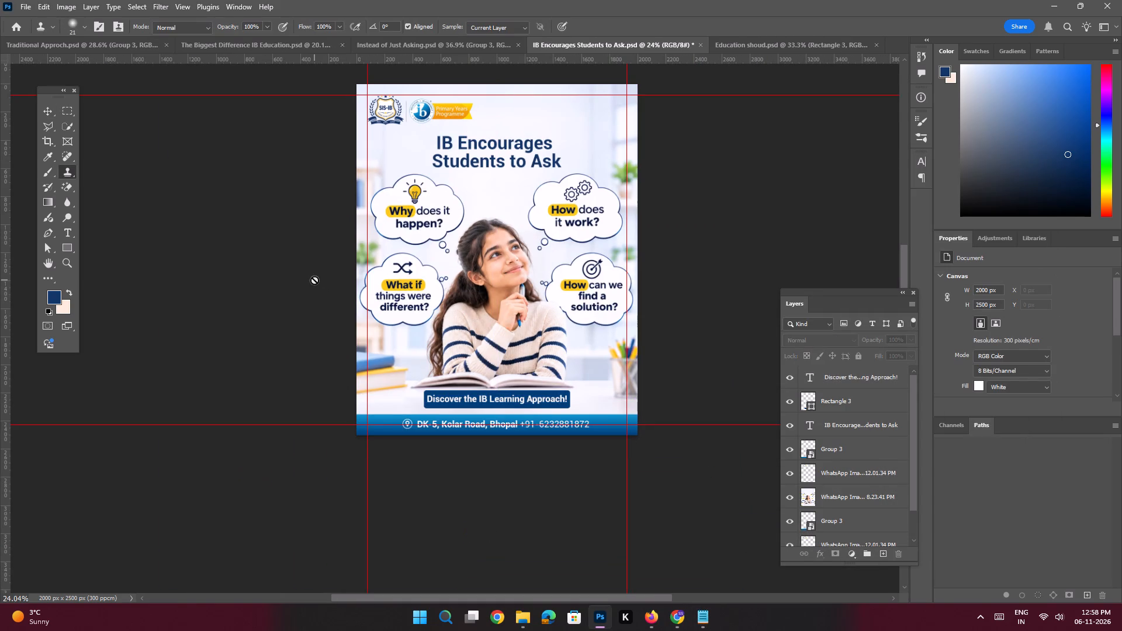
key(ctrl+s)
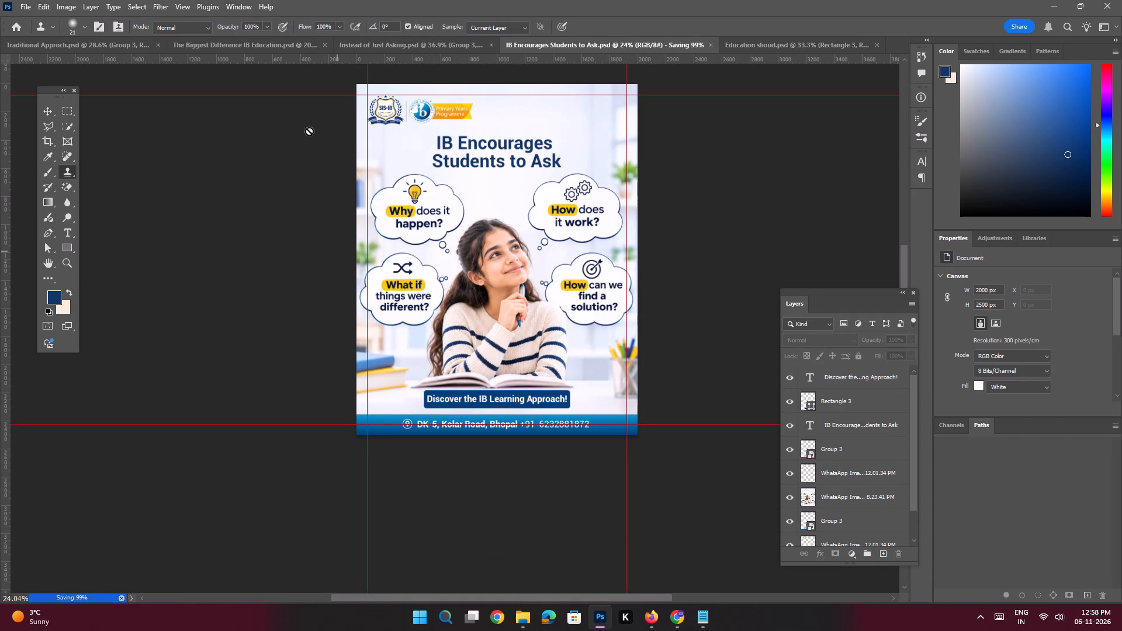
click(53, 108)
click(292, 283)
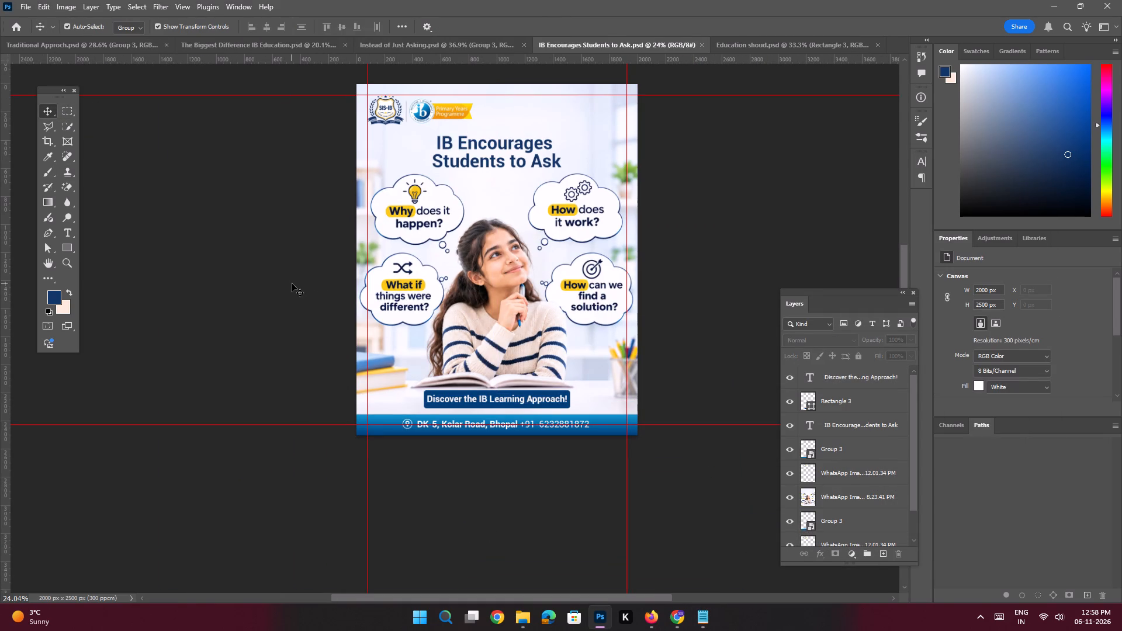
Export the IB Encourages Students to Ask poster as a 2000 x 2500 PNG.
key(ctrl+alt+shift+w)
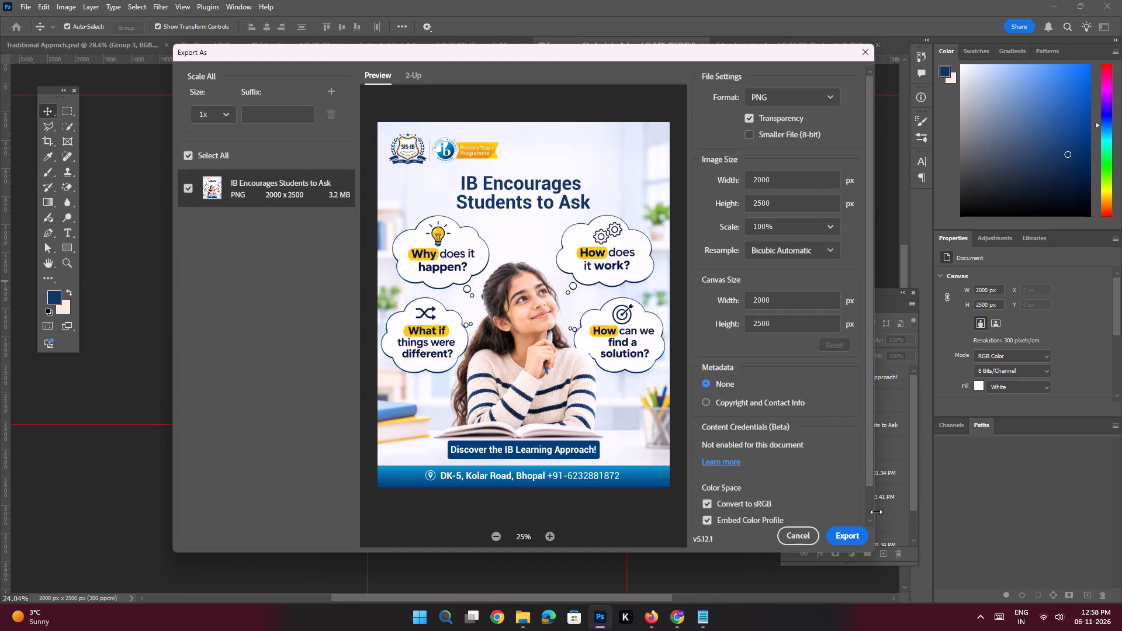
Proceed with the PNG export of the poster to the SIS post folder under the name IB Encourages Students to Ask.
click(851, 540)
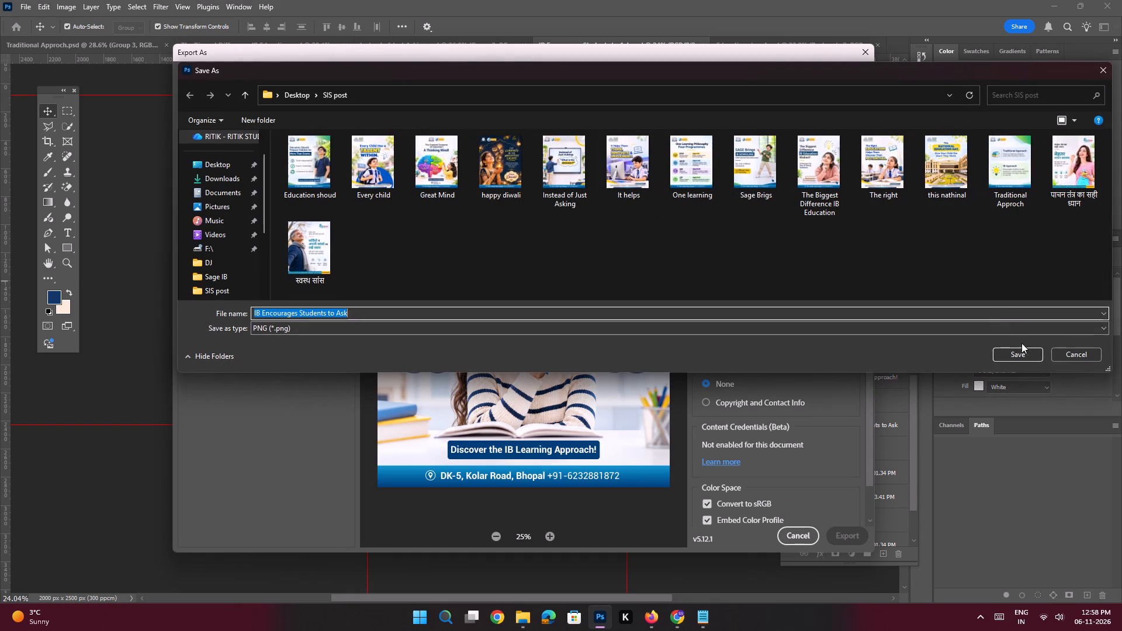